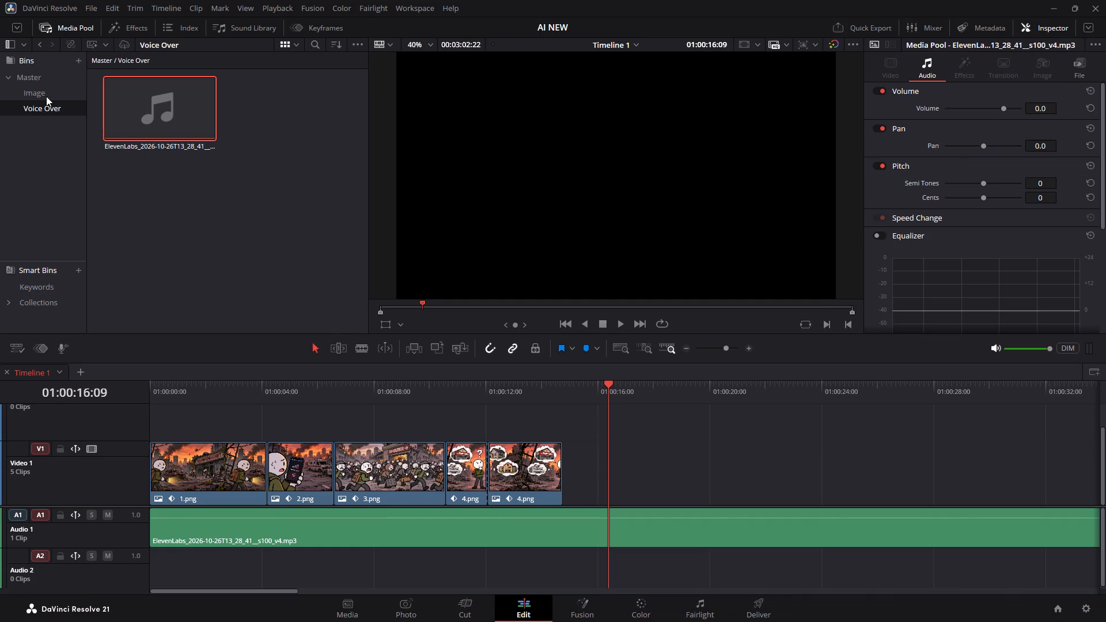
click(46, 96)
right_click(275, 276)
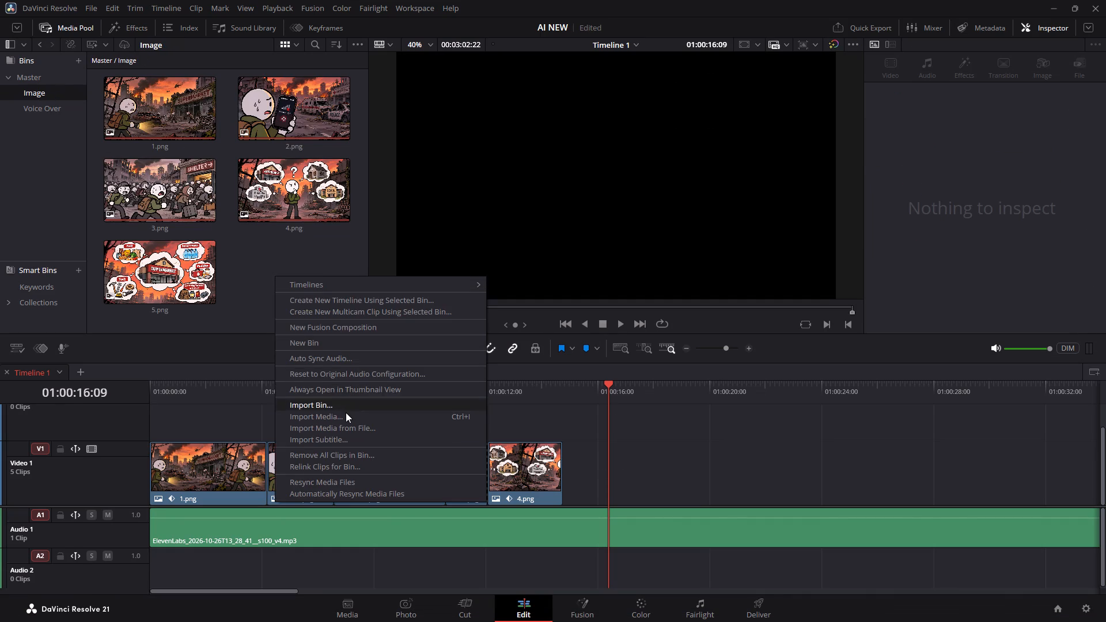
click(346, 414)
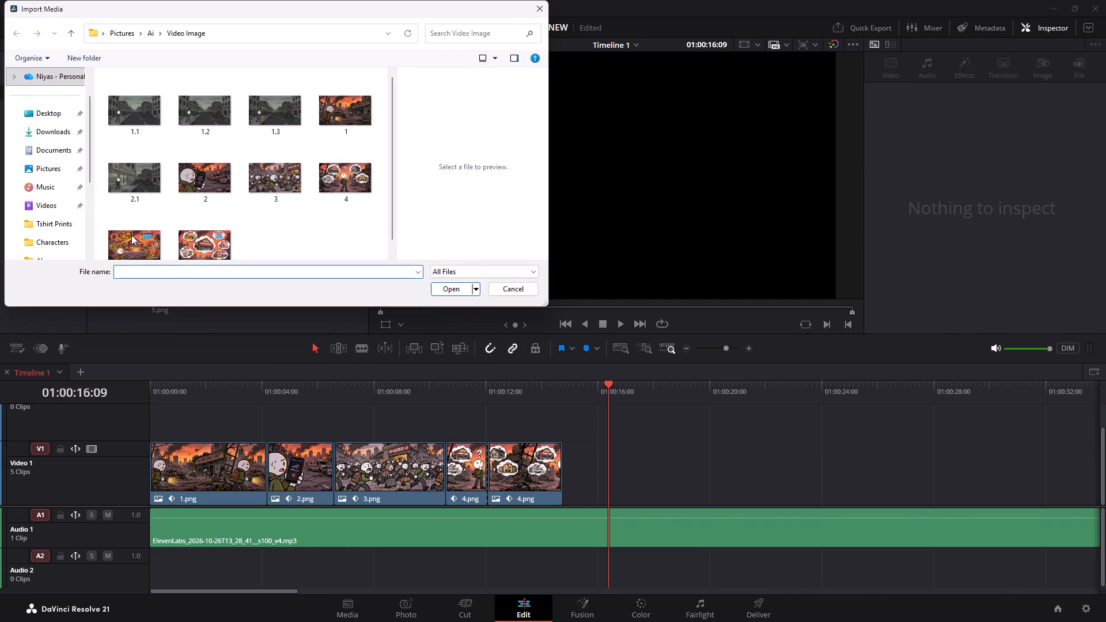
double_click(131, 235)
Place 5.5.png on Video 1 directly after the last 4.png clip.
drag(179, 270, 638, 468)
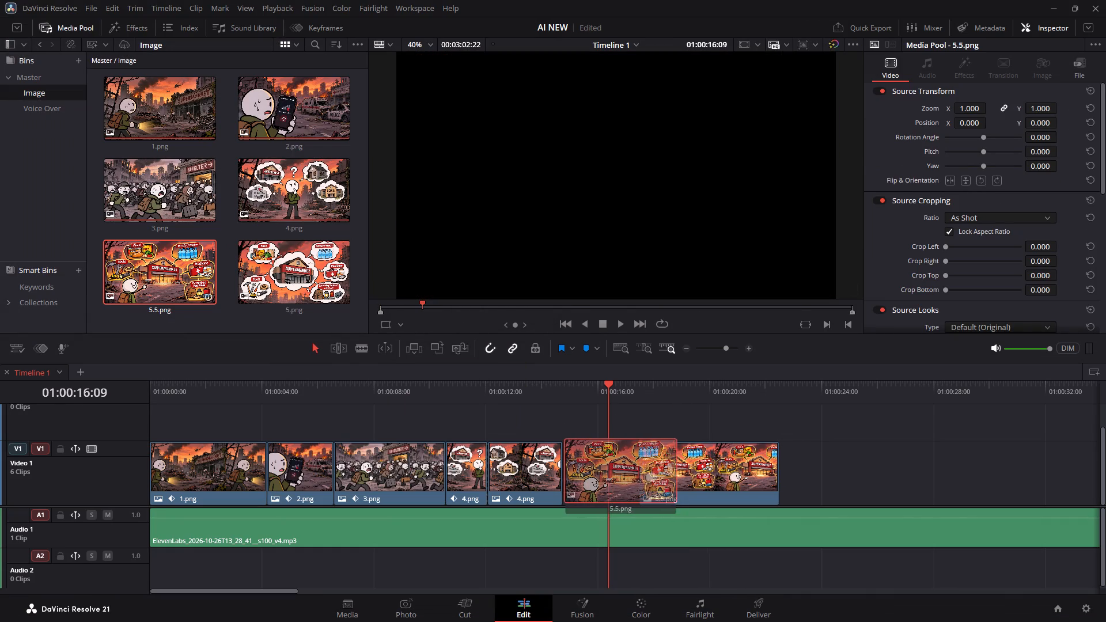
drag(638, 468, 577, 449)
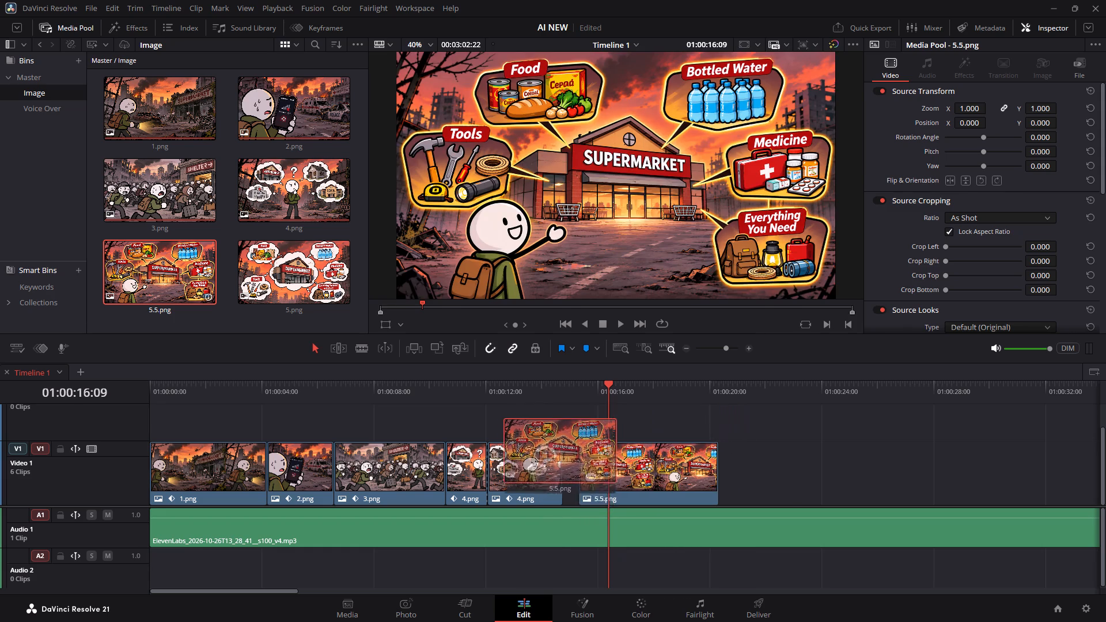
drag(577, 449, 566, 455)
Play across the cut between the last 4.png clip and 5.5.png, and park the playhead at 01:00:14:18.
drag(565, 388, 552, 388)
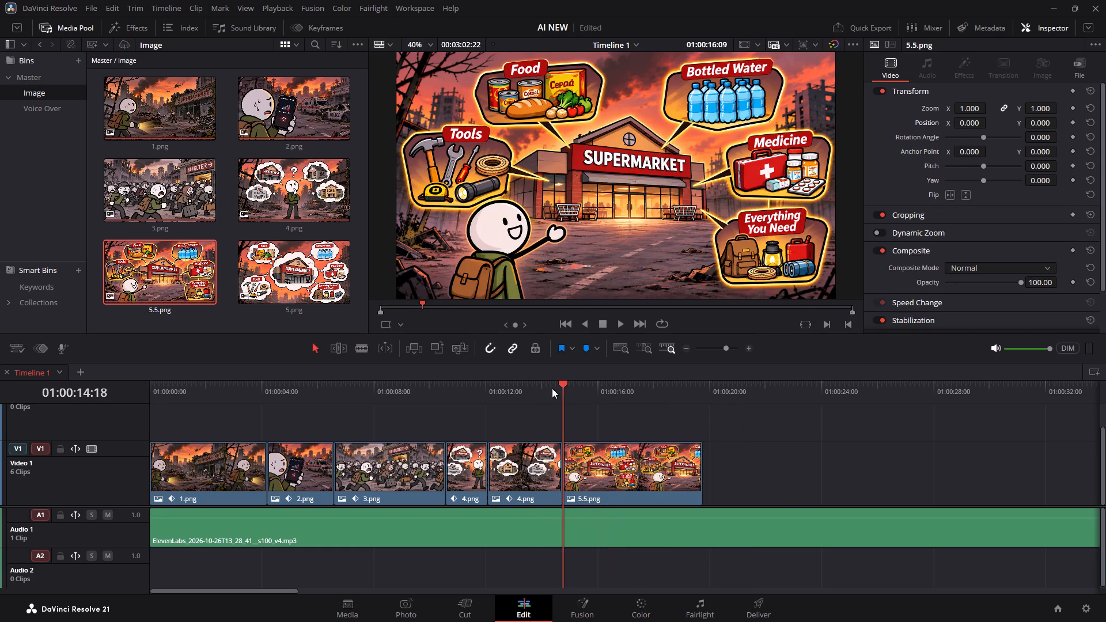
drag(552, 388, 529, 388)
key(space)
key(space)
key(space)
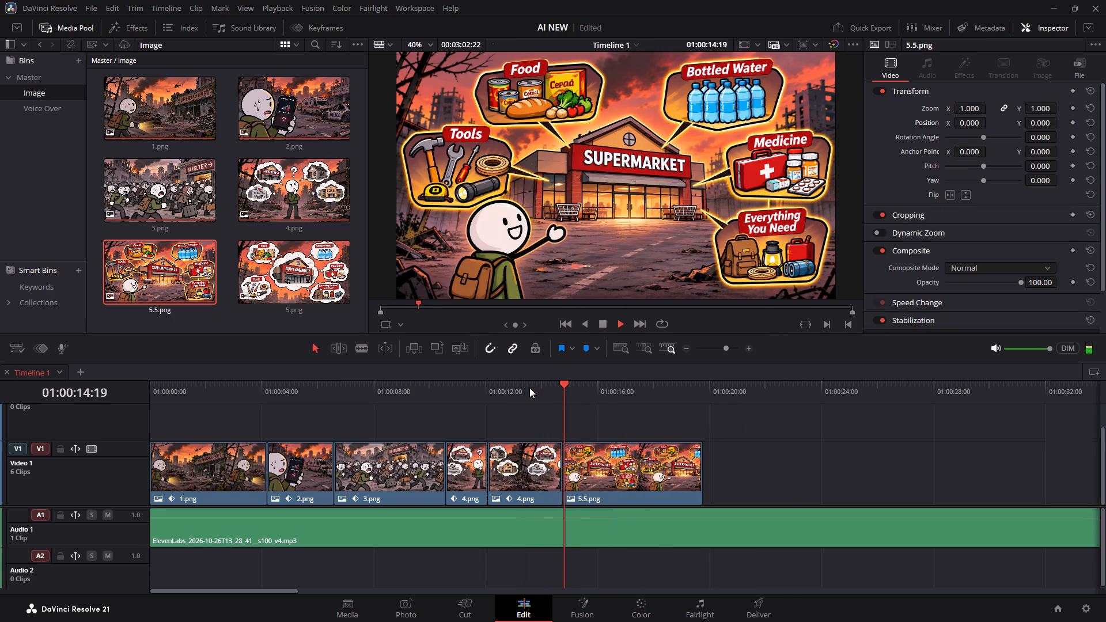
key(space)
click(571, 389)
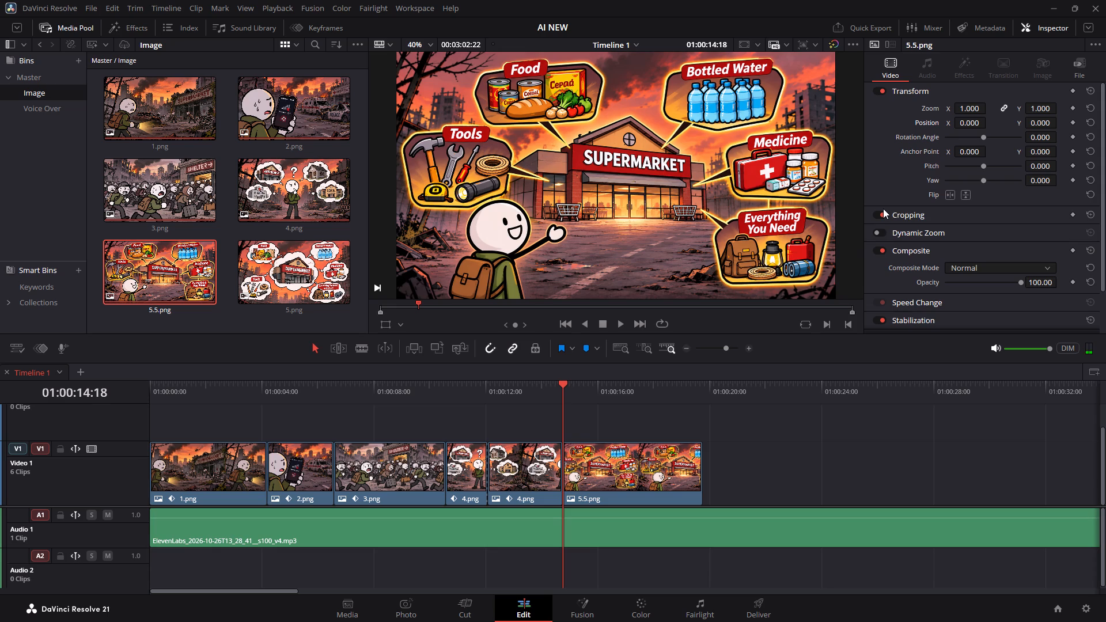
Replay the start of 5.5.png against the voice-over and add a Transform keyframe at 01:00:14:18.
key(space)
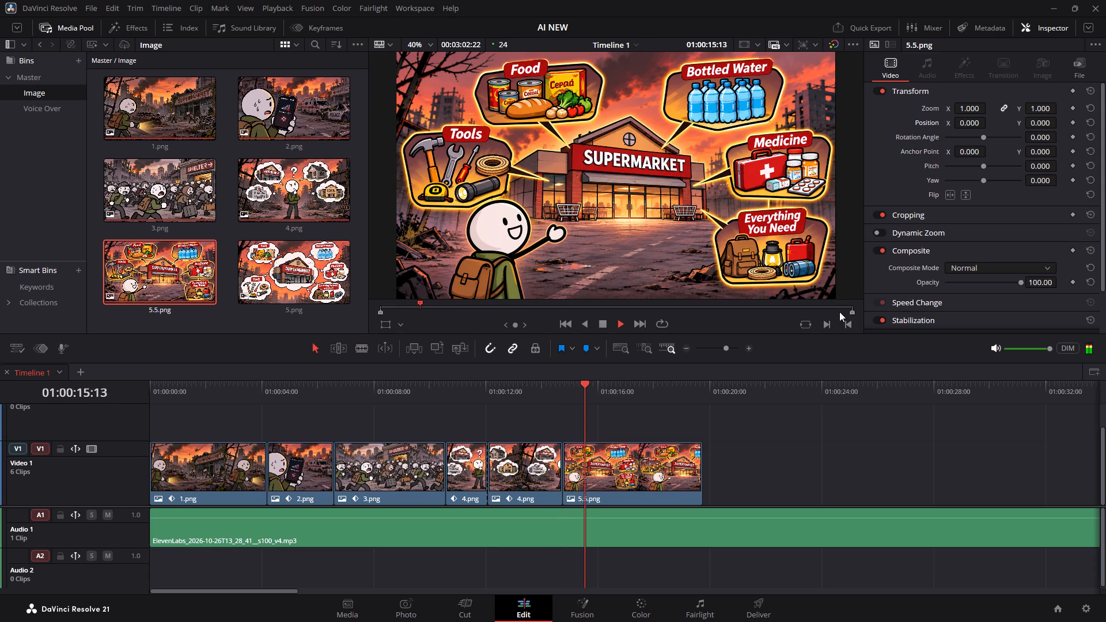
key(space)
drag(591, 385, 566, 385)
key(space)
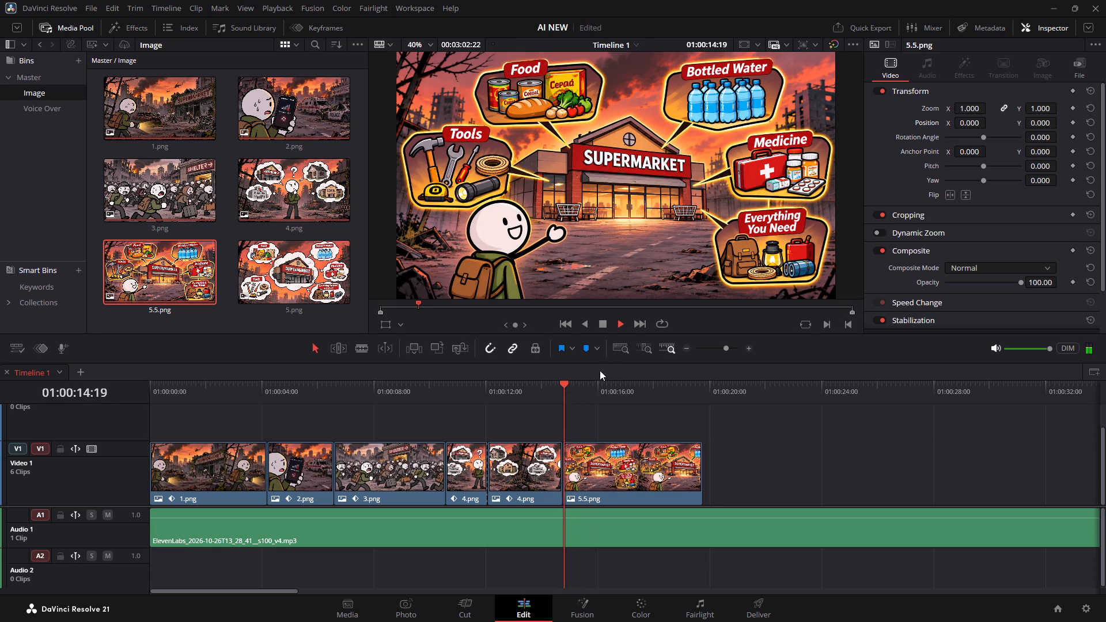
key(space)
key(space)
key(space)
drag(584, 386, 569, 386)
drag(569, 386, 567, 386)
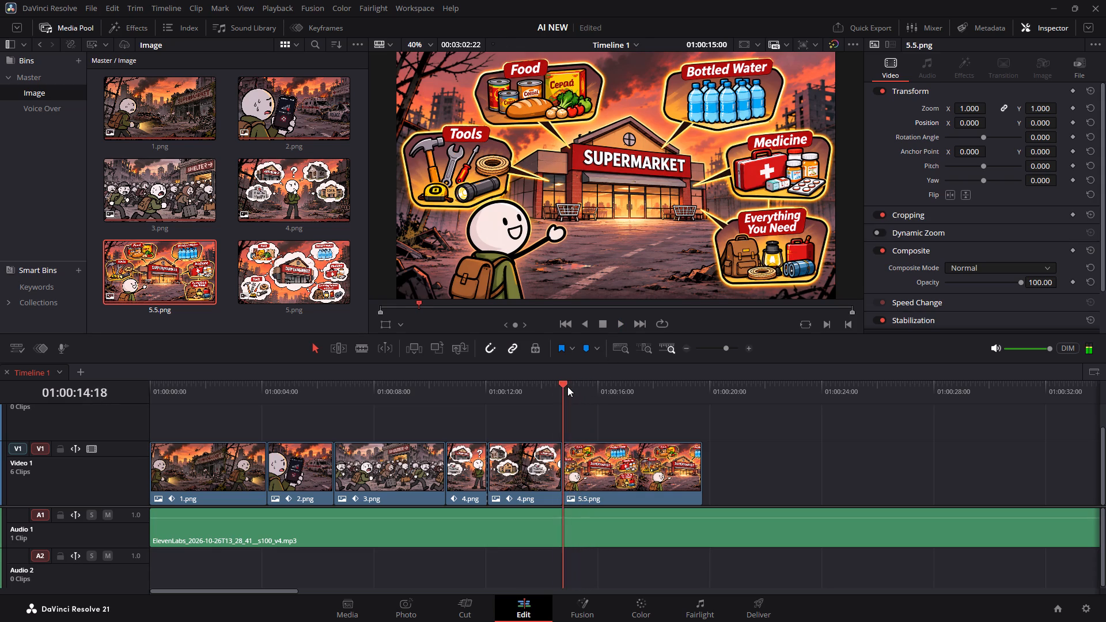
drag(567, 386, 553, 384)
drag(553, 384, 567, 384)
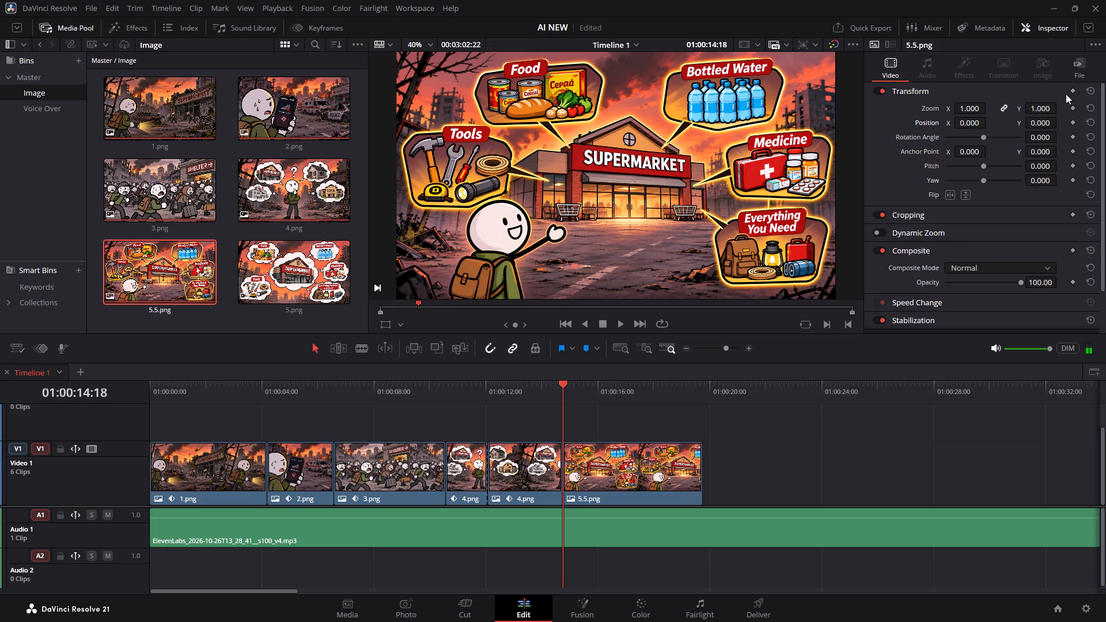
click(1073, 92)
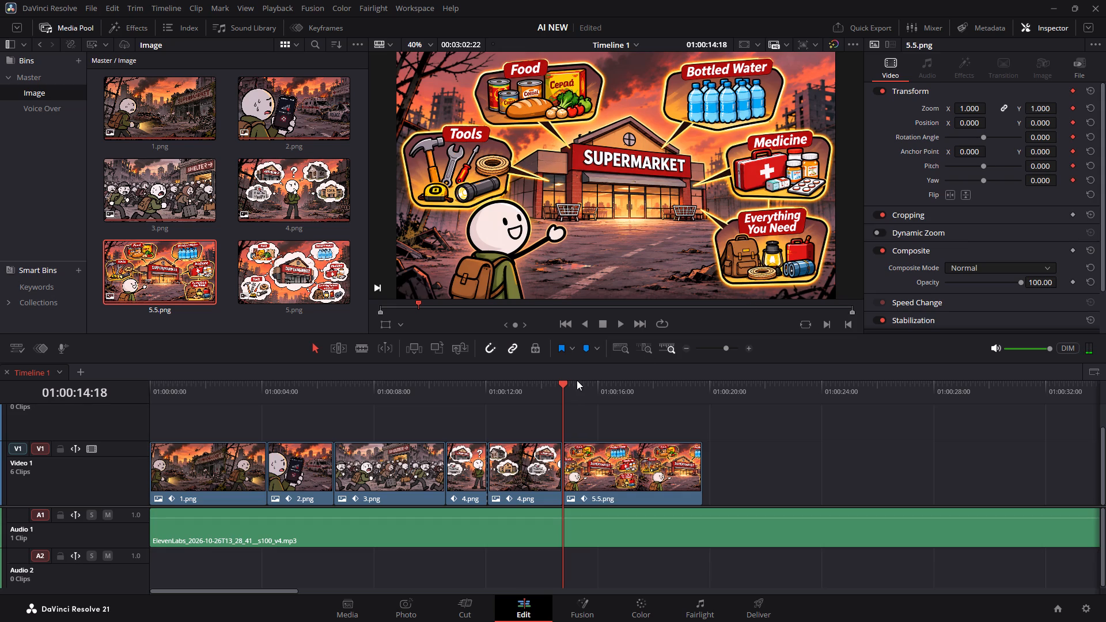
Listen to the opening of 5.5.png again and add another Transform keyframe at 01:00:15:00.
click(576, 380)
click(569, 382)
key(space)
key(space)
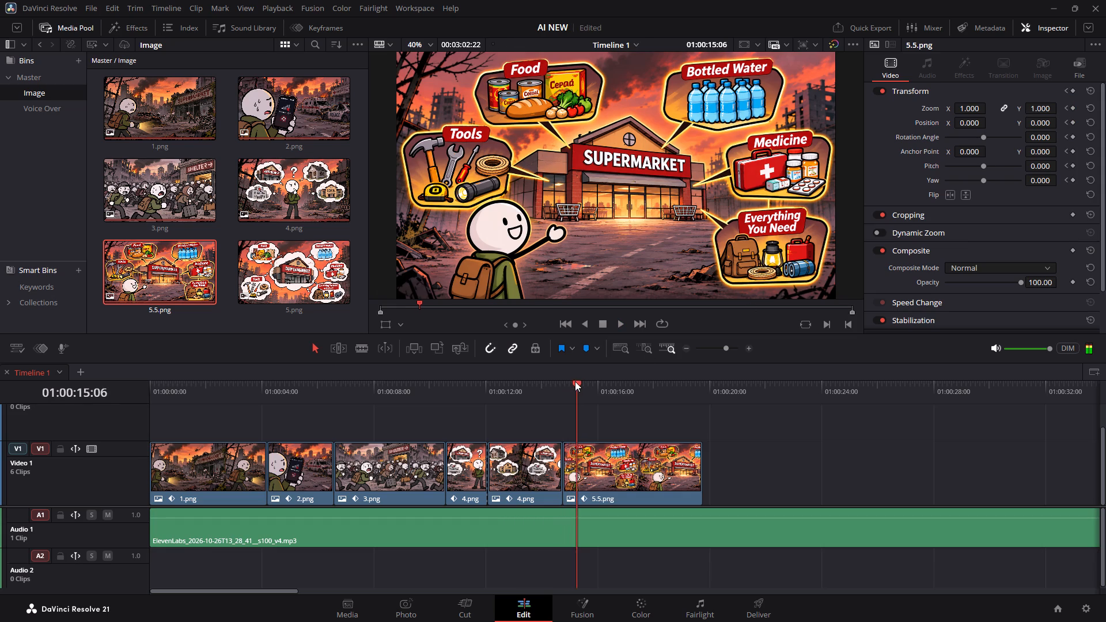
click(574, 384)
drag(573, 384, 567, 384)
key(space)
key(space)
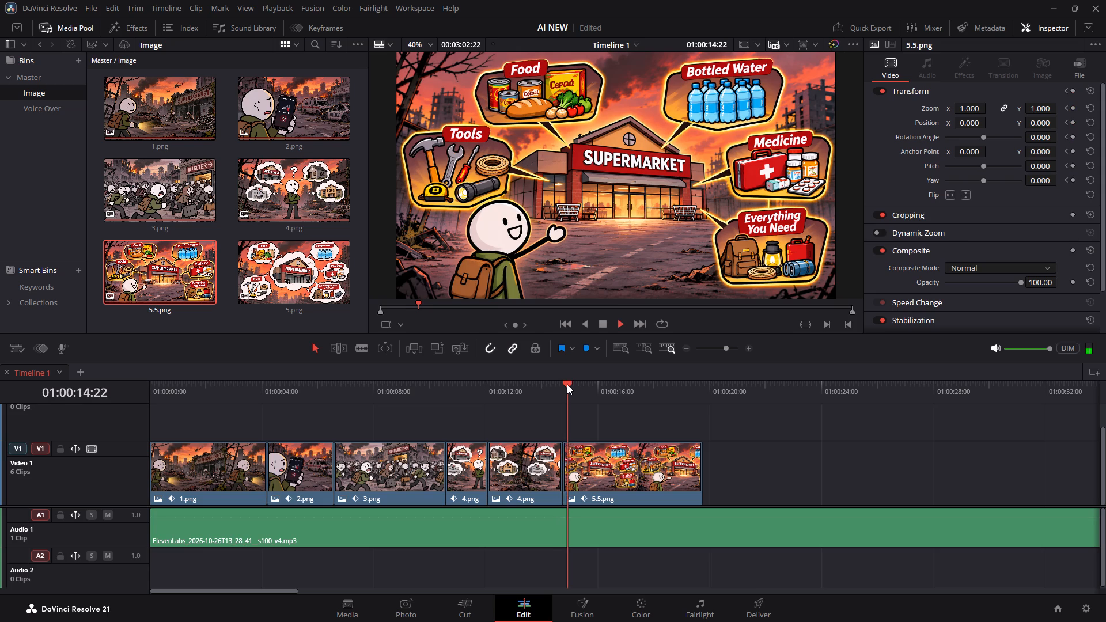
click(567, 384)
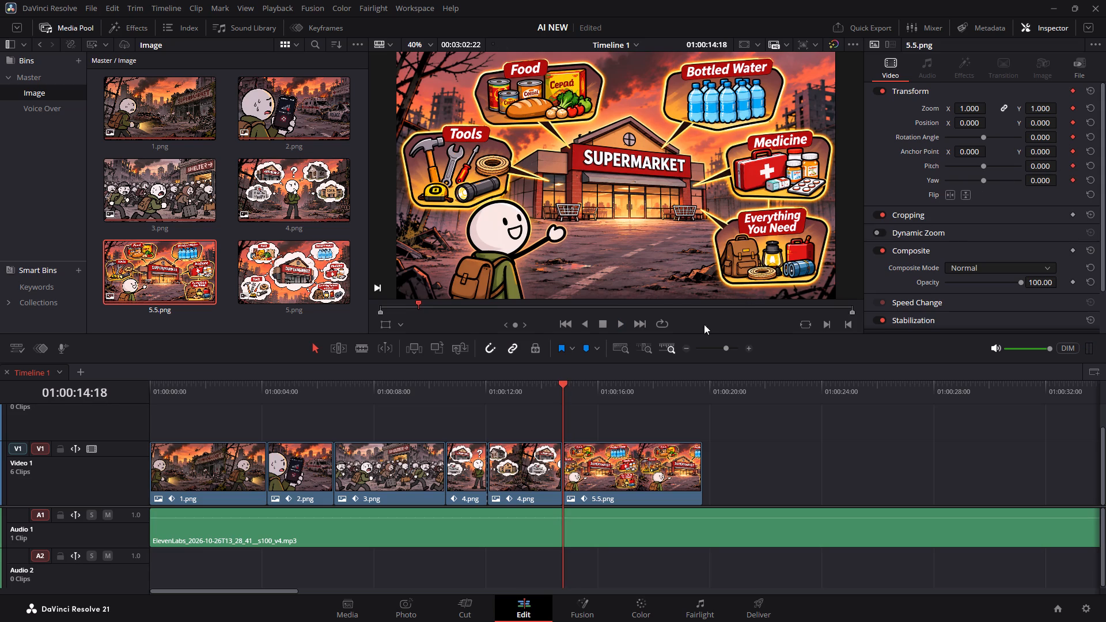
drag(561, 383, 563, 383)
drag(563, 383, 565, 384)
drag(565, 384, 570, 384)
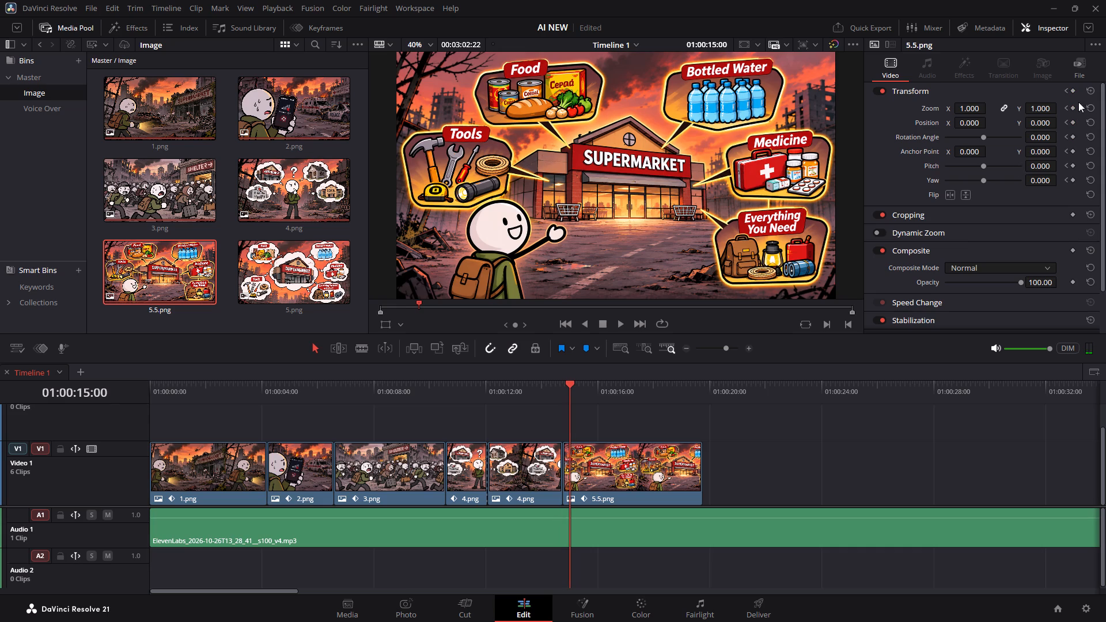
click(1074, 92)
Play around the spoken cue in 5.5.png and add a Transform keyframe at 01:00:15:11.
key(space)
key(space)
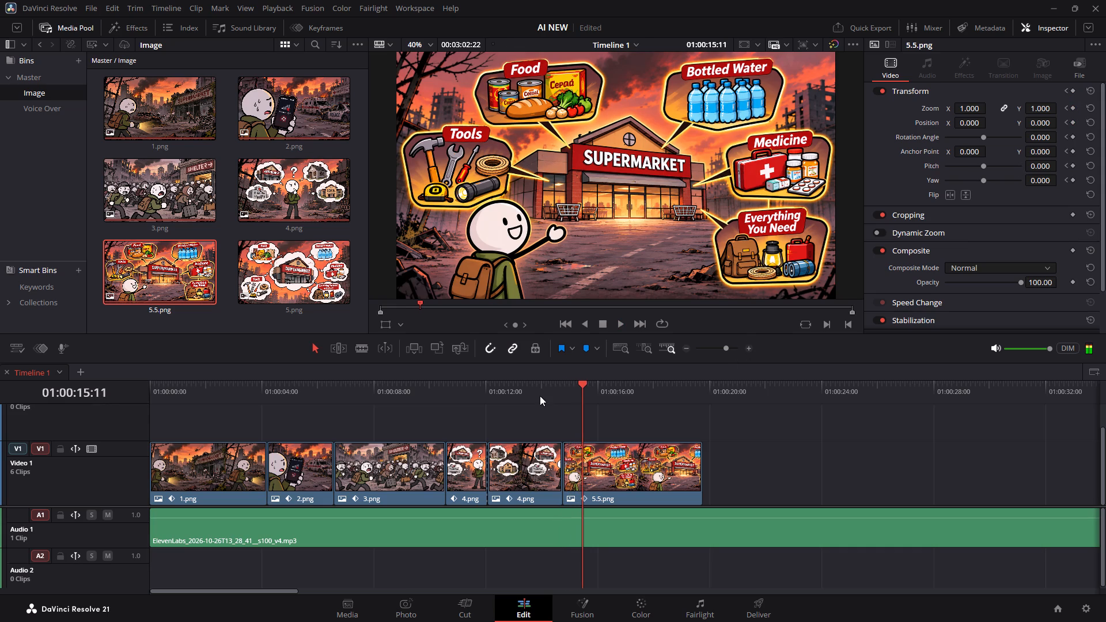
drag(577, 389, 561, 384)
key(space)
key(space)
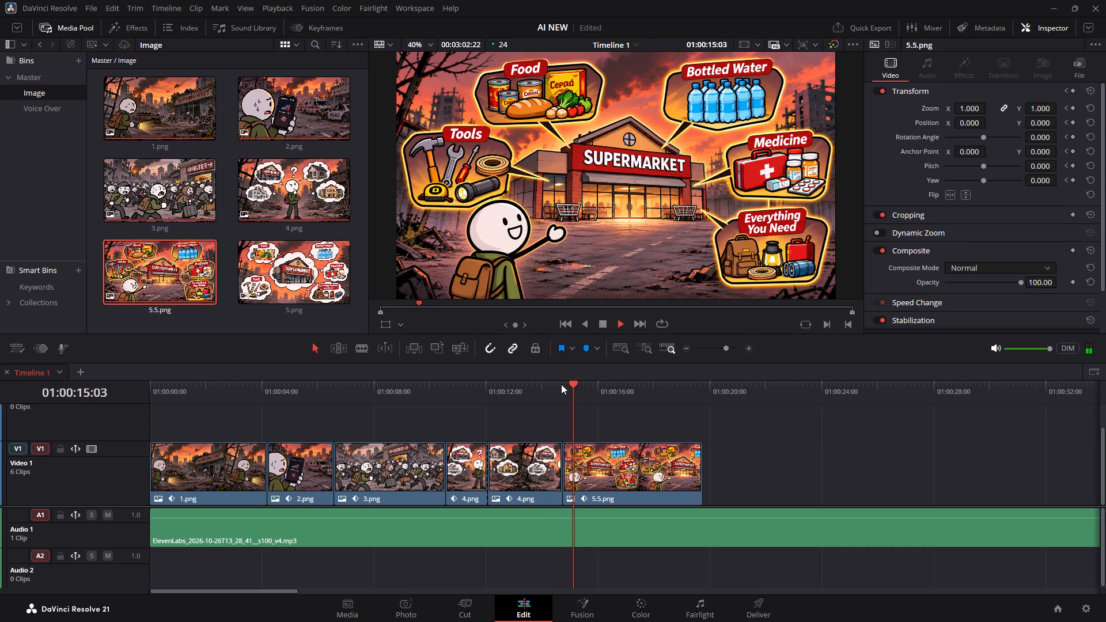
click(578, 383)
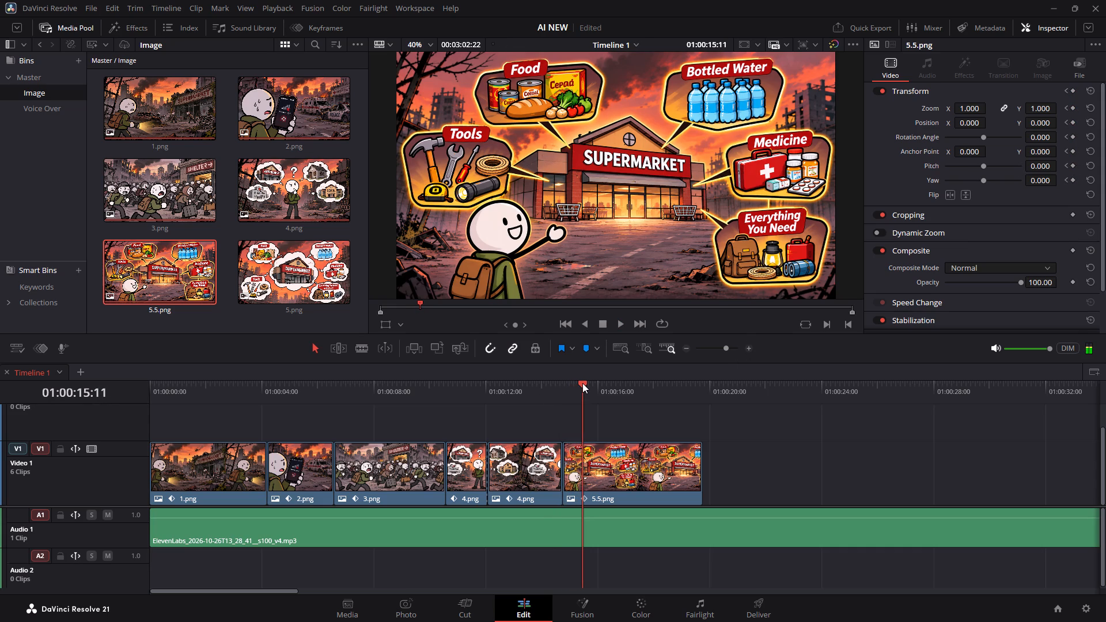
click(582, 383)
key(space)
click(582, 383)
key(space)
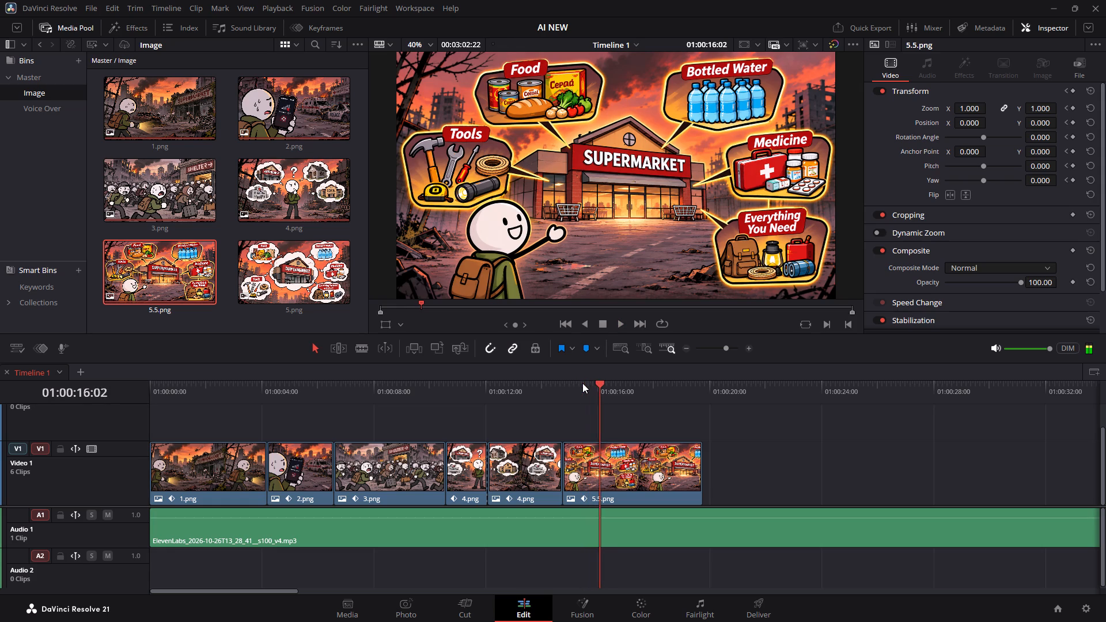
click(582, 383)
click(1072, 88)
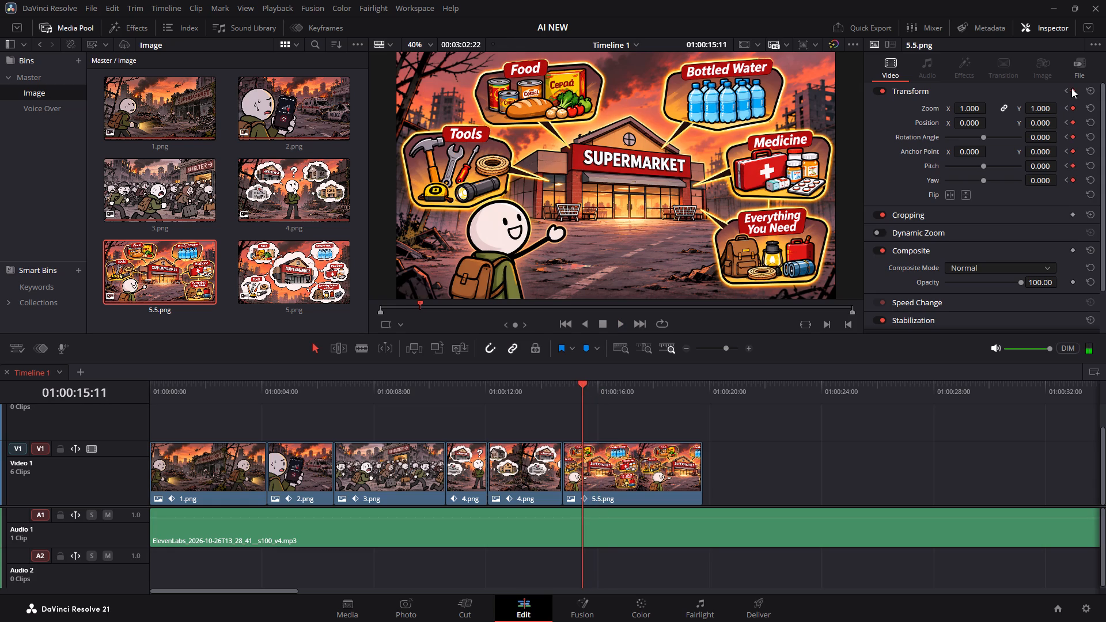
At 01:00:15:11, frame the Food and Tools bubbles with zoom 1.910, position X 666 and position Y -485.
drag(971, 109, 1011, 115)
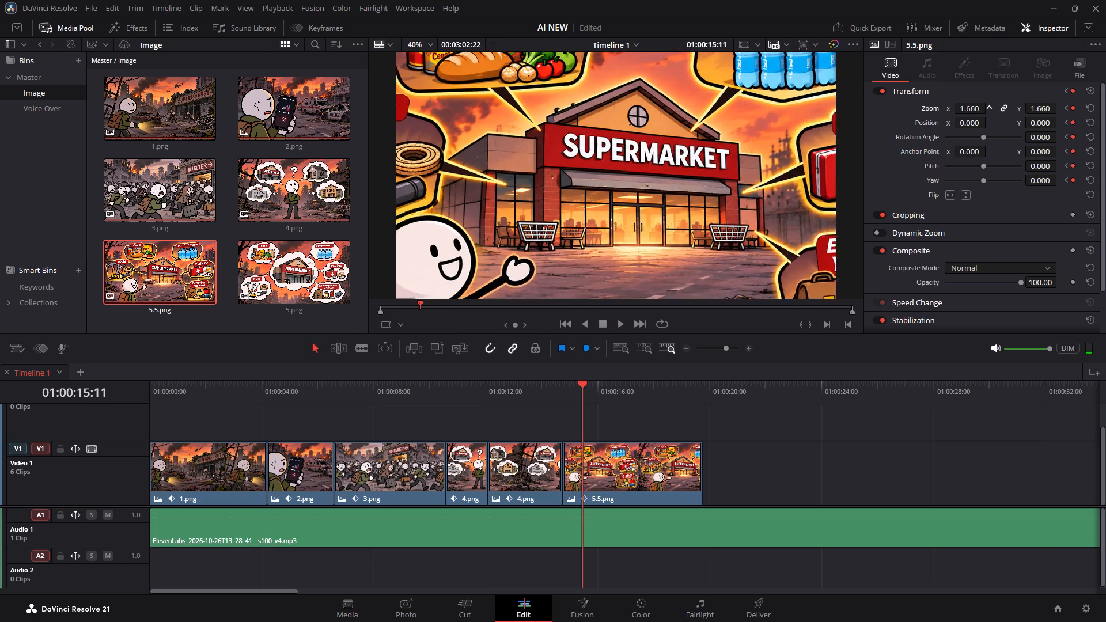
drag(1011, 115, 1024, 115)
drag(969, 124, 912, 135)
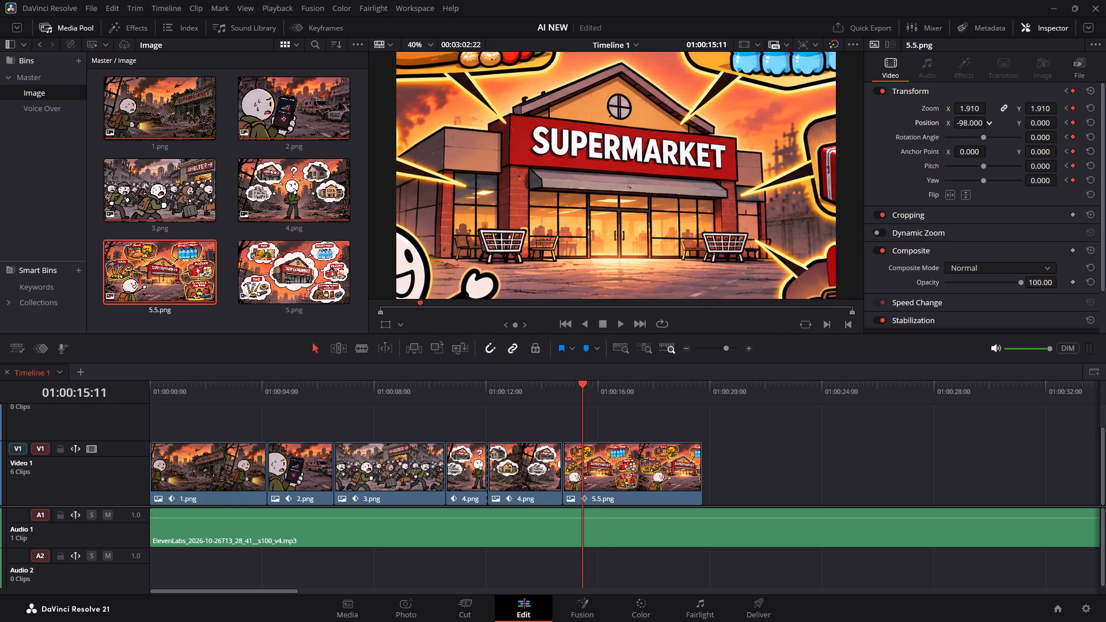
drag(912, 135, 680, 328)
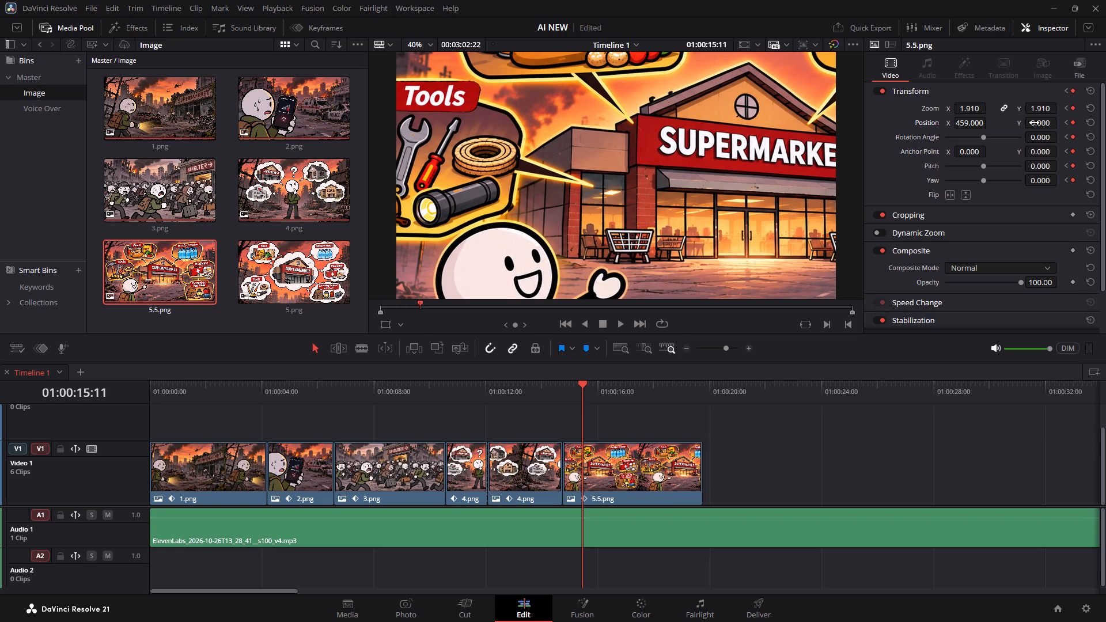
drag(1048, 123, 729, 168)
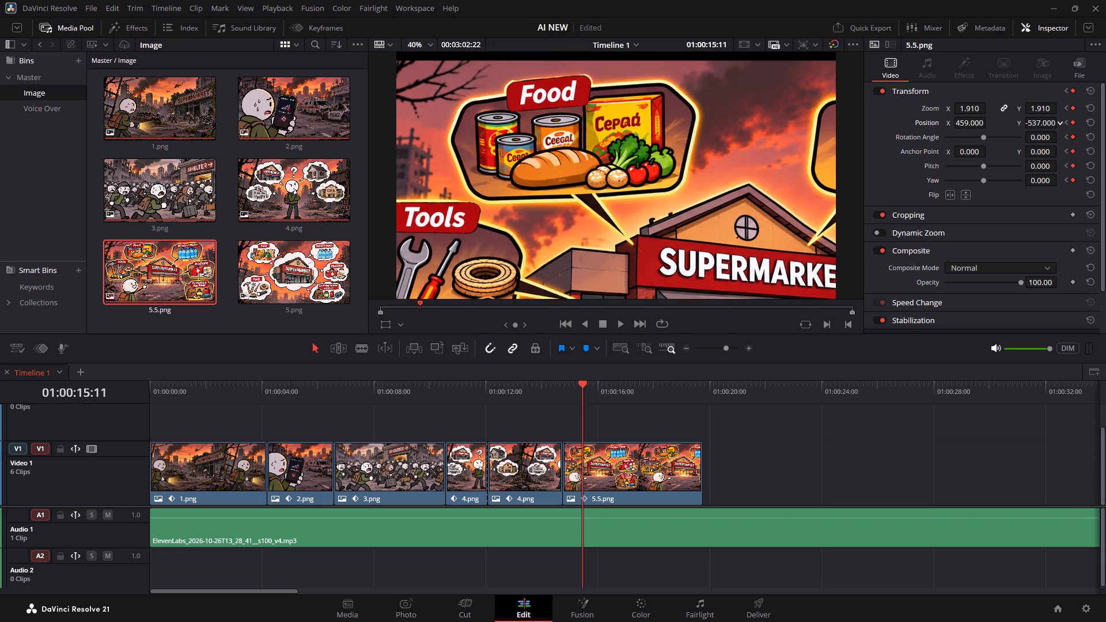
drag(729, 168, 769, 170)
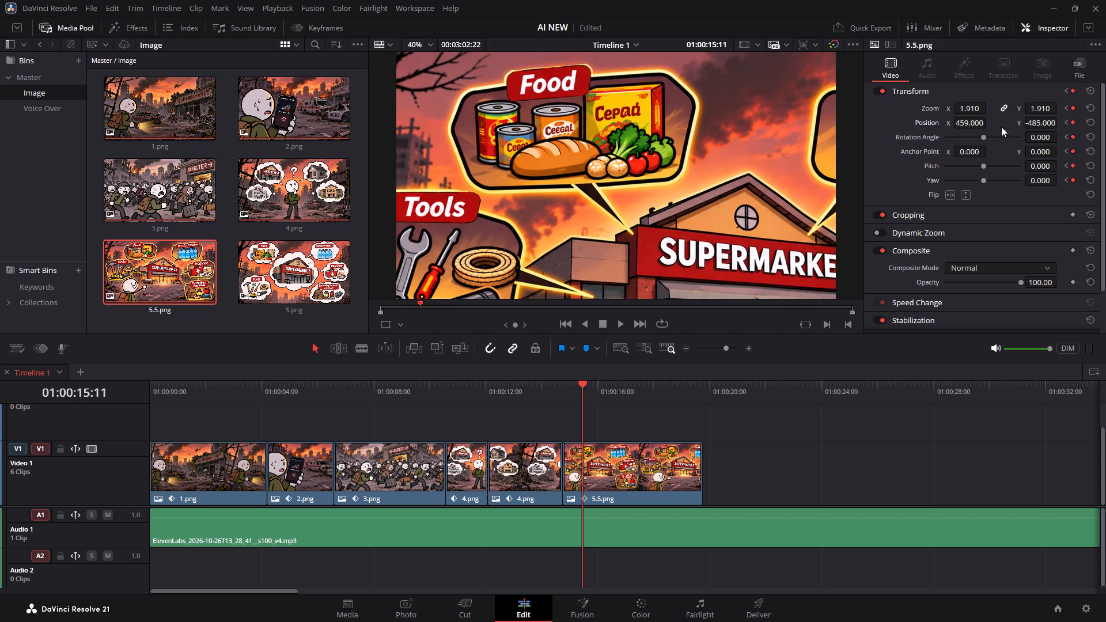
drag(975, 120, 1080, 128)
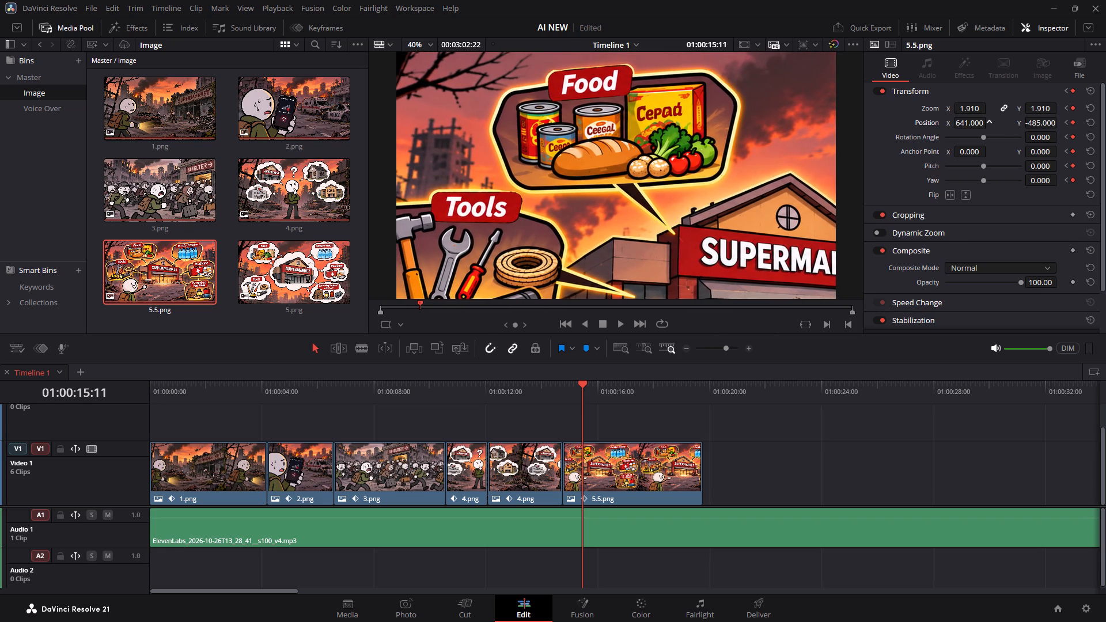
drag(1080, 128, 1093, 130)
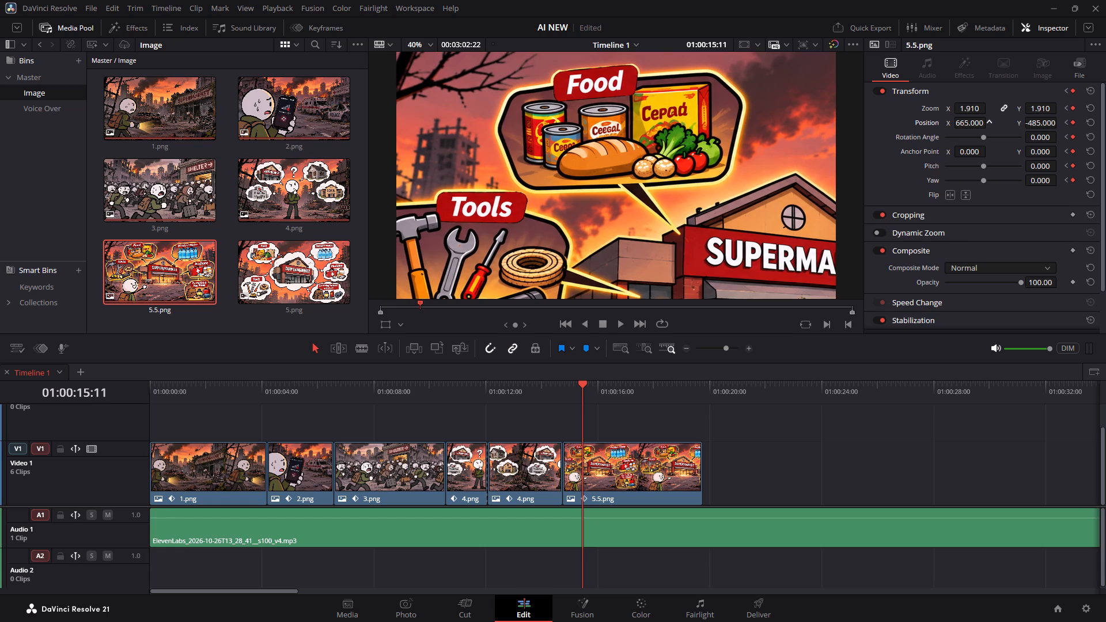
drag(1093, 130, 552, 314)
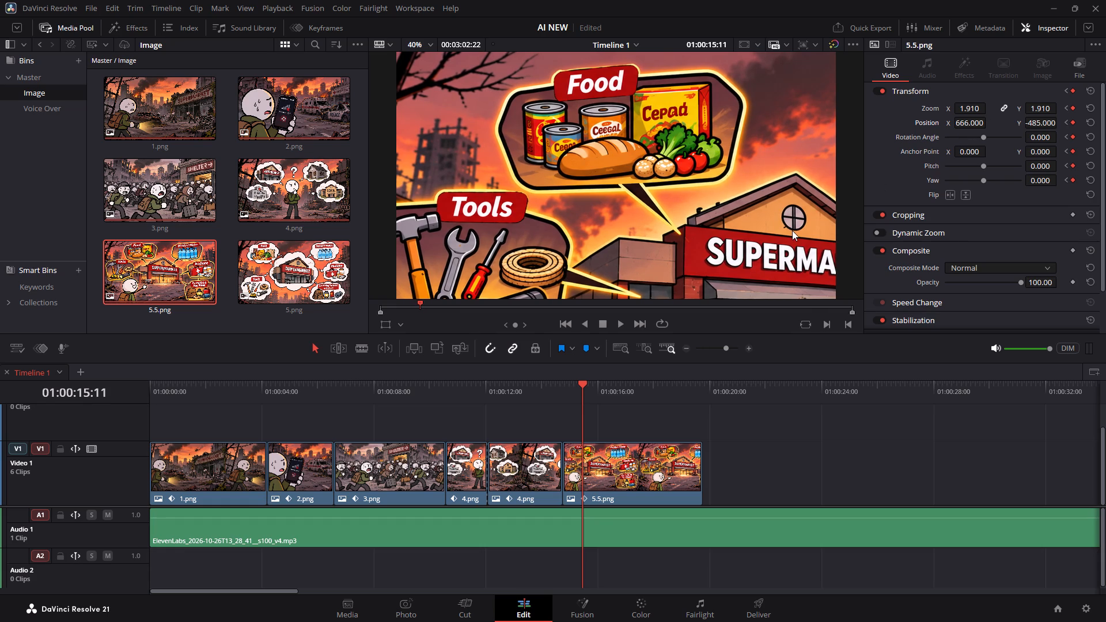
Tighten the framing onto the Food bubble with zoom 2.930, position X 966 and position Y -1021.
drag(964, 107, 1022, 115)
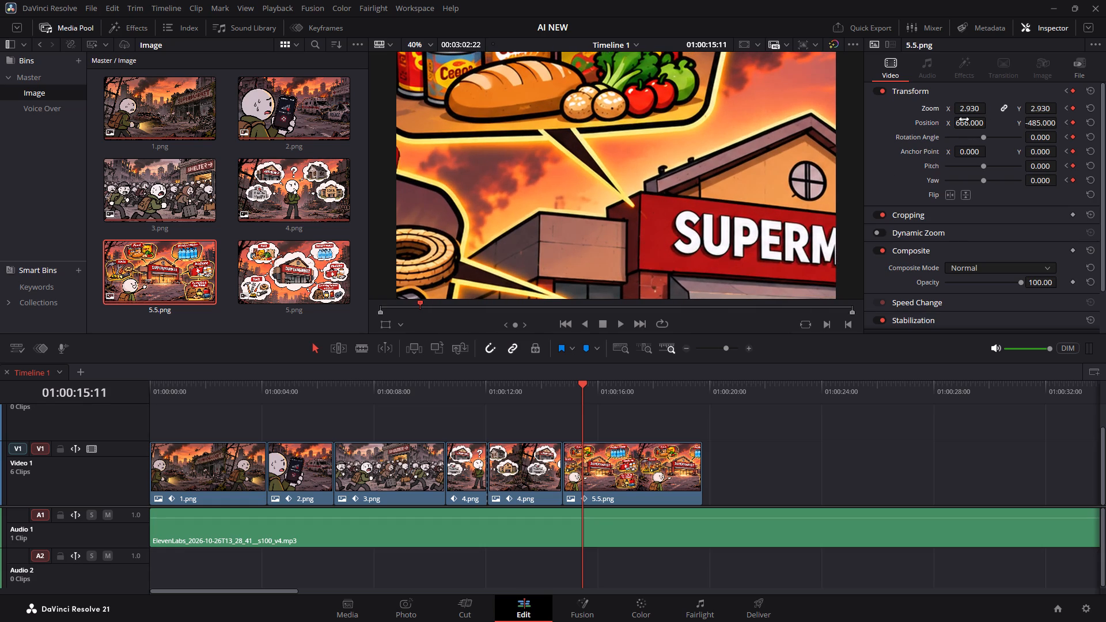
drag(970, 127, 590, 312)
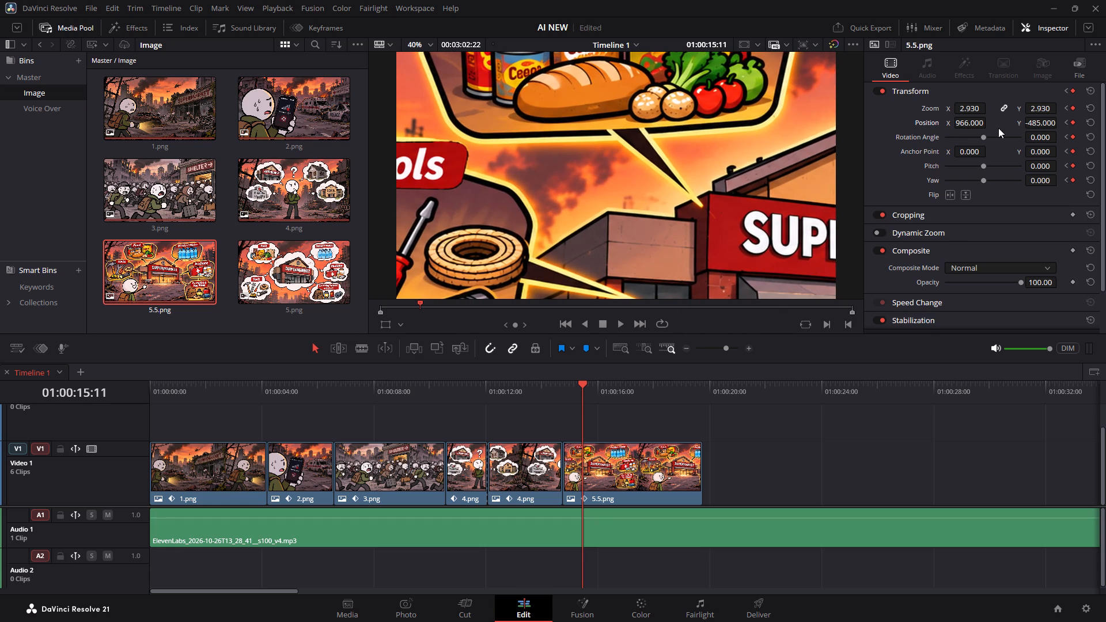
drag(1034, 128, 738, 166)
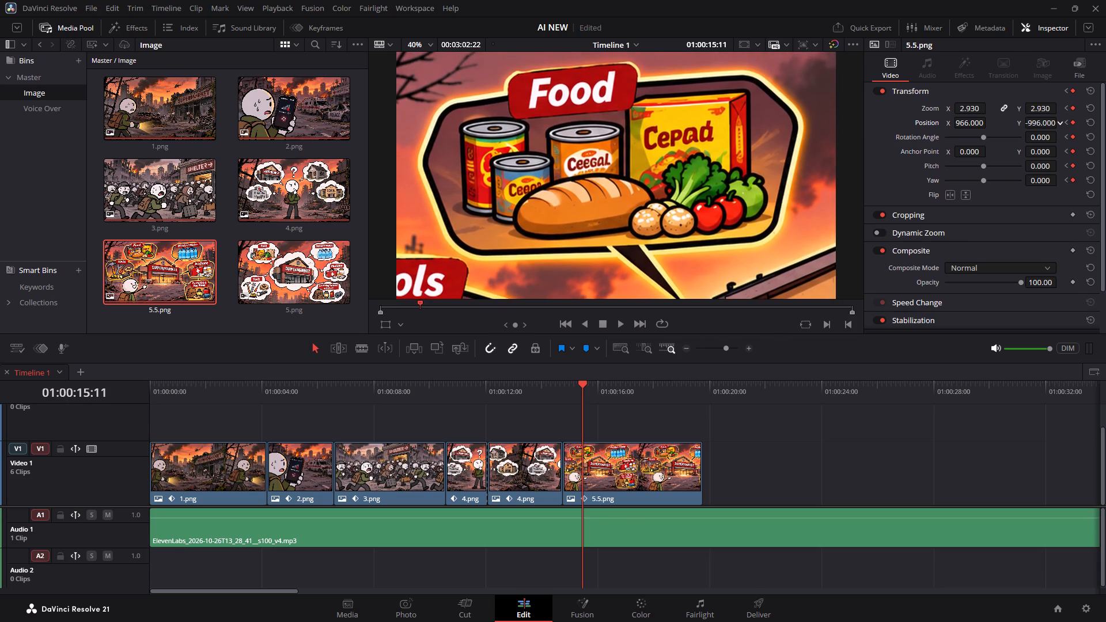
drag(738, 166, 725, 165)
Play from the last 4.png clip across the cut into 5.5.png to review the zoom onto Food, stopping at 01:00:15:18.
click(537, 395)
key(space)
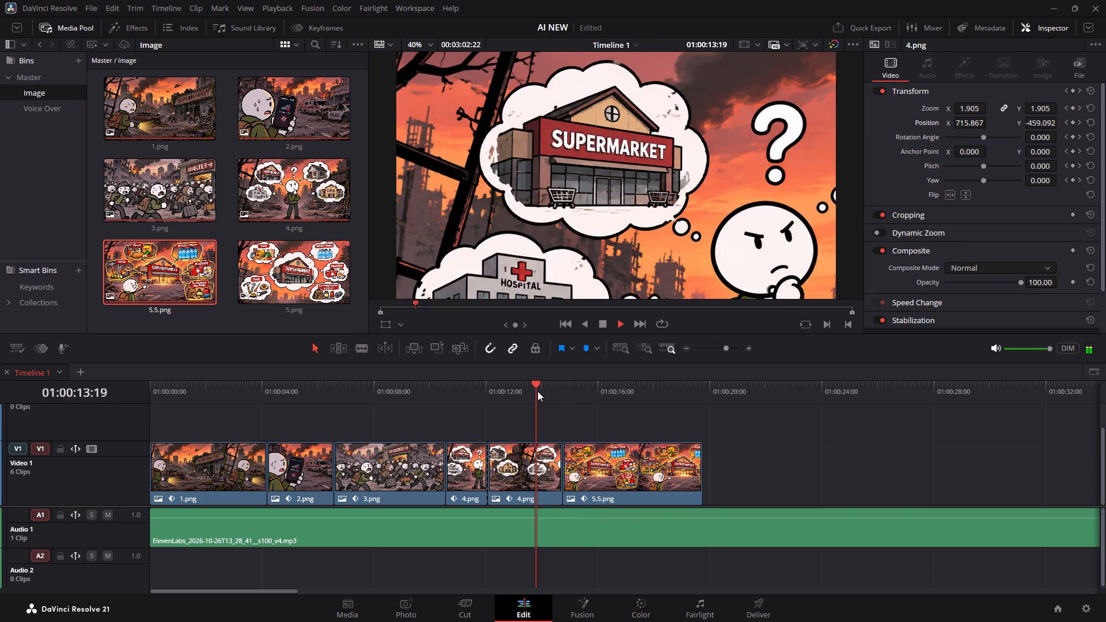
key(space)
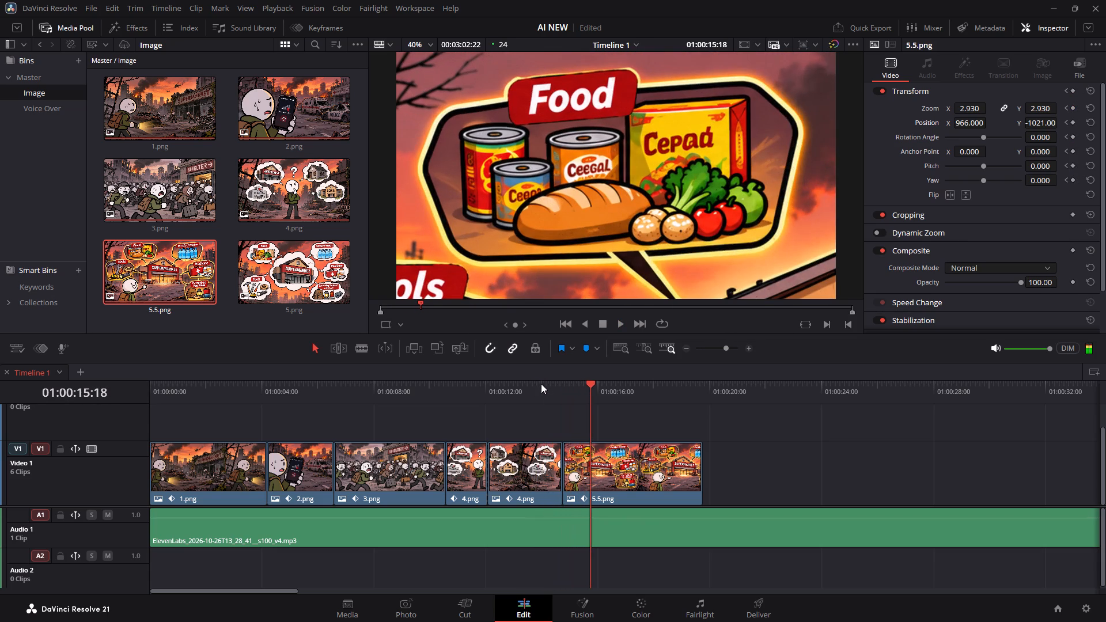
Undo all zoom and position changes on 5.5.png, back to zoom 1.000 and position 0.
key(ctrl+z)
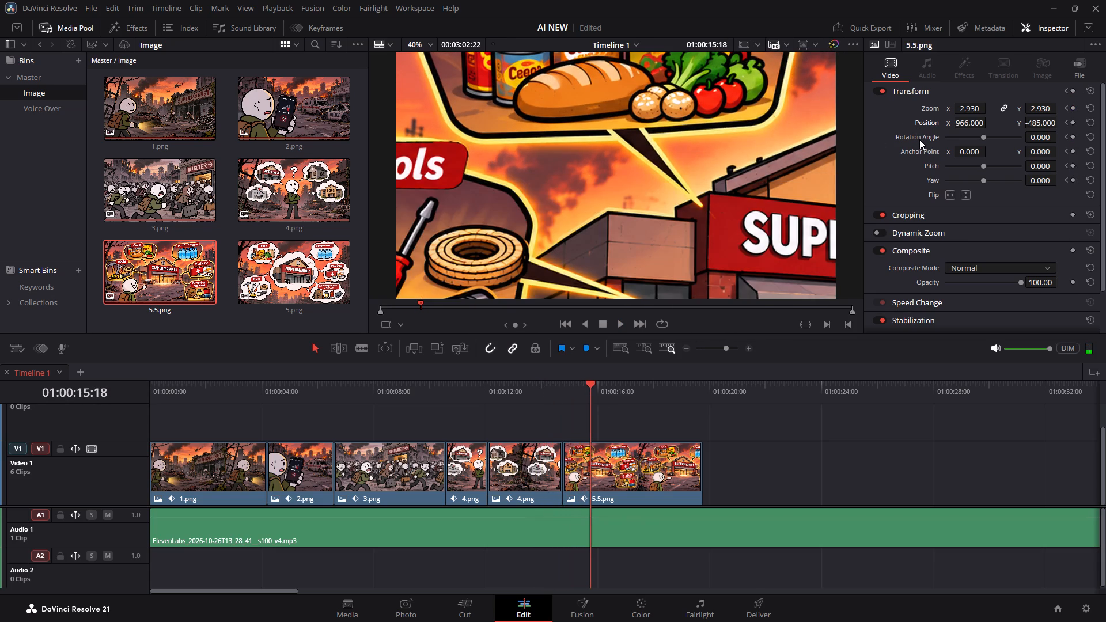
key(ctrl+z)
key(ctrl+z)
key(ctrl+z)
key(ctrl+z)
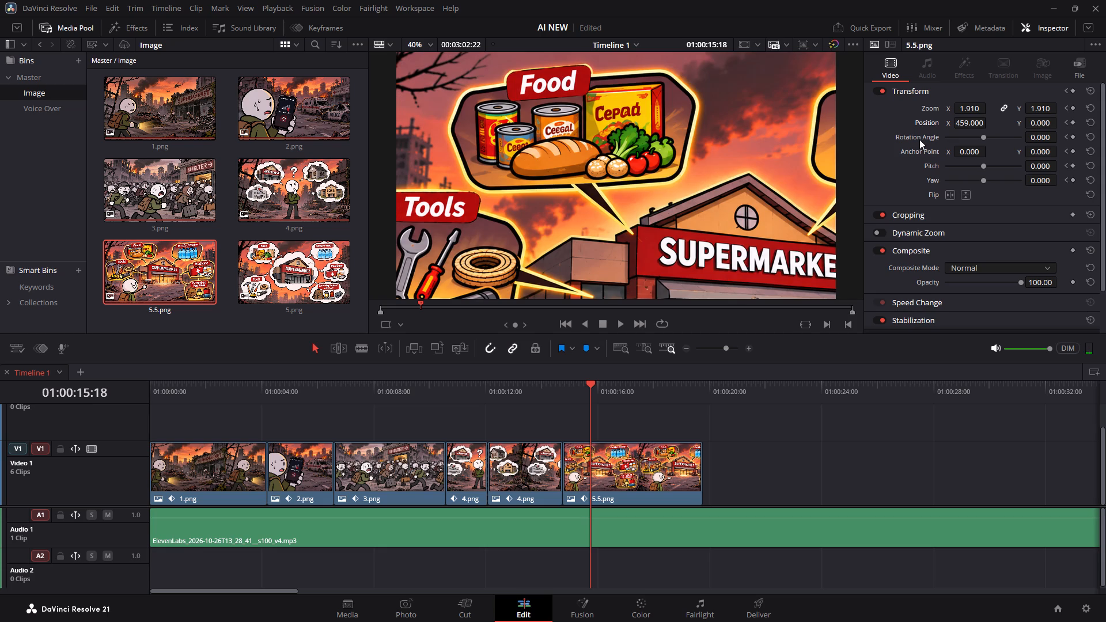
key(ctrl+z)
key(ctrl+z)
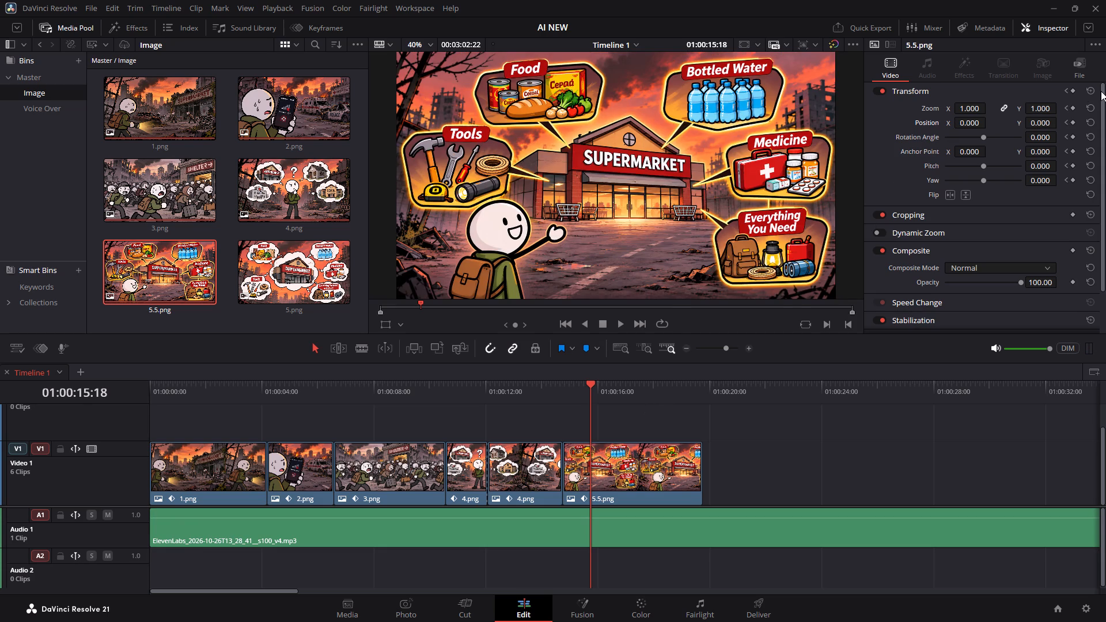
At 01:00:15:18, add a Transform keyframe to 5.5.png with zoom 1.100, position X 93 and position Y -54.
click(1074, 91)
drag(978, 109, 991, 112)
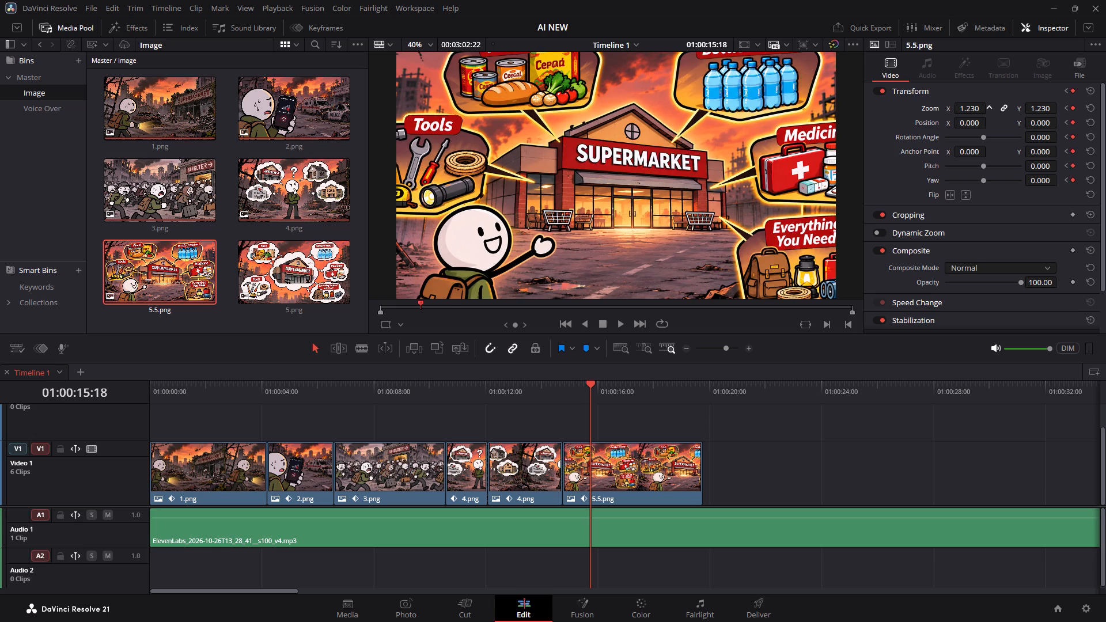
drag(991, 112, 983, 111)
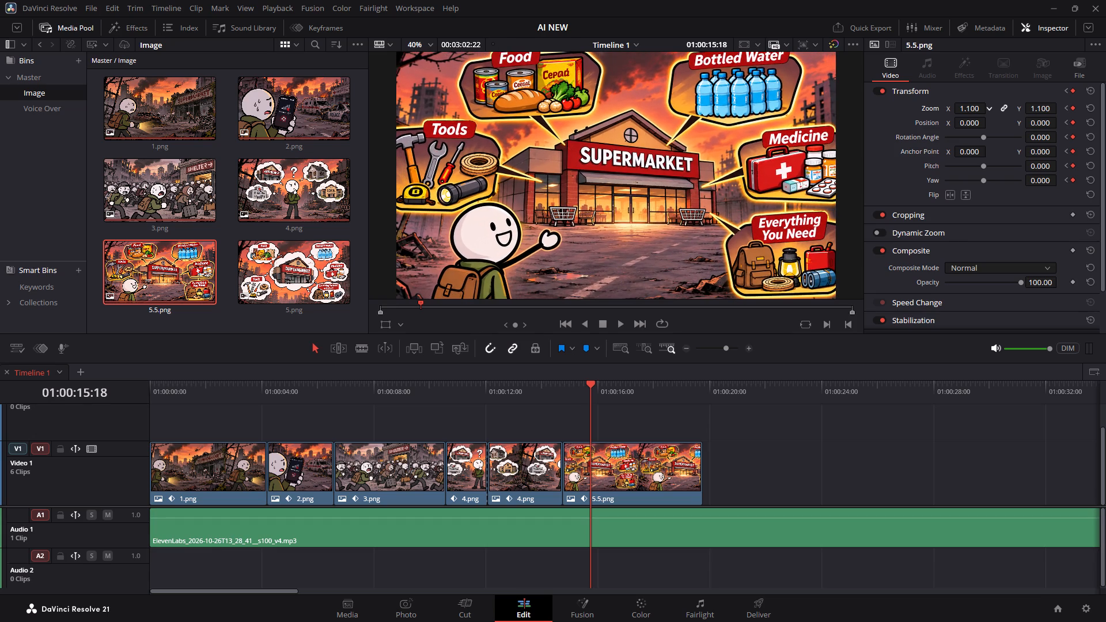
drag(983, 111, 982, 110)
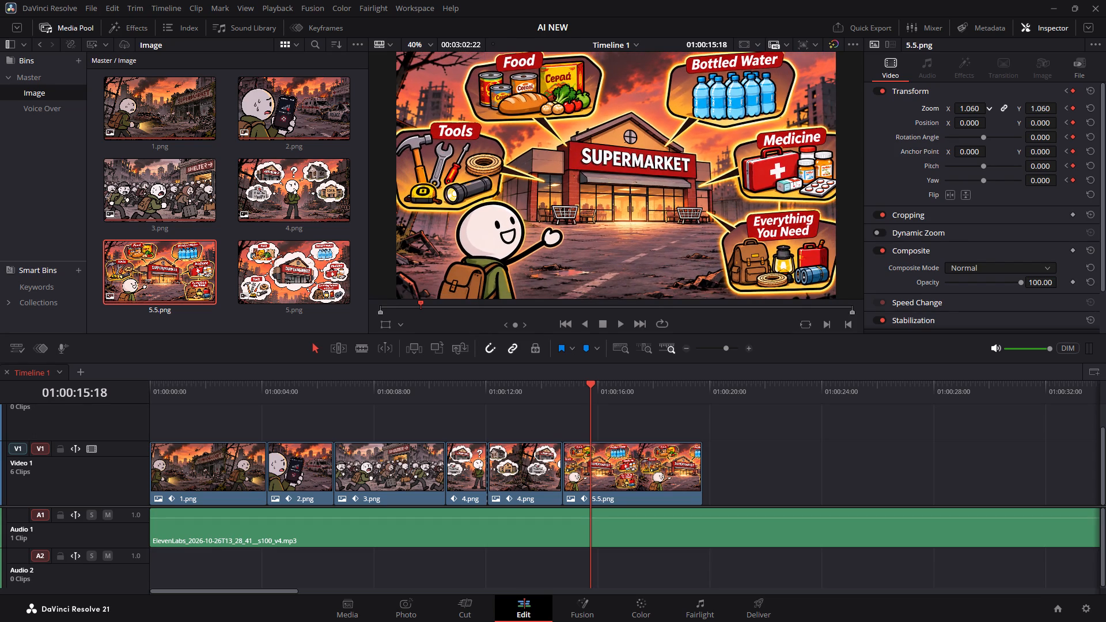
drag(982, 110, 984, 110)
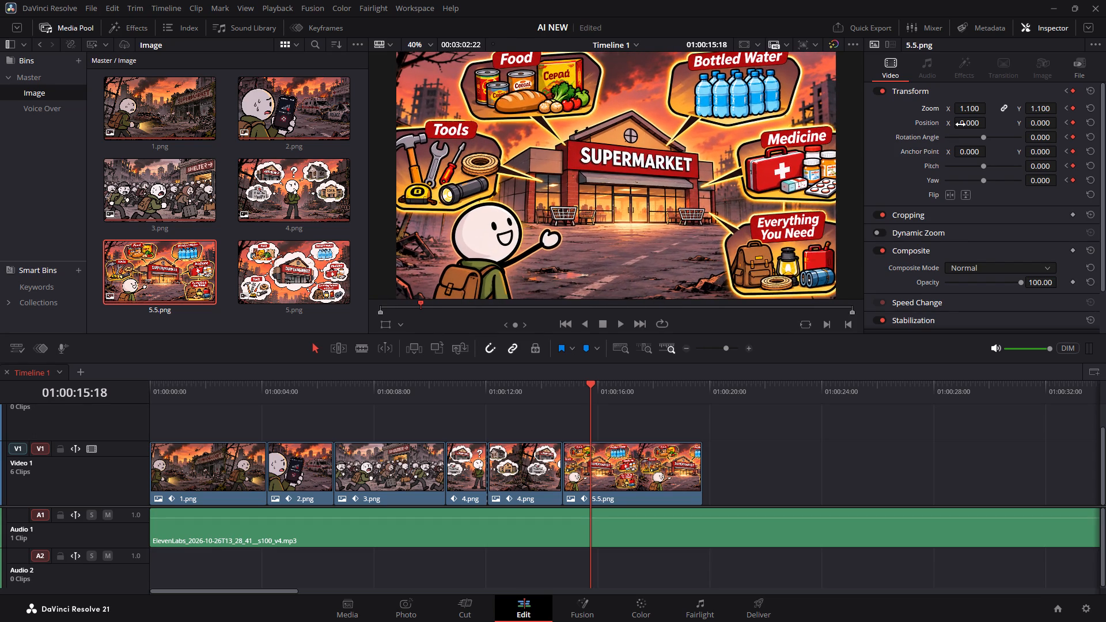
drag(971, 125, 1016, 134)
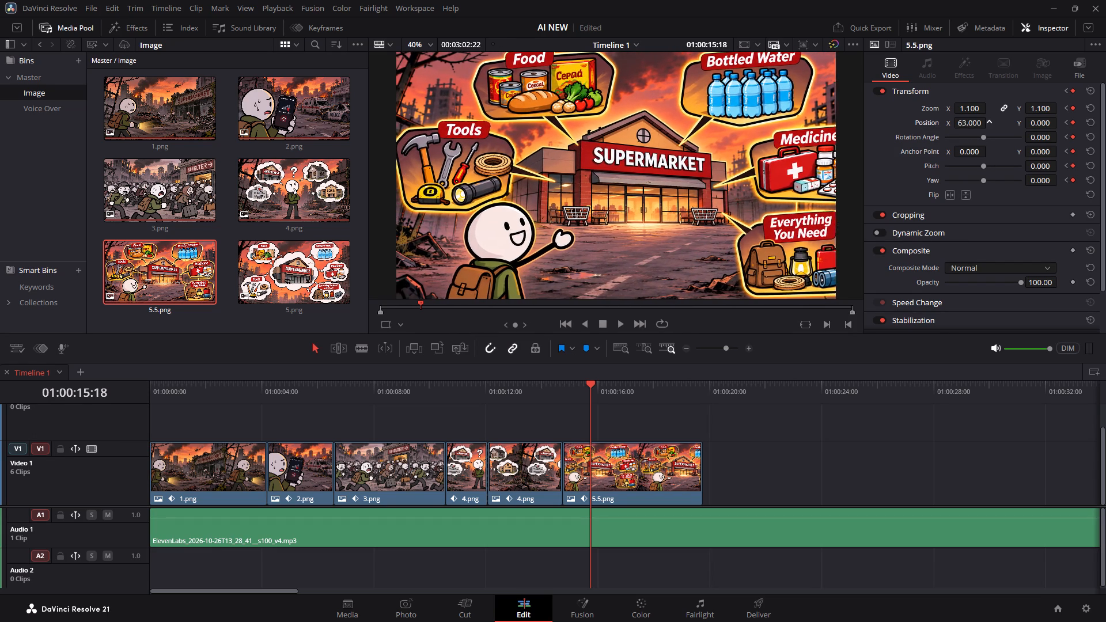
drag(1016, 134, 1025, 142)
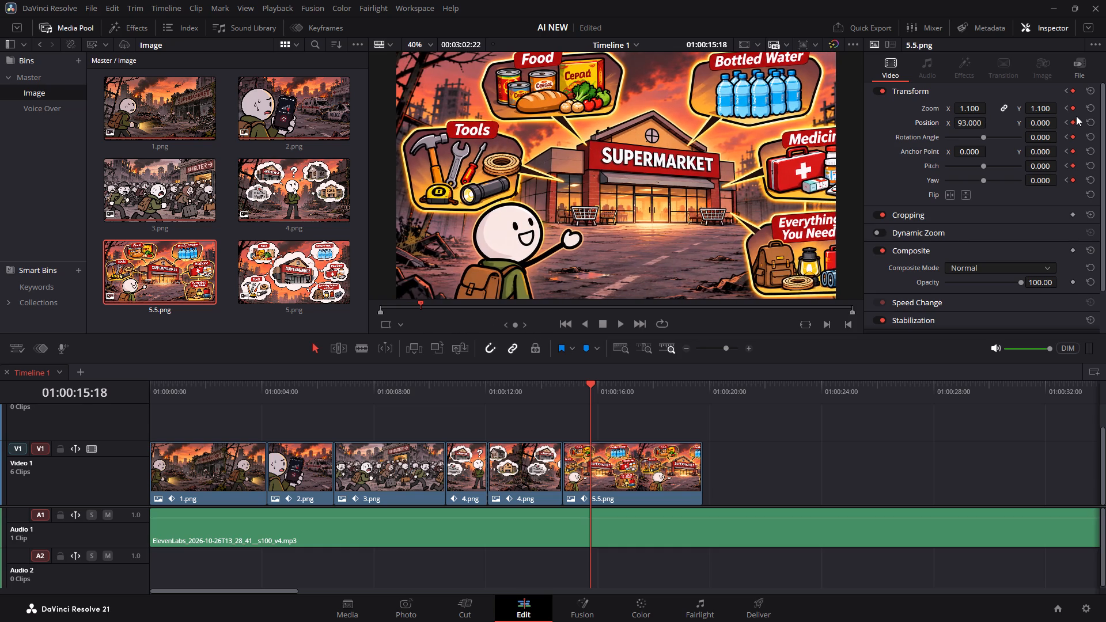
drag(1046, 123, 983, 138)
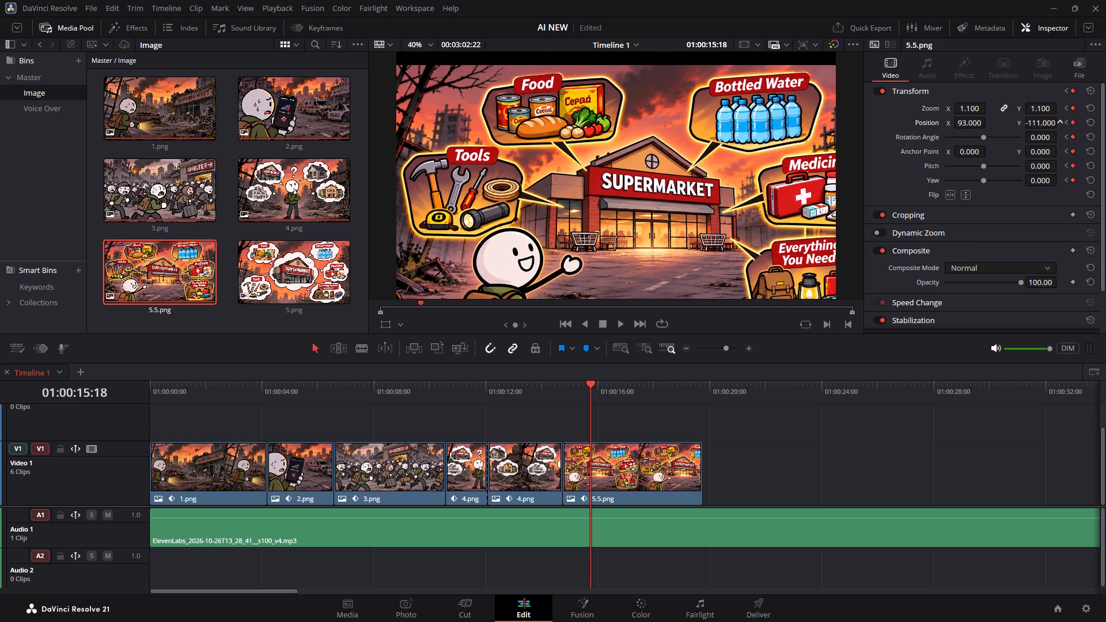
drag(983, 138, 1015, 137)
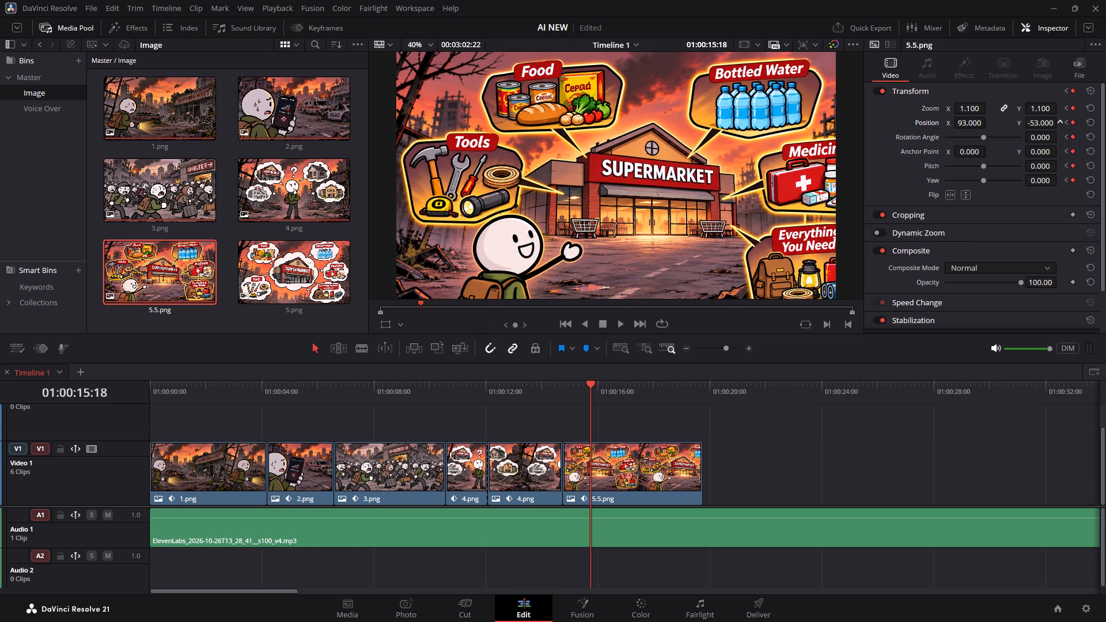
drag(1015, 137, 1014, 137)
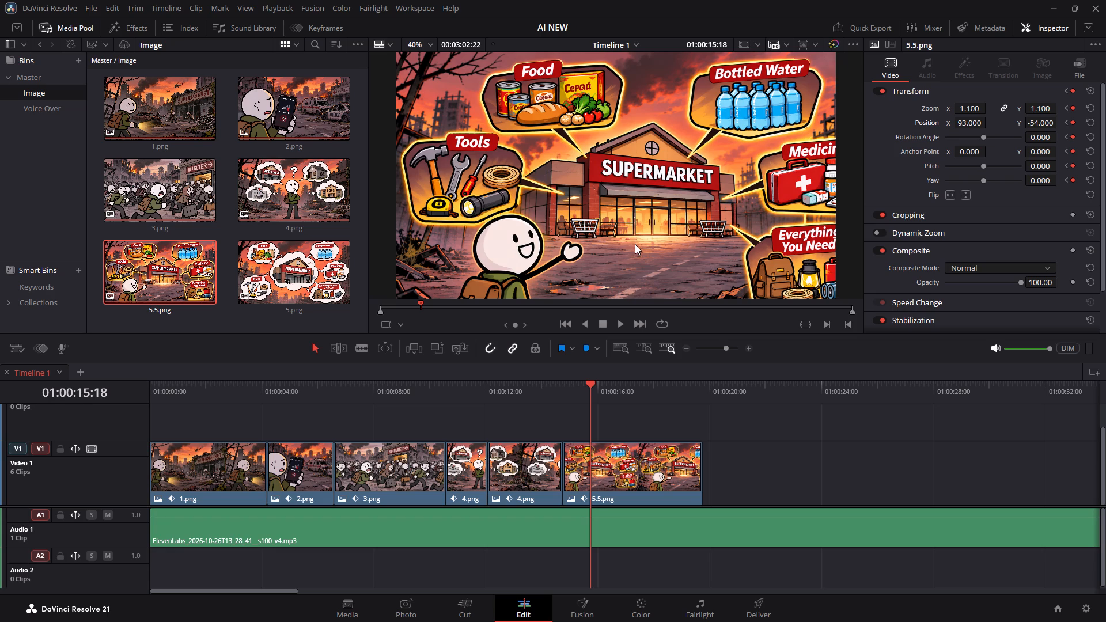
Play to the end of 5.5.png, and replay its opening several times to review the slight zoom against the voice-over.
key(space)
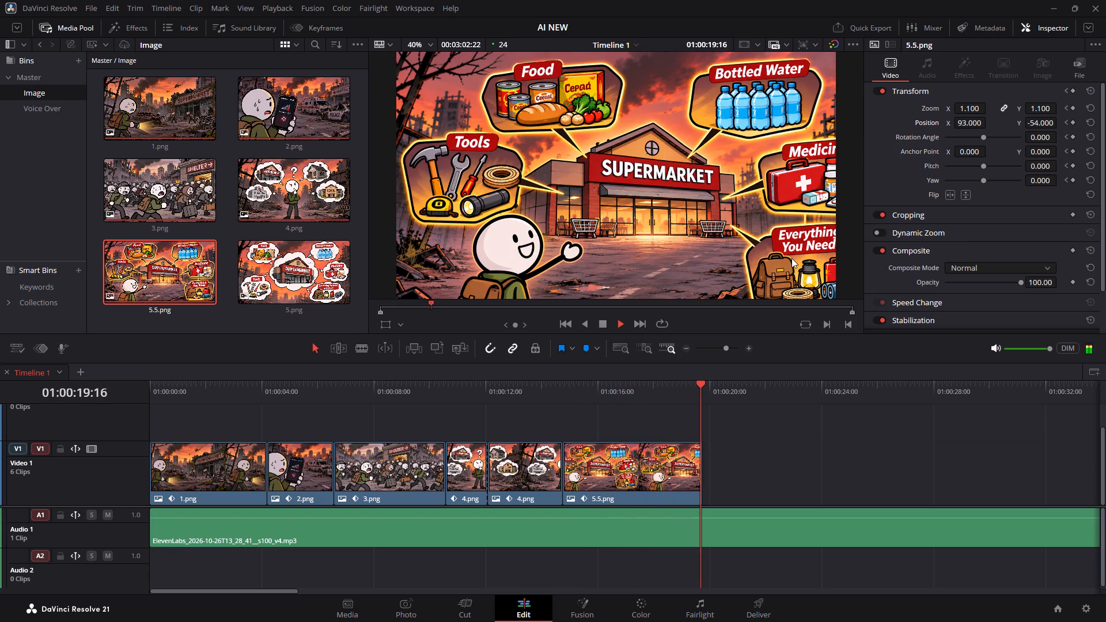
key(space)
drag(581, 382, 580, 382)
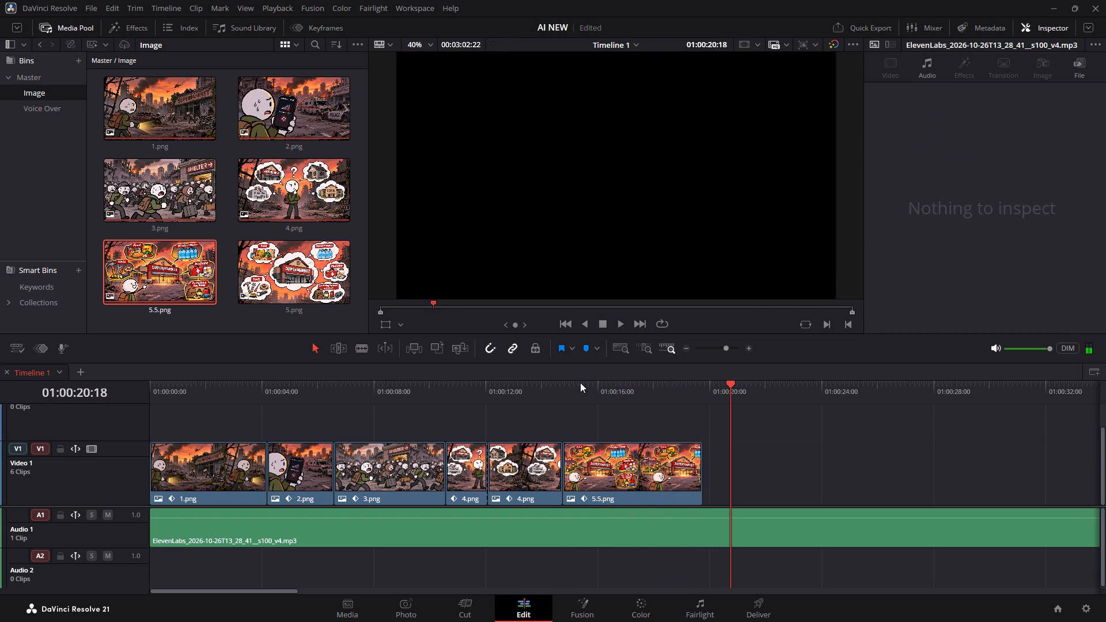
drag(580, 382, 560, 382)
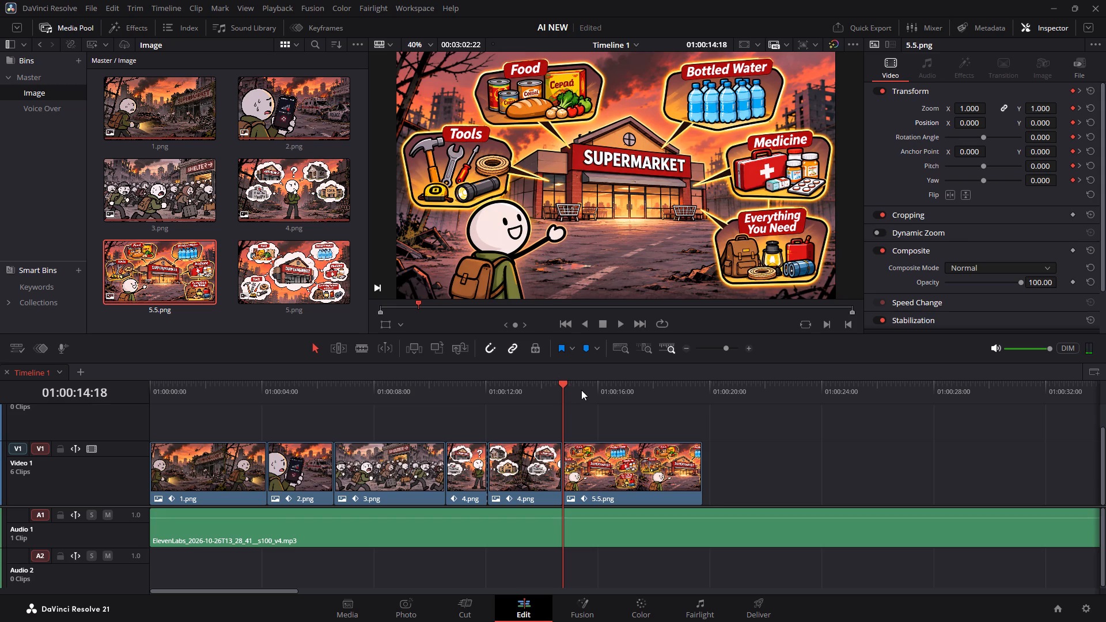
key(space)
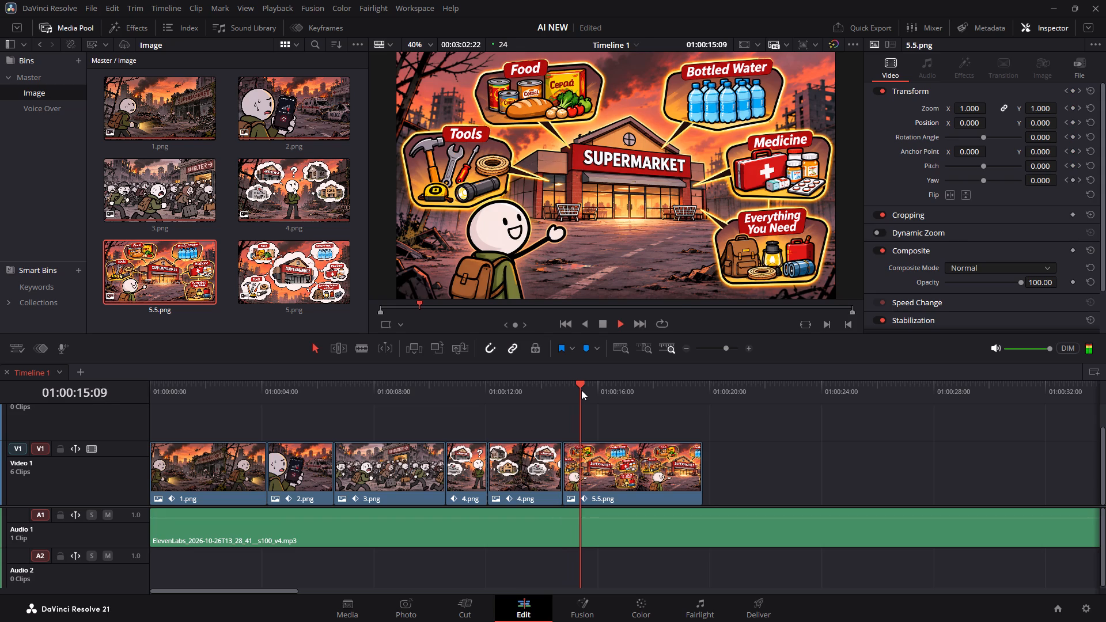
key(space)
key(space)
key(space)
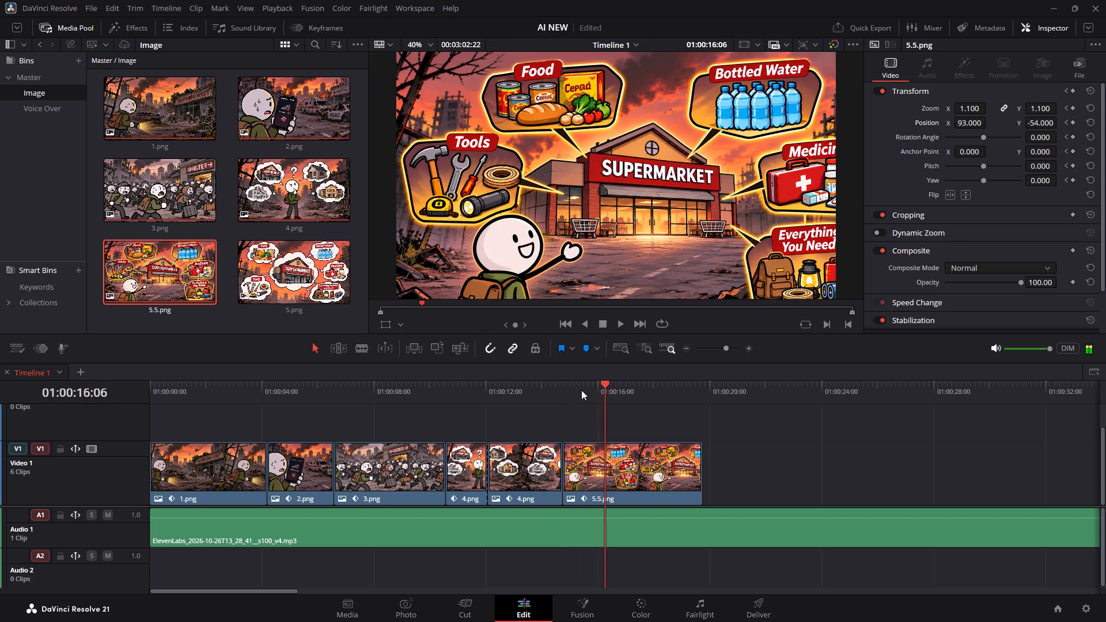
drag(582, 391, 561, 391)
key(space)
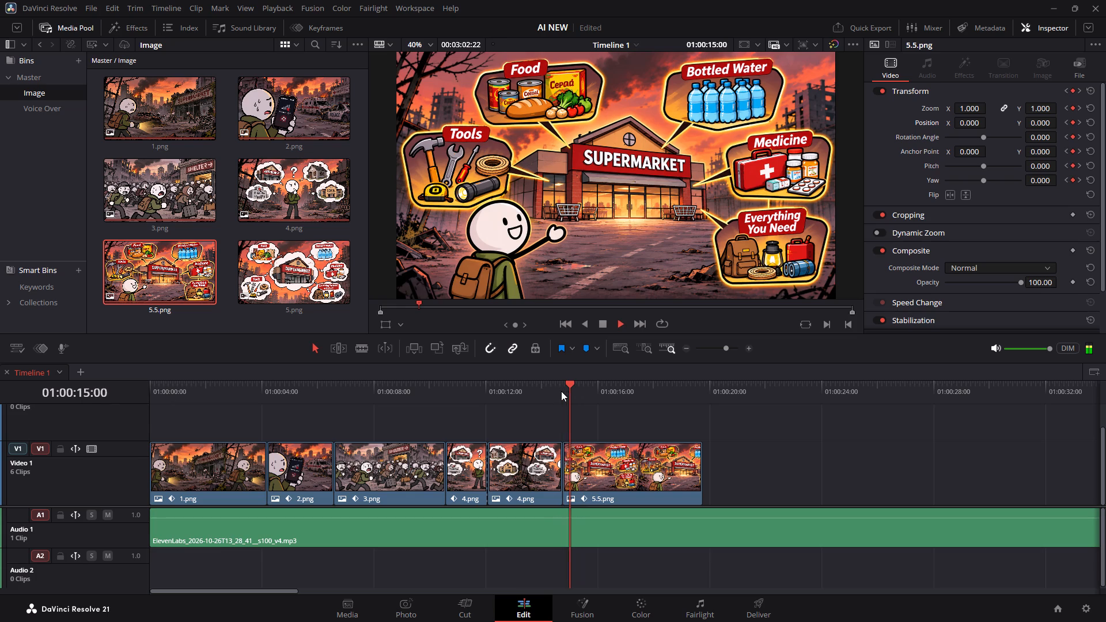
key(space)
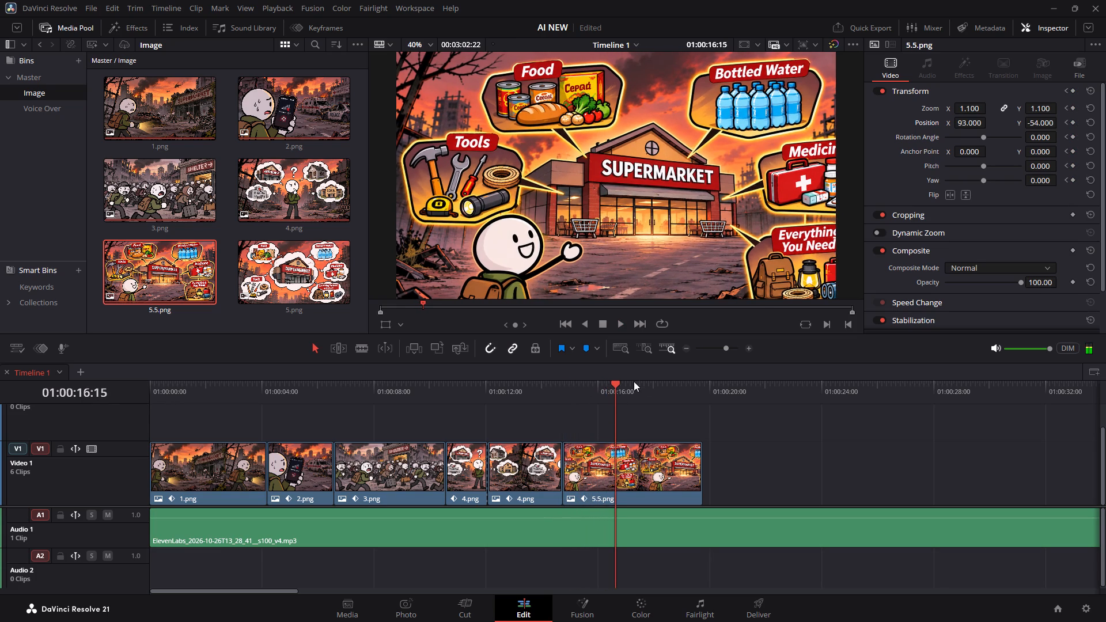
click(607, 386)
drag(599, 386, 565, 387)
key(space)
Select the 5.5.png clip on the timeline and display its keyframes.
click(599, 479)
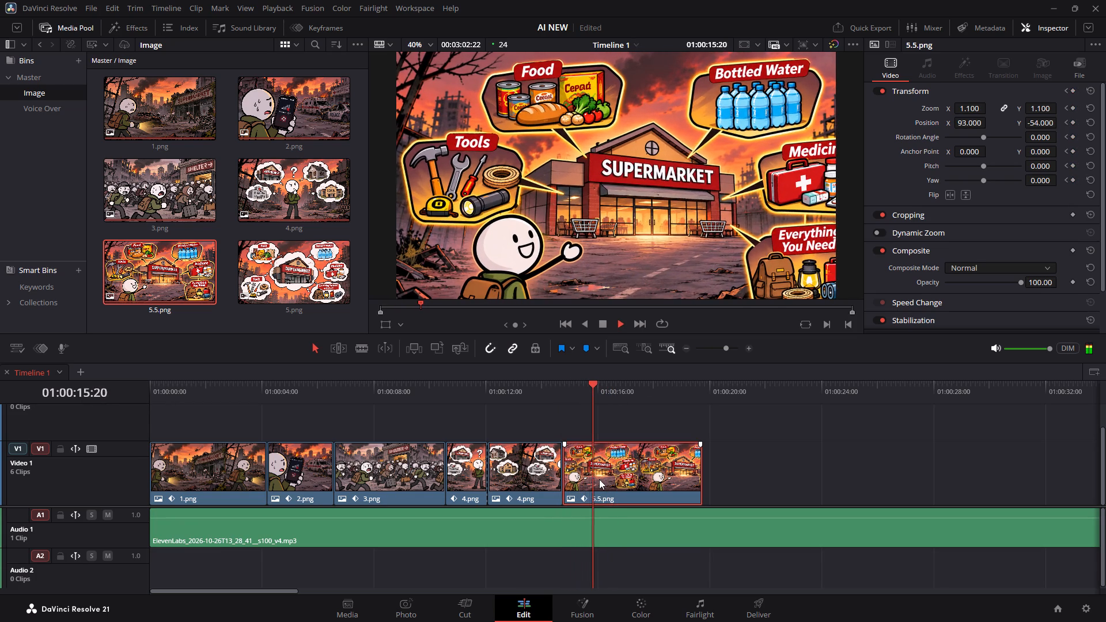
key(space)
click(309, 33)
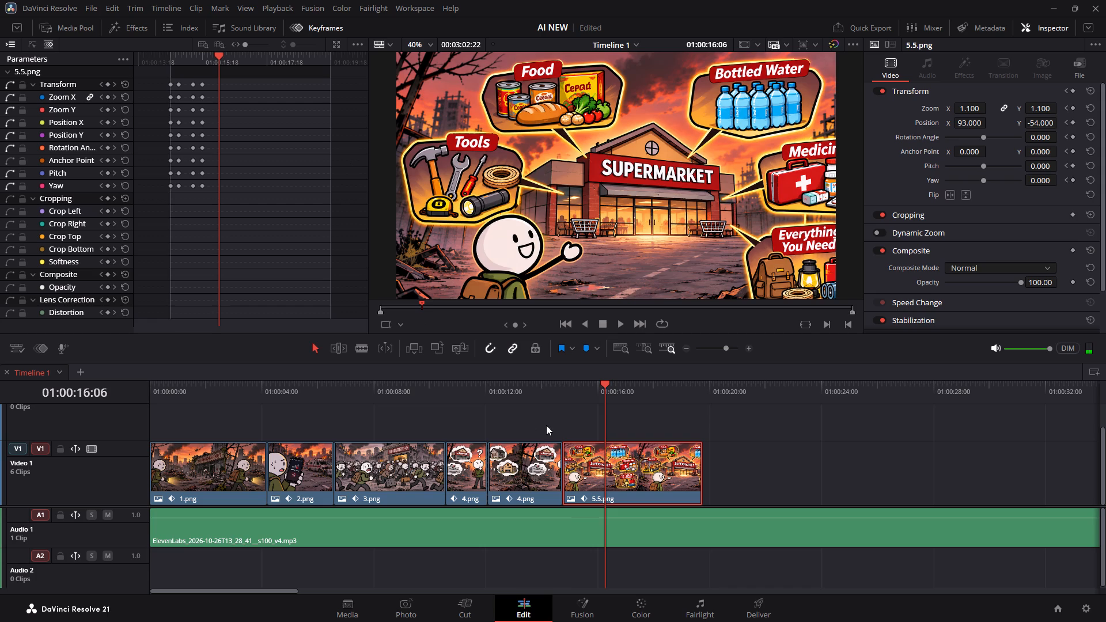
Replay the opening of 5.5.png in short bursts to find the voice-over cue following the zoom, stopping at 01:00:16:05.
click(559, 385)
key(space)
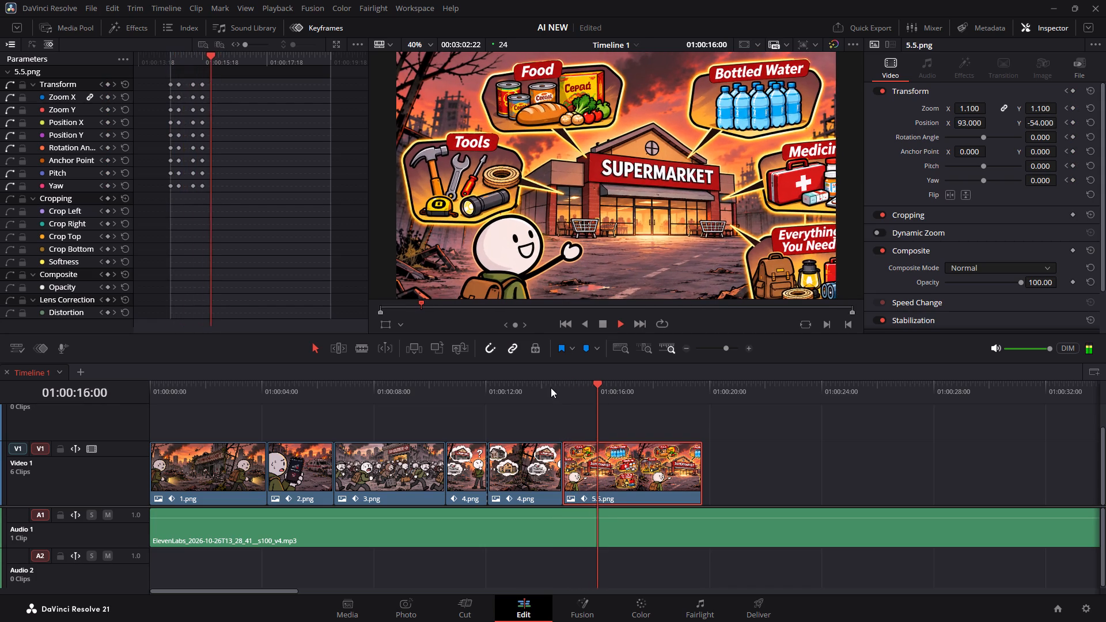
key(space)
key(space)
key(space)
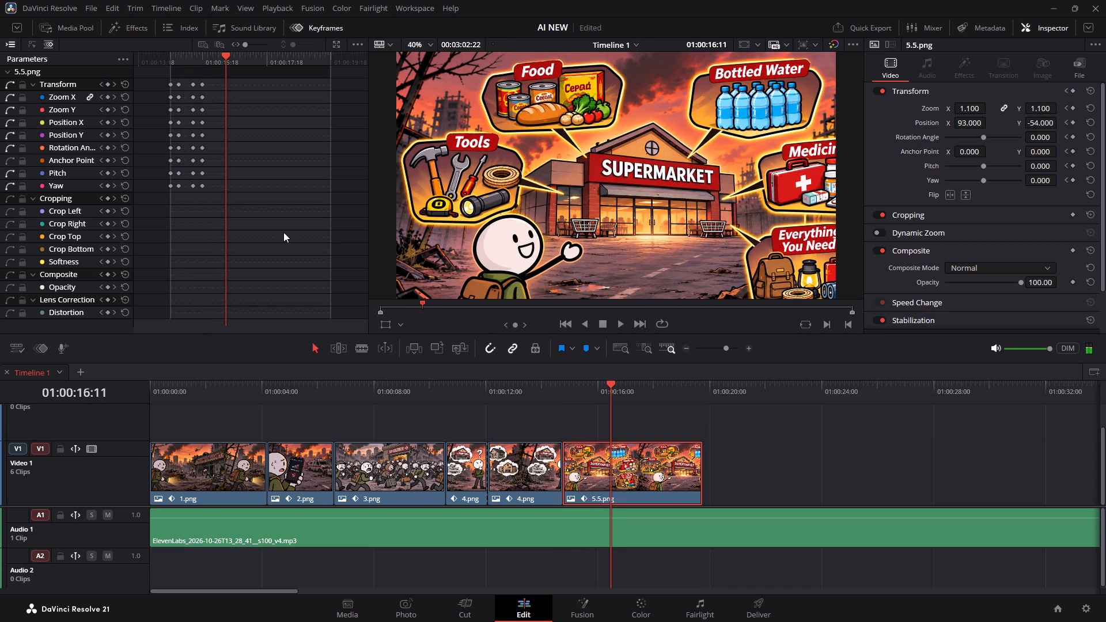
drag(601, 387, 586, 384)
key(space)
key(space)
key(space)
key(space)
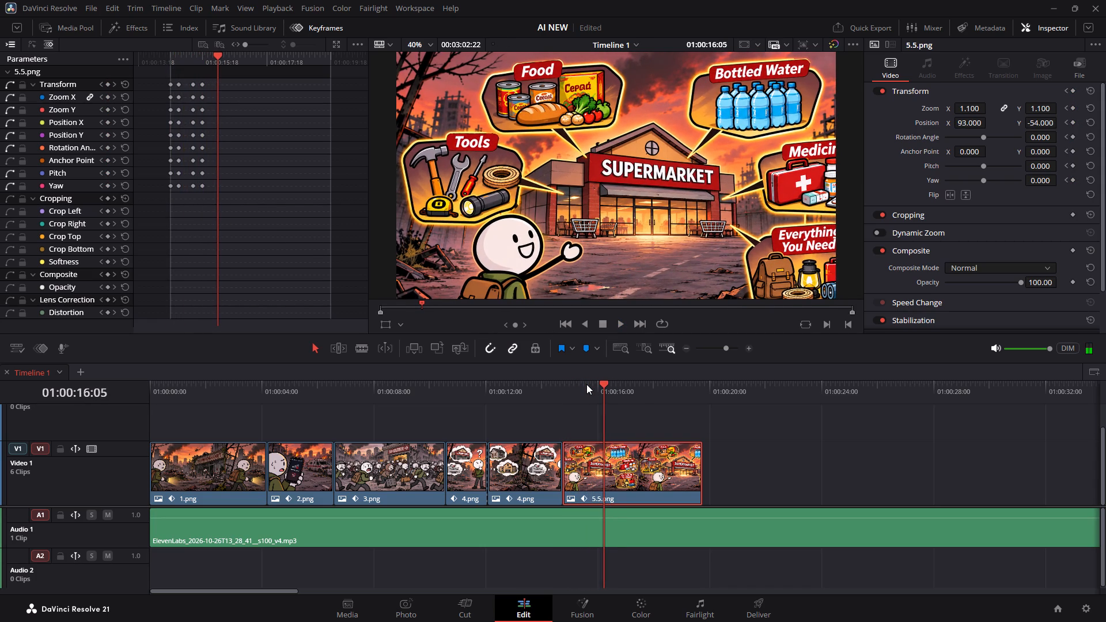
Add a Transform keyframe to 5.5.png at 01:00:15:19, one frame after the zoom's end keyframe, keeping the same framing.
drag(599, 385, 589, 385)
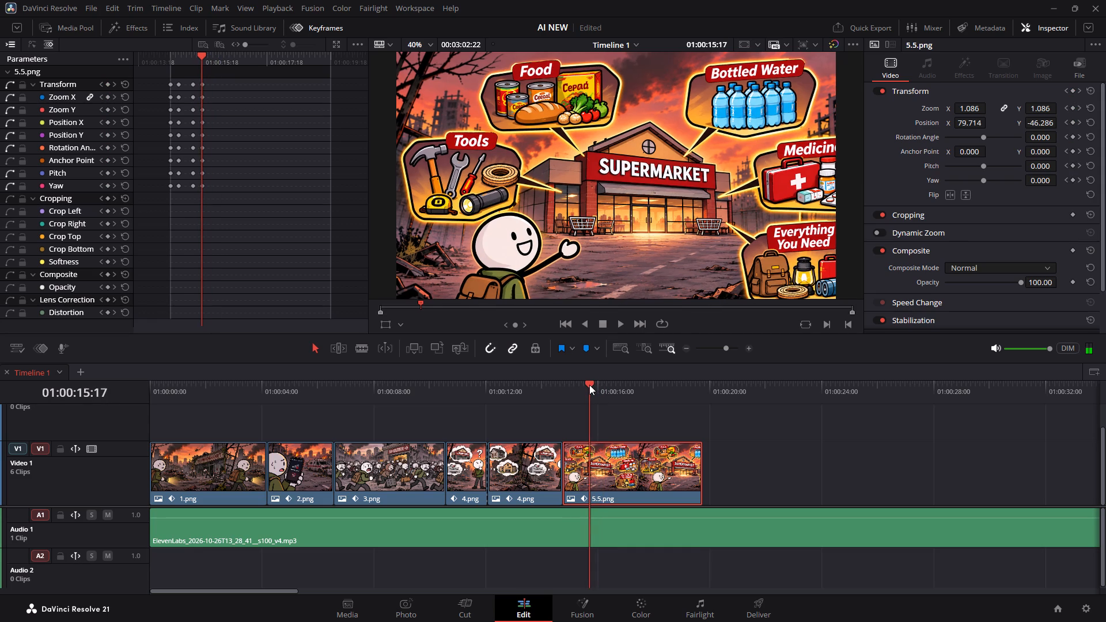
click(1074, 90)
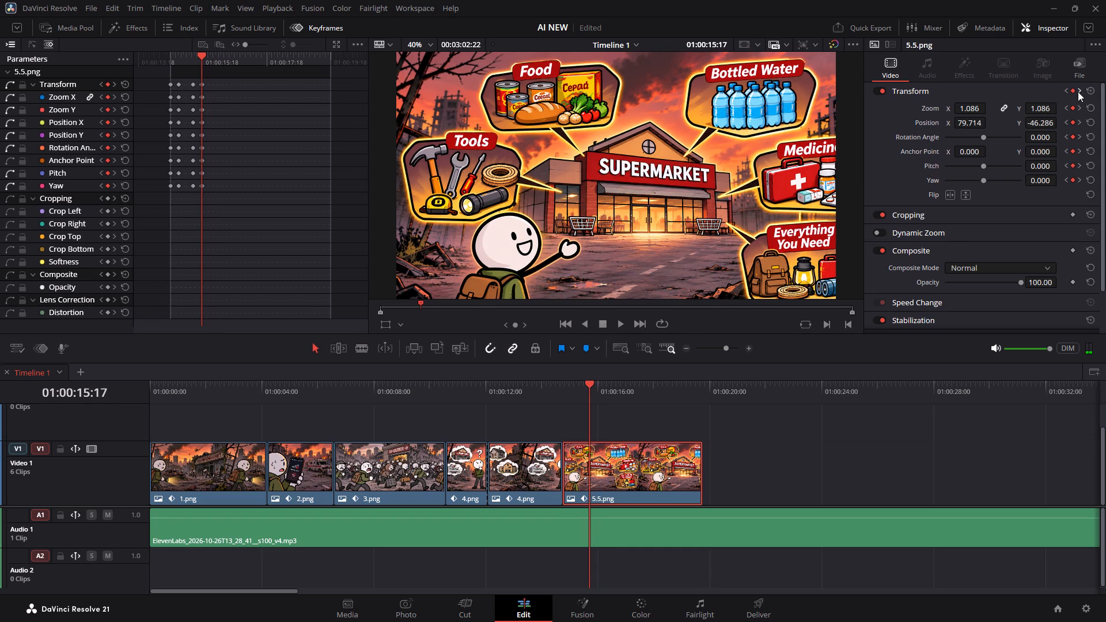
click(1073, 92)
click(1080, 91)
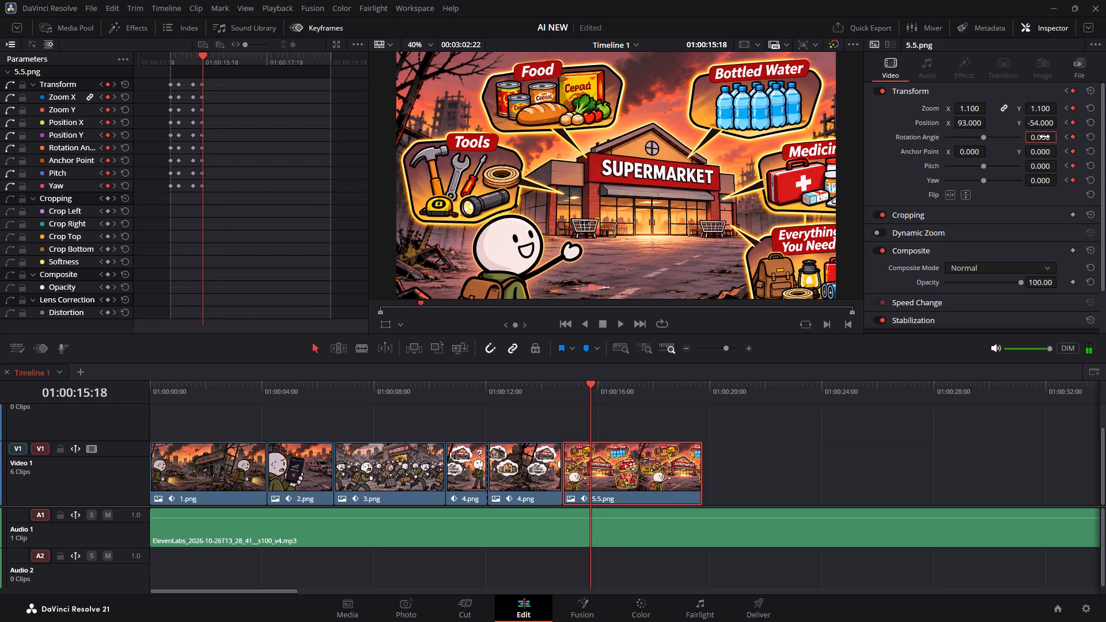
key(Right)
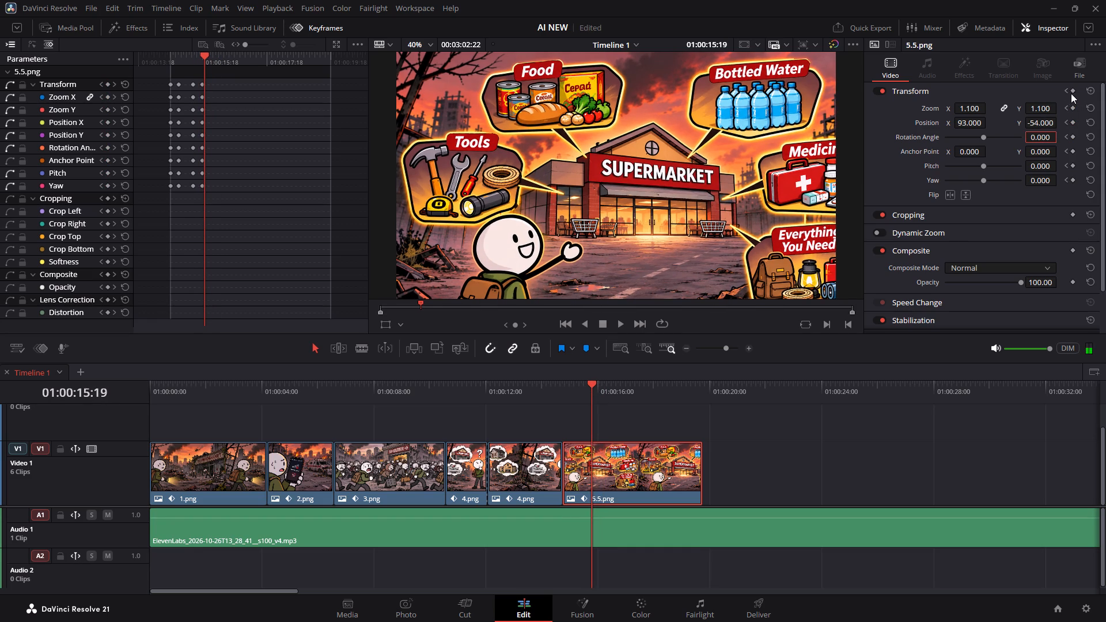
click(1073, 90)
Play on to 01:00:16:11 and replay short stretches around it to pinpoint the timing of the next camera move.
key(Right)
key(space)
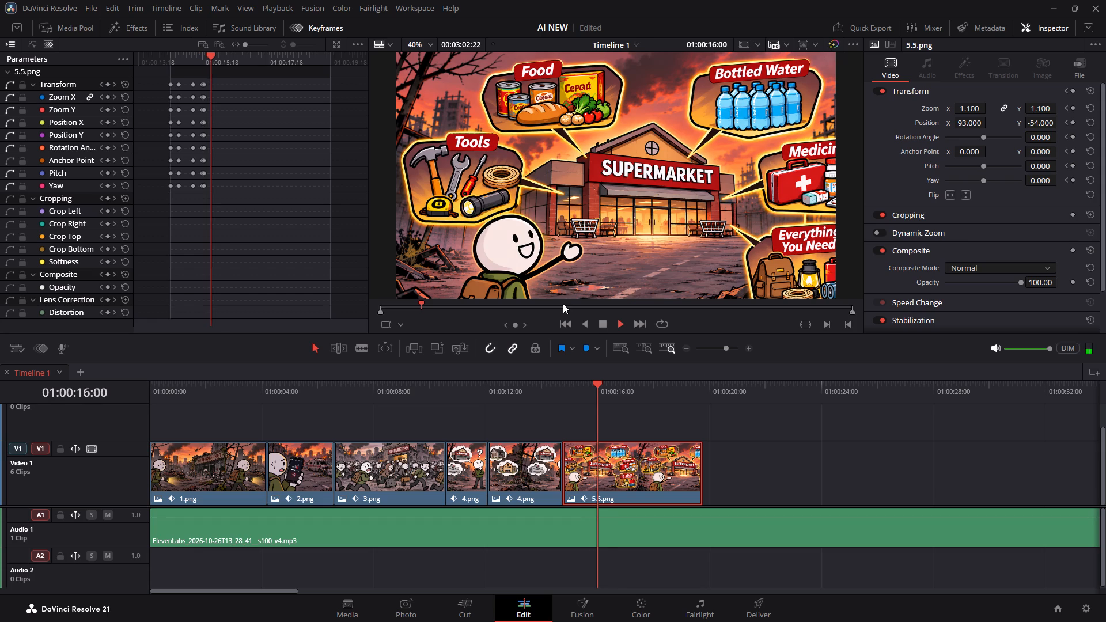
key(space)
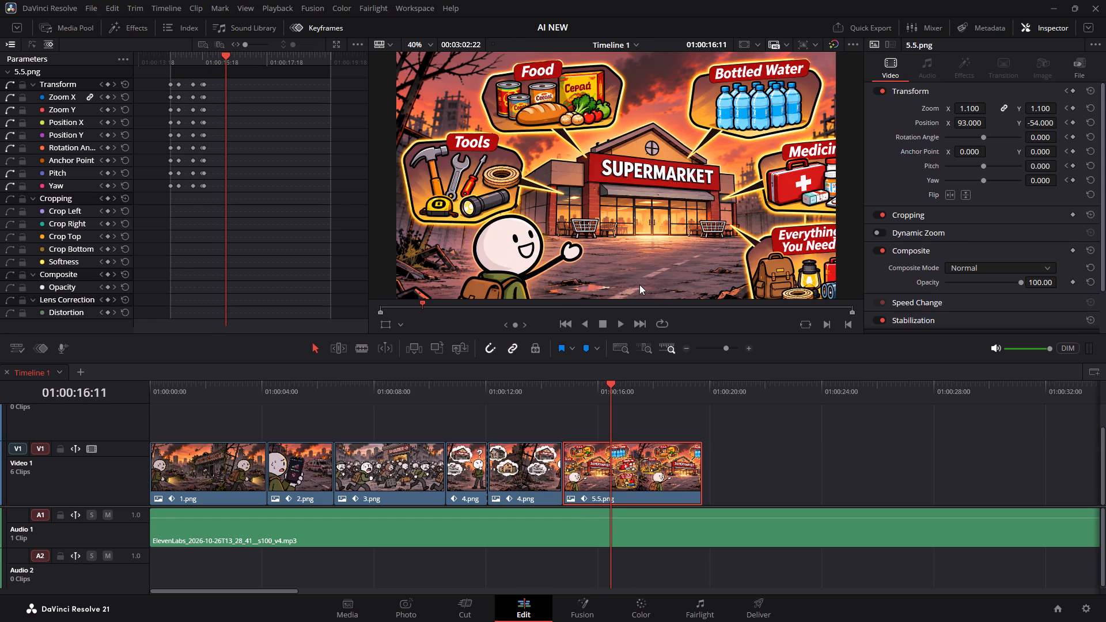
click(603, 380)
click(611, 386)
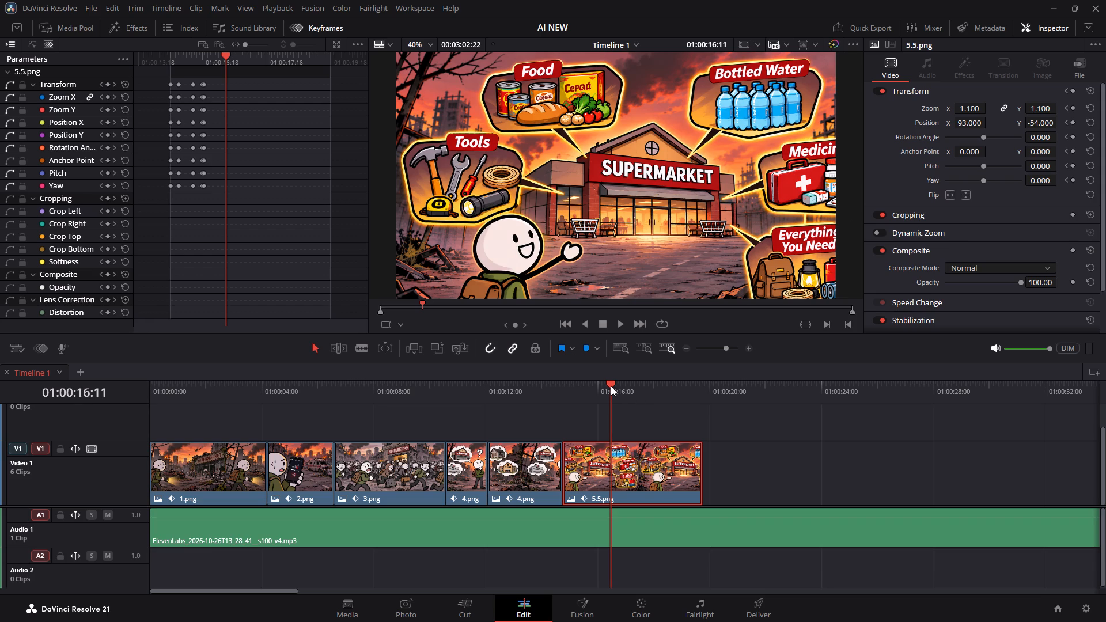
click(605, 383)
key(space)
key(space)
click(605, 383)
click(604, 383)
key(space)
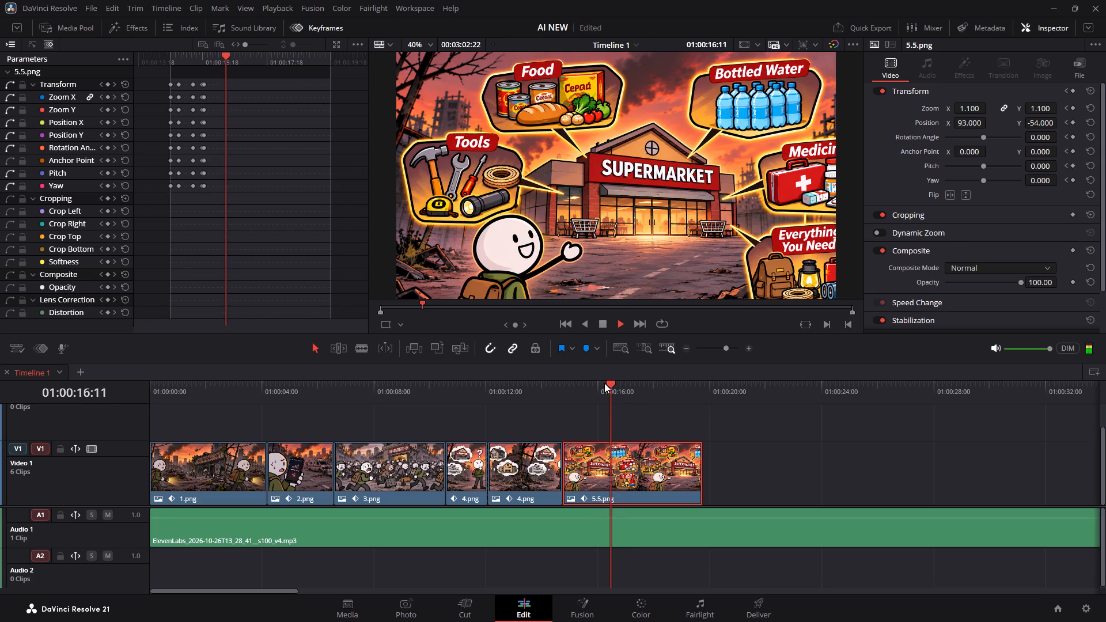
click(604, 383)
key(space)
Add a Transform keyframe to 5.5.png at 01:00:16:06 with the current framing.
click(604, 383)
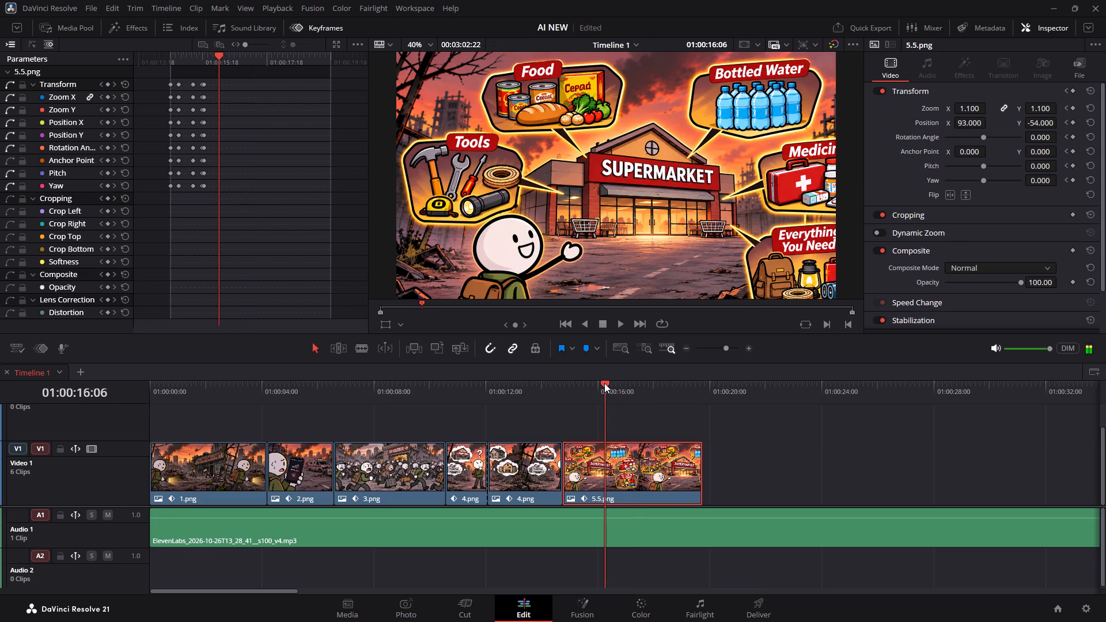
click(1074, 90)
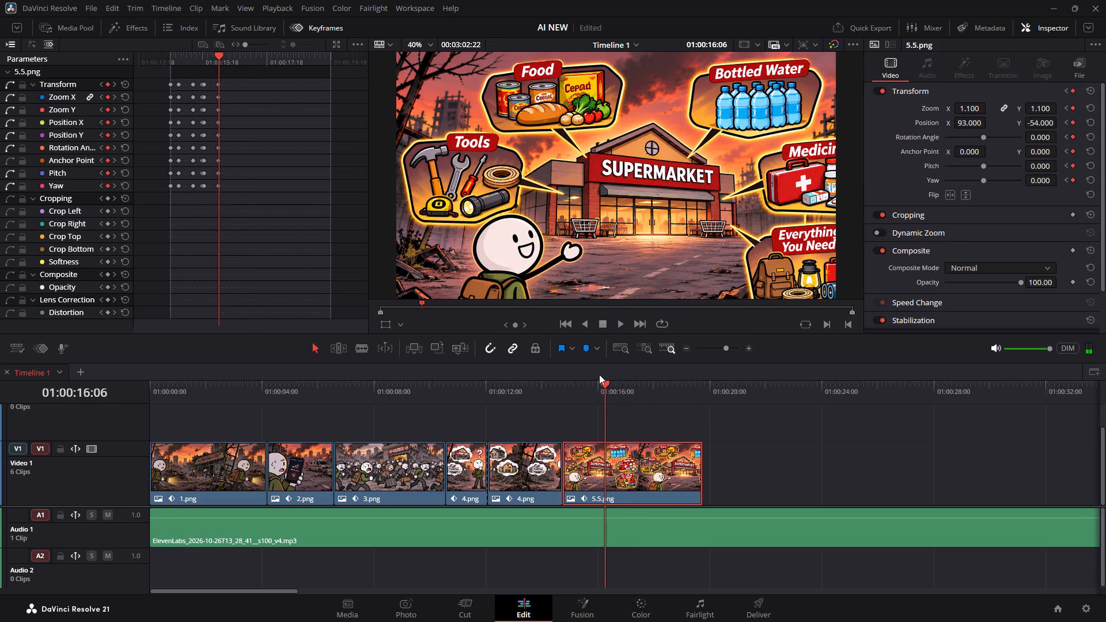
Replay 5.5.png from its opening to about 01:00:16:13 and scrub around 01:00:16:00 to find where the next camera move should start.
drag(594, 387, 592, 387)
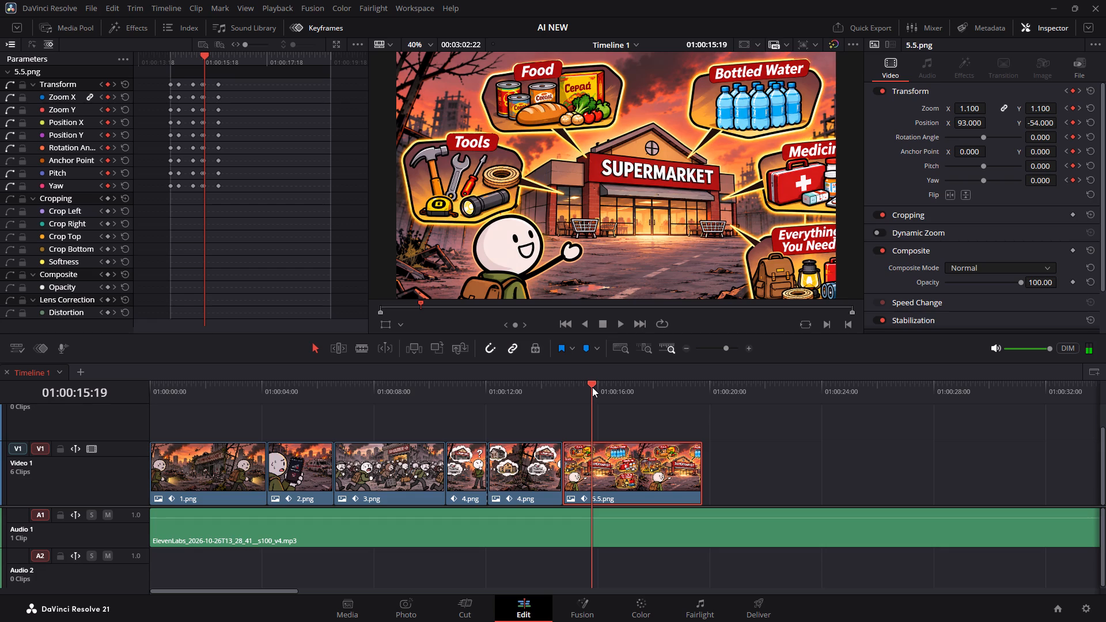
drag(592, 387, 597, 387)
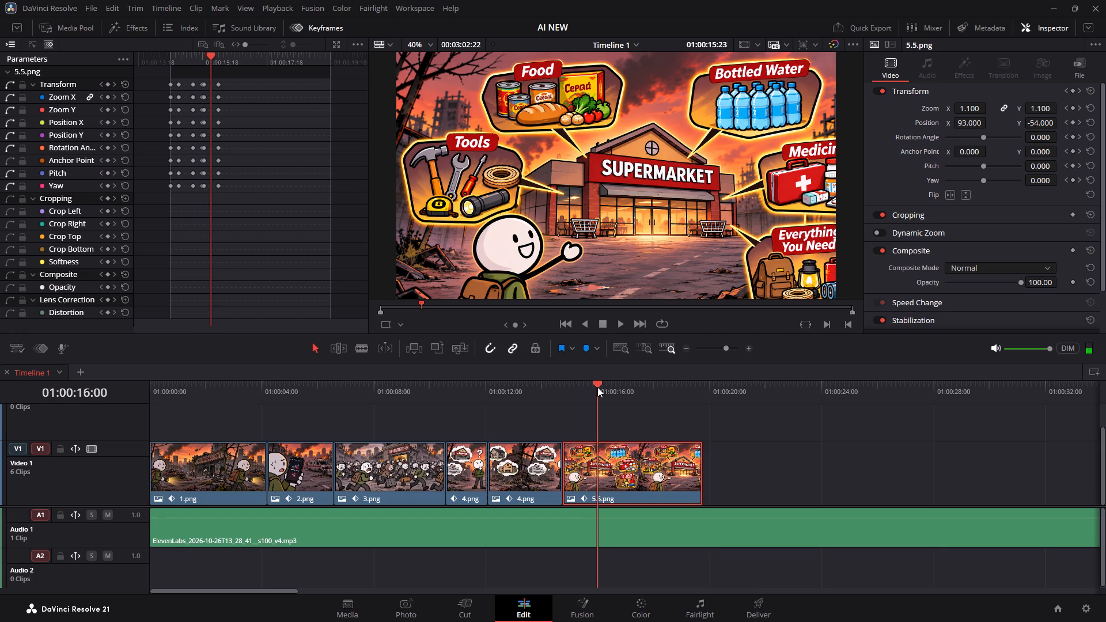
drag(597, 387, 569, 385)
key(space)
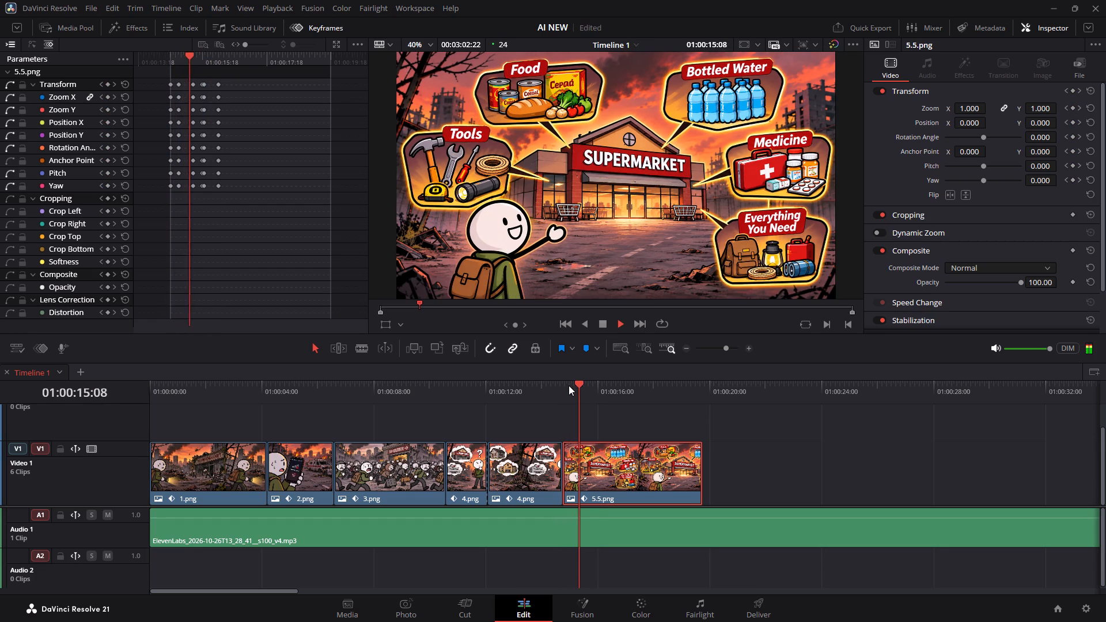
key(space)
key(space)
key(space)
key(space)
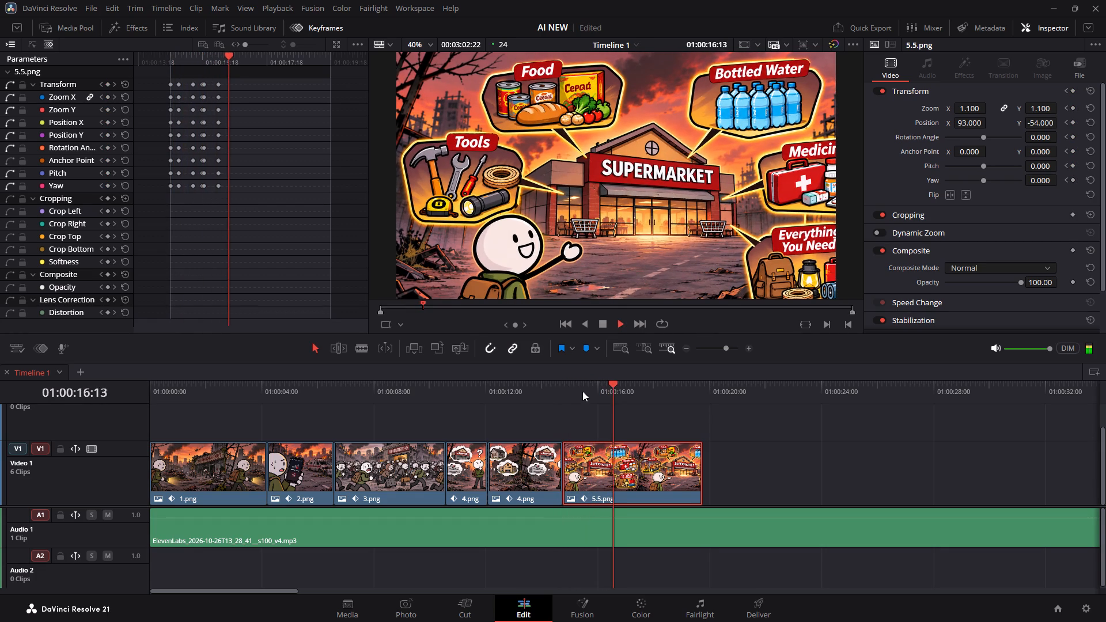
key(space)
drag(609, 386, 596, 385)
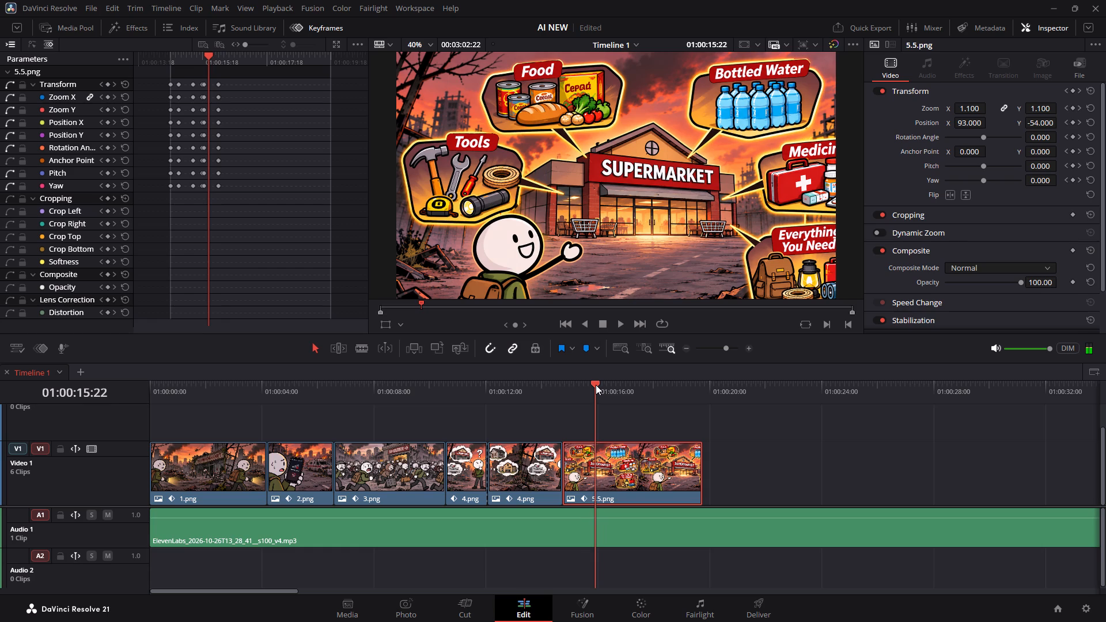
Add a Transform keyframe to 5.5.png at 01:00:16:00, holding the current framing.
drag(596, 385, 598, 385)
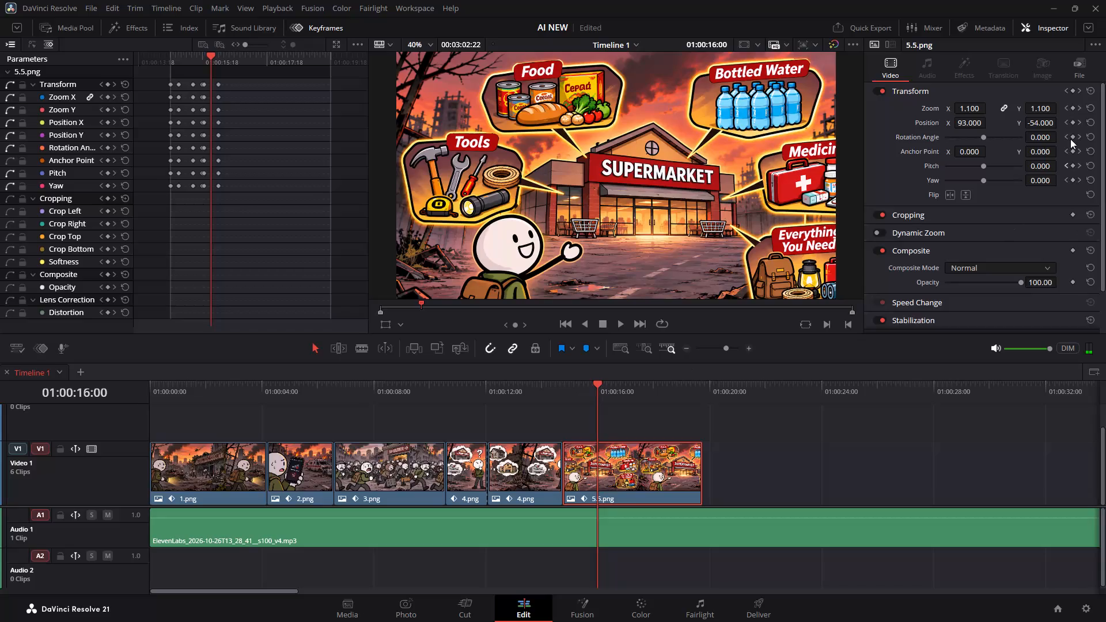
click(1074, 93)
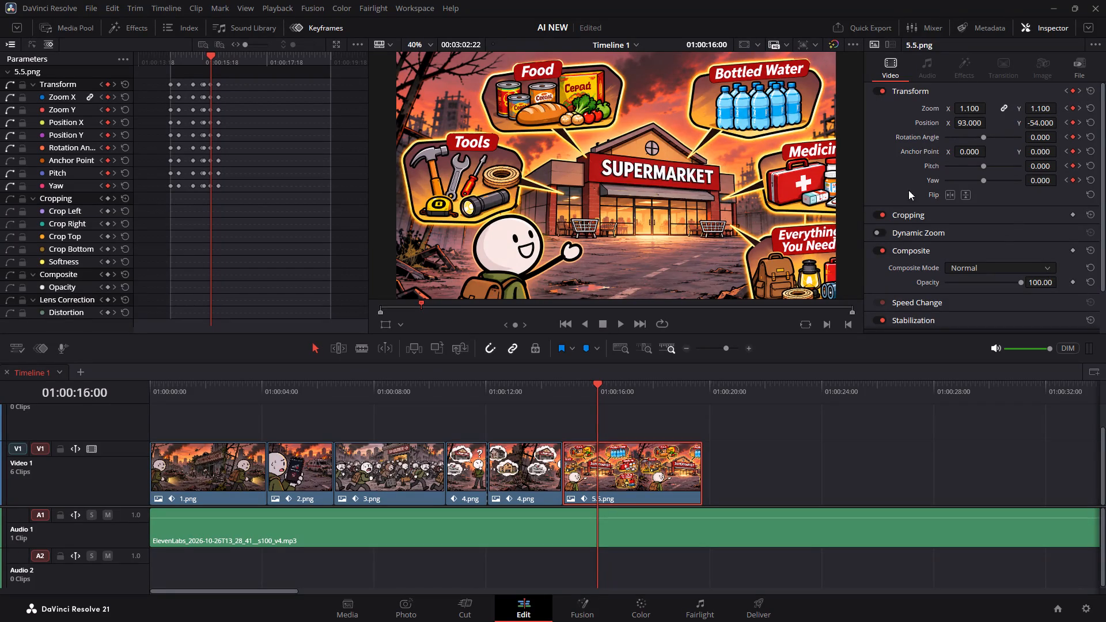
At the 01:00:16:06 keyframe of 5.5.png, set Position X to -92, panning toward the Medicine and Everything You Need bubbles.
click(1079, 90)
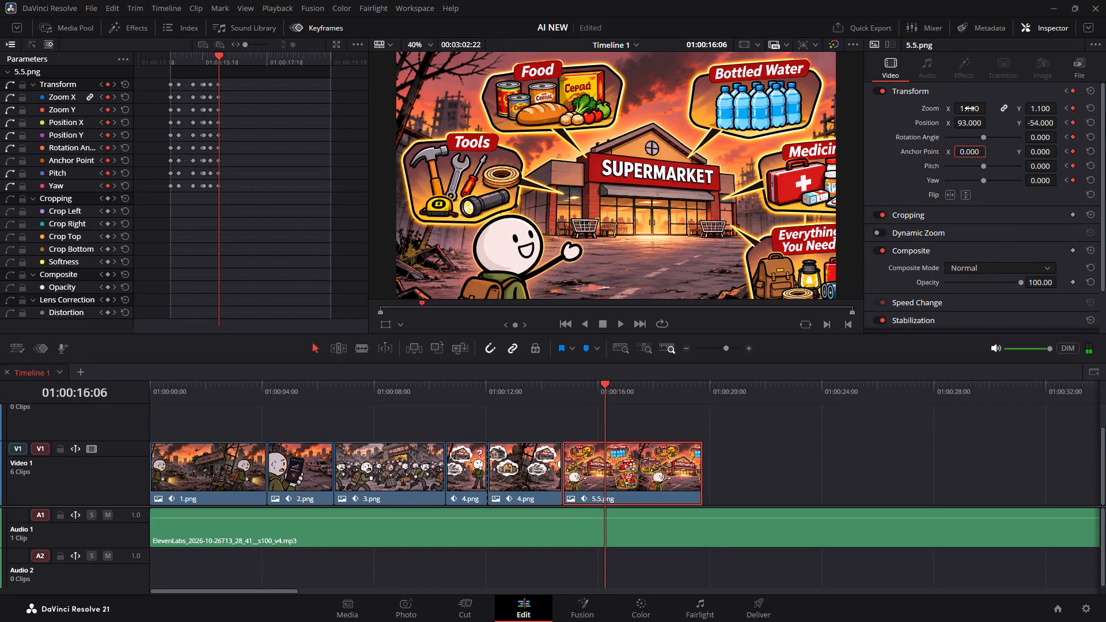
drag(976, 124, 884, 124)
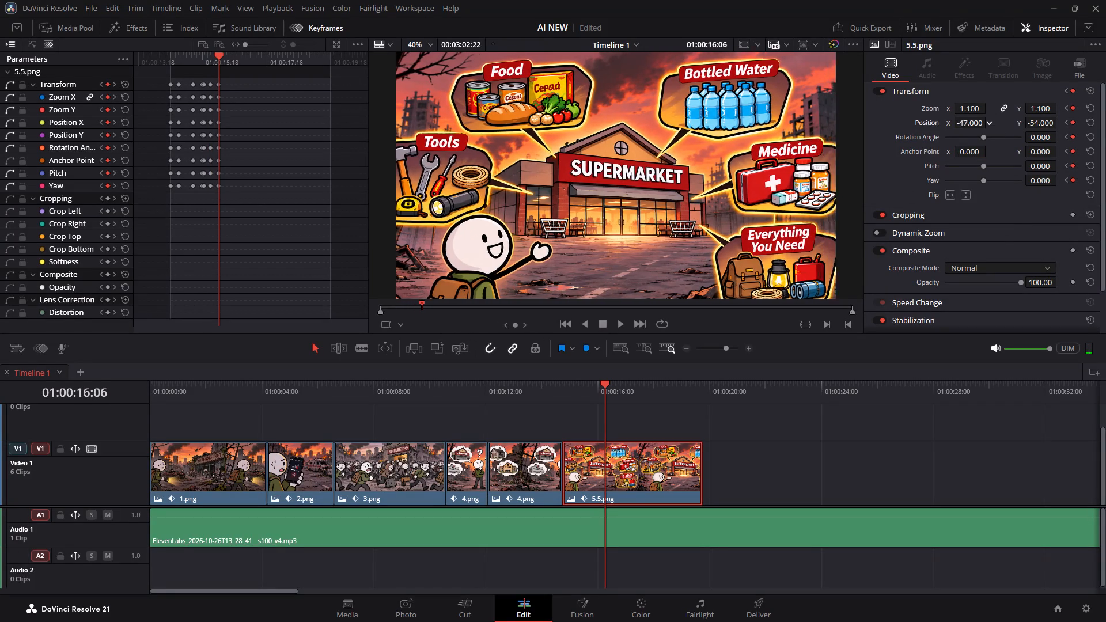
drag(884, 124, 868, 132)
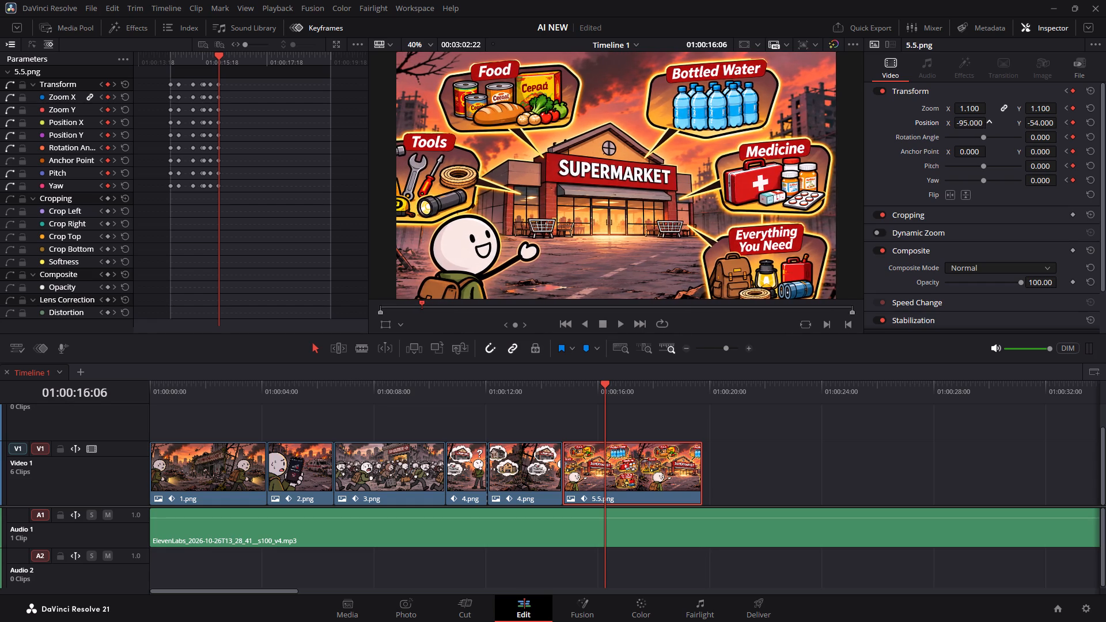
drag(868, 132, 870, 132)
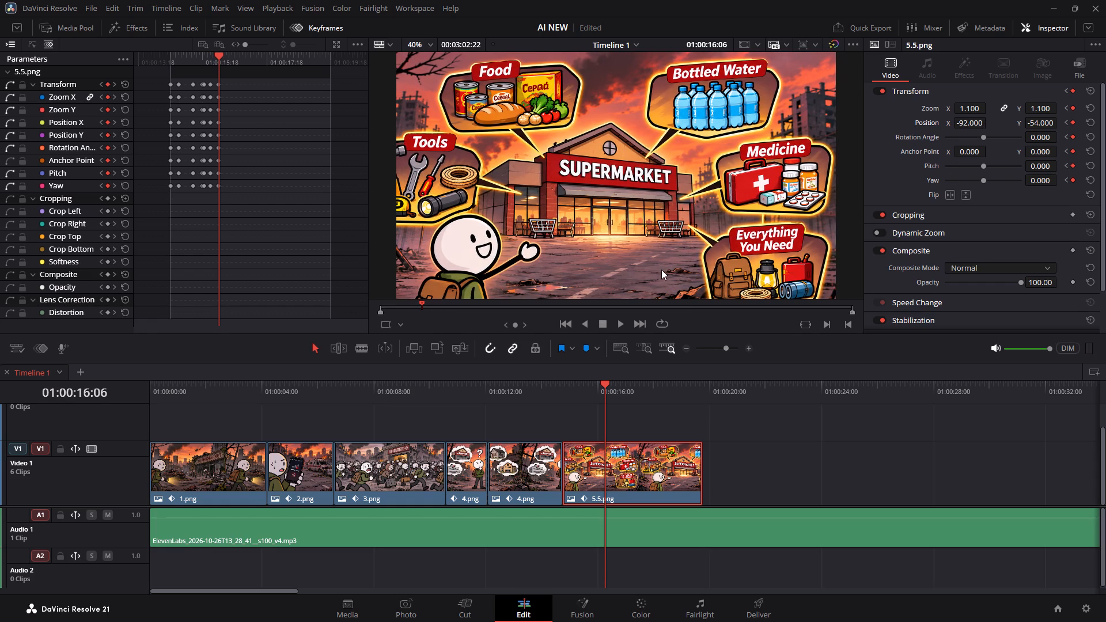
Play from the second 4.png clip through the new pan to 01:00:17:19, and replay short stretches from about 01:00:17:06 to locate the next cue.
drag(560, 393, 519, 386)
key(space)
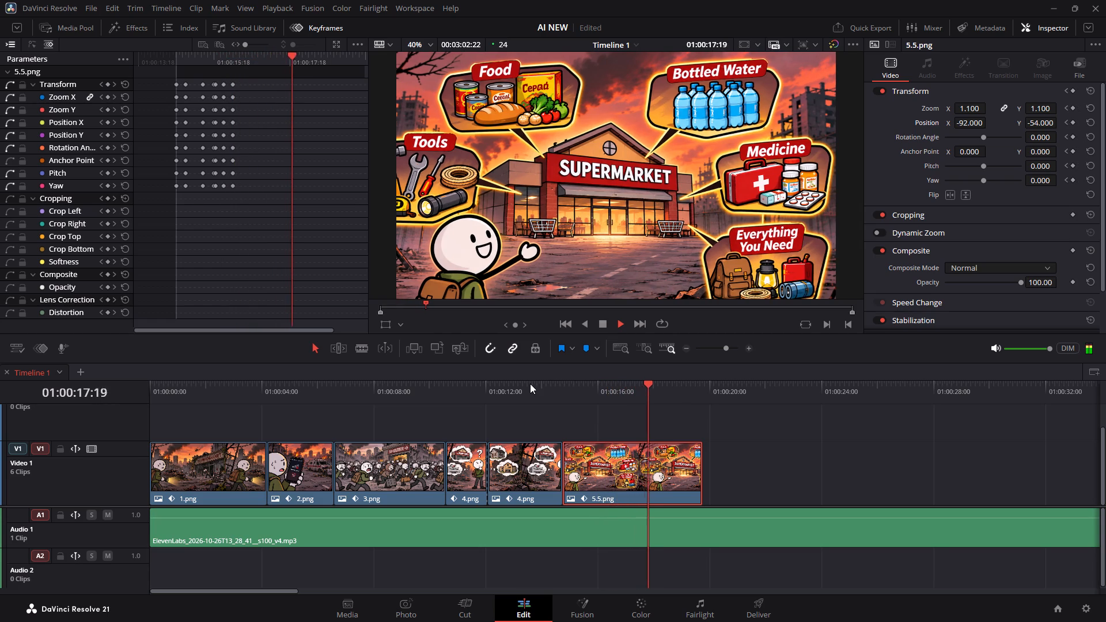
key(space)
click(635, 382)
key(space)
key(space)
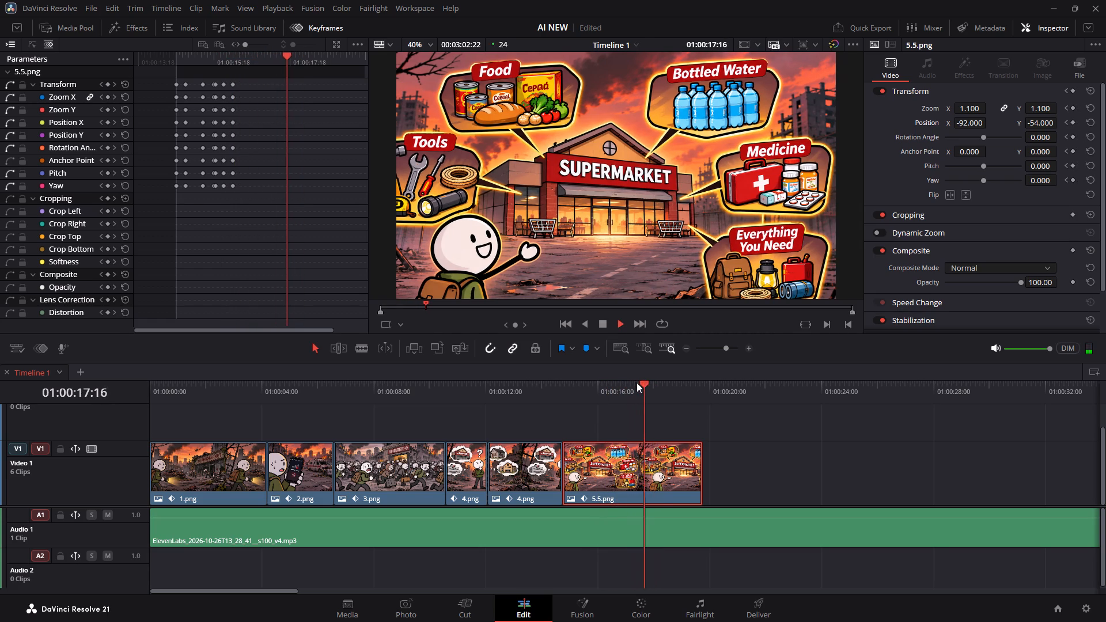
click(638, 383)
click(632, 384)
key(space)
key(space)
click(632, 384)
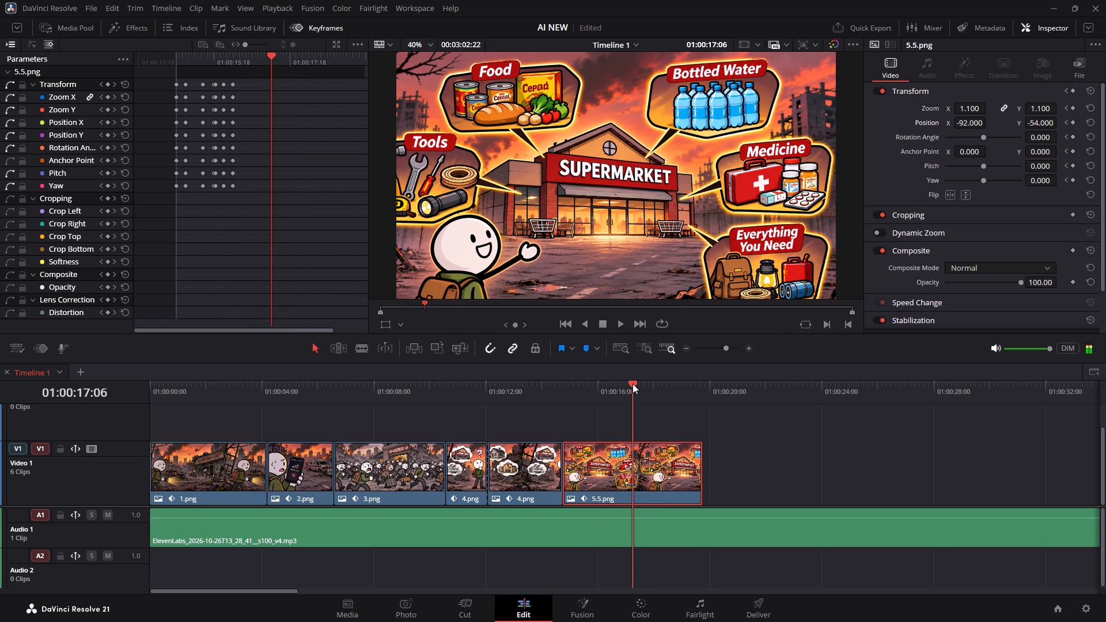
click(632, 384)
click(632, 384)
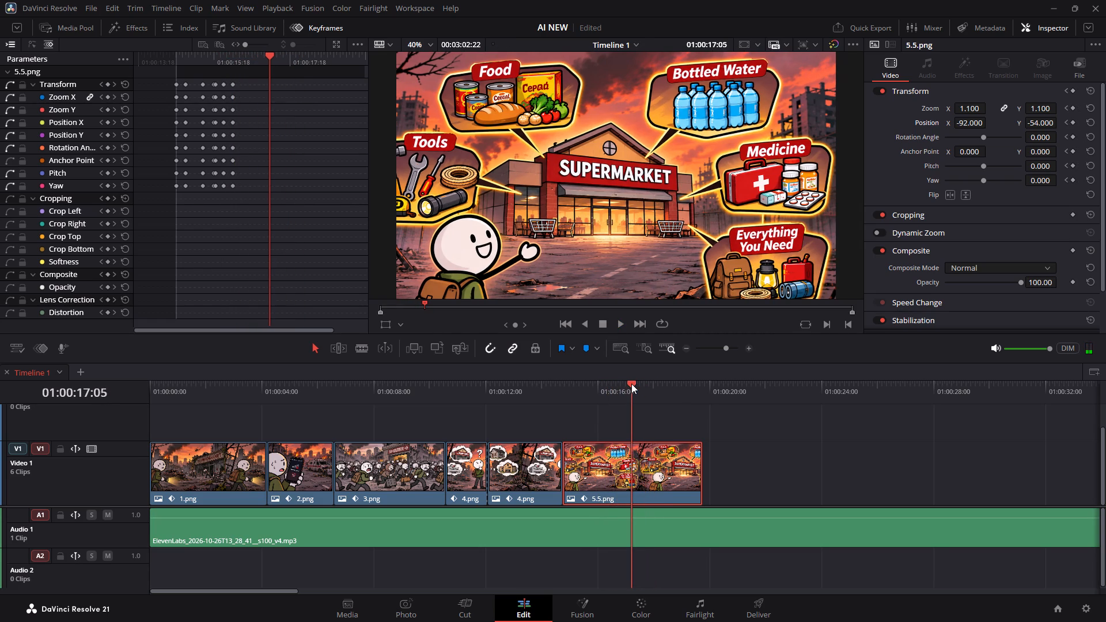
Replay short bursts between 01:00:17:01 and 01:00:17:07 to pinpoint the next voice-over cue, stopping at 01:00:17:07.
key(space)
click(630, 384)
click(630, 384)
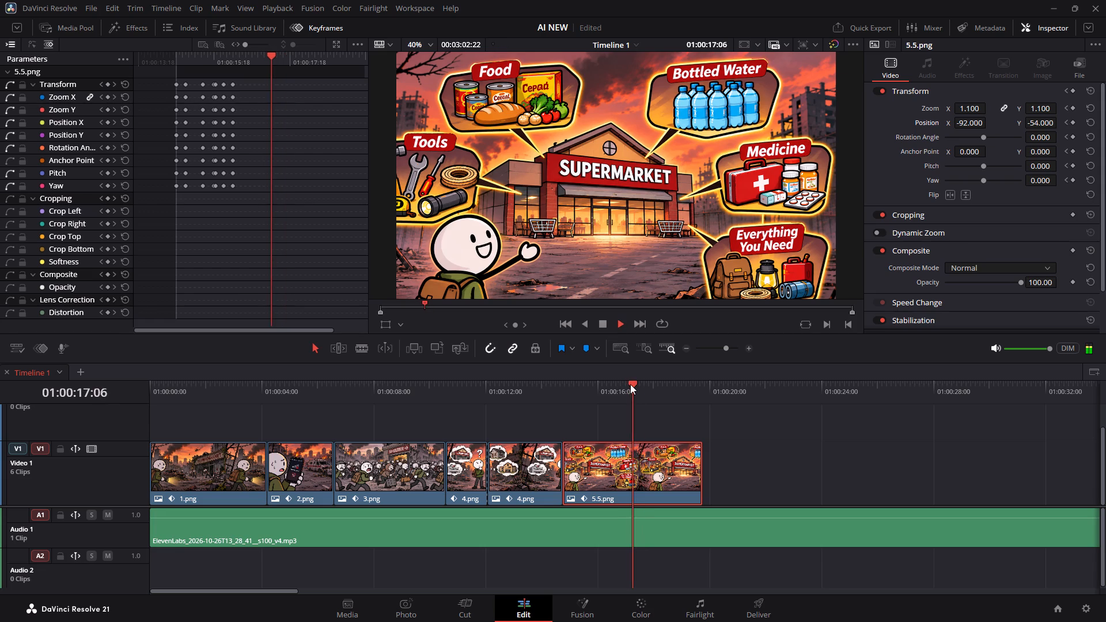
key(space)
click(630, 384)
key(Right)
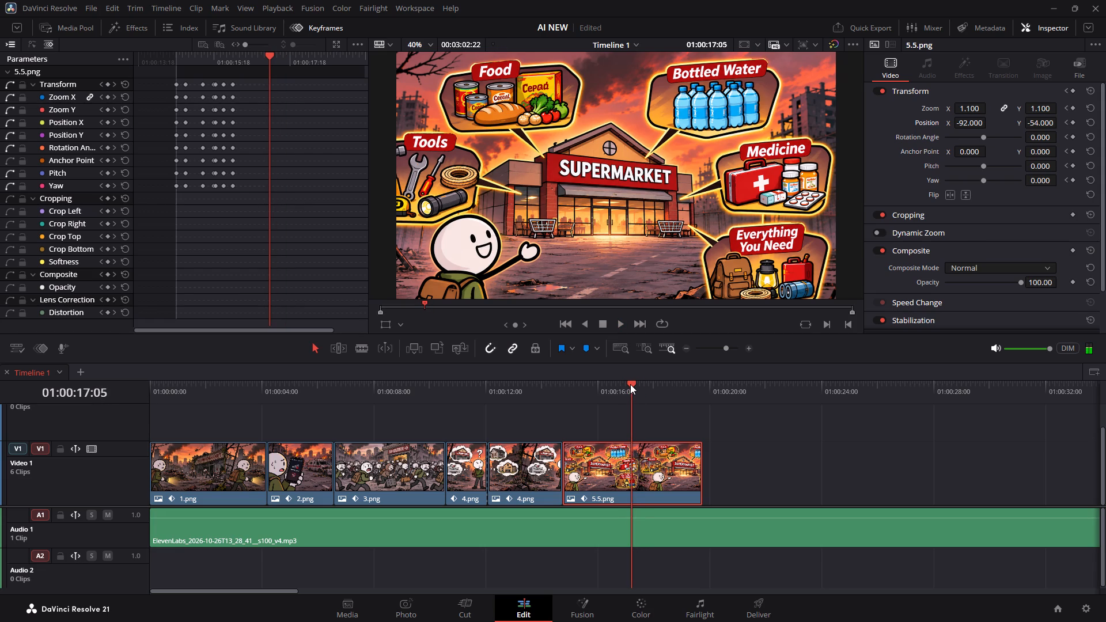
click(630, 384)
key(space)
click(630, 384)
click(628, 385)
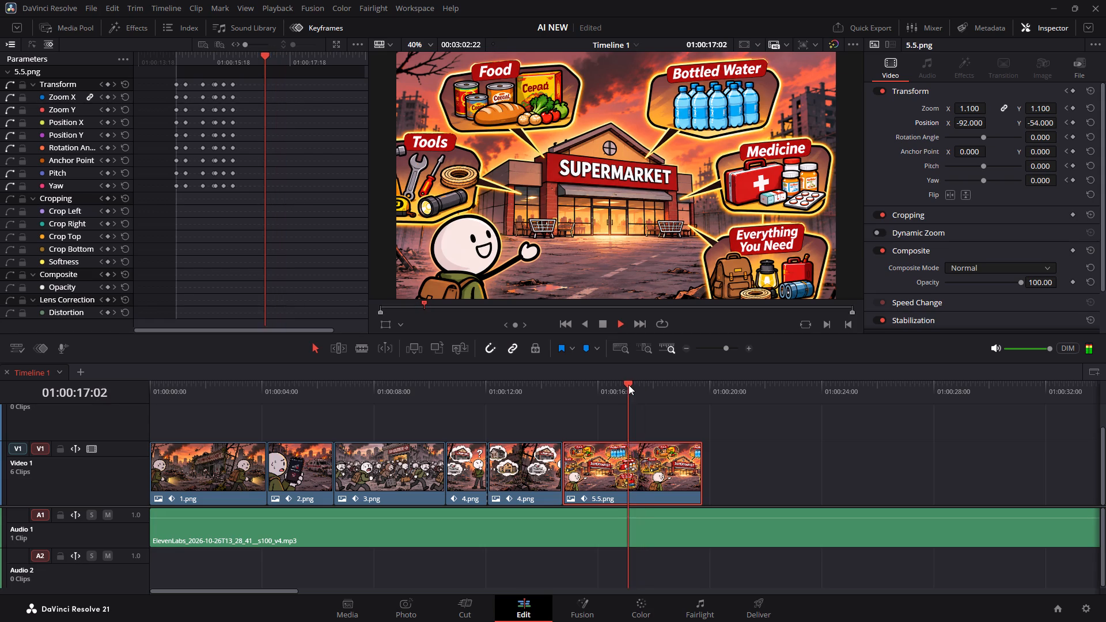
click(628, 385)
click(627, 385)
click(627, 385)
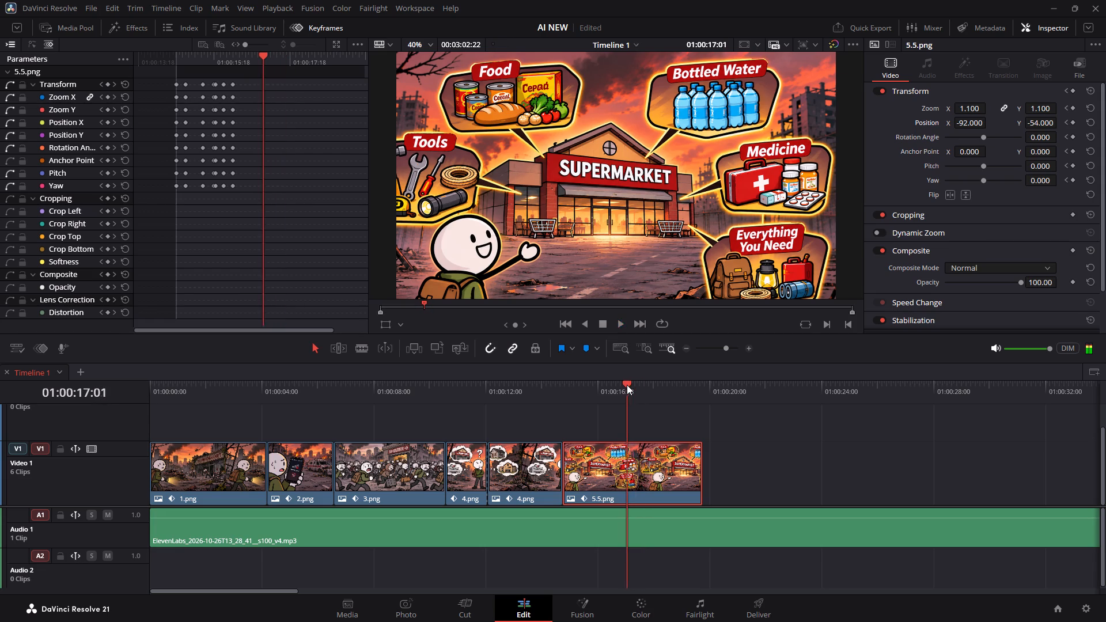
key(space)
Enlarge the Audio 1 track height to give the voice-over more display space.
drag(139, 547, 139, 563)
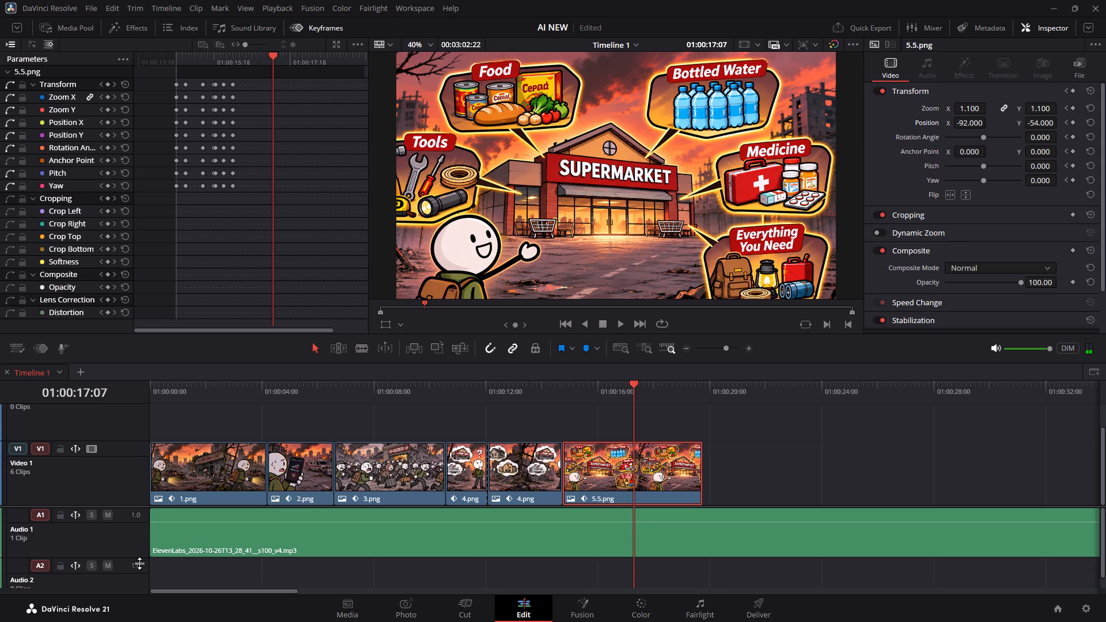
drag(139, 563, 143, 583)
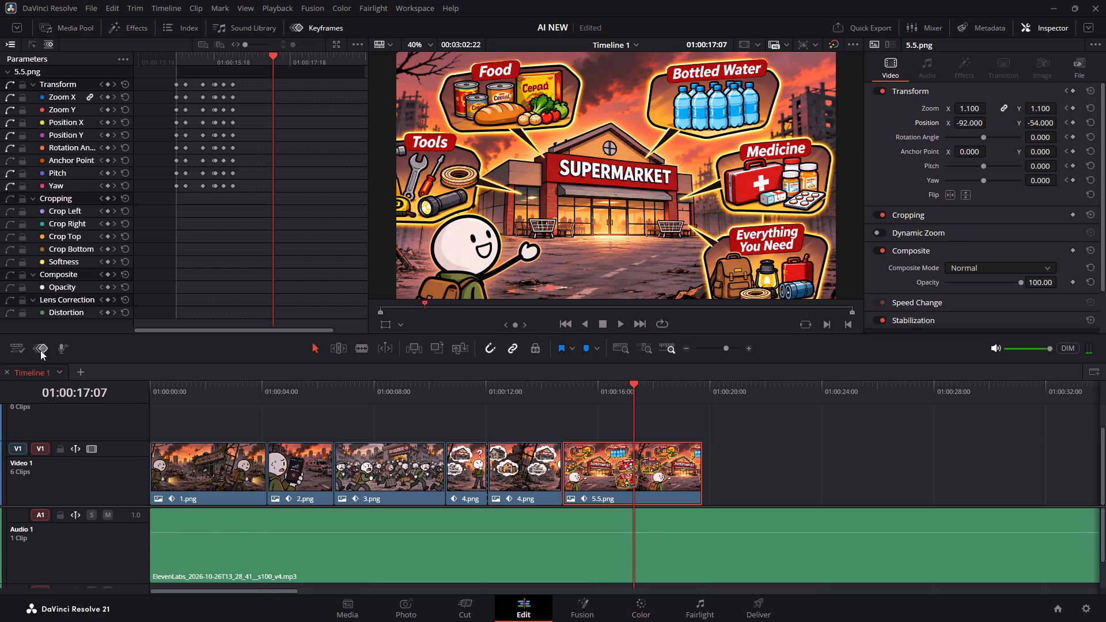
Save the current timeline view options as the default view.
click(26, 348)
click(19, 348)
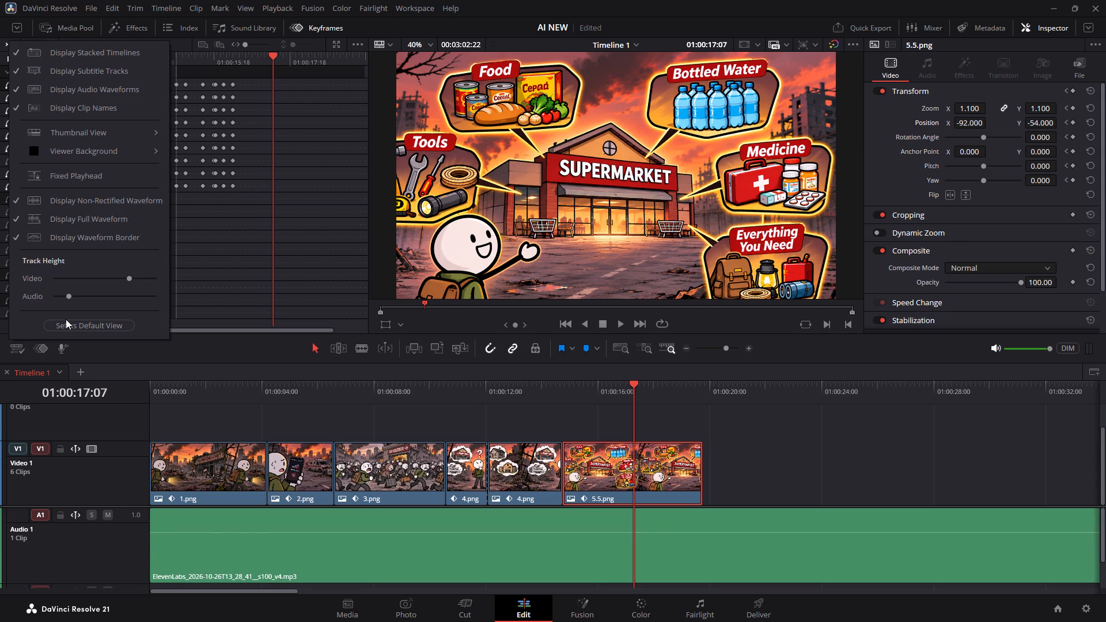
click(74, 324)
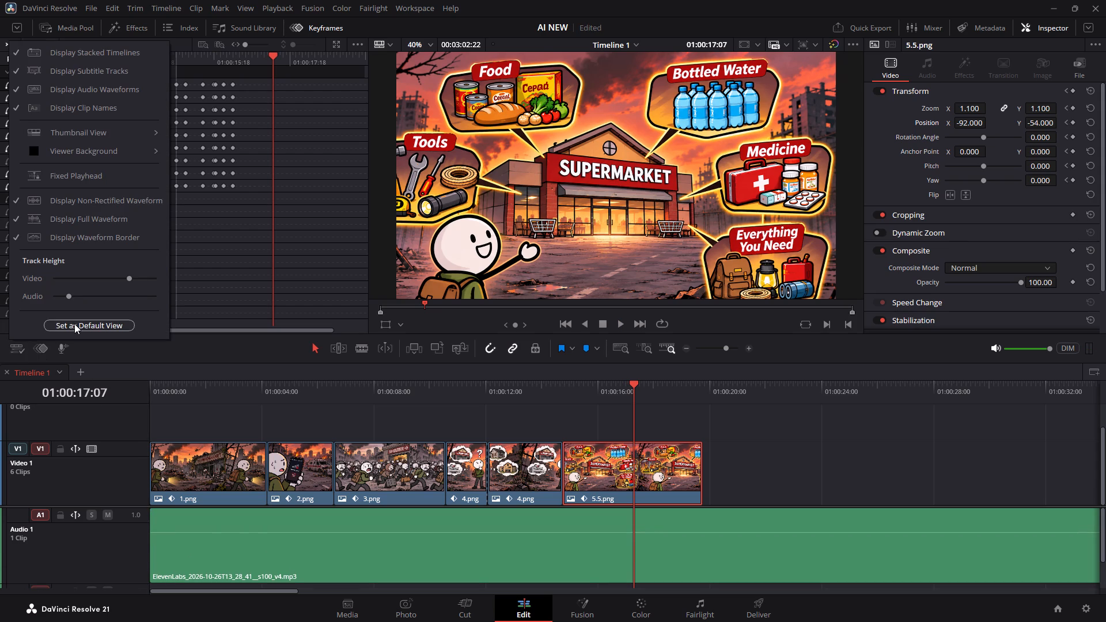
triple_click(74, 324)
double_click(74, 324)
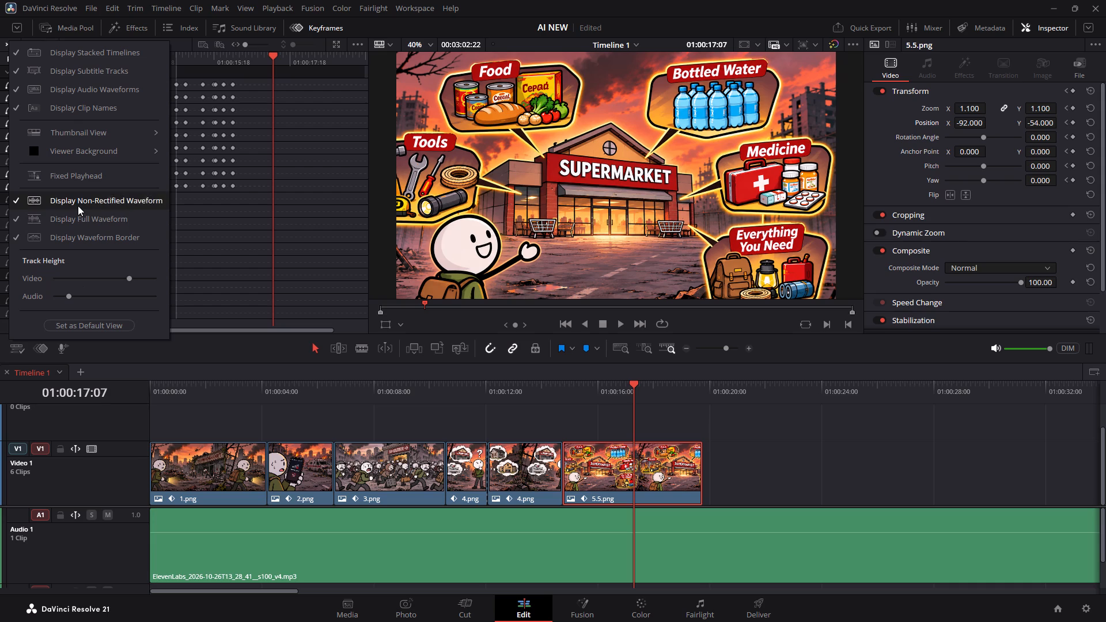
Enable Fixed Playhead and disable Display Non-Rectified Waveform in the timeline view options.
click(89, 175)
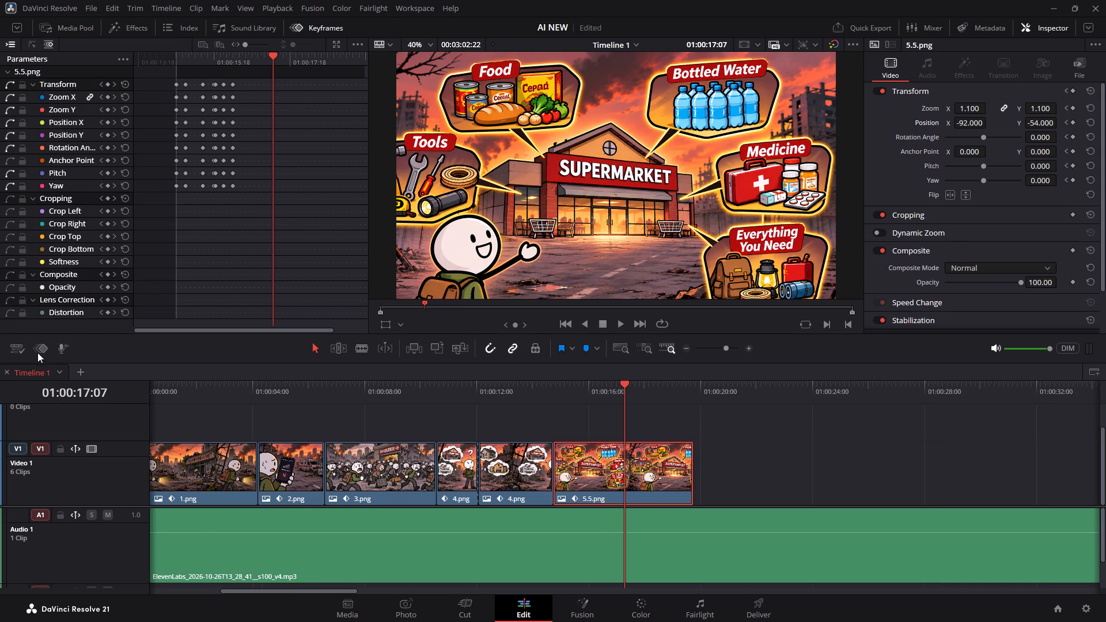
click(20, 346)
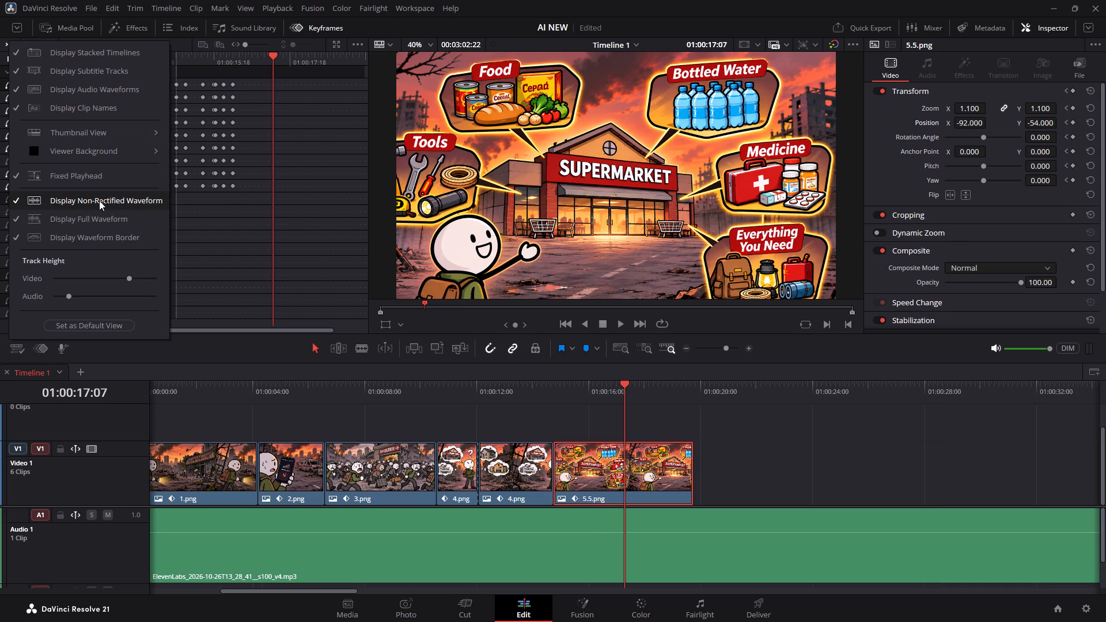
click(99, 200)
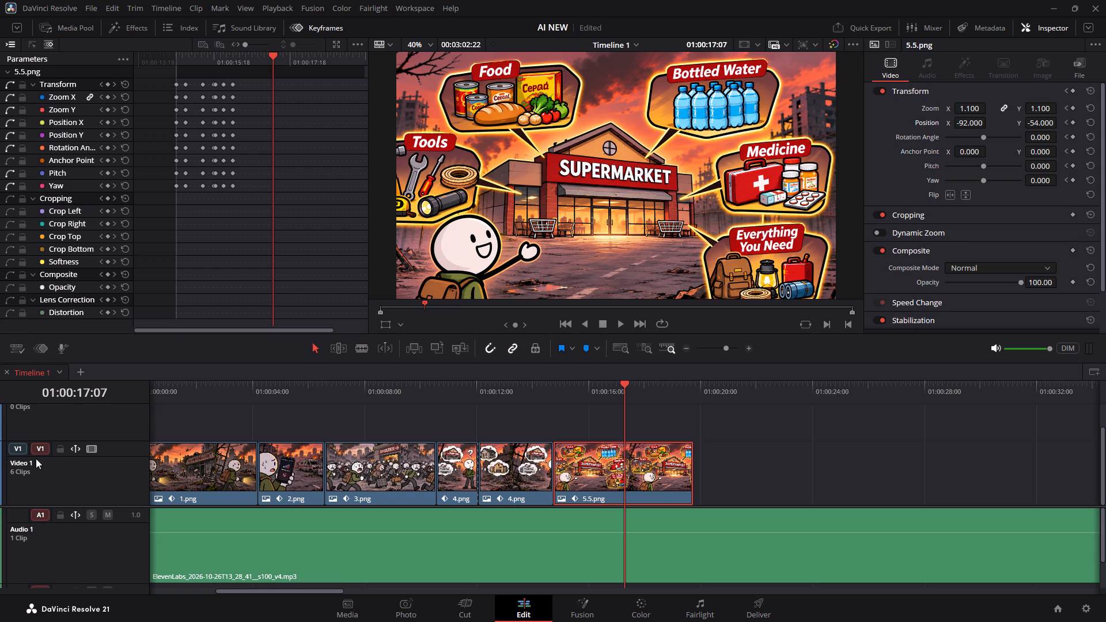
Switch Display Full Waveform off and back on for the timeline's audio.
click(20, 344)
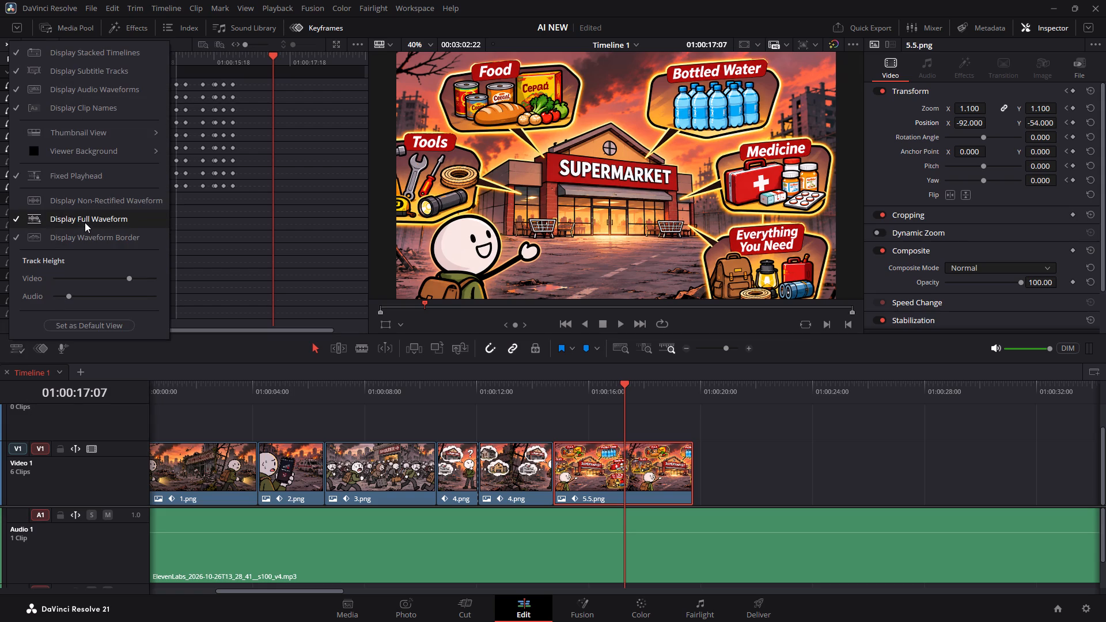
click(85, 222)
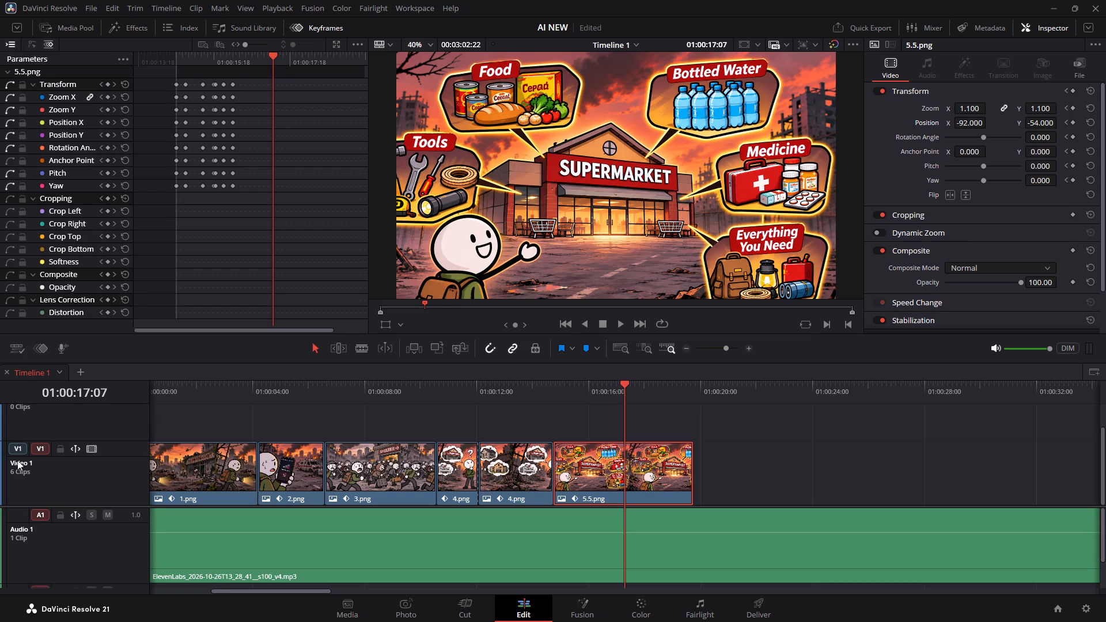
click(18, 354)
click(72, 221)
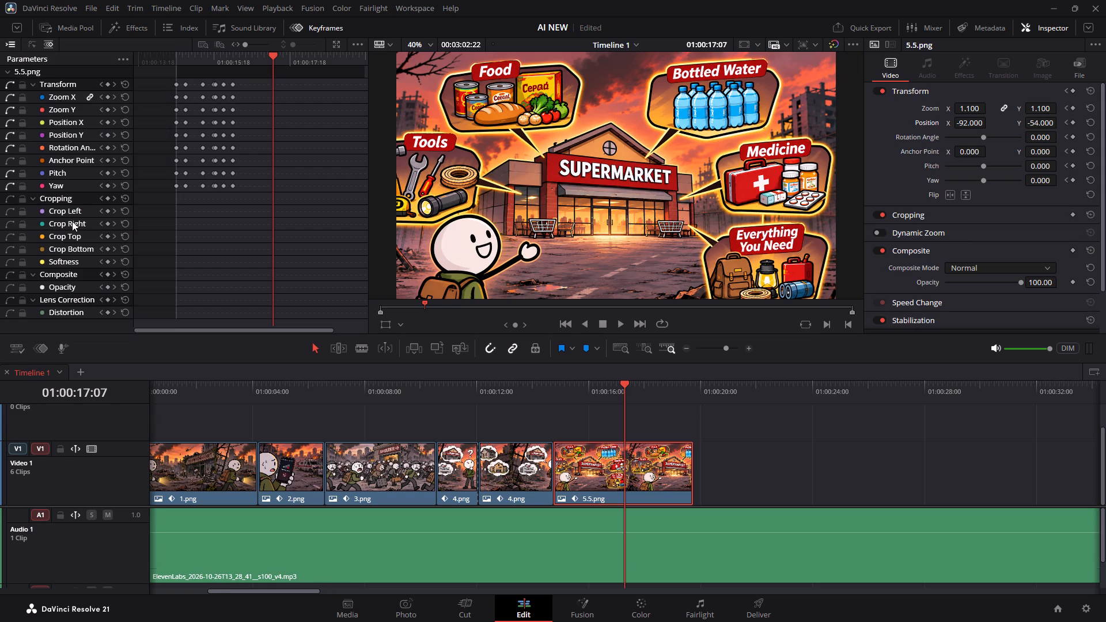
Disable Display Waveform Border for the timeline's audio.
click(17, 348)
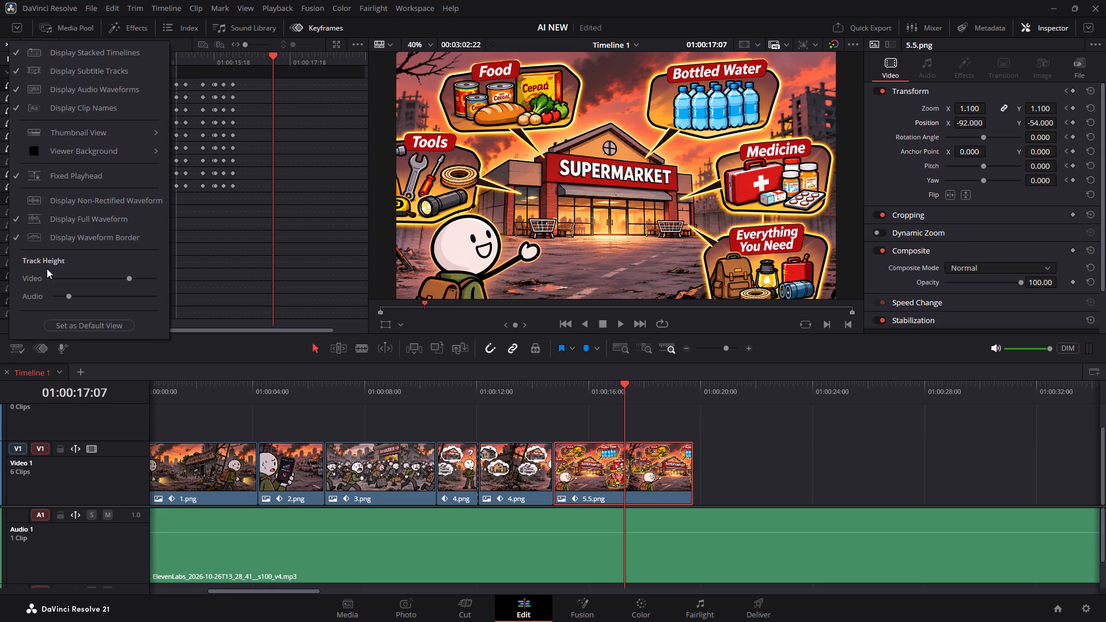
click(55, 244)
Try larger and smaller audio track heights in the timeline view options, settling on a fairly low height that shows both audio tracks.
click(18, 340)
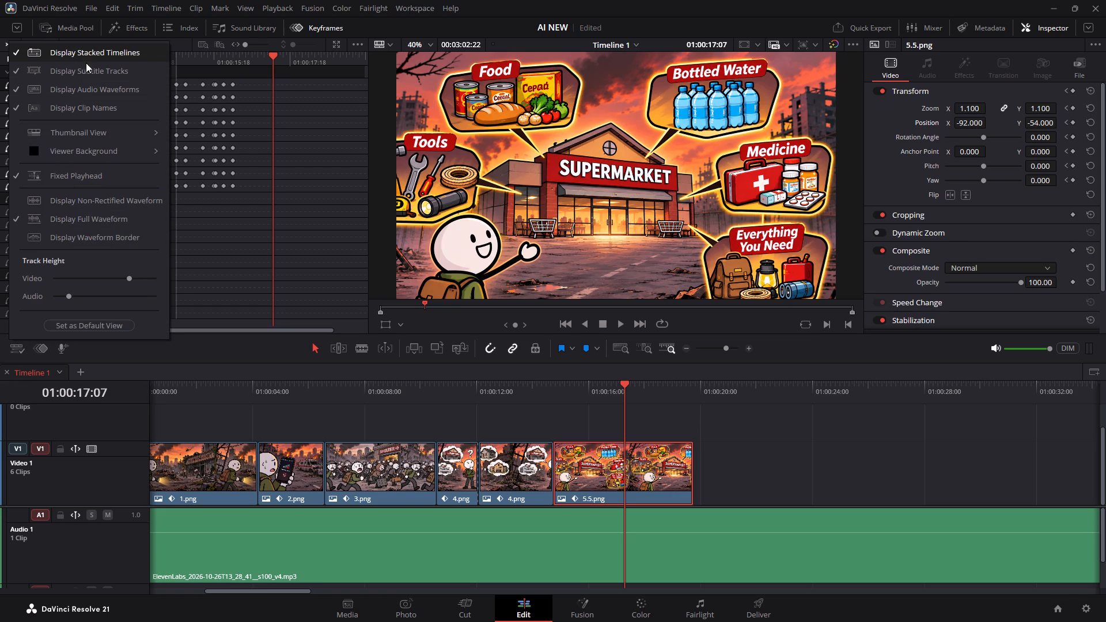
scroll(109, 109, up, 2)
scroll(111, 113, down, 6)
drag(67, 297, 125, 305)
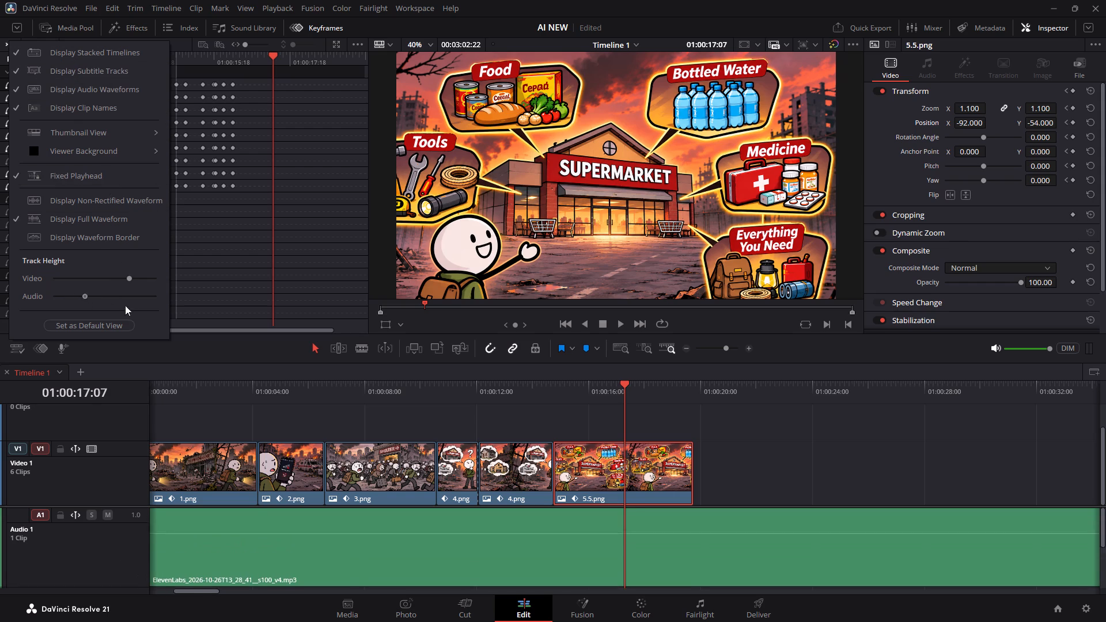
drag(125, 305, 69, 313)
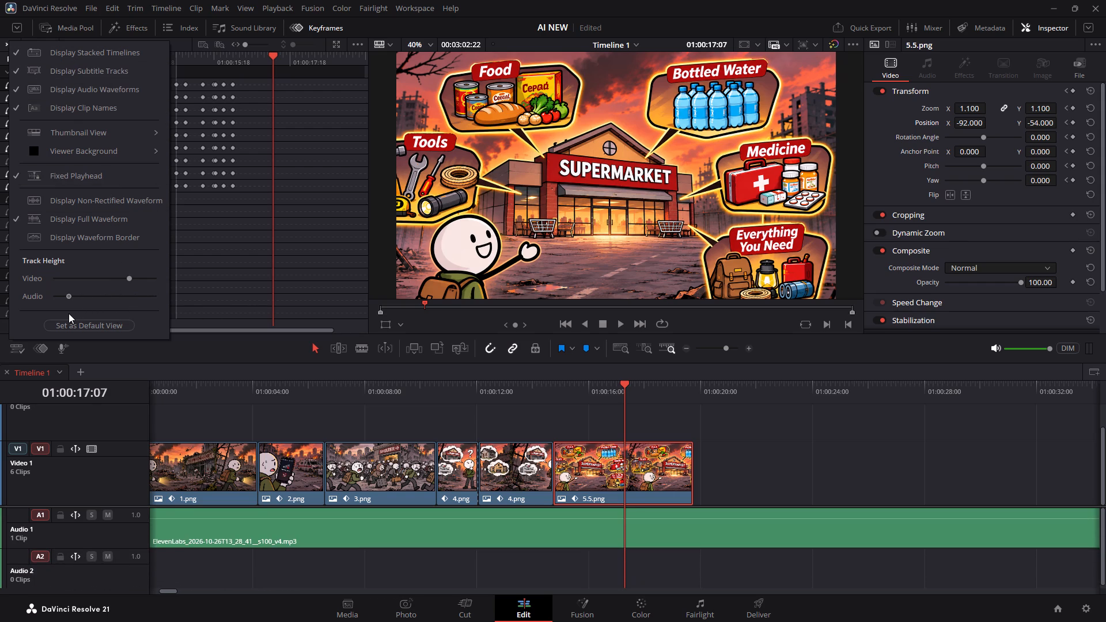
drag(69, 313, 74, 314)
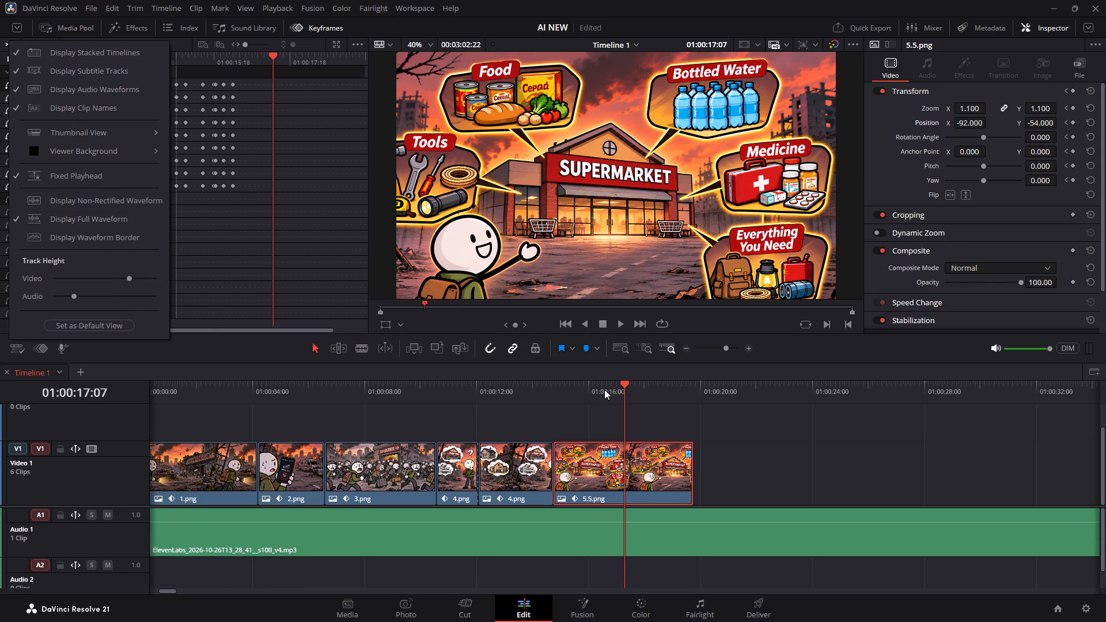
Scrub and briefly play the timeline between about 01:00:14 and 01:00:17 to test the fixed playhead around the 5.5.png clip.
click(622, 386)
click(616, 386)
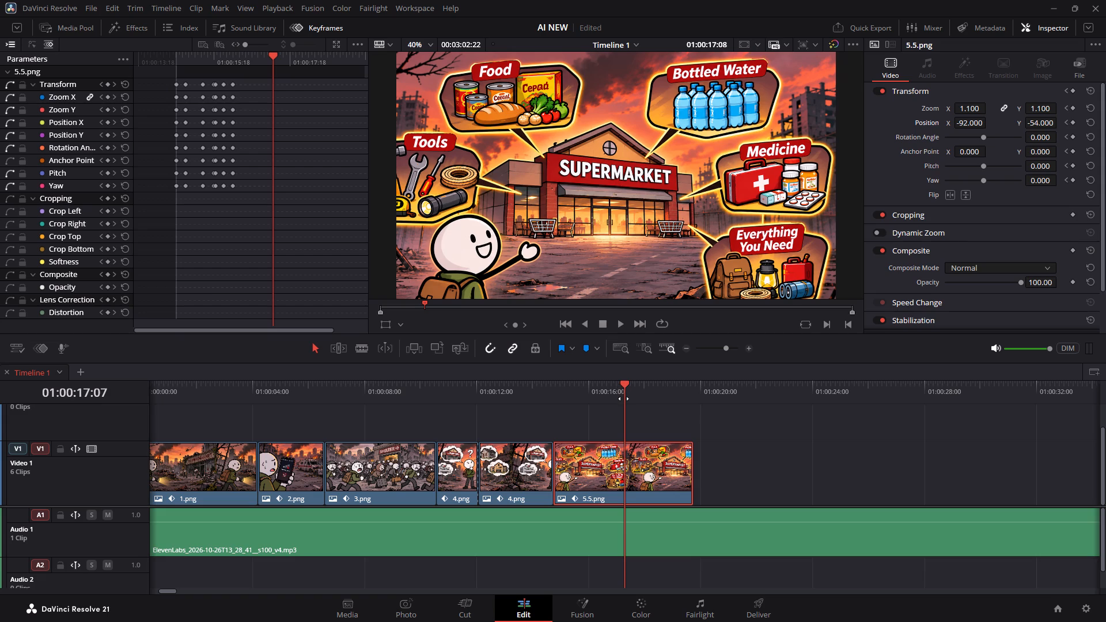
click(623, 399)
drag(611, 419, 567, 419)
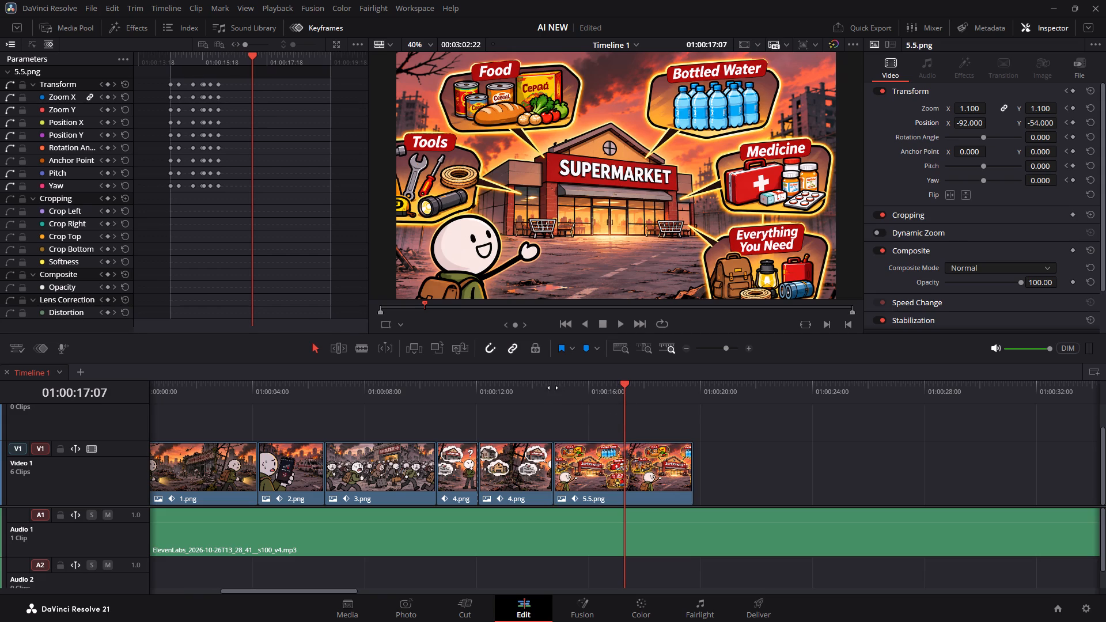
right_click(553, 389)
click(508, 390)
drag(526, 393, 610, 404)
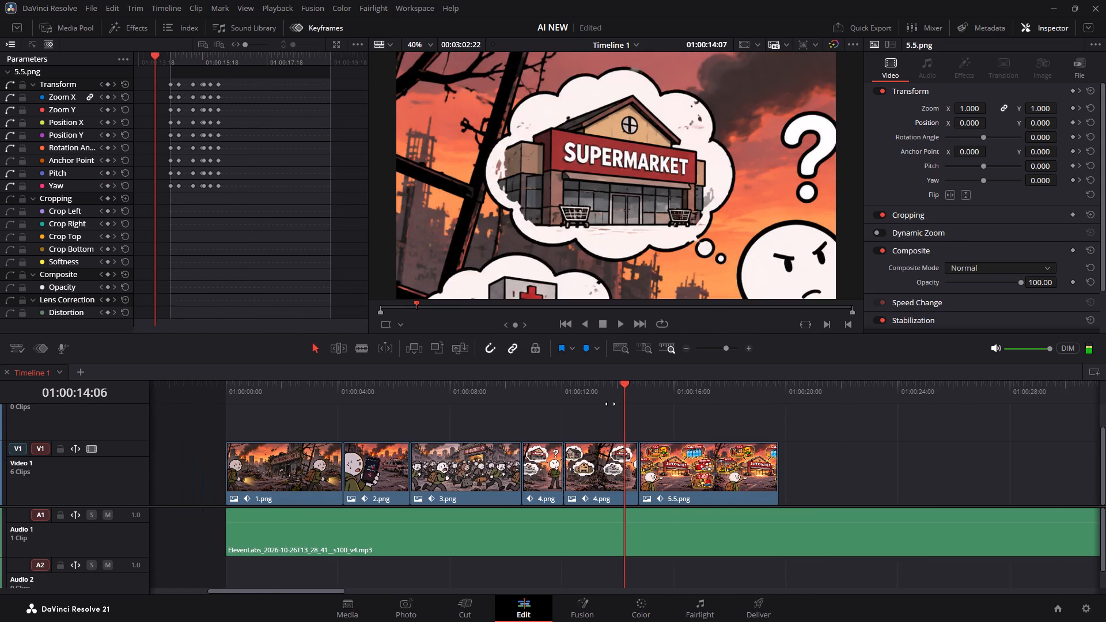
drag(610, 404, 543, 404)
click(836, 420)
key(space)
key(space)
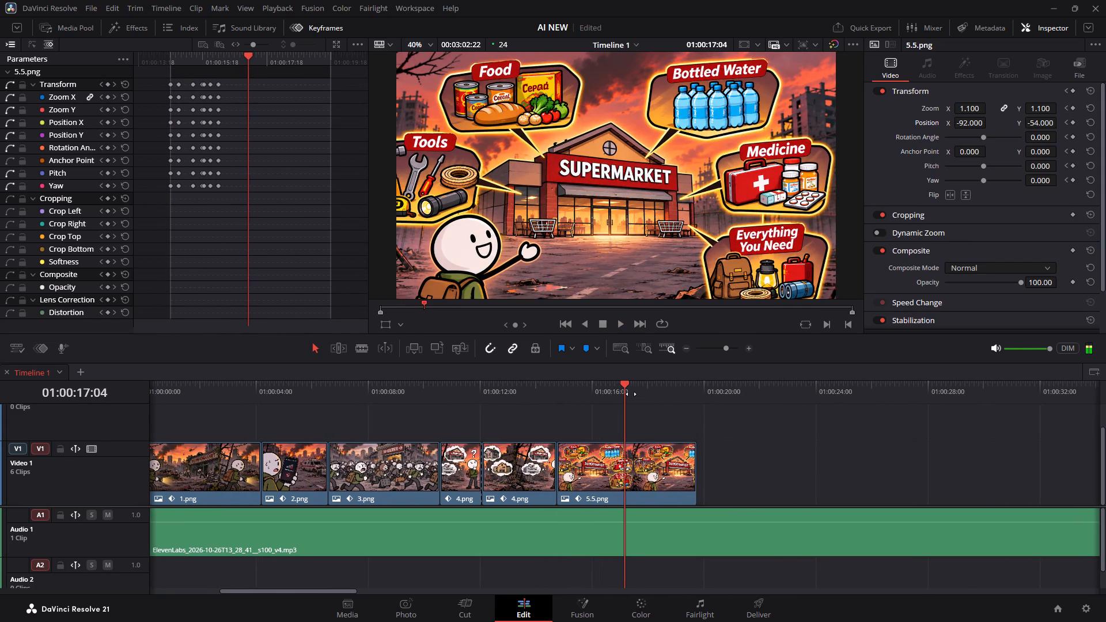
click(620, 391)
drag(645, 424, 666, 424)
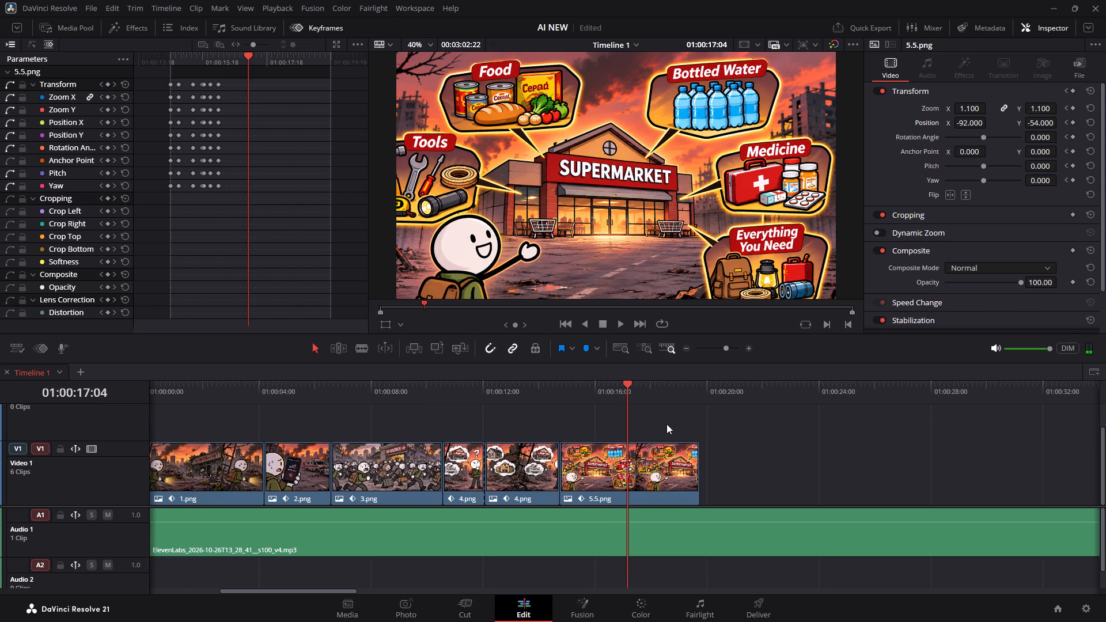
drag(666, 424, 675, 422)
click(613, 413)
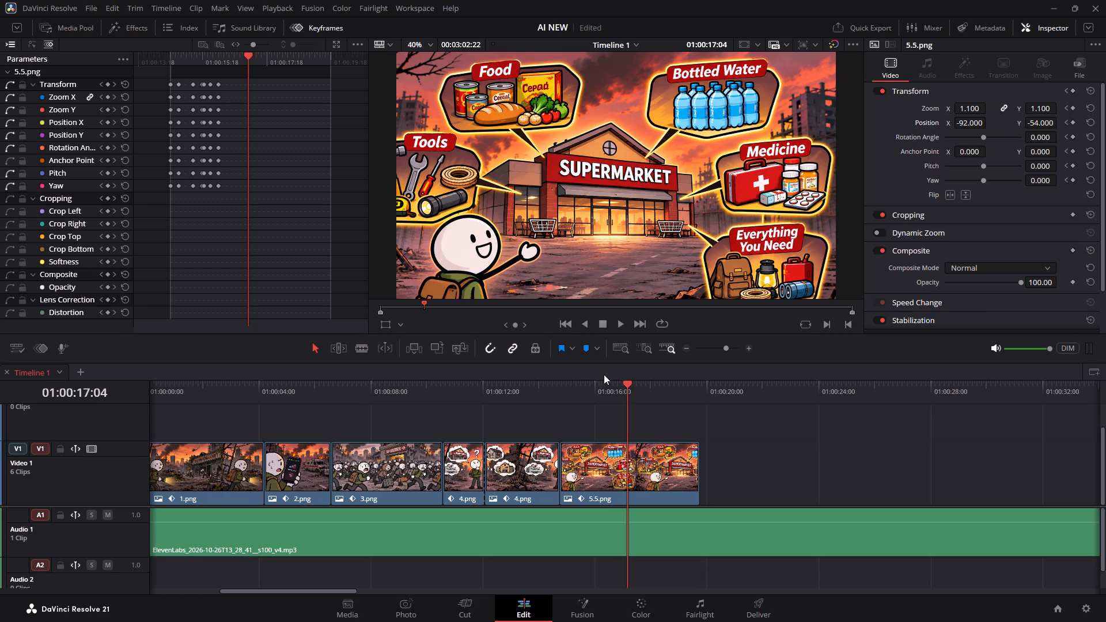
click(604, 374)
Save the current timeline view options as the default view.
click(21, 344)
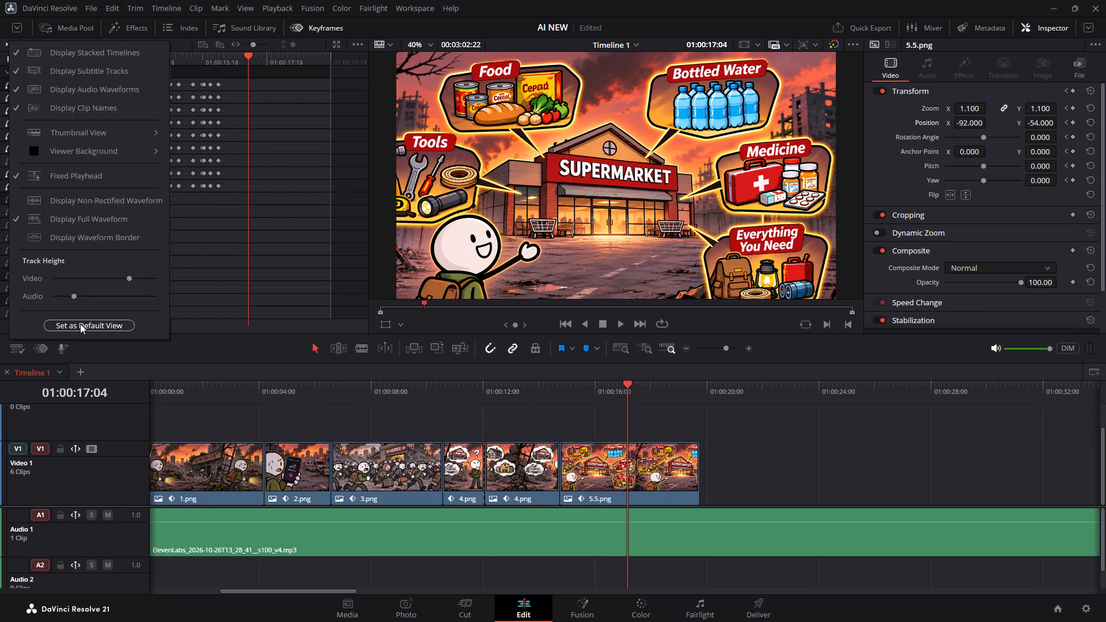
click(80, 324)
click(655, 386)
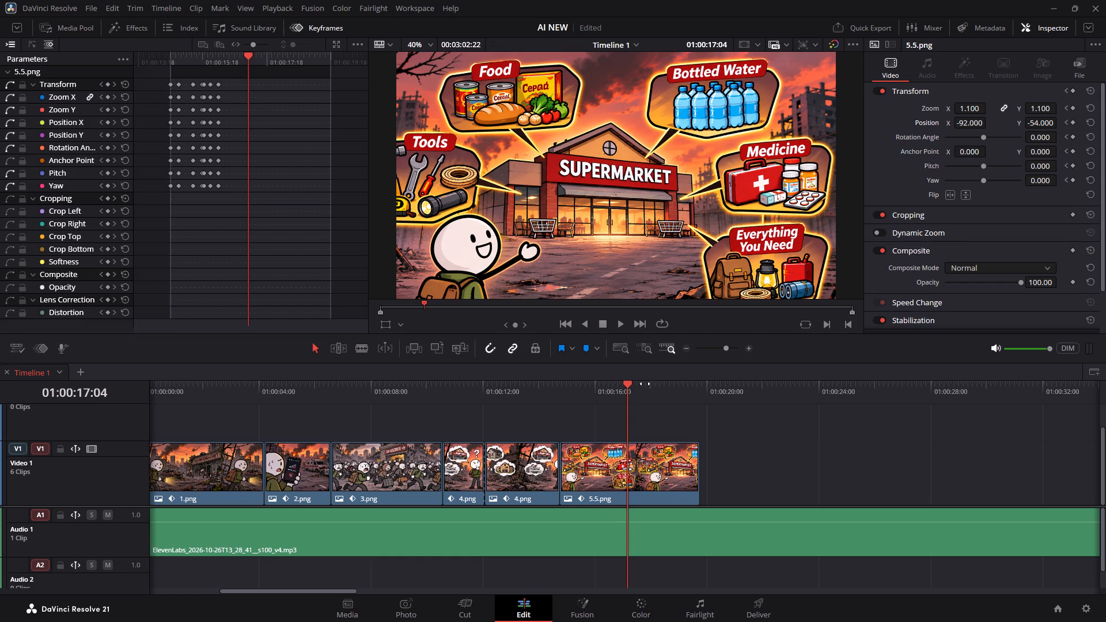
Test how the timeline ruler scrubs under the fixed playhead, reactivating the Selection tool and selecting the first 4.png clip.
drag(631, 384, 589, 400)
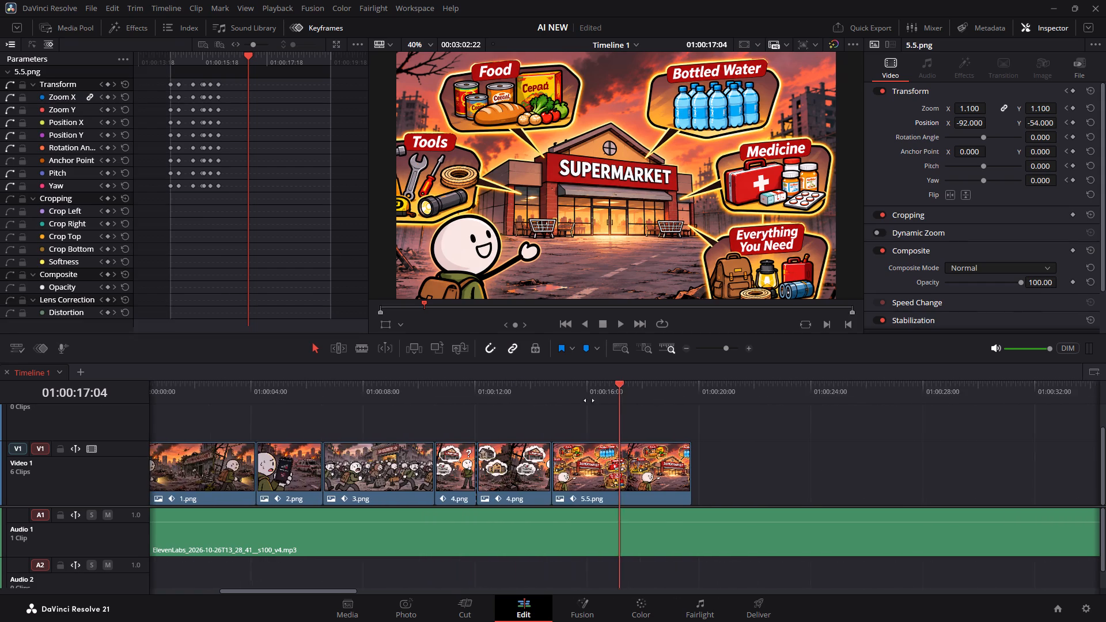
drag(589, 400, 664, 414)
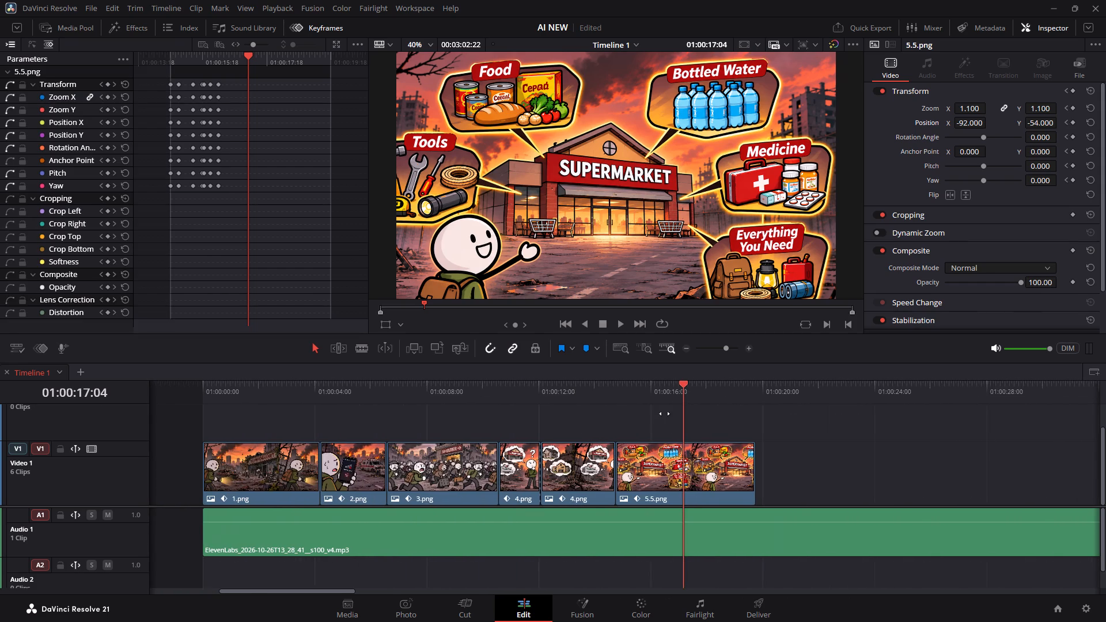
drag(664, 414, 1098, 426)
drag(861, 392, 620, 392)
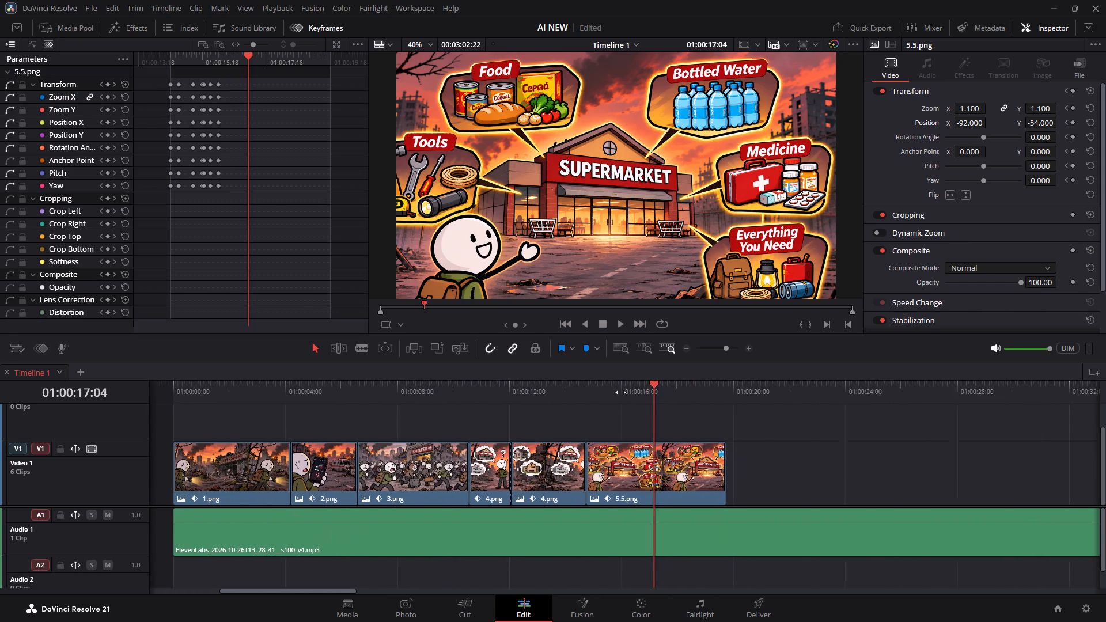
drag(620, 392, 619, 392)
drag(850, 458, 714, 458)
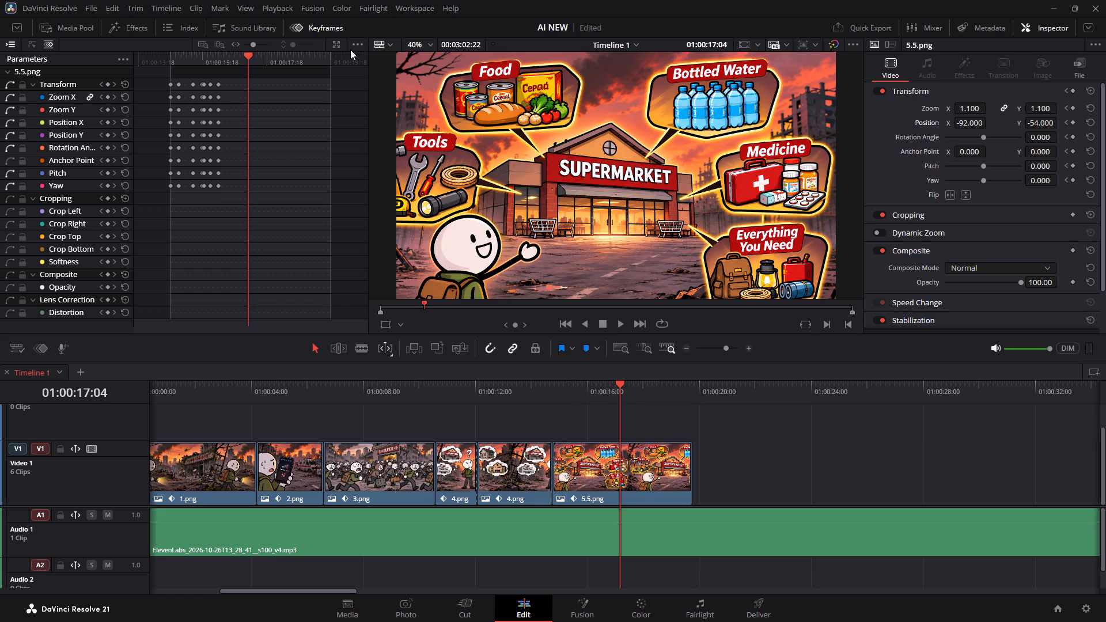
double_click(316, 348)
click(452, 441)
click(437, 396)
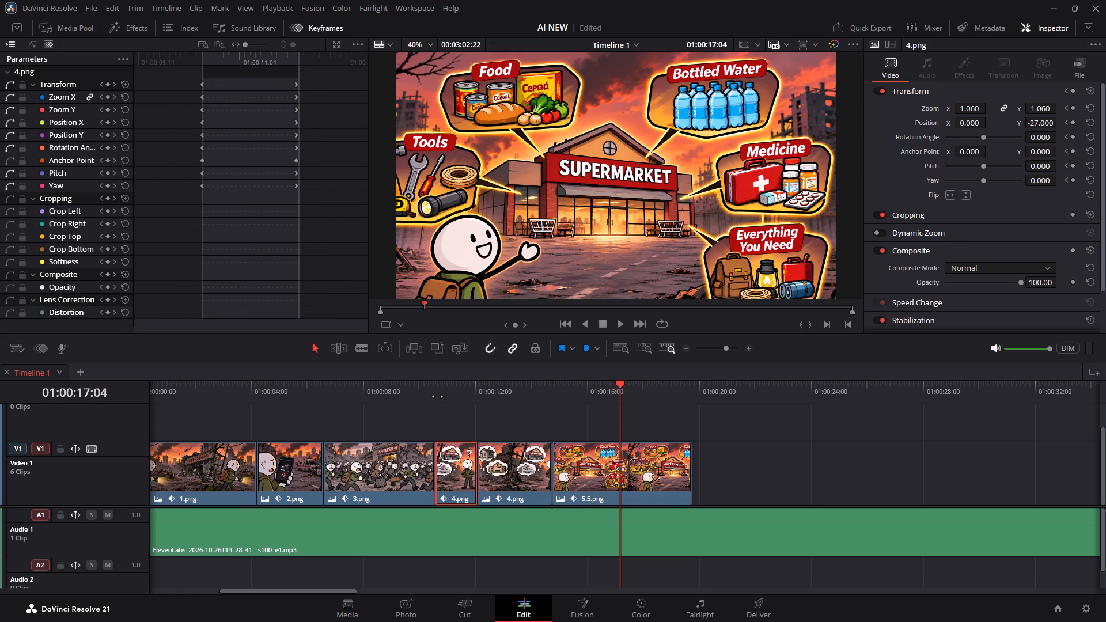
Enable Display Non-Rectified Waveform and Display Waveform Border in the timeline view options.
click(17, 355)
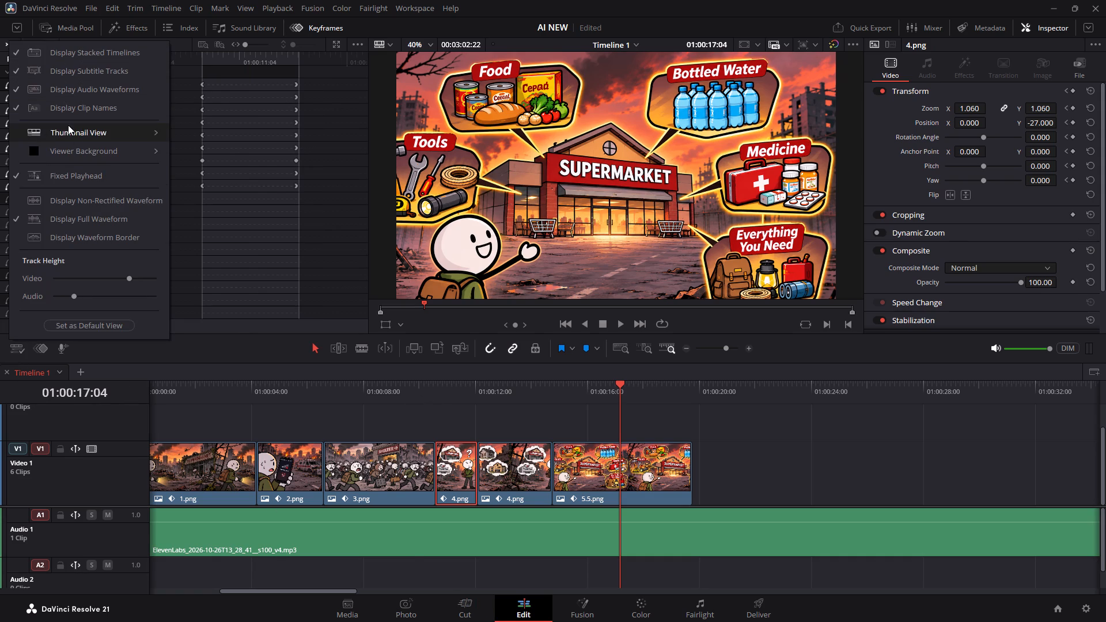
click(90, 198)
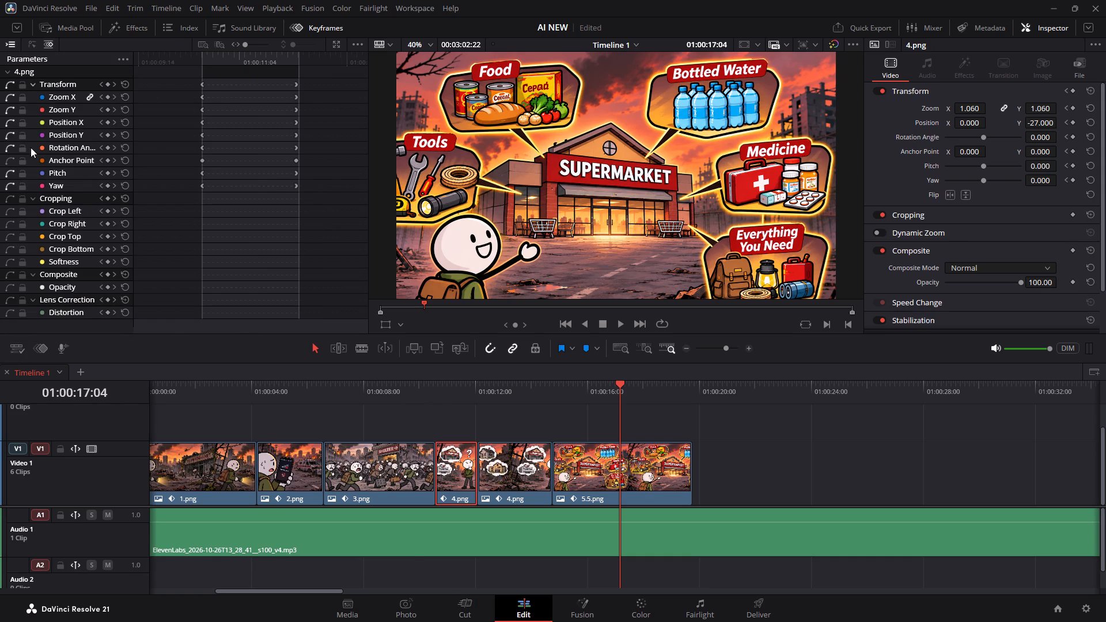
click(18, 351)
click(82, 241)
drag(616, 389, 593, 399)
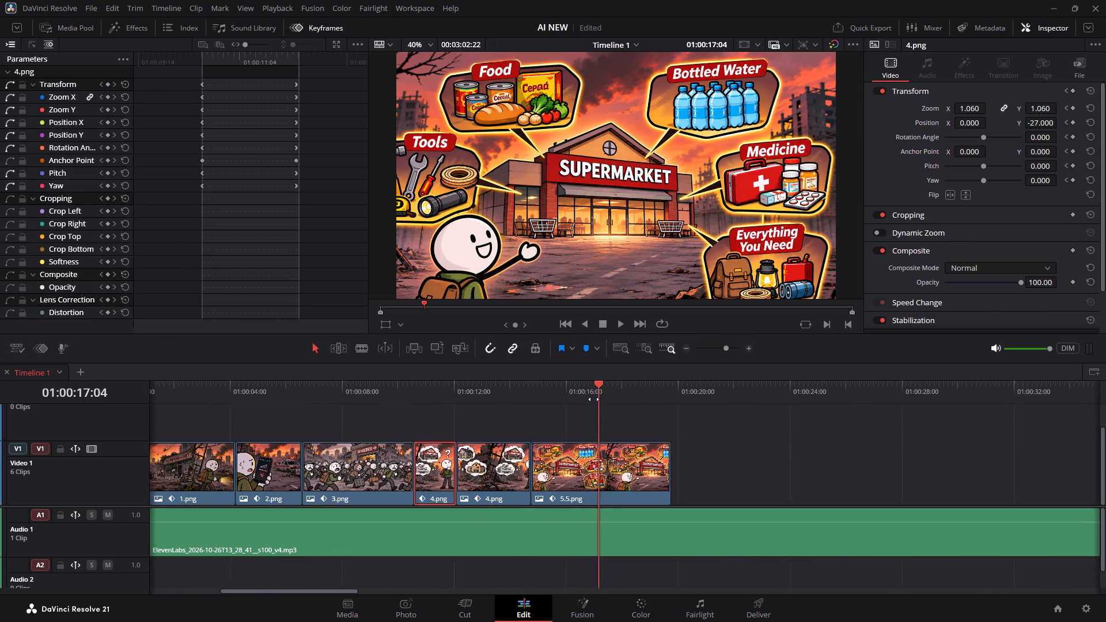
drag(593, 399, 574, 404)
Disable Display Stacked Timelines in the timeline view options.
click(20, 347)
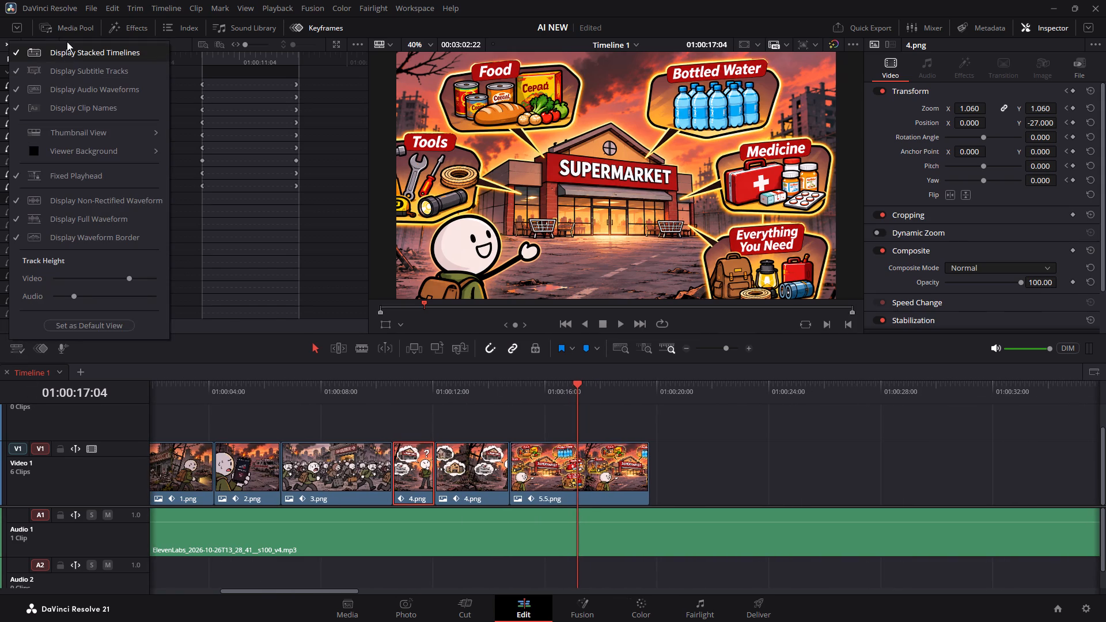
click(69, 56)
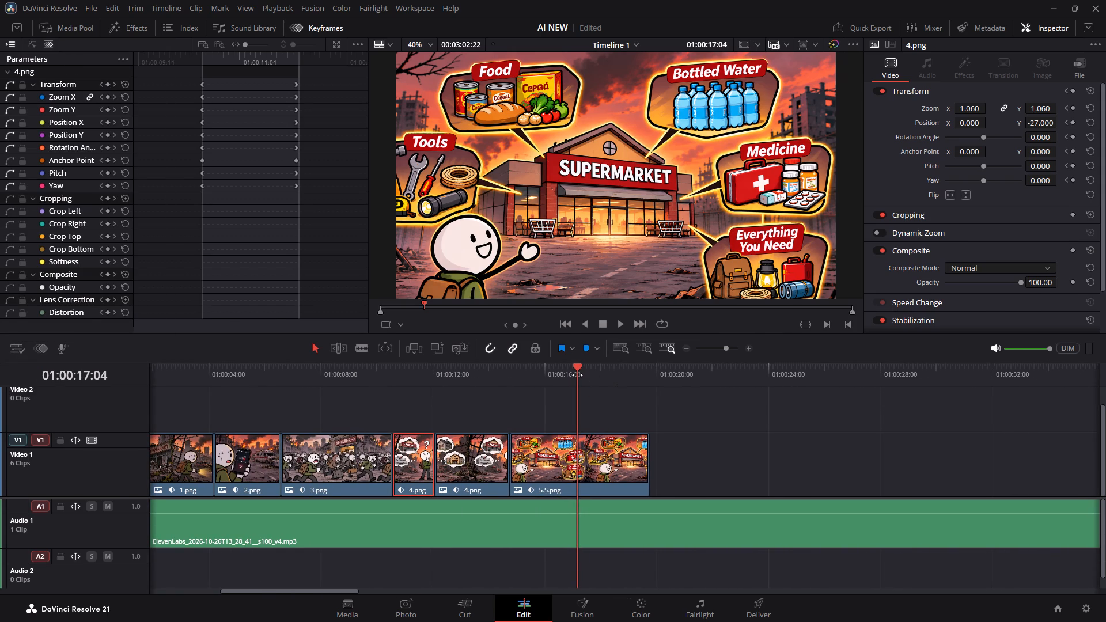
Test scrubbing on the timeline ruler around the 5.5.png clip without stacked timelines.
drag(577, 375, 533, 464)
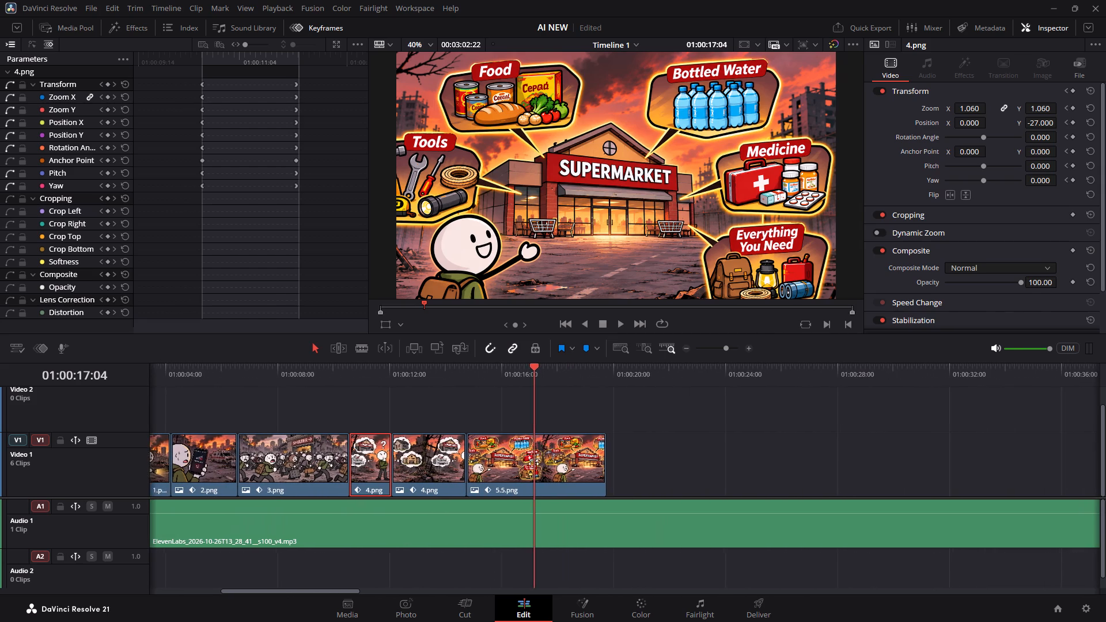
drag(533, 464, 527, 465)
drag(525, 397, 533, 400)
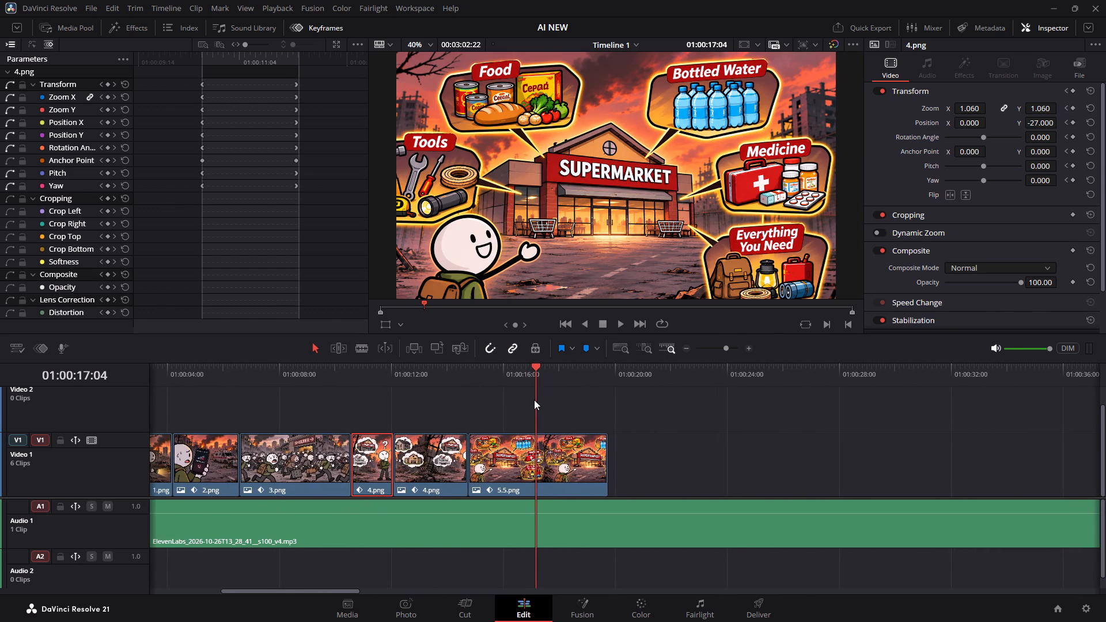
click(534, 400)
click(528, 400)
click(521, 393)
click(539, 372)
click(562, 400)
click(564, 393)
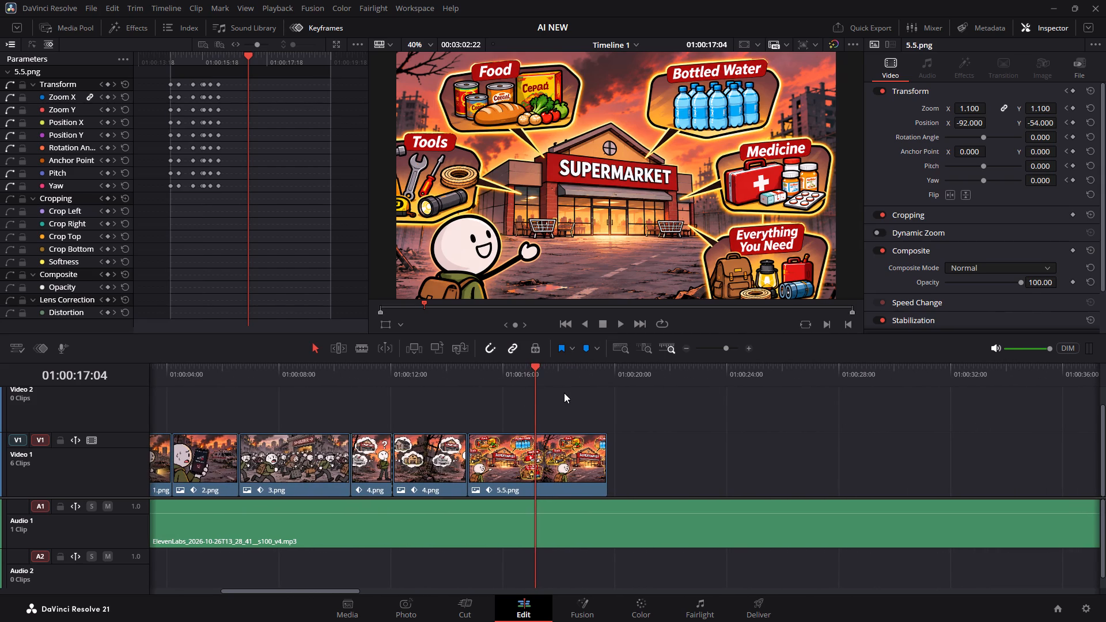
drag(564, 392, 566, 374)
double_click(570, 368)
Scrub and play the 5.5.png clip between about 01:00:16 and 01:00:17 to check its pan against the voice-over.
drag(571, 370, 603, 373)
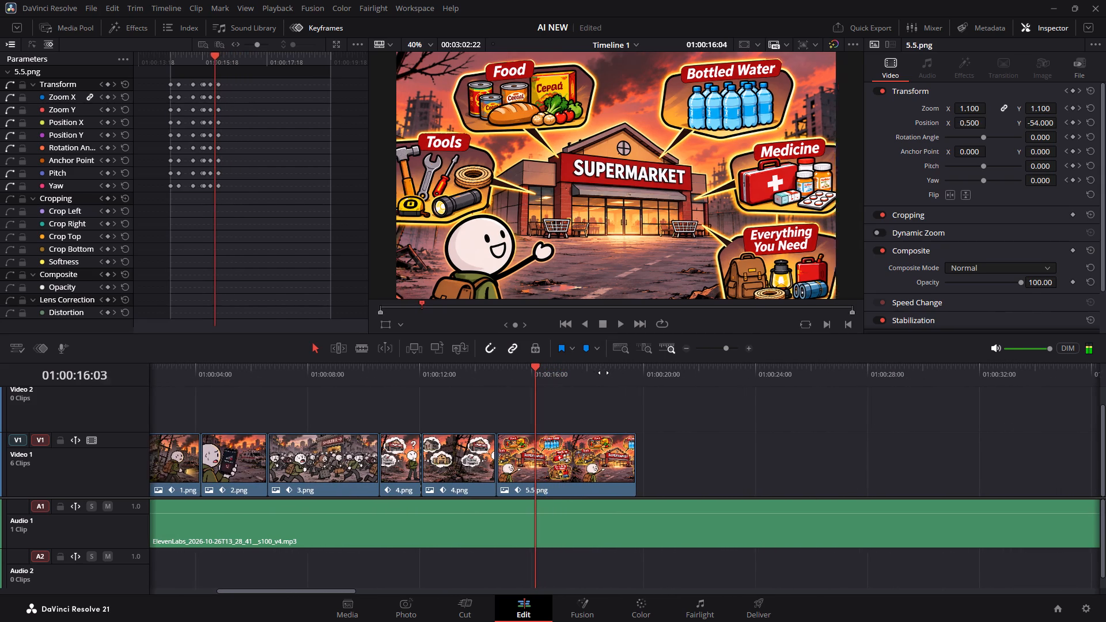
drag(603, 373, 490, 365)
drag(494, 367, 563, 408)
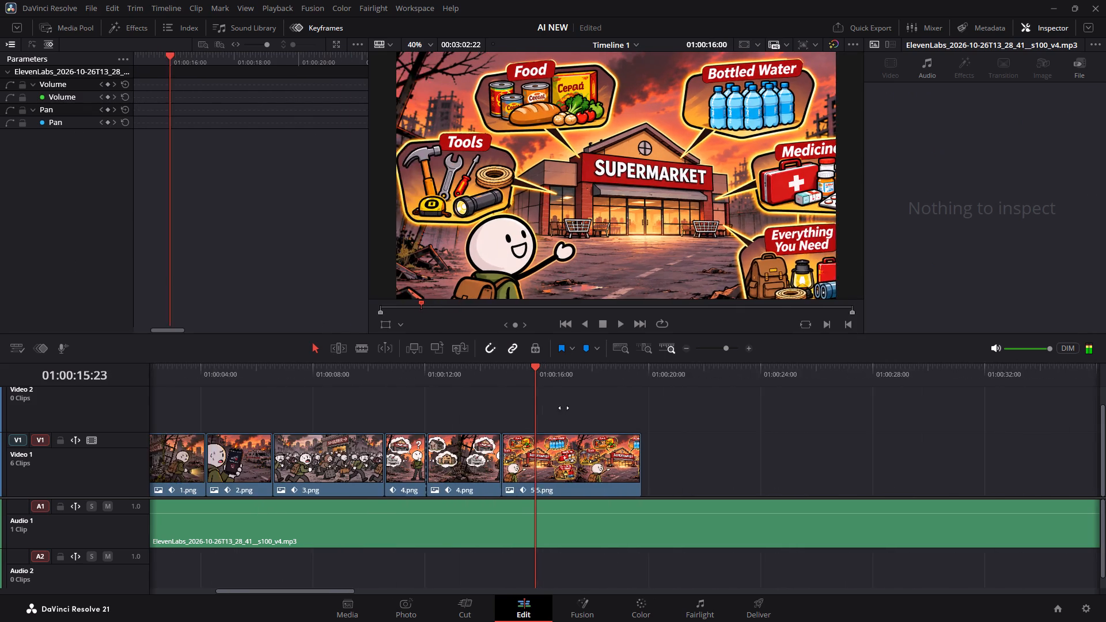
drag(563, 408, 593, 420)
click(586, 419)
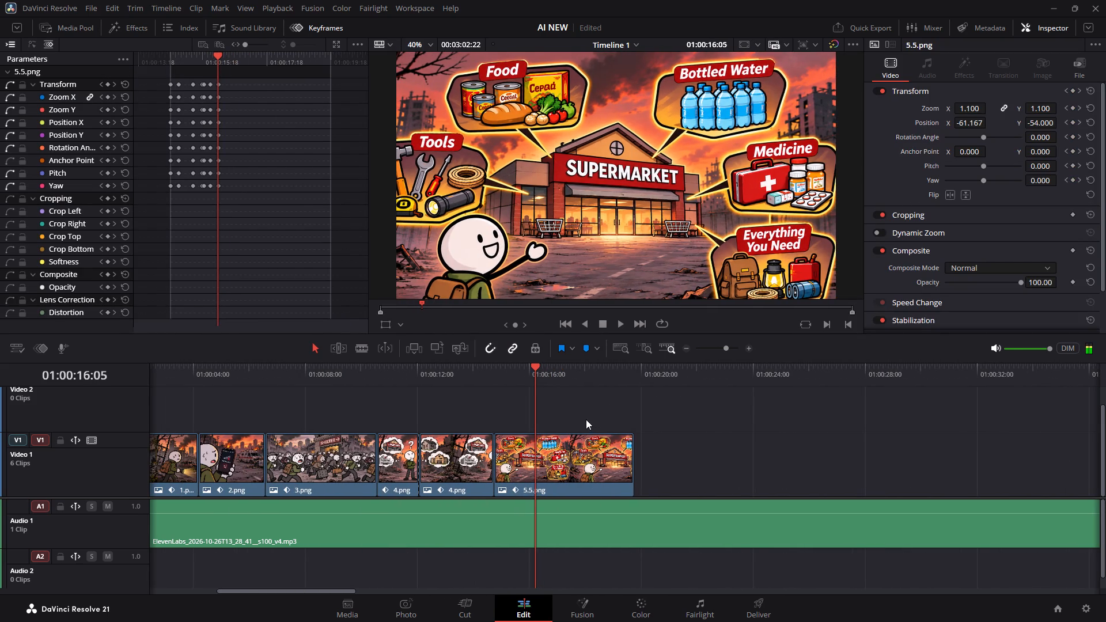
key(space)
key(space)
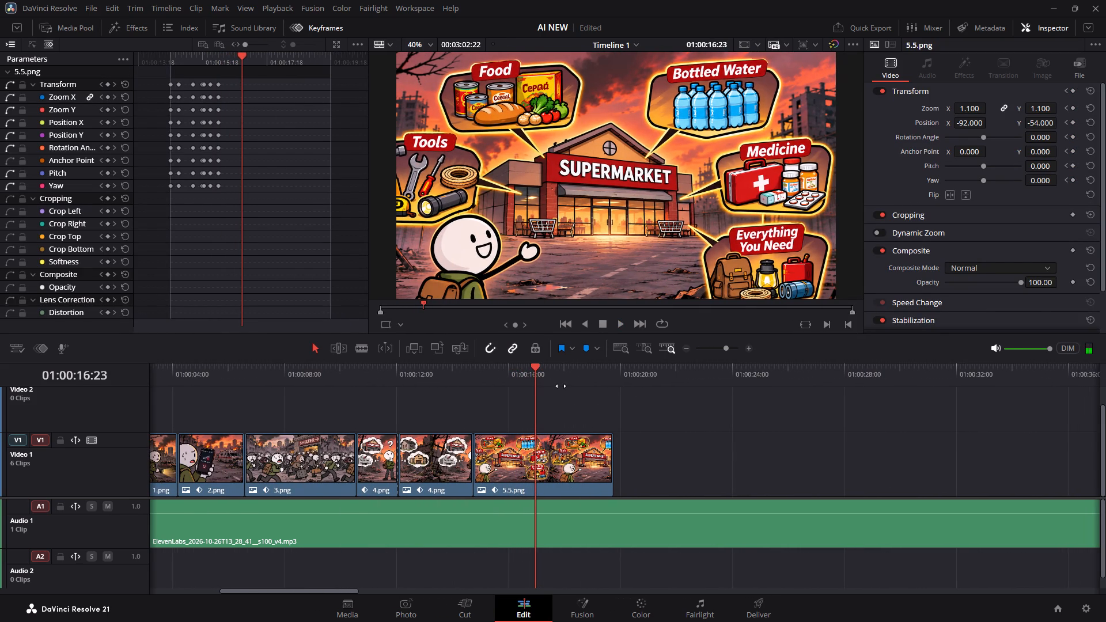
key(space)
key(space)
drag(541, 373, 546, 373)
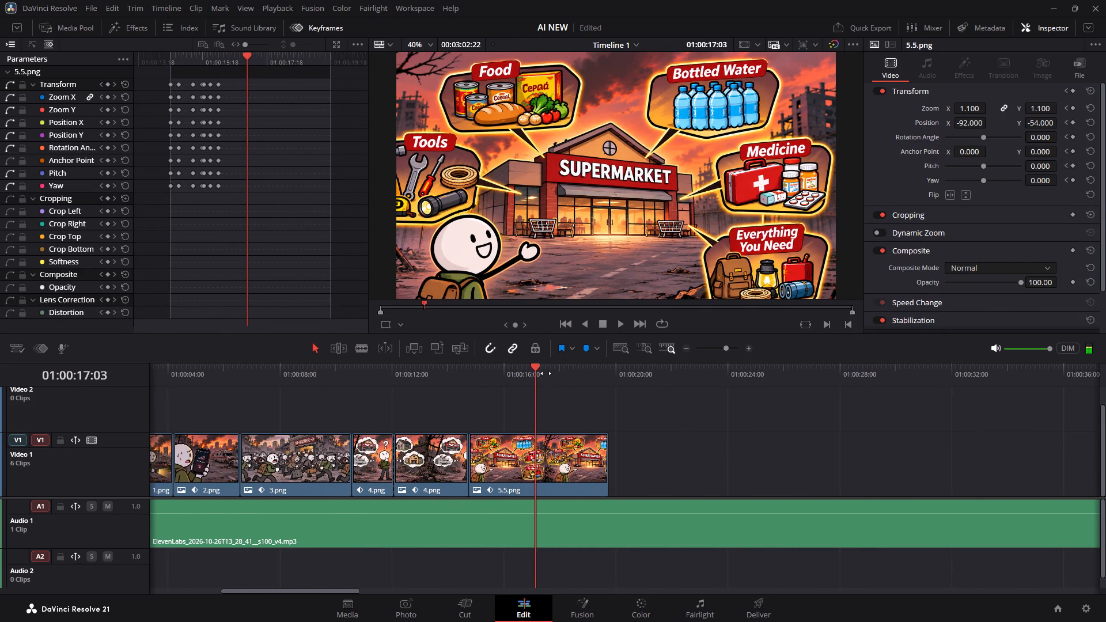
drag(546, 373, 547, 373)
click(547, 373)
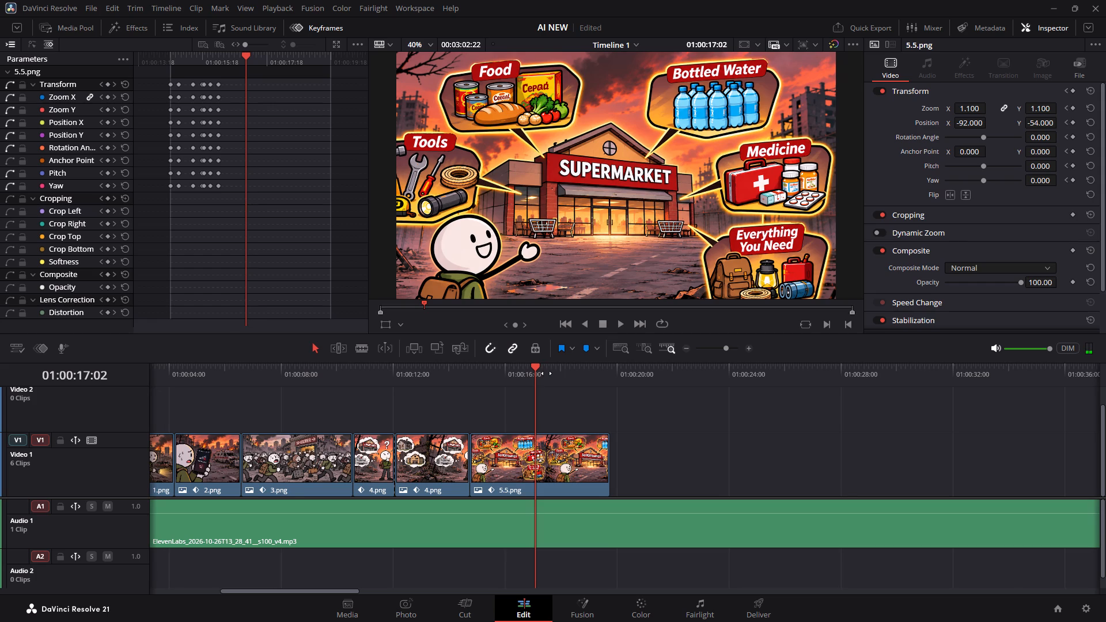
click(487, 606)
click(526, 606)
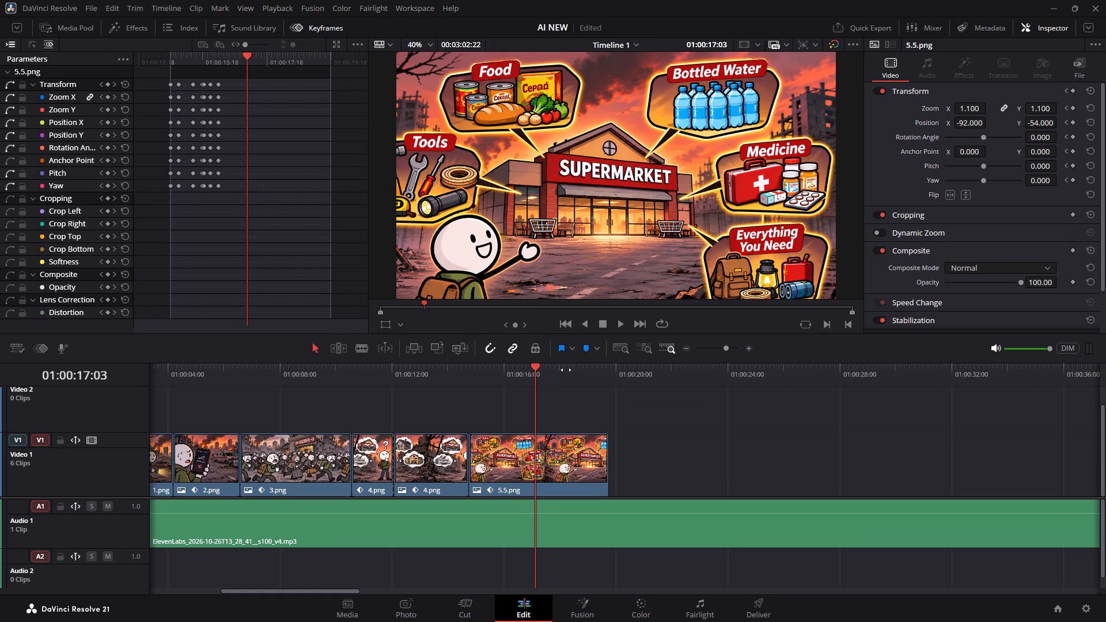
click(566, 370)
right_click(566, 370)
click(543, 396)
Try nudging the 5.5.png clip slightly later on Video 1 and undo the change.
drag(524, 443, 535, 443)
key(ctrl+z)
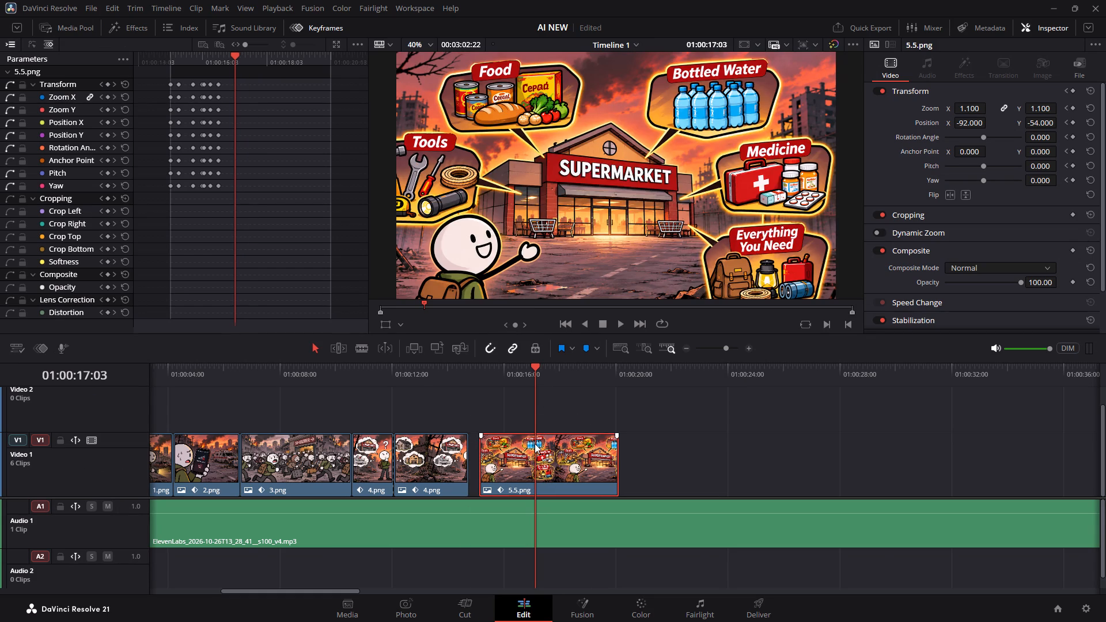
Scrub and play the 5.5.png clip around 01:00:17 to find the voice-over cue at 01:00:17:03 for the next move.
drag(243, 57, 233, 56)
key(space)
click(234, 56)
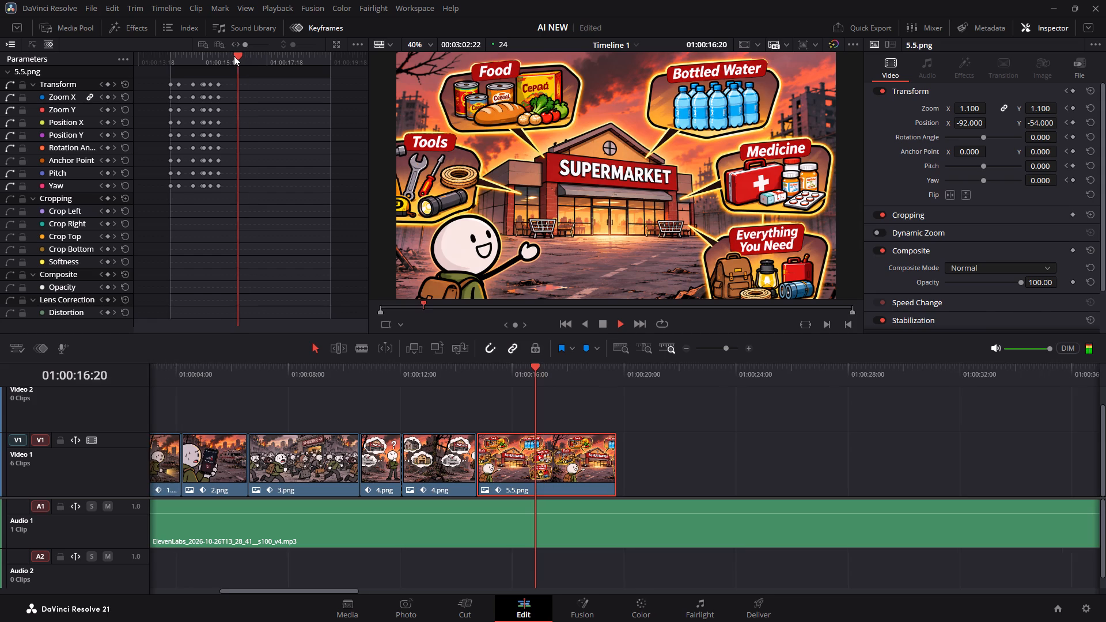
click(234, 56)
click(228, 54)
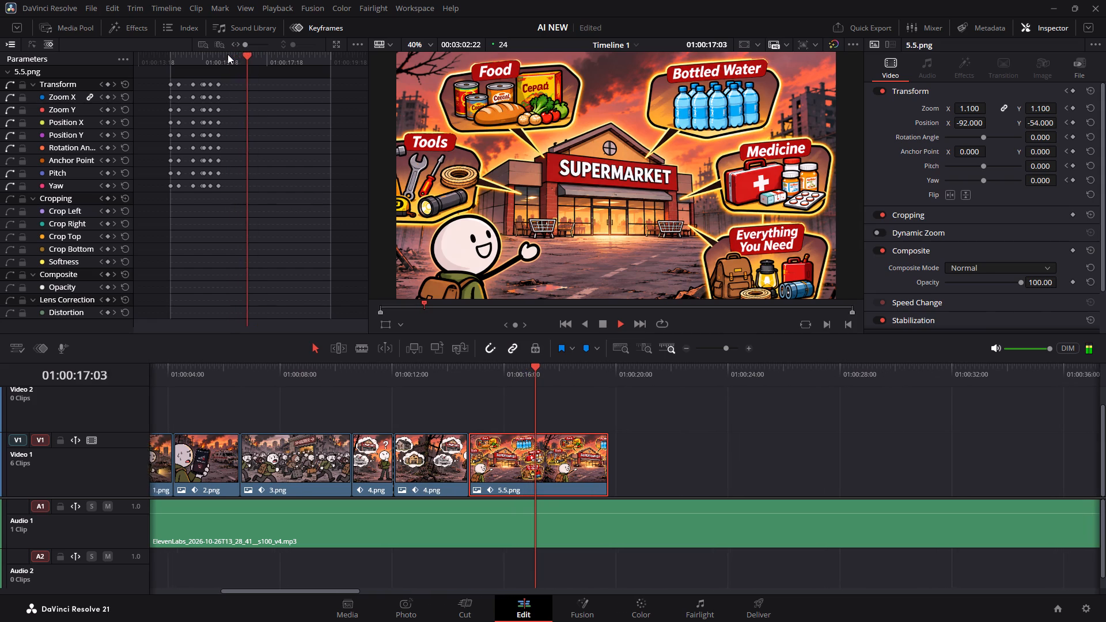
click(228, 54)
click(225, 54)
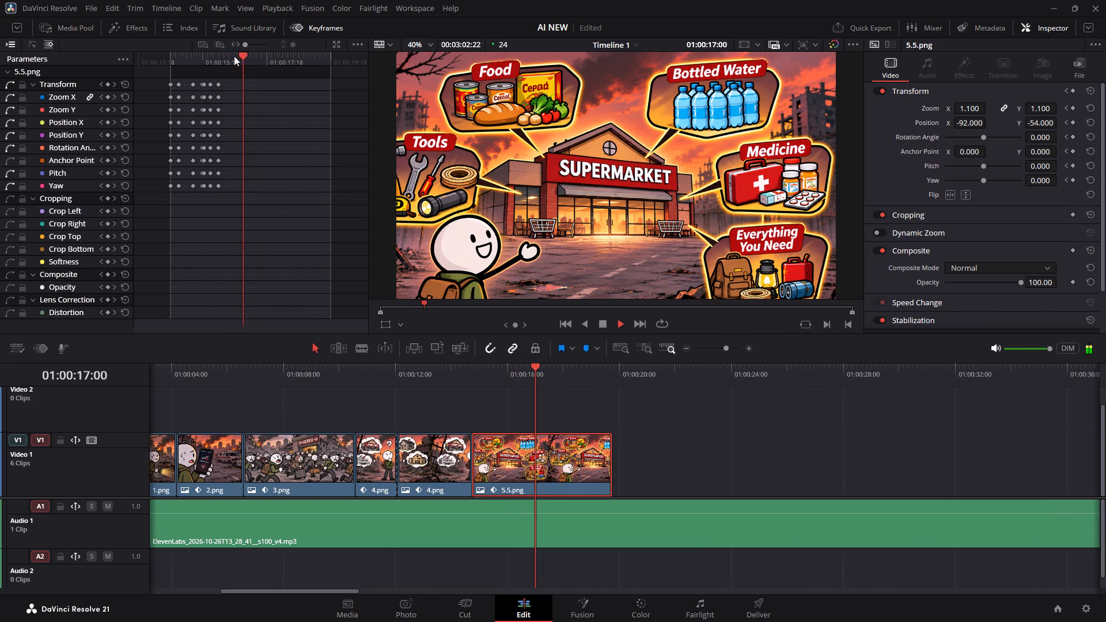
click(238, 56)
click(238, 56)
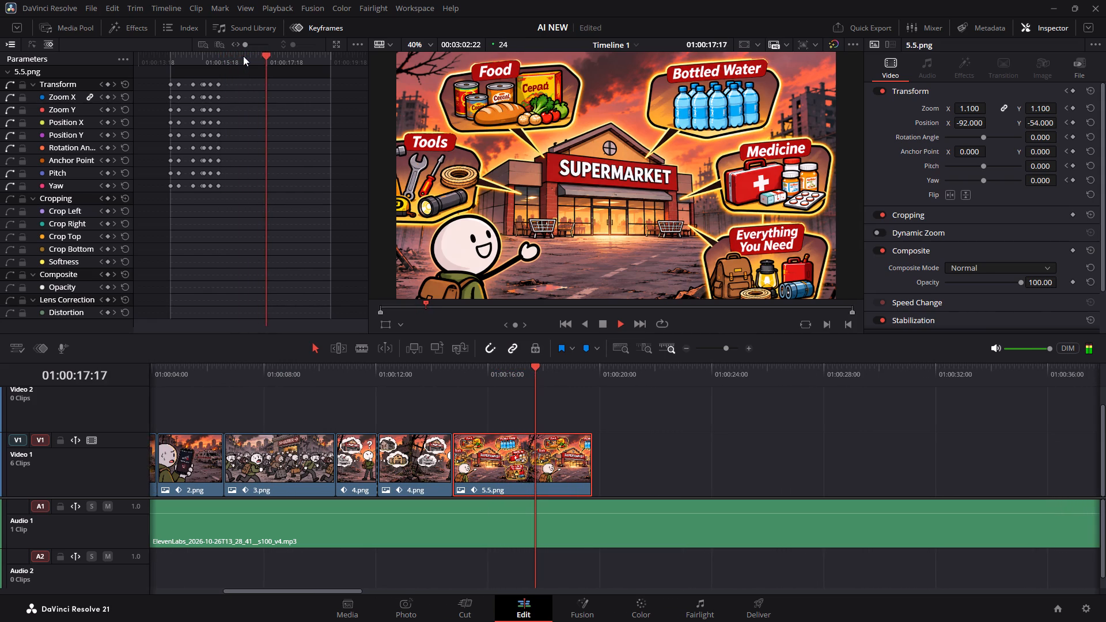
click(245, 56)
click(245, 56)
click(249, 56)
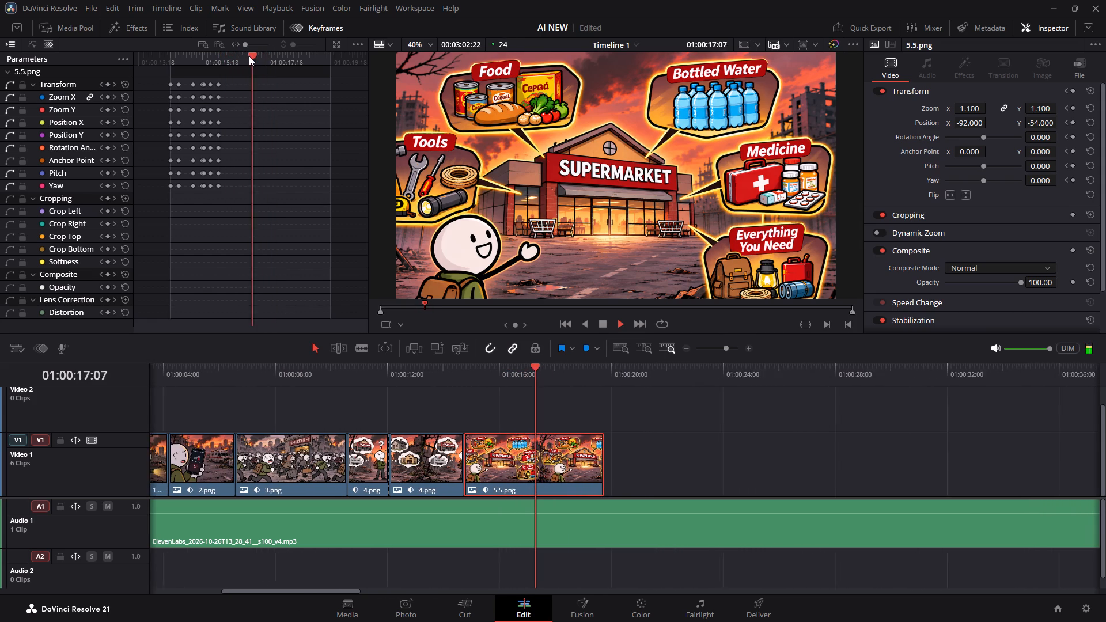
click(247, 56)
key(space)
click(247, 56)
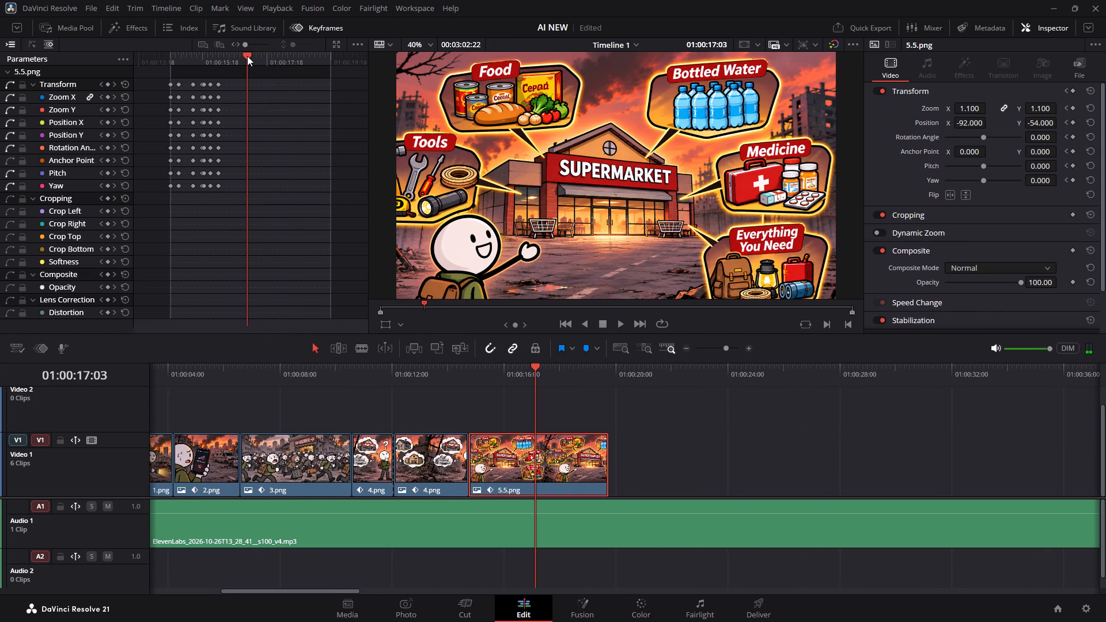
Add Transform keyframes to the 5.5.png clip at 01:00:17:02 and 01:00:17:03.
key(Left)
click(1070, 90)
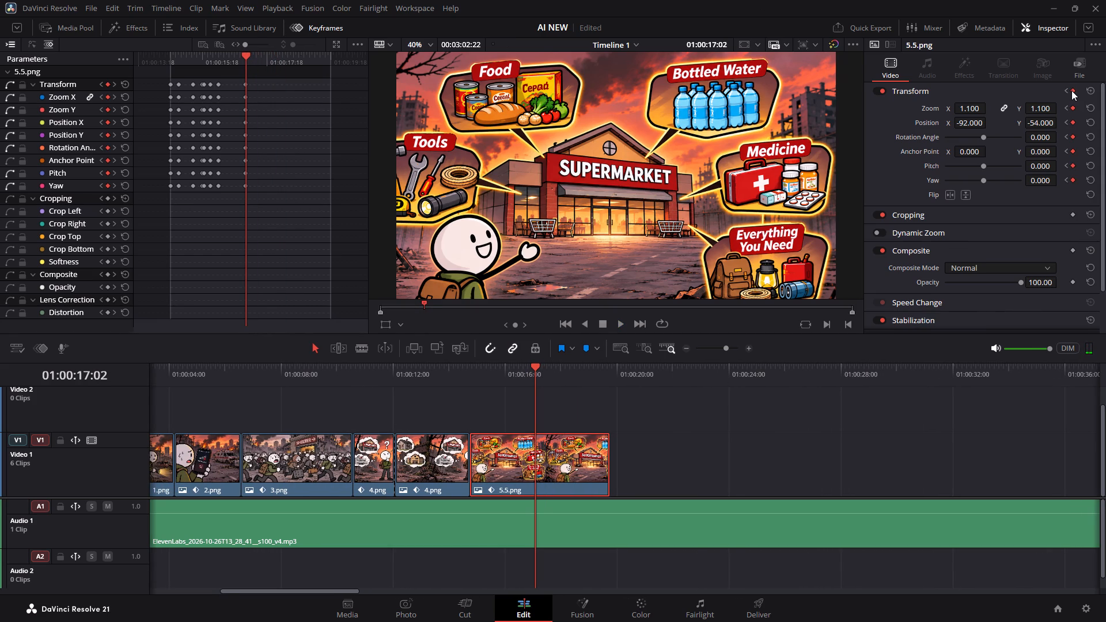
key(Right)
click(1072, 90)
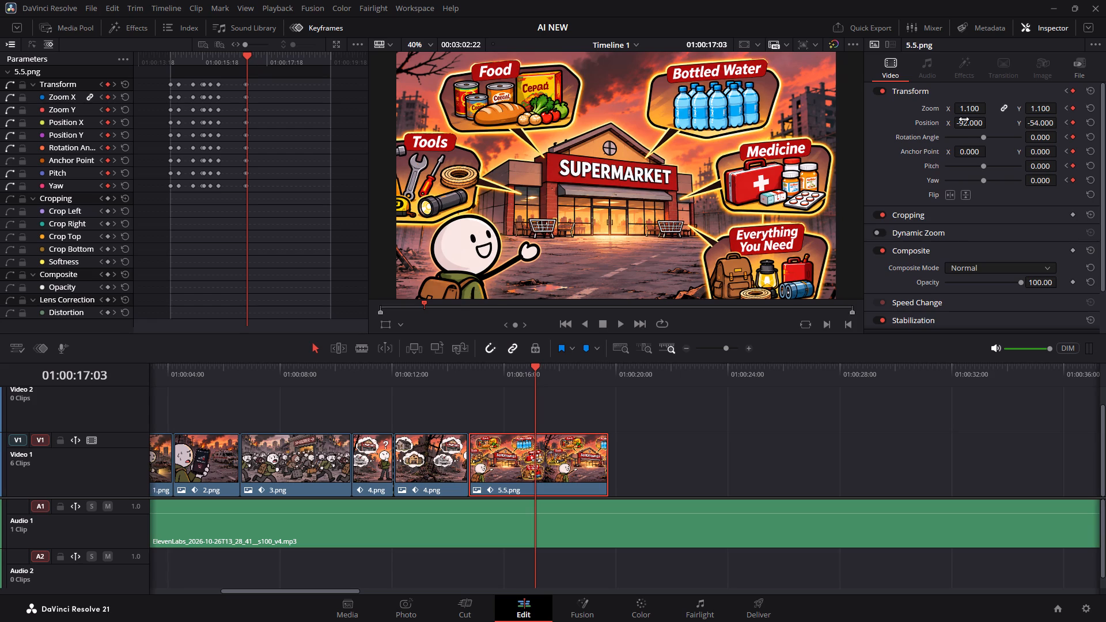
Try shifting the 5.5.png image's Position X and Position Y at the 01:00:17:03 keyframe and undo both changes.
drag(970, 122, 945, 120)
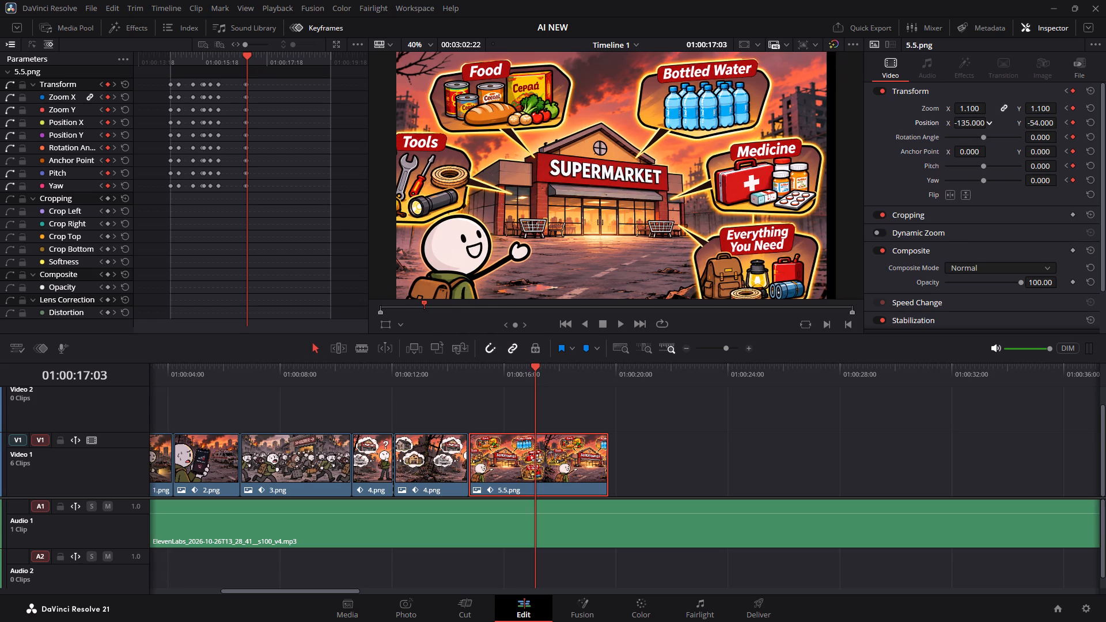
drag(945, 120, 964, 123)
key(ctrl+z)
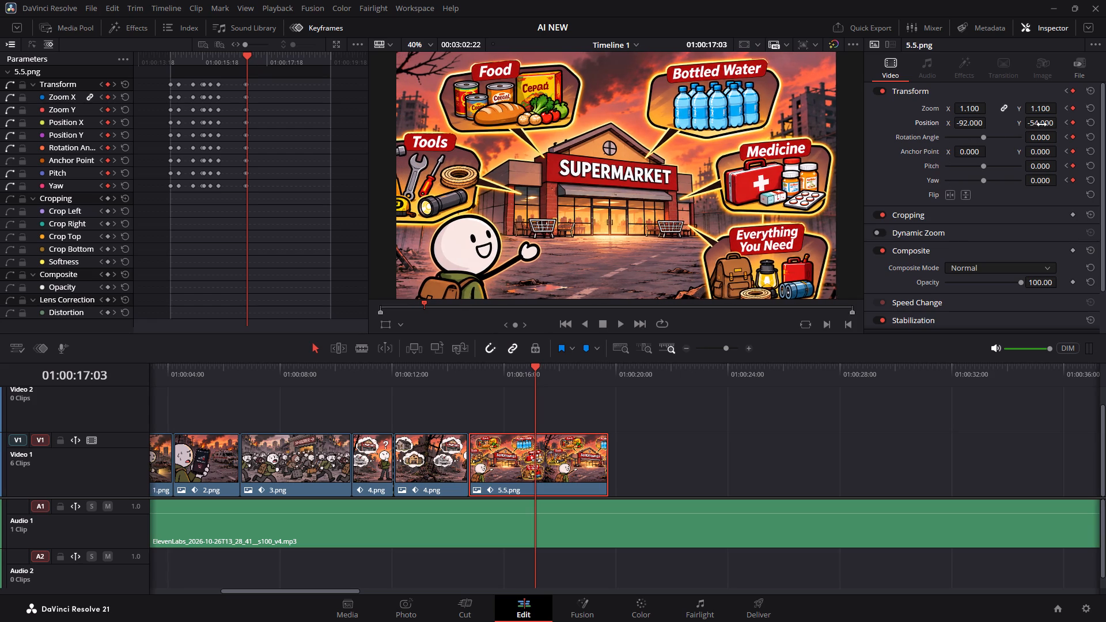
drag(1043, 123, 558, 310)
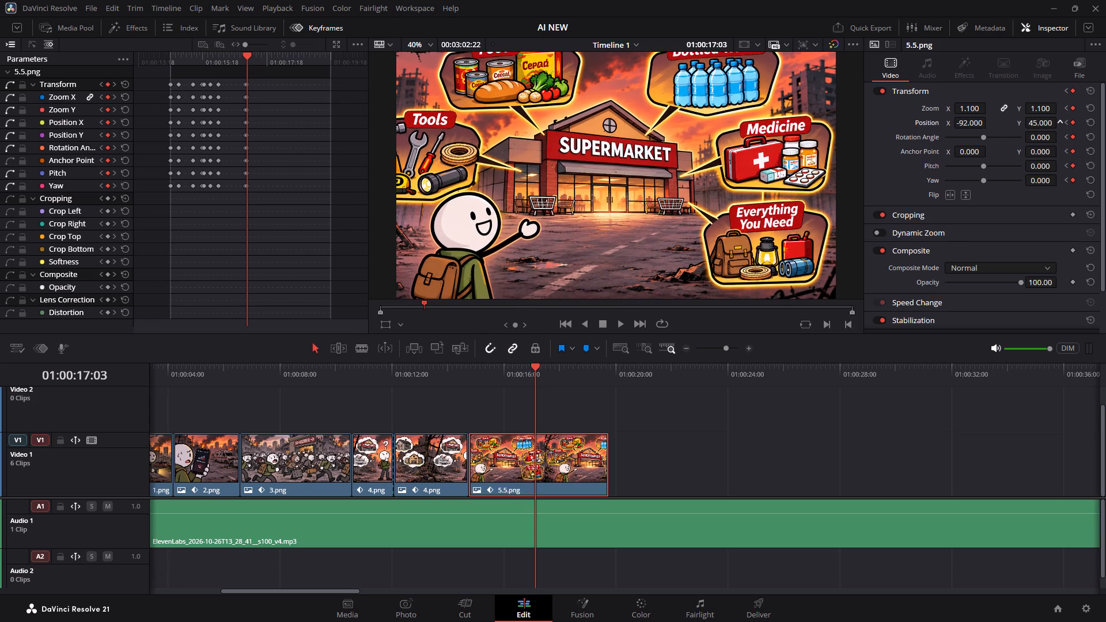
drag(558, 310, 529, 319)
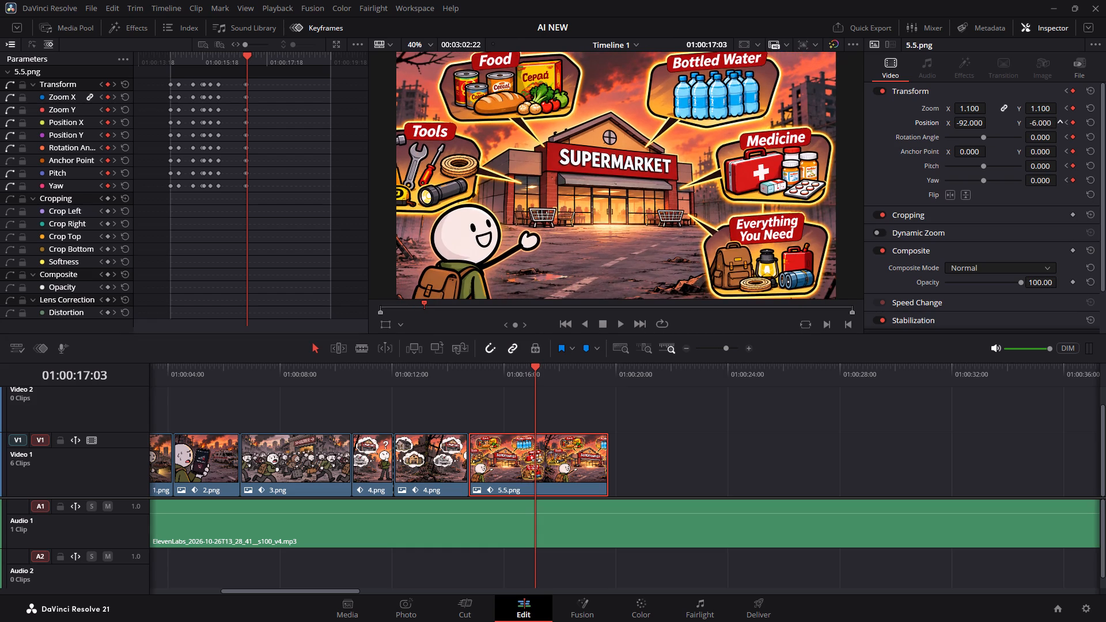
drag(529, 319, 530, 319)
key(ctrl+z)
Set the 5.5.png clip's Position Y to 0.000 at the 01:00:17:03 keyframe.
drag(1047, 125, 1044, 125)
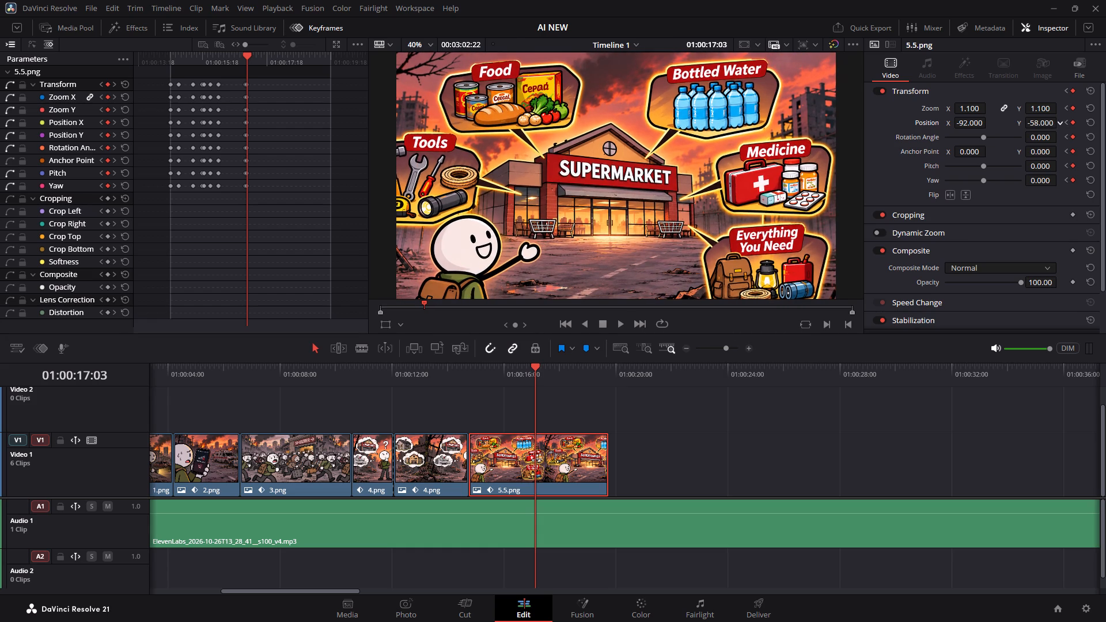
drag(1044, 125, 1074, 125)
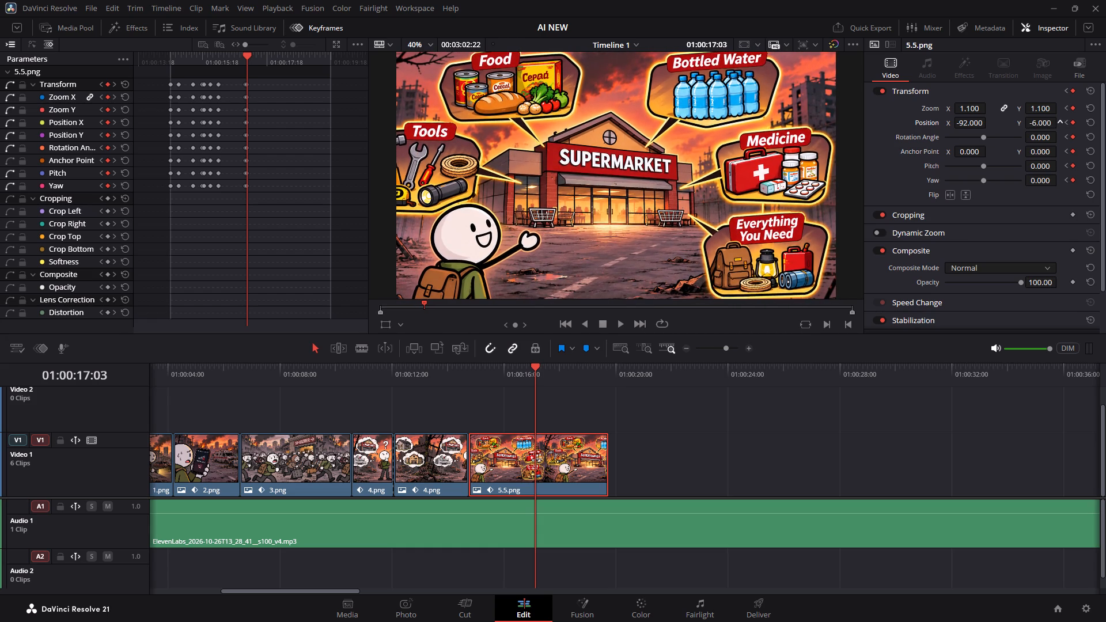
drag(1074, 125, 1078, 125)
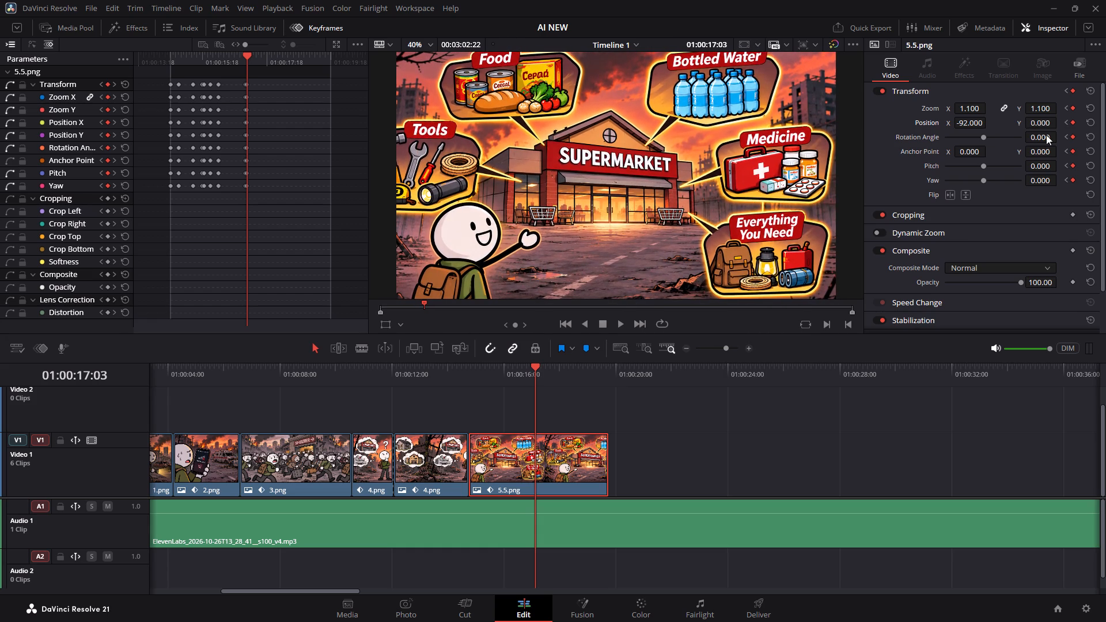
Play and scrub the timeline between about 01:00:13 and 01:00:19 to review the 5.5.png moves and the playhead behaviour.
click(462, 373)
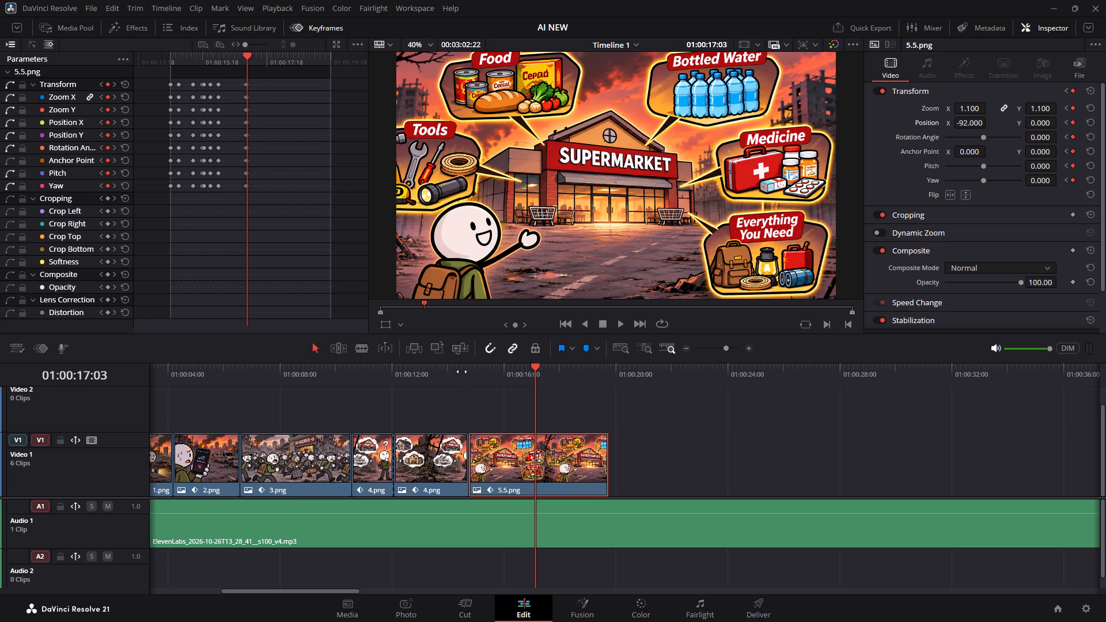
drag(504, 373, 585, 373)
key(space)
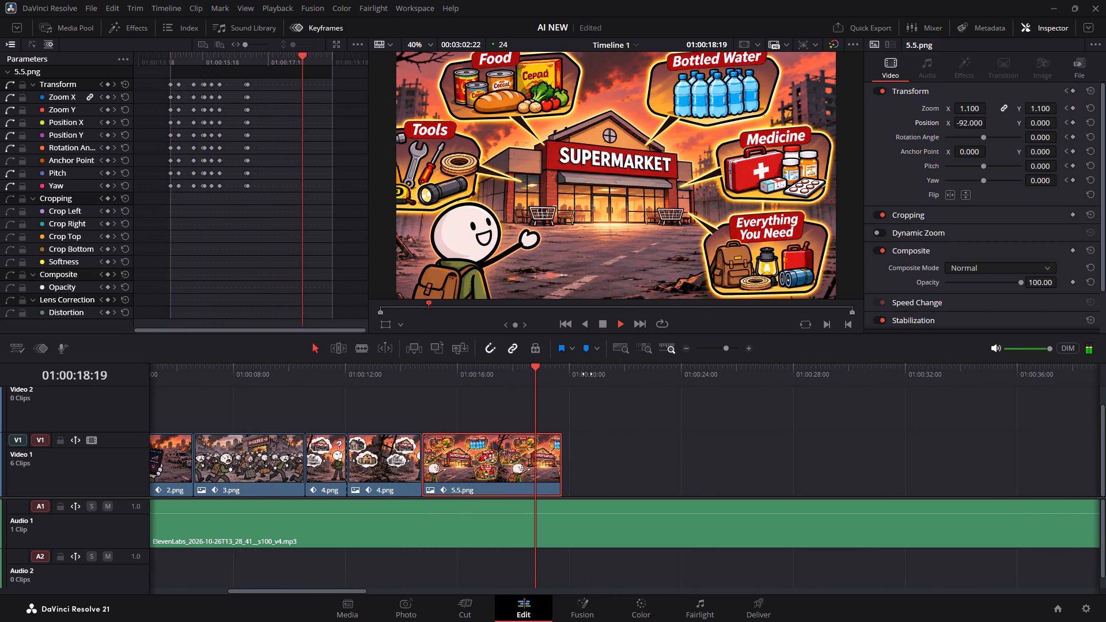
key(space)
drag(533, 371, 544, 373)
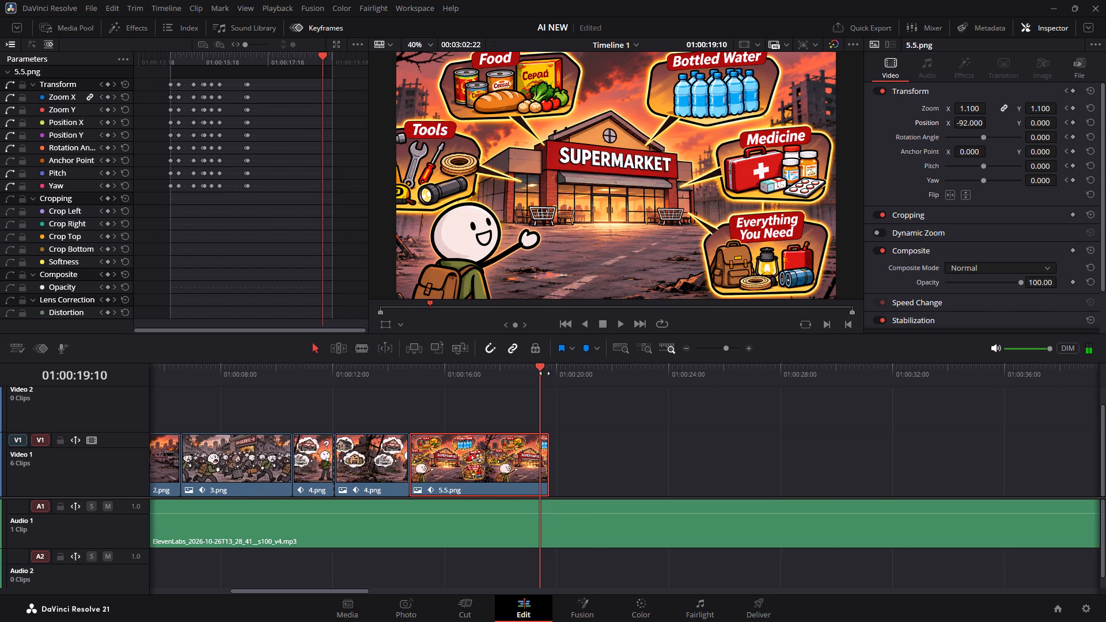
drag(544, 373, 587, 378)
drag(560, 389, 593, 394)
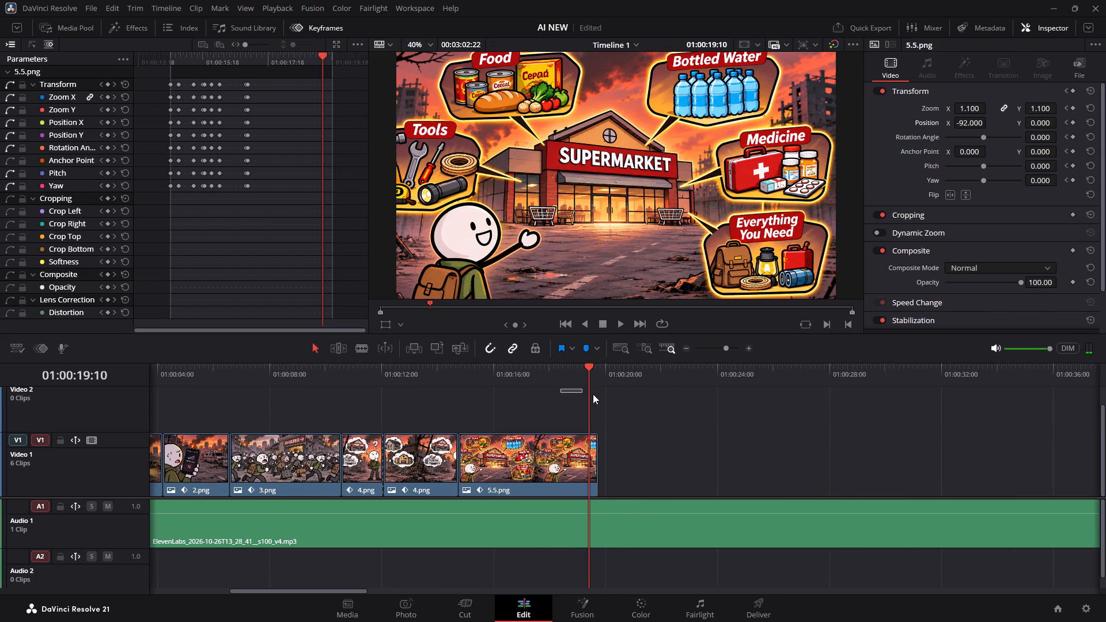
drag(593, 394, 601, 395)
drag(584, 366, 639, 379)
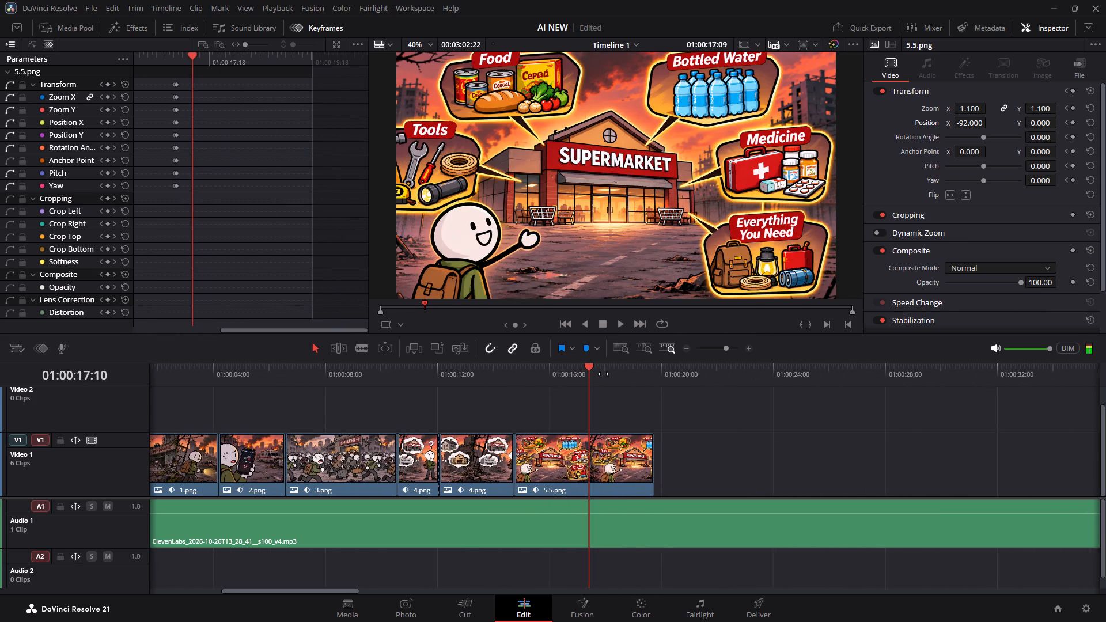
drag(613, 374, 657, 376)
drag(590, 367, 613, 367)
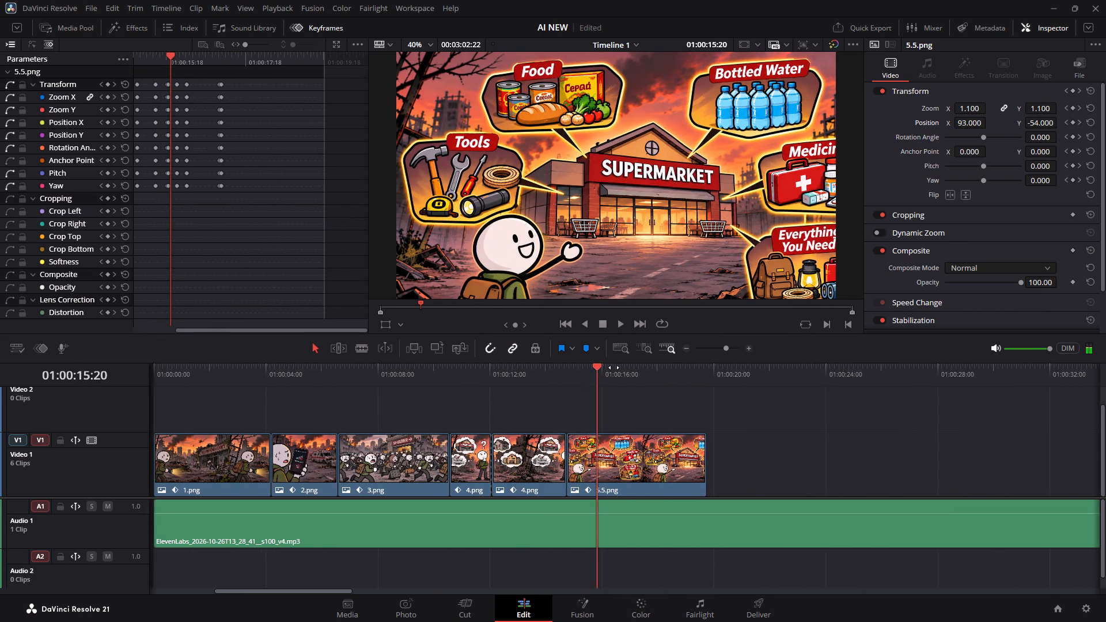
drag(613, 367, 525, 367)
drag(544, 374, 611, 374)
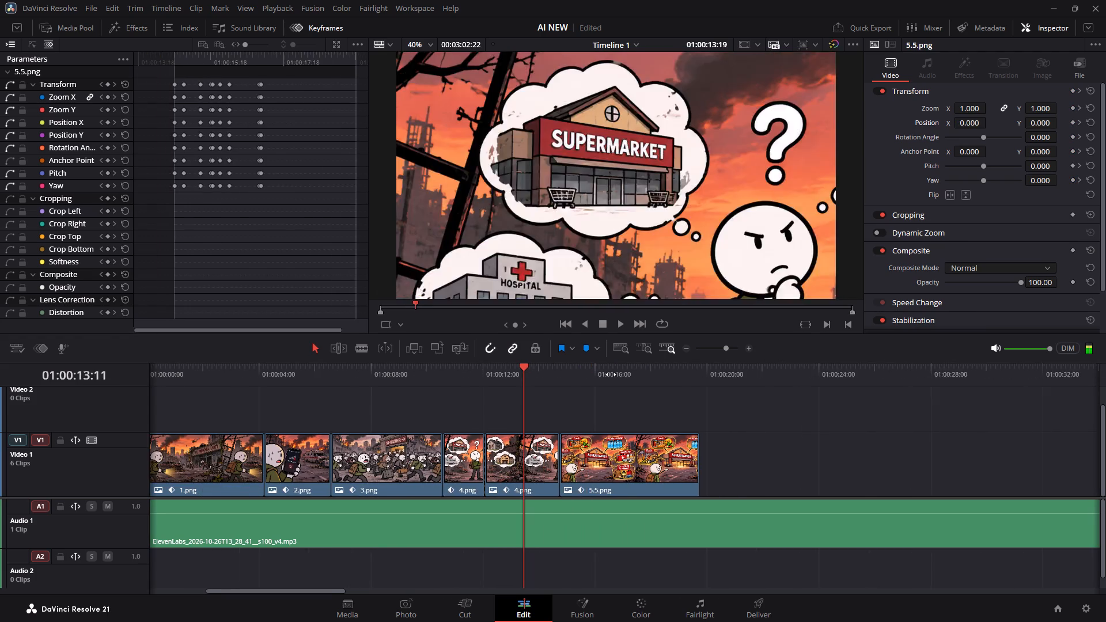
drag(611, 374, 542, 380)
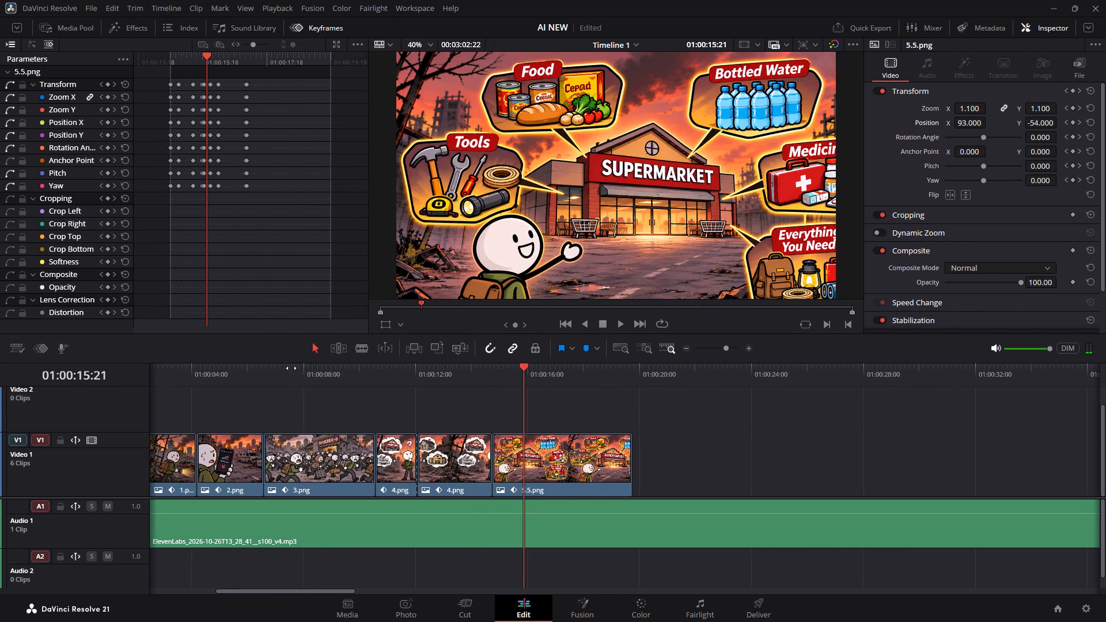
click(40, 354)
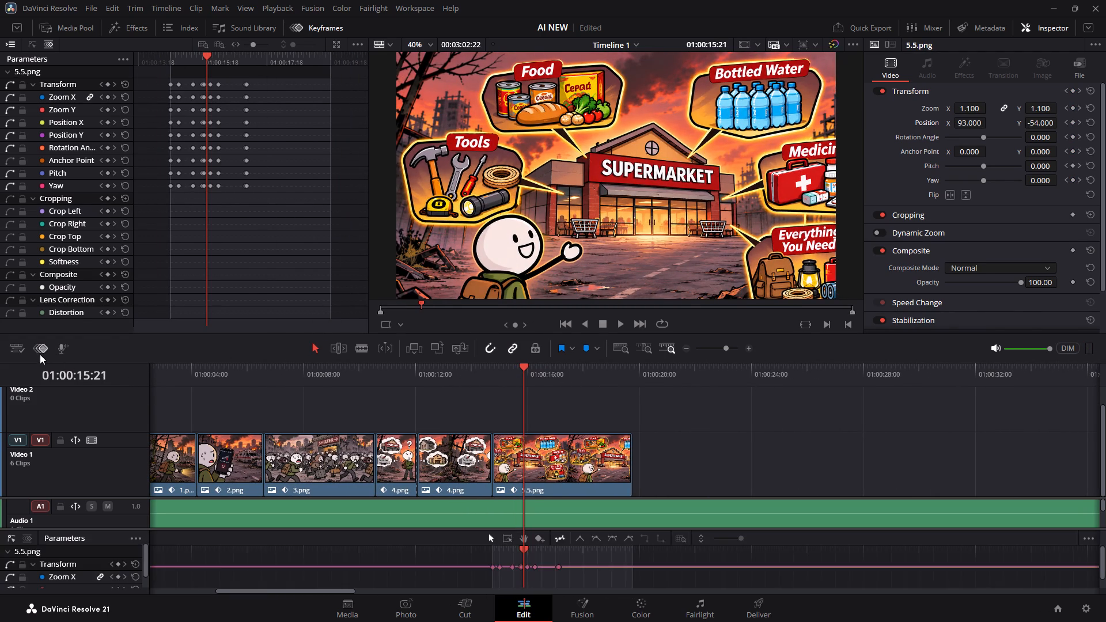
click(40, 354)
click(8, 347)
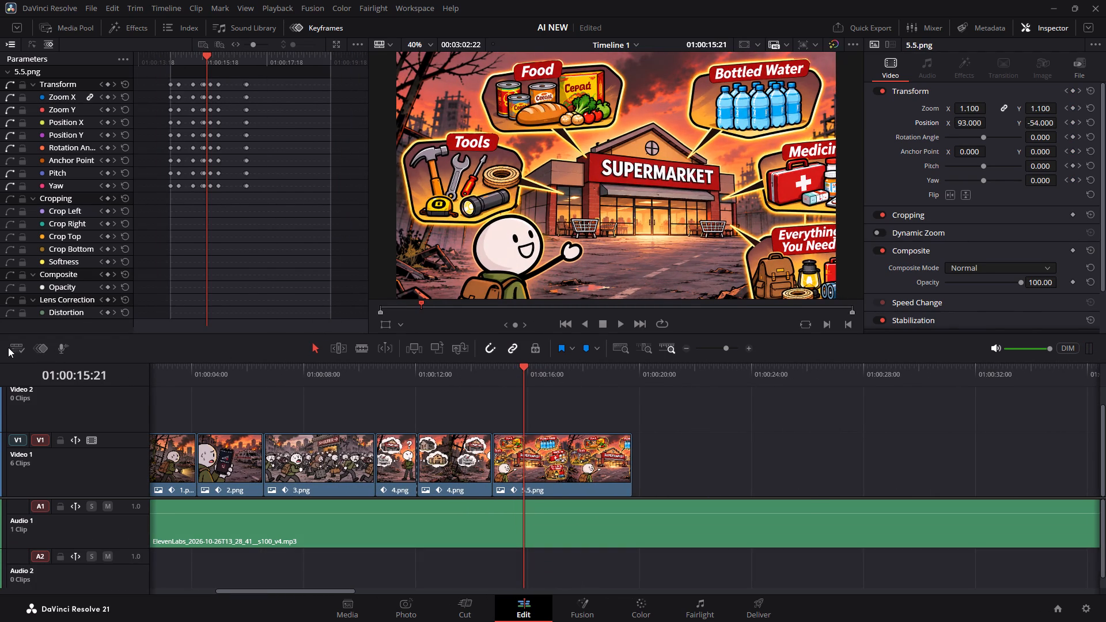
Enable Display Stacked Timelines in the timeline view options.
click(18, 350)
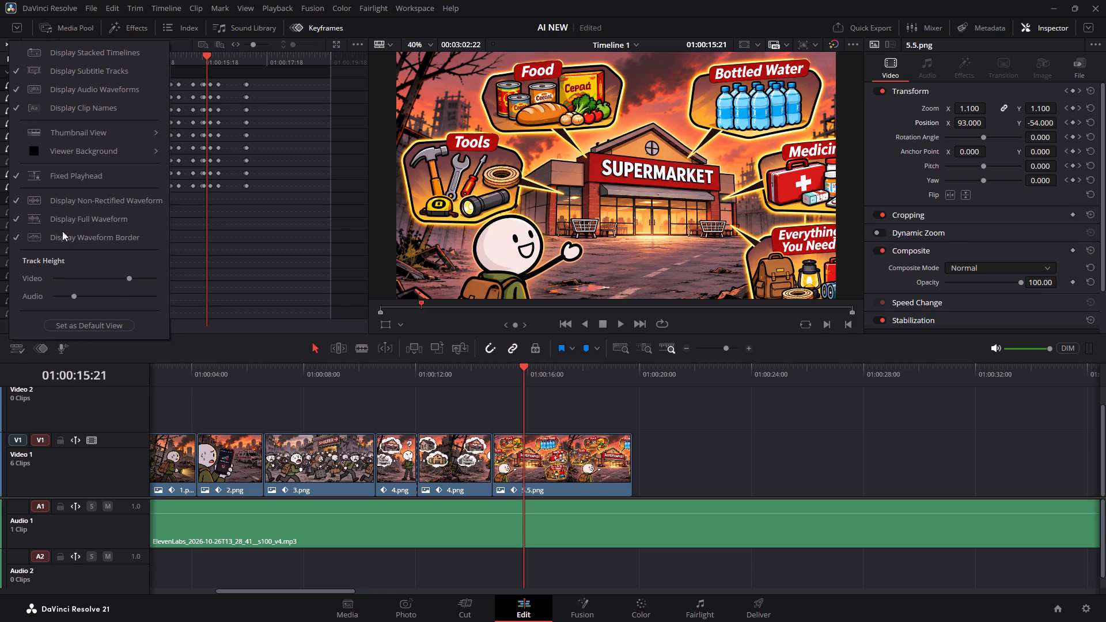
click(103, 48)
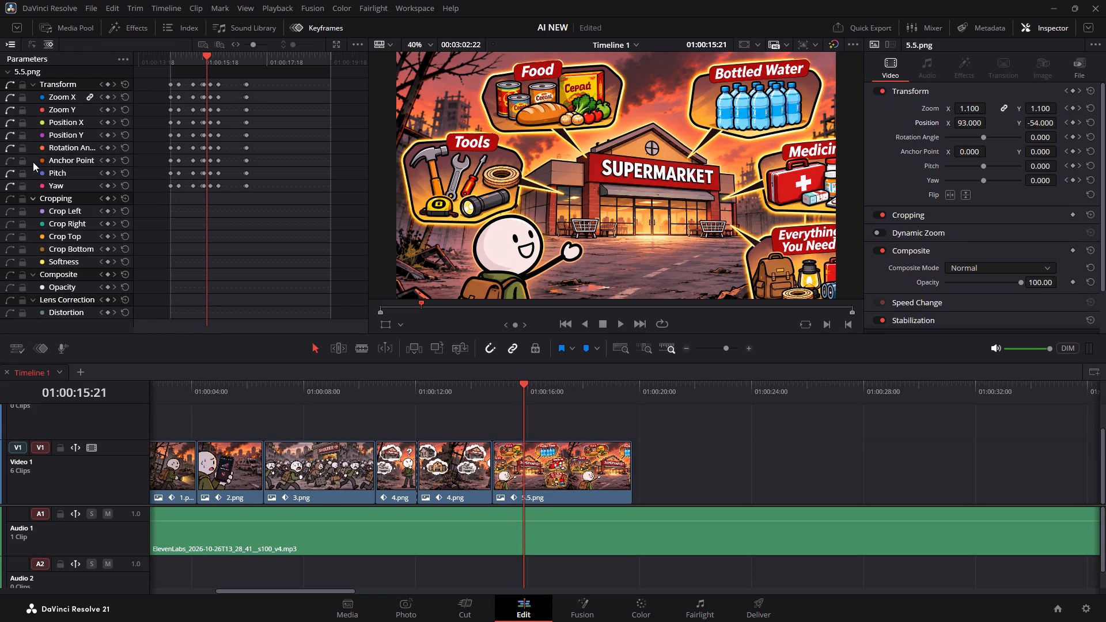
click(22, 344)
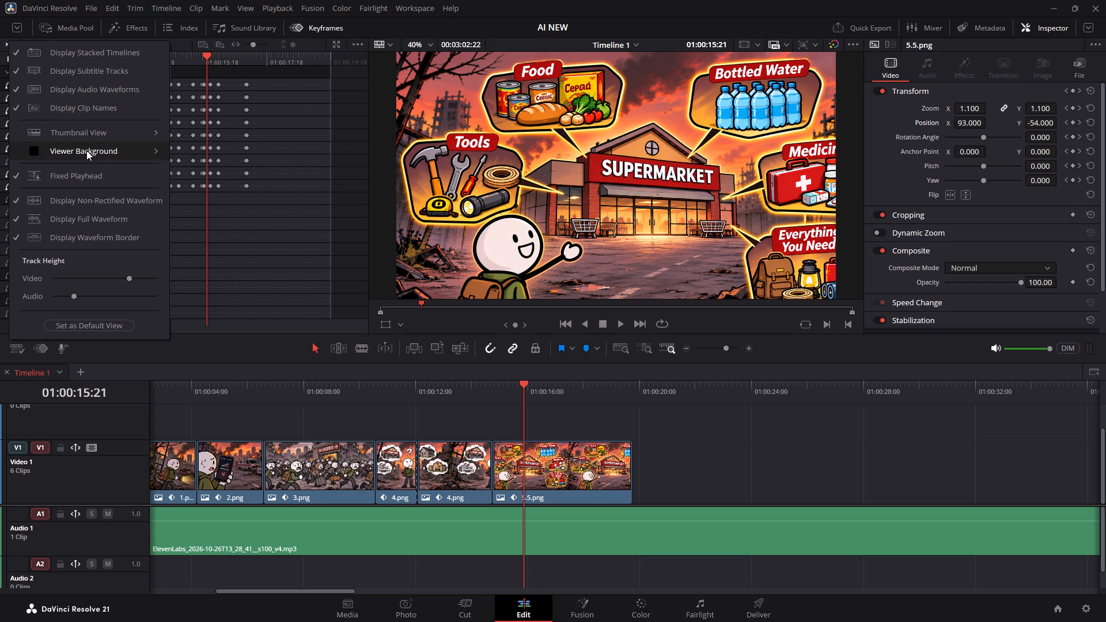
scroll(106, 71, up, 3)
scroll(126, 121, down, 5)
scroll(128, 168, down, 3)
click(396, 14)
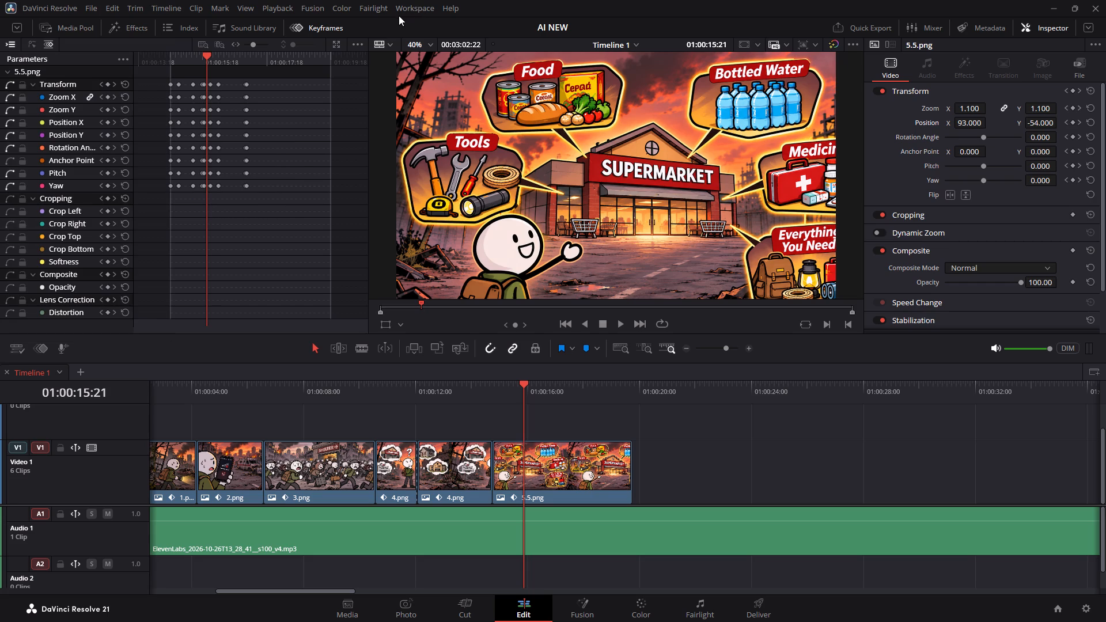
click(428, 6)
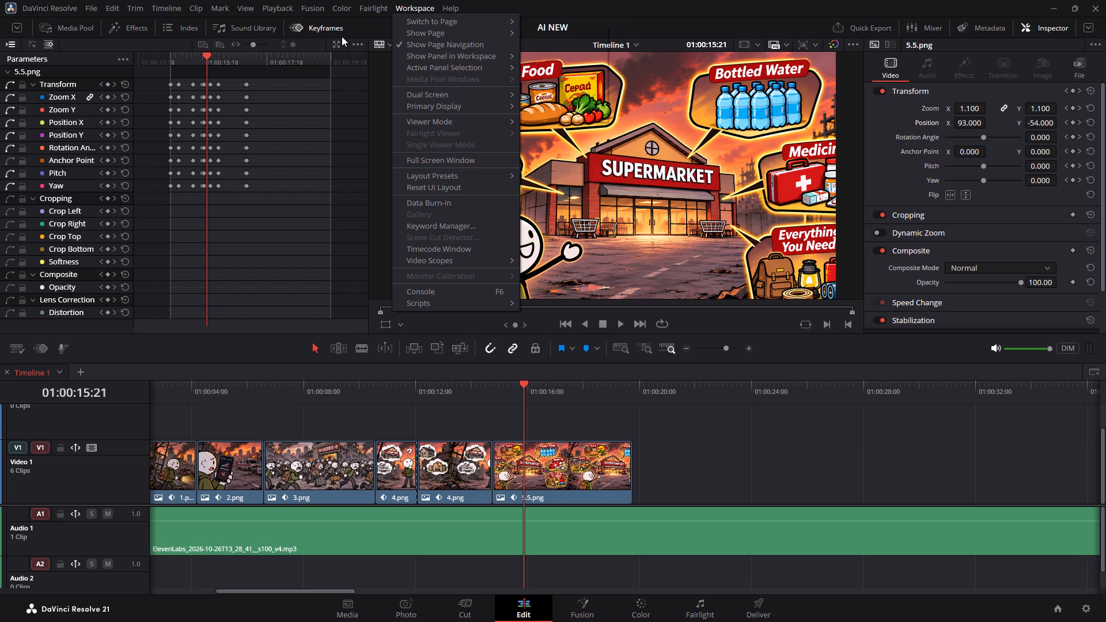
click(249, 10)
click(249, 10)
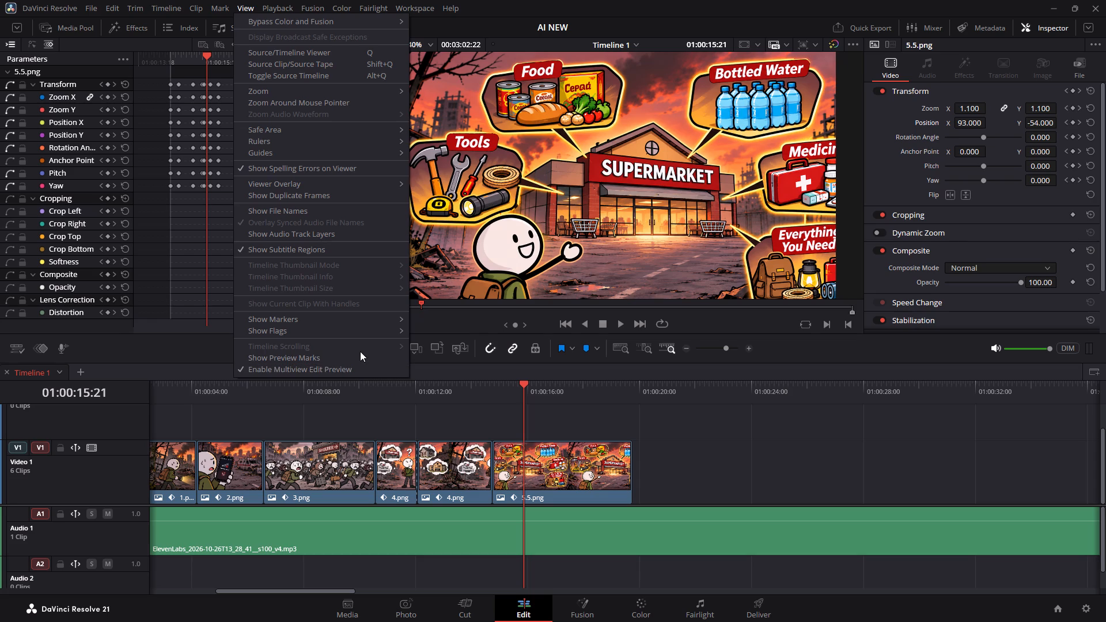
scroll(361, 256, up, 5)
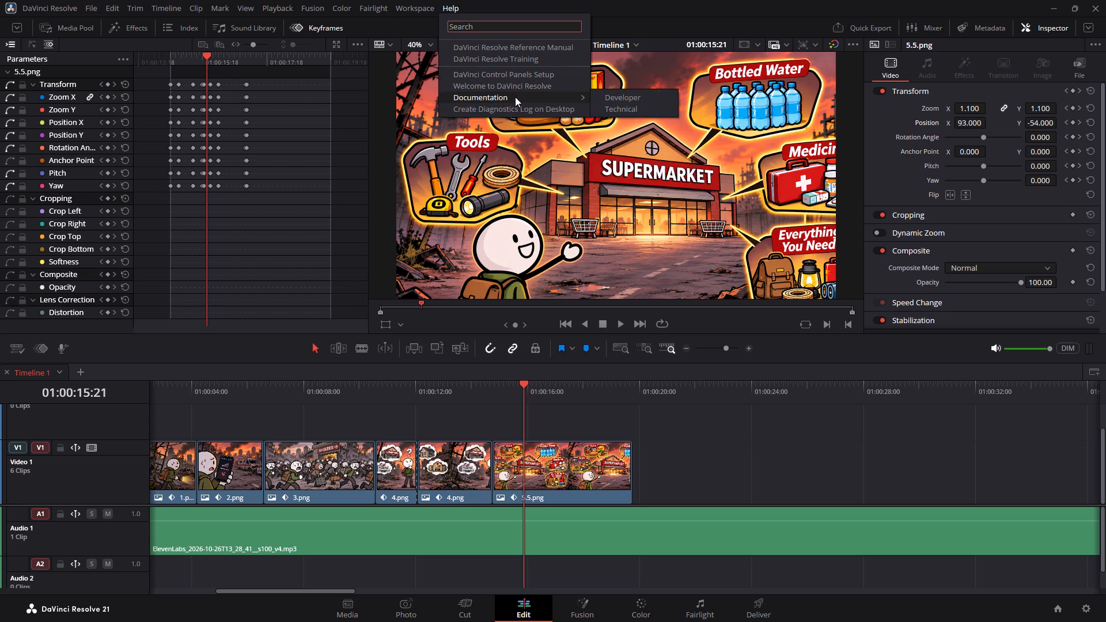
Reset the UI layout of the workspace to its default.
double_click(410, 3)
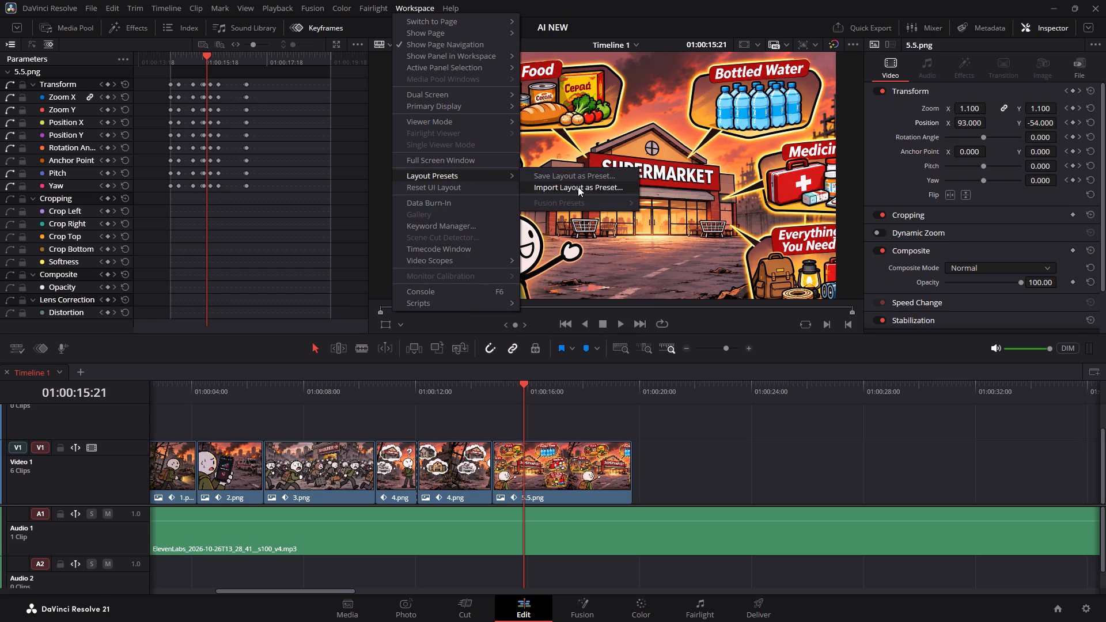
click(475, 188)
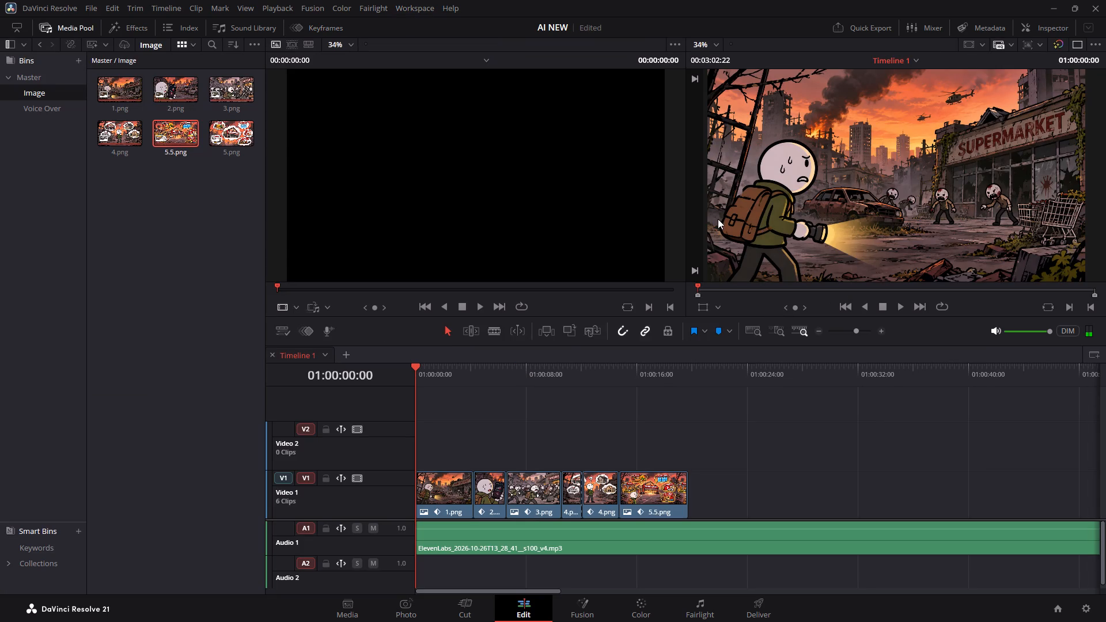
Play the timeline from the start to about 01:00:03 to check the playhead movement.
key(space)
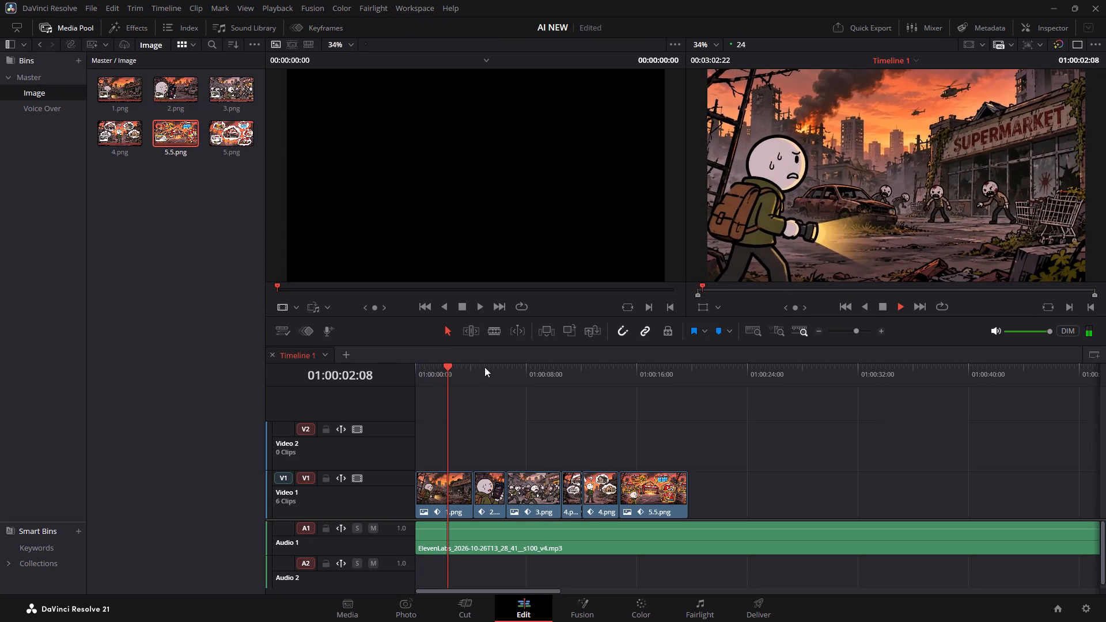
drag(484, 367, 448, 367)
key(space)
click(276, 328)
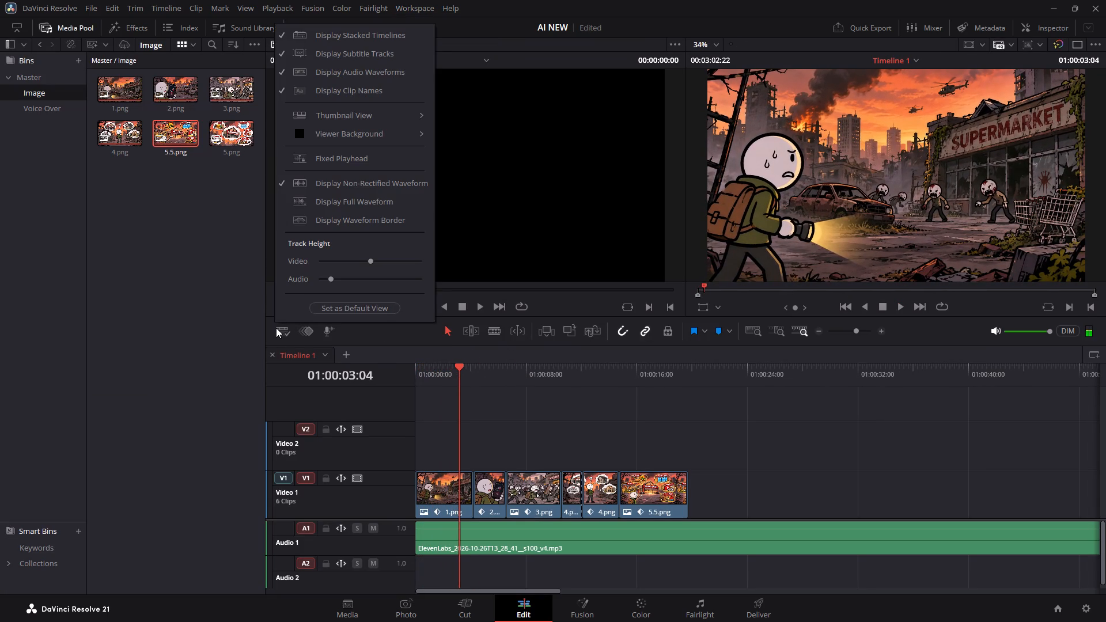
click(327, 204)
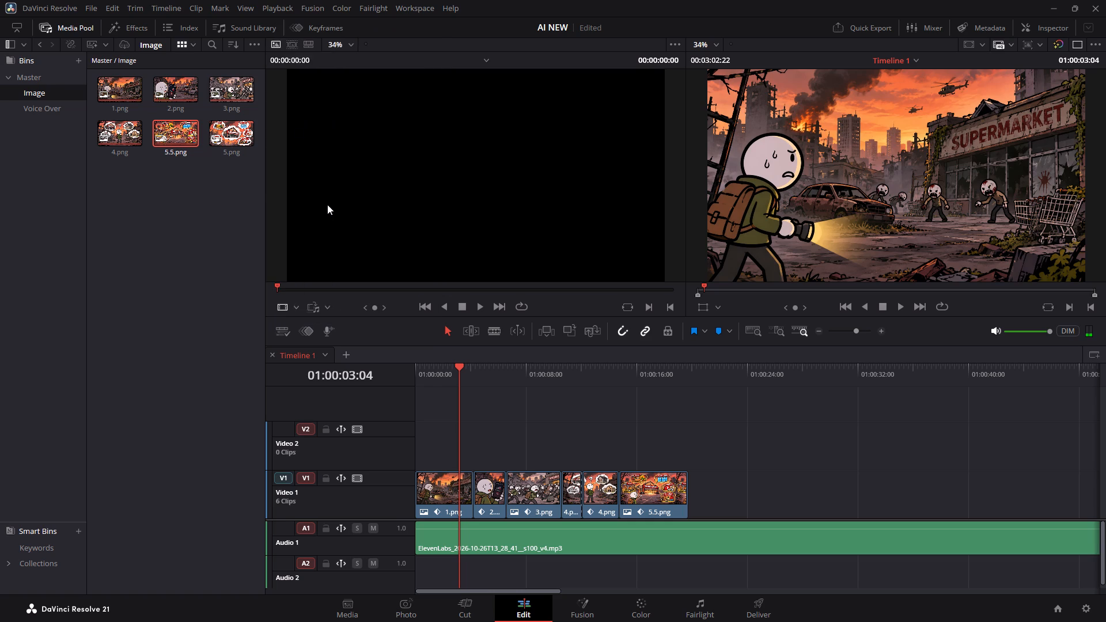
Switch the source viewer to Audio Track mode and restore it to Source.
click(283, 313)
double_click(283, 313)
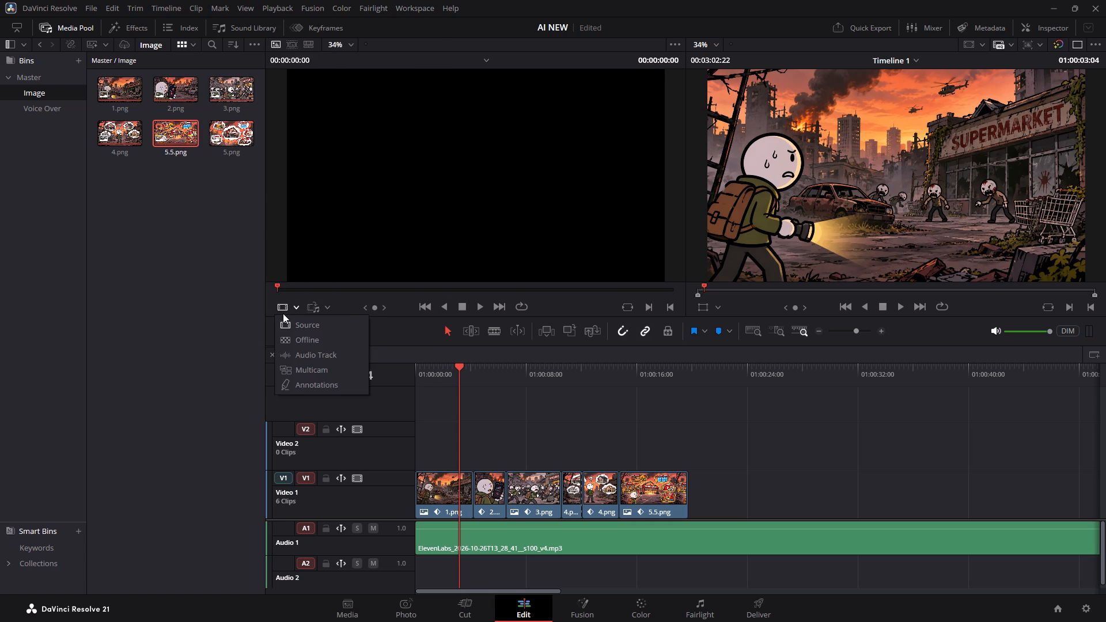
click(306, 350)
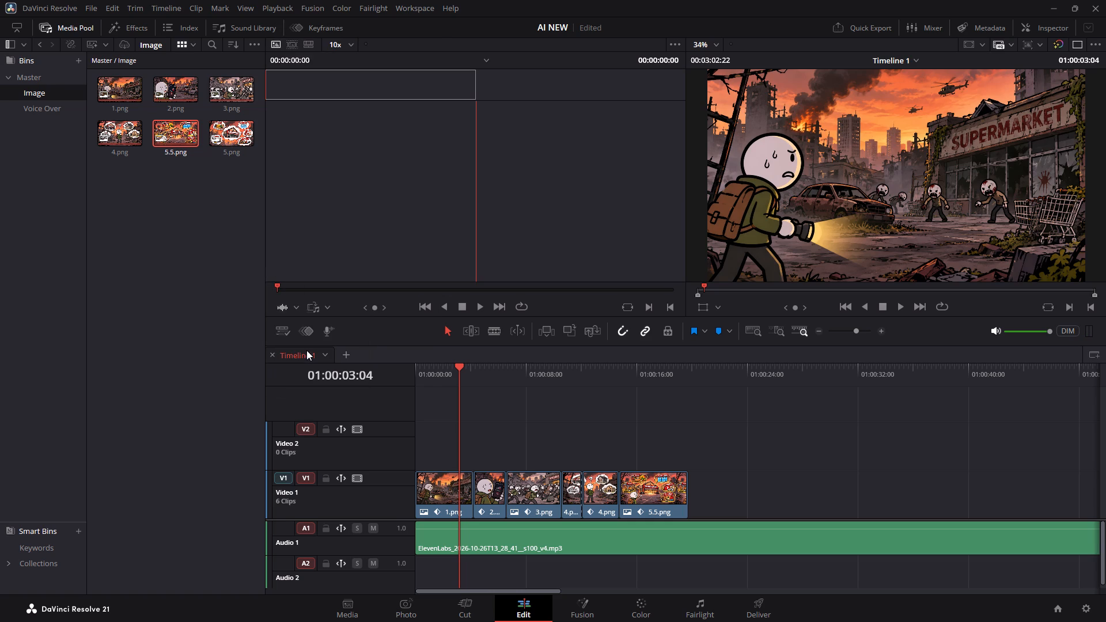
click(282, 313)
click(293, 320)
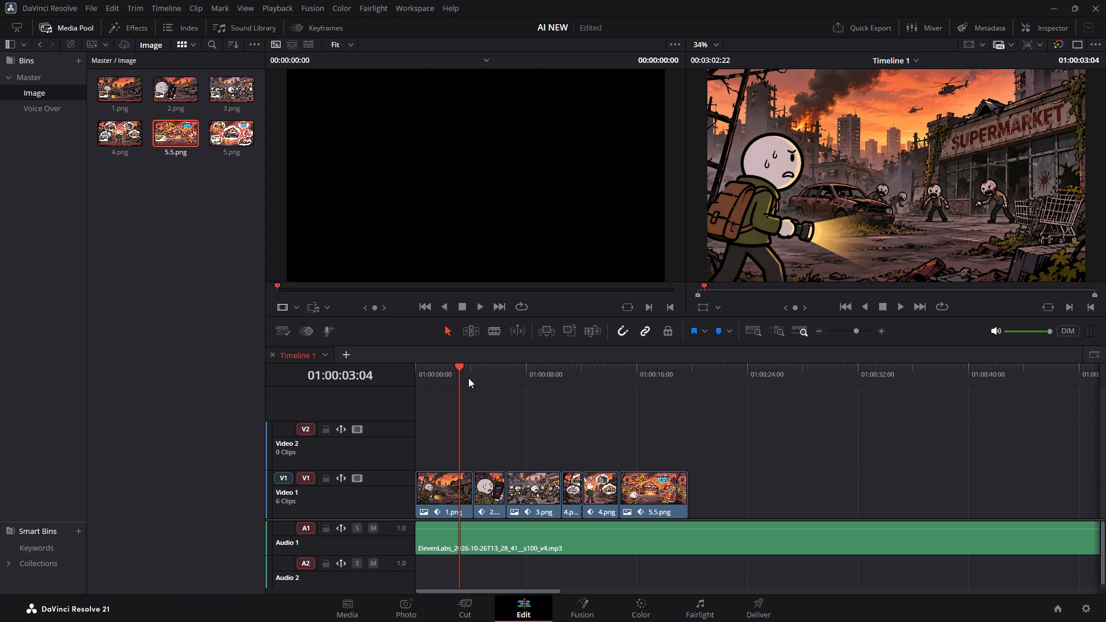
Play the timeline from its start, skipping ahead to check the 5.5.png clip around 01:00:16.
drag(465, 373, 411, 367)
key(space)
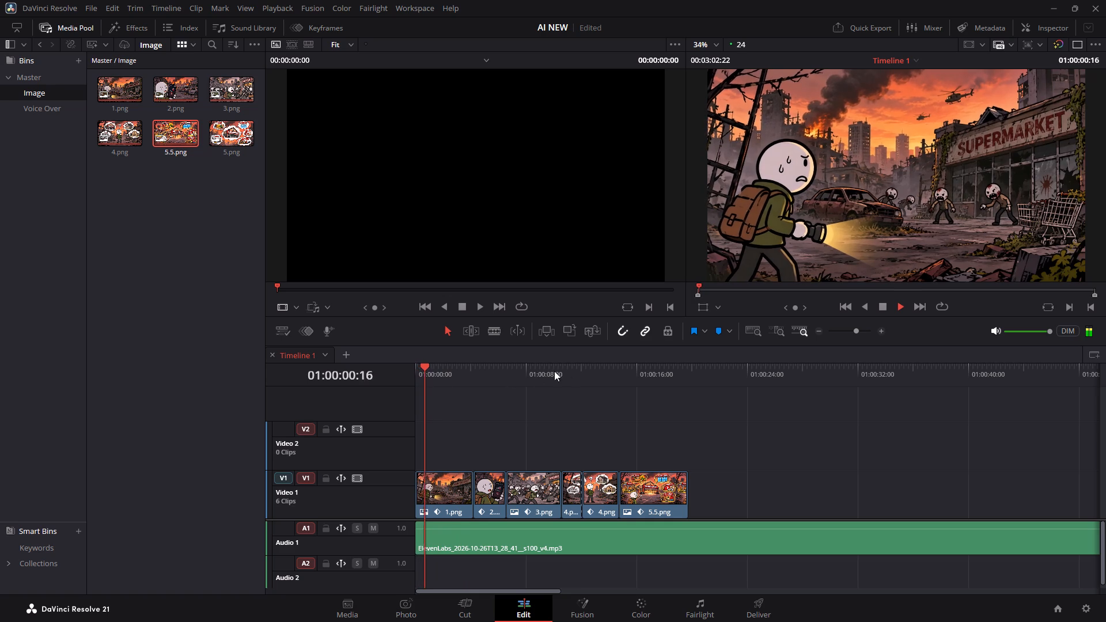
drag(627, 380, 632, 367)
click(632, 367)
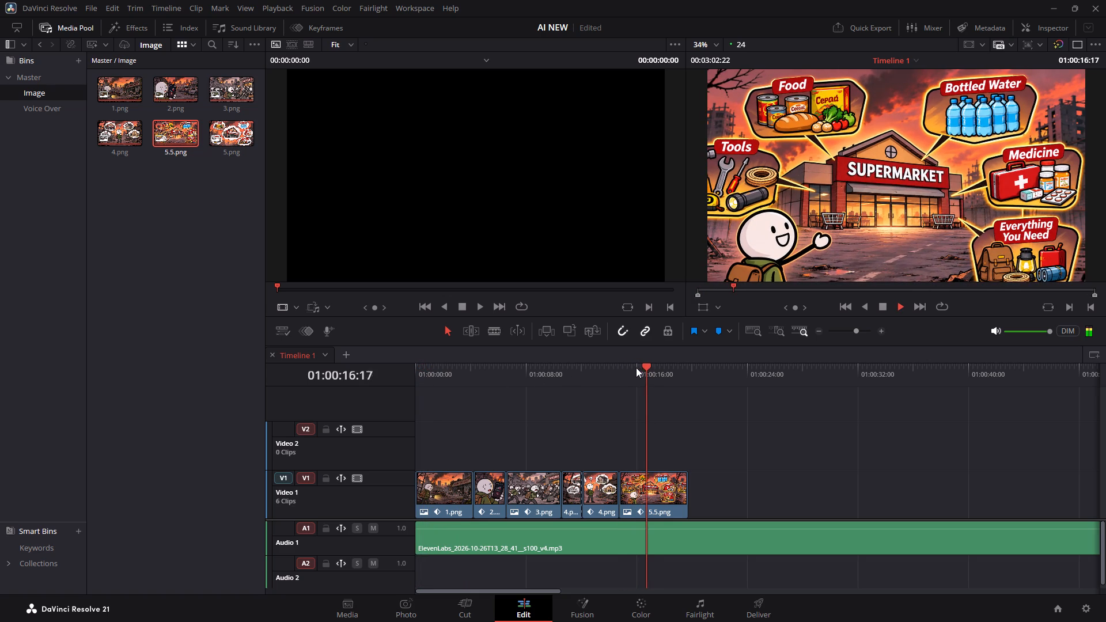
key(space)
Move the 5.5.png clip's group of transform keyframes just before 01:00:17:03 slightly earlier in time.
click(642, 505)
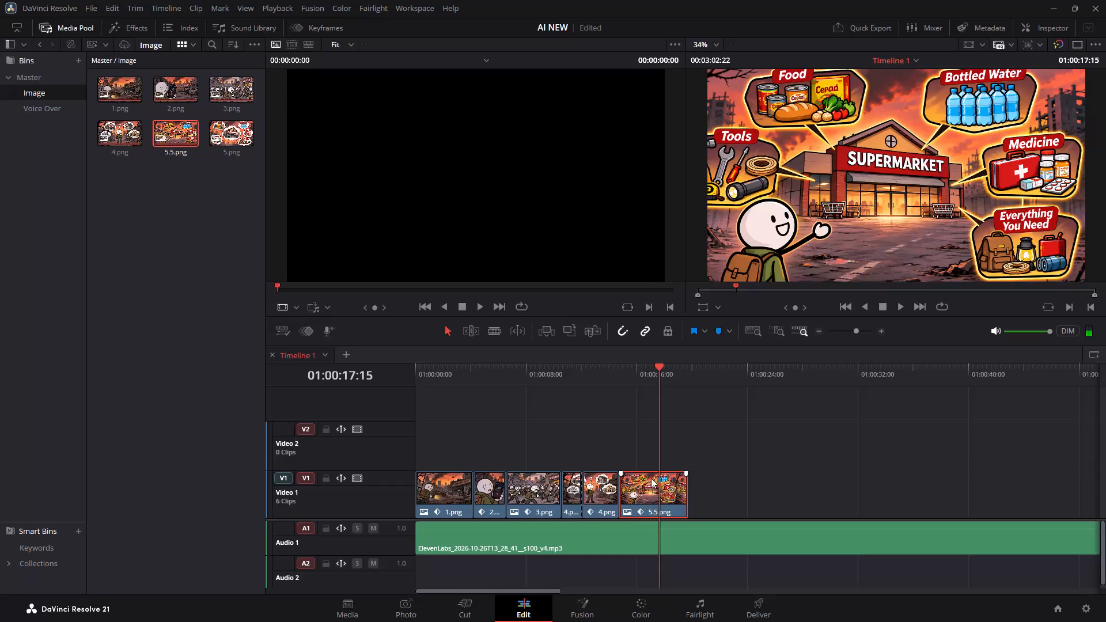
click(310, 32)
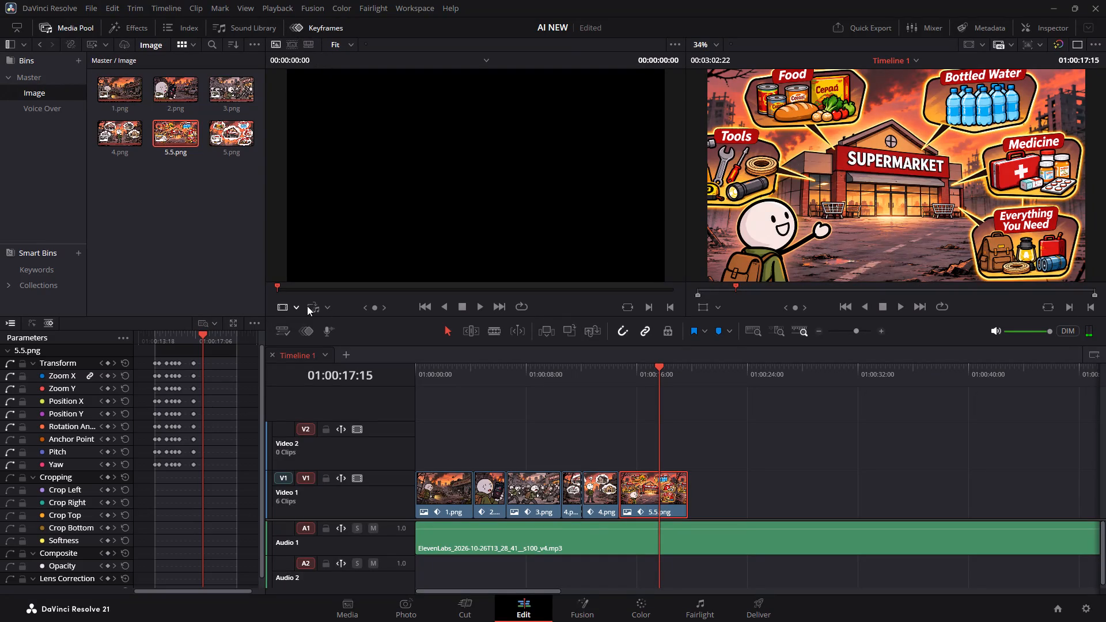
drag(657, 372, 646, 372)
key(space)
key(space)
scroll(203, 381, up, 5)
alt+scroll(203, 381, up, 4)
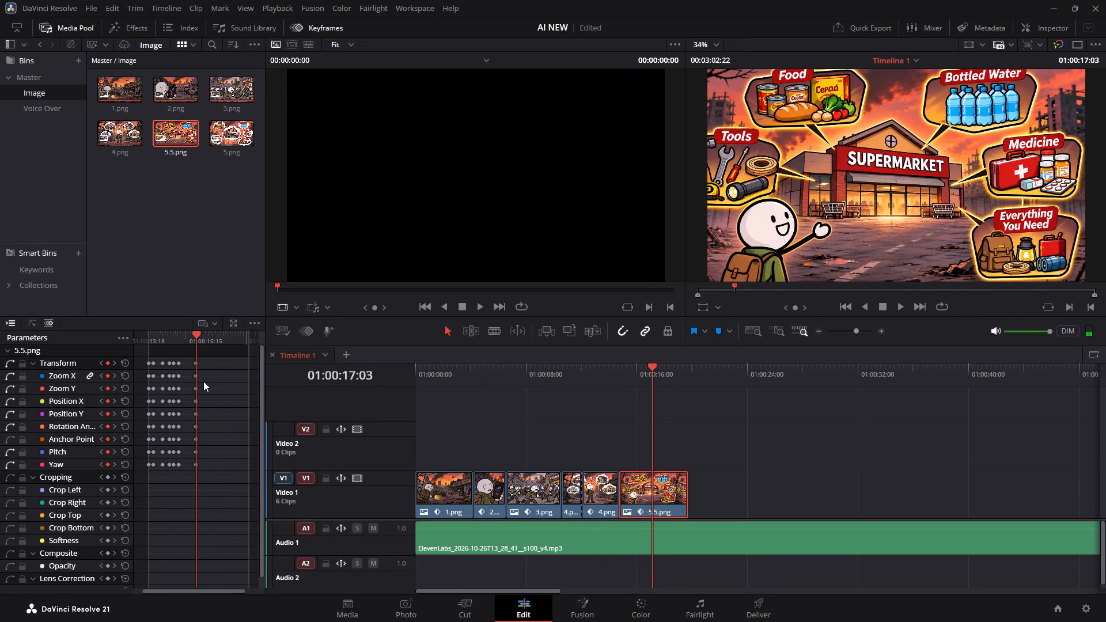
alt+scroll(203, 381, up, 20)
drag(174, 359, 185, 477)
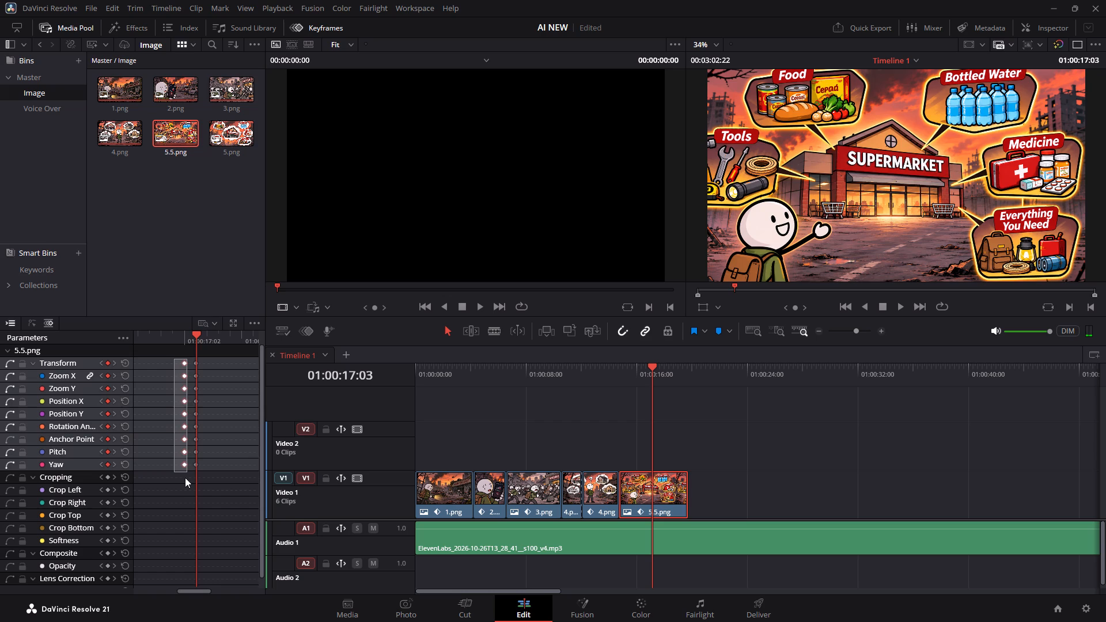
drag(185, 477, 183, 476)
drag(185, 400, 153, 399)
Play and scrub the timeline between about 01:00:11 and 01:00:18 to review the retimed 5.5.png motion.
click(609, 375)
key(space)
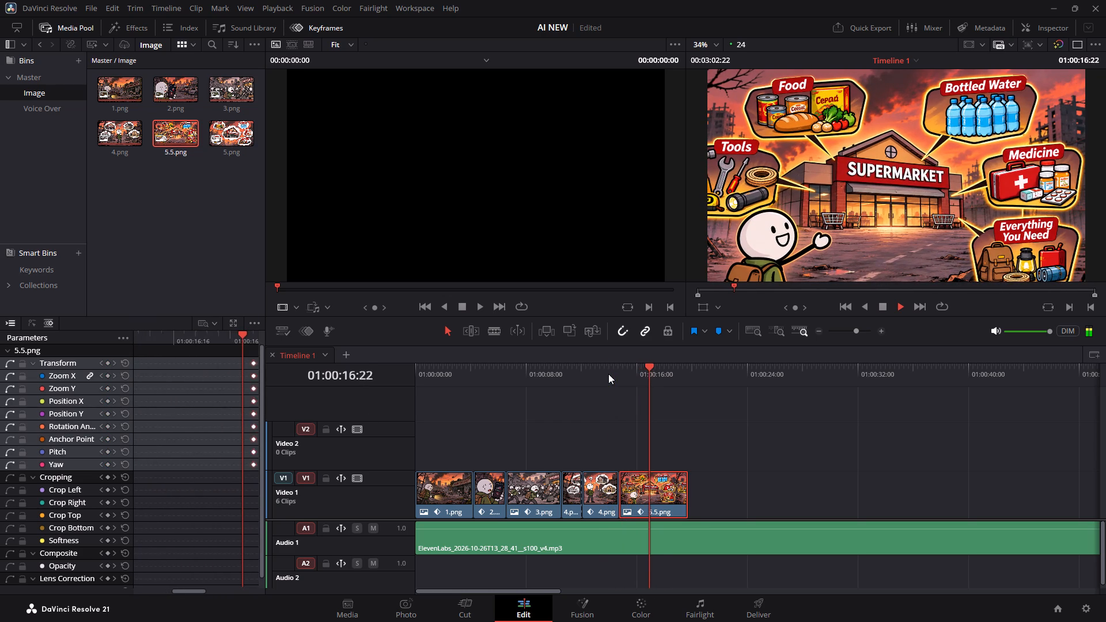
key(space)
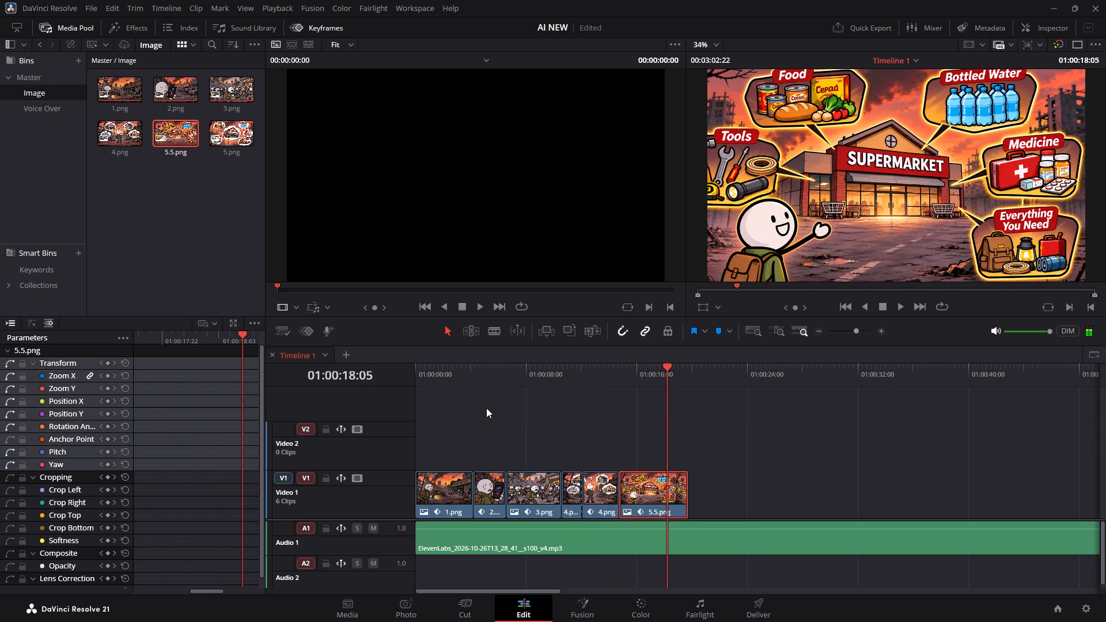
drag(669, 367, 663, 366)
drag(663, 366, 660, 366)
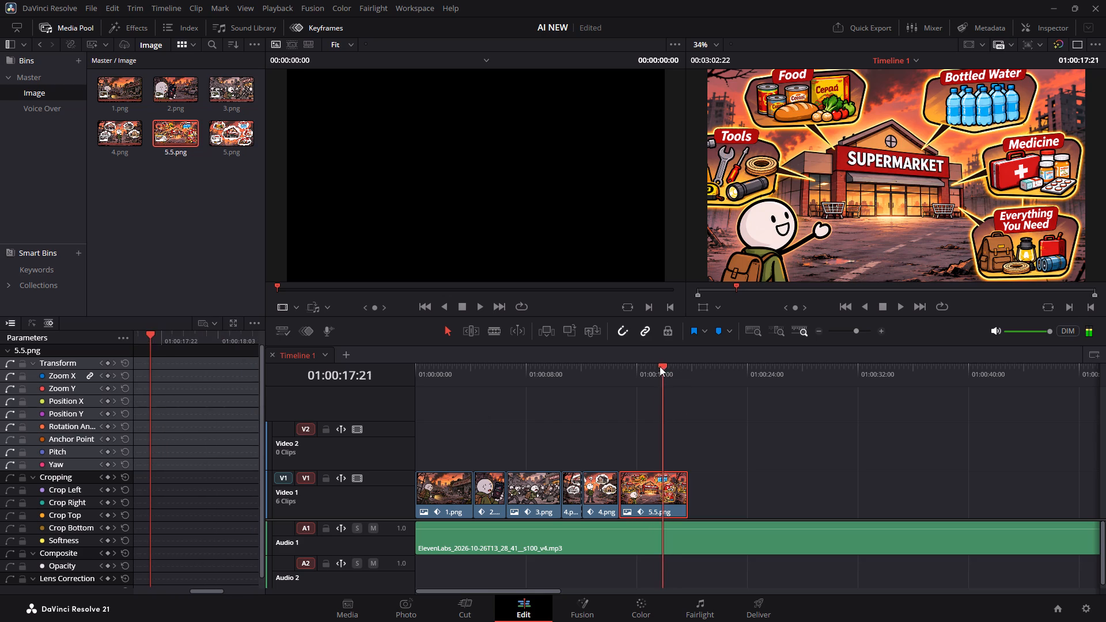
drag(660, 366, 564, 366)
key(space)
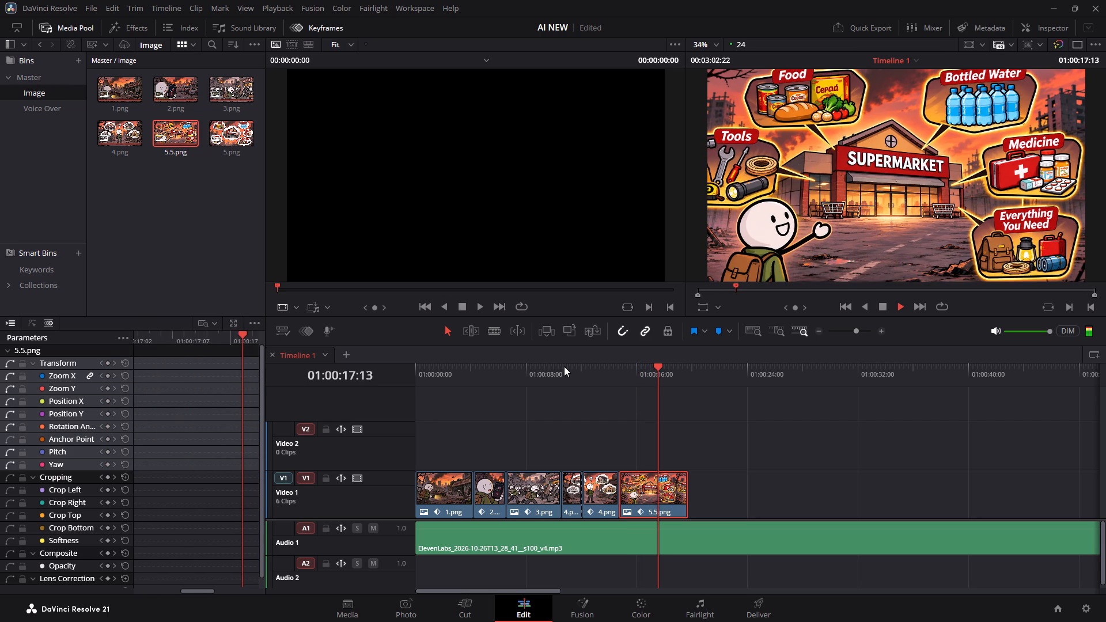
key(space)
click(628, 374)
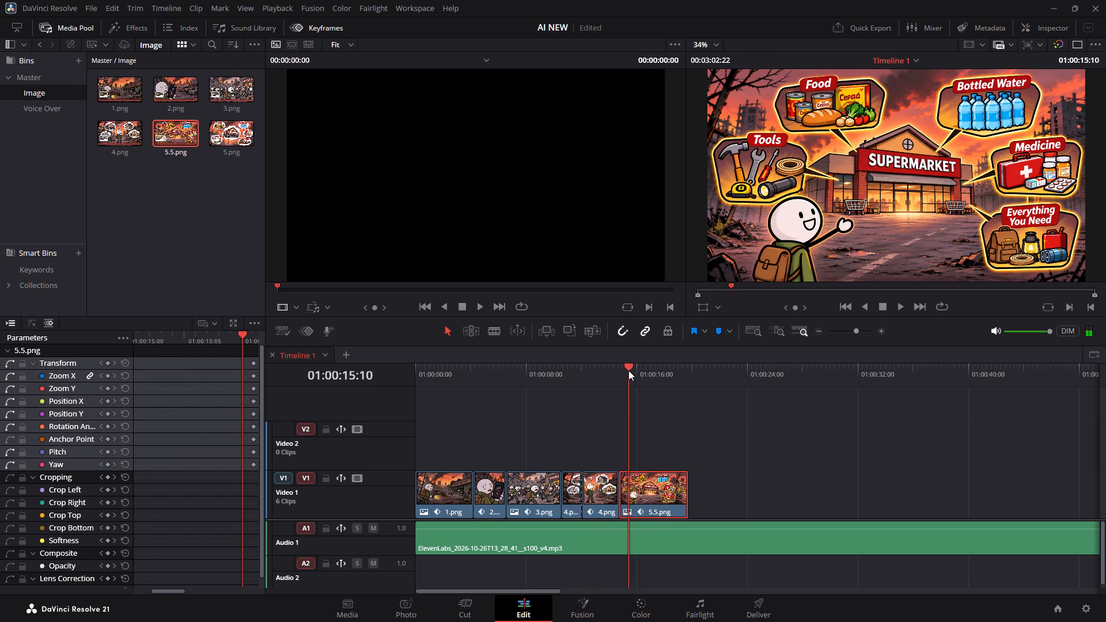
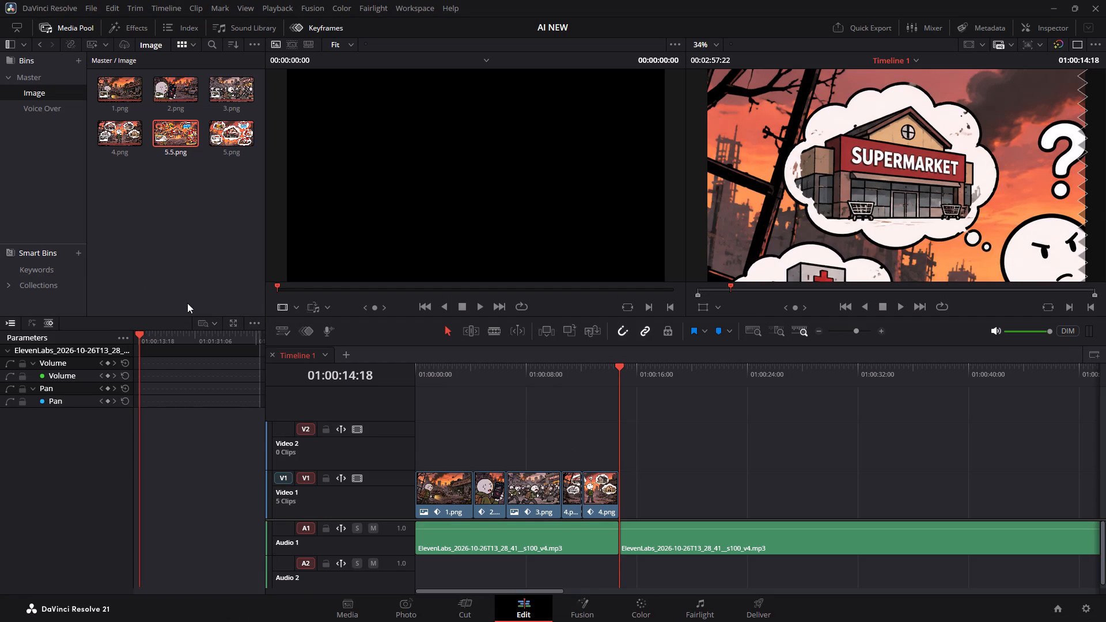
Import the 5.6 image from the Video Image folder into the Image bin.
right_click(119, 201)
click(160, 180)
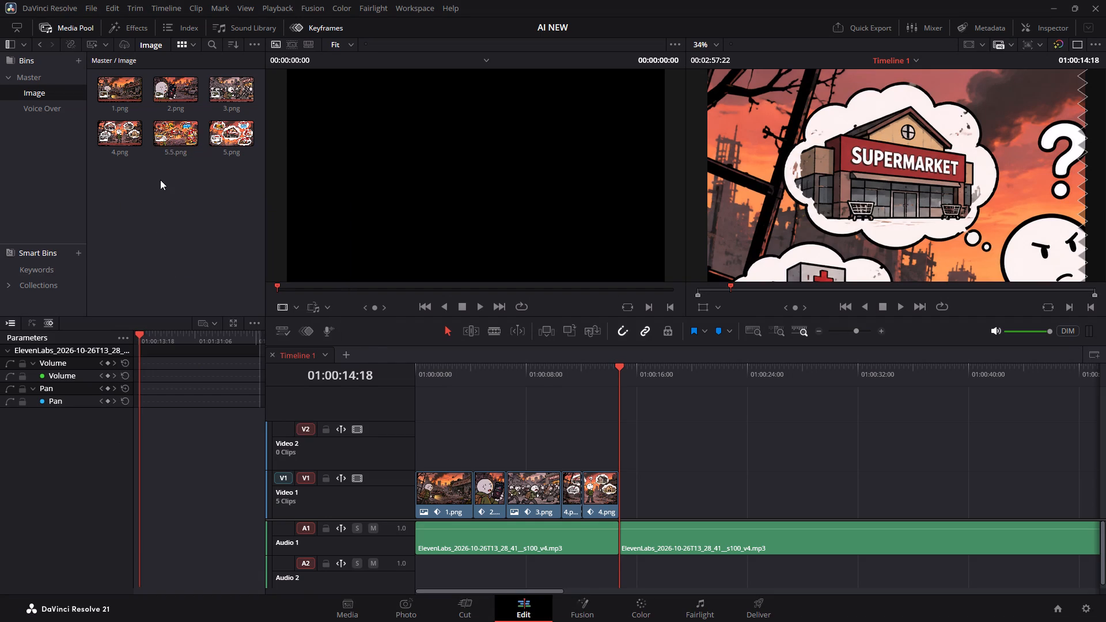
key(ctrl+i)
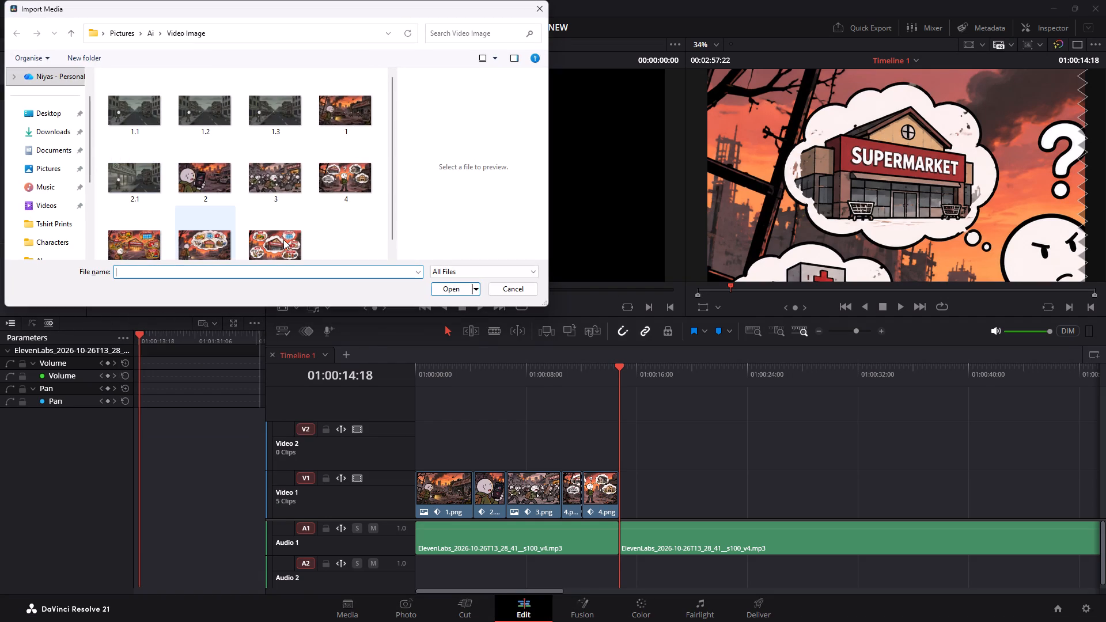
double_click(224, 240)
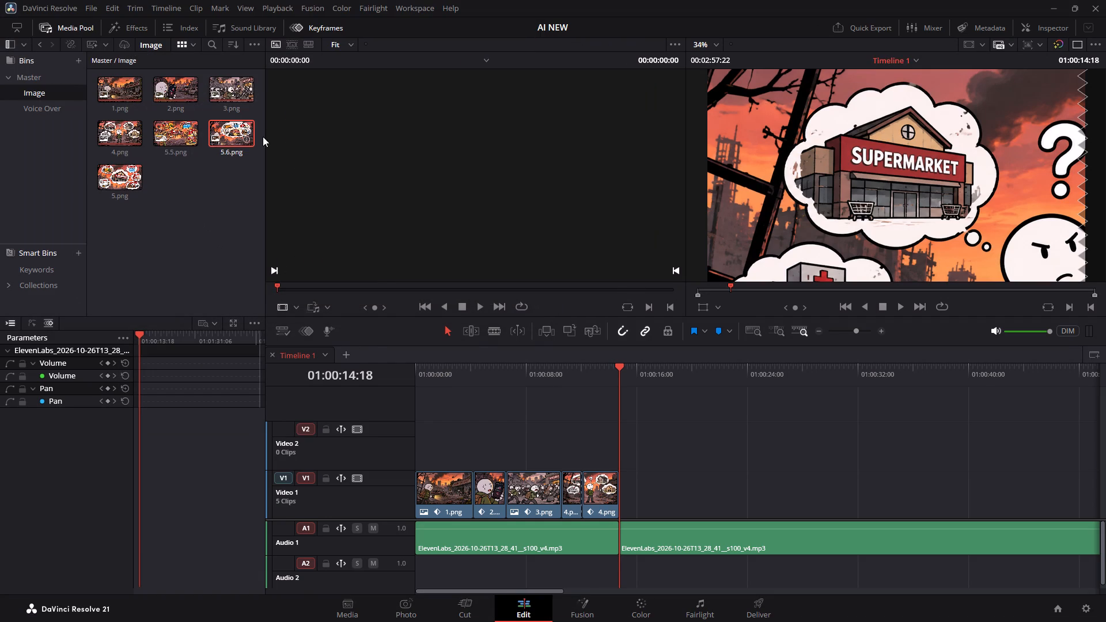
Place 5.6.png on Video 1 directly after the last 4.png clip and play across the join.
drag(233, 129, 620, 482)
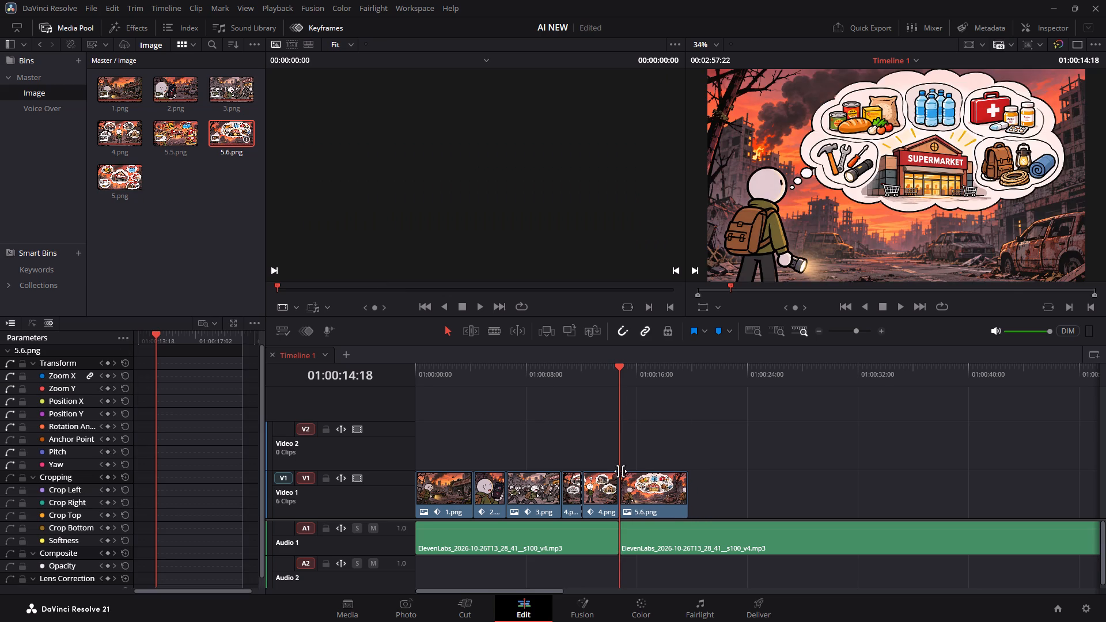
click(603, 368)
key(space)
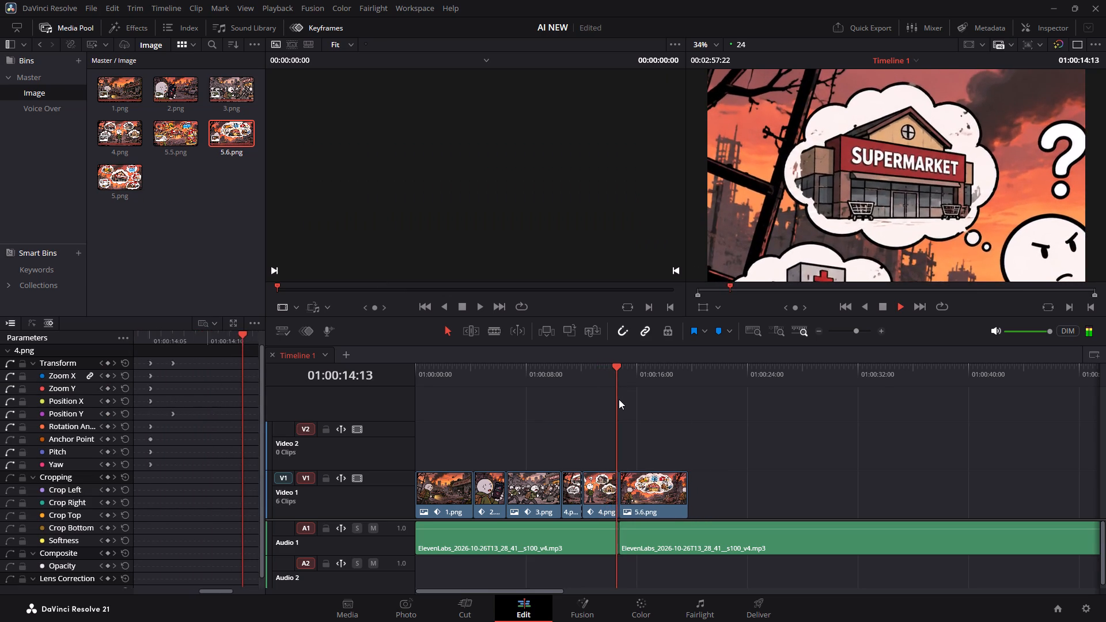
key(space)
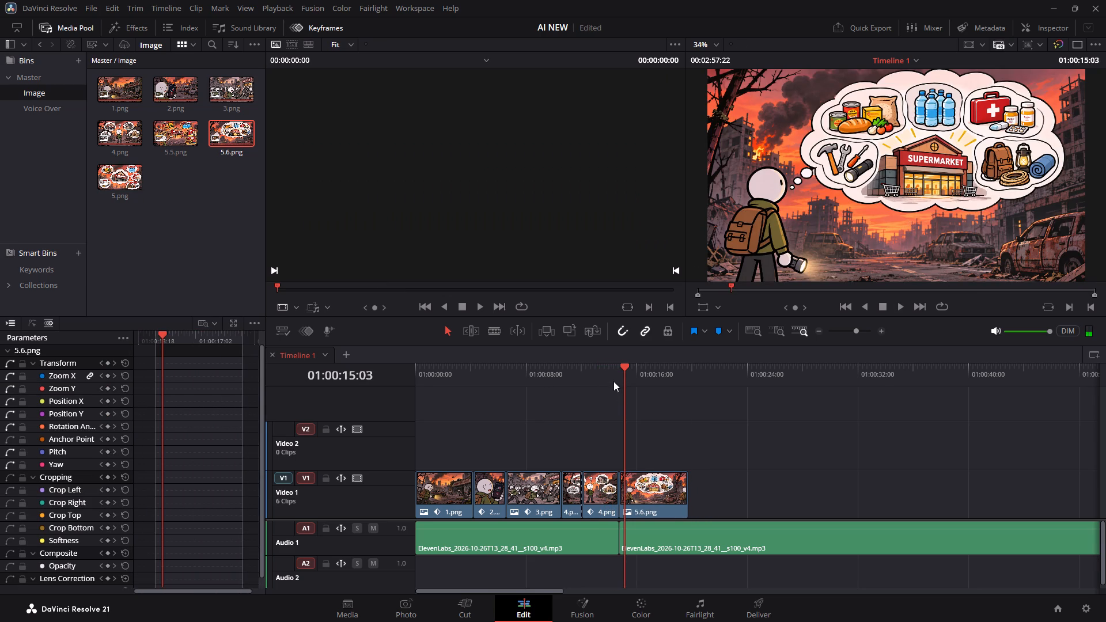
Undo the 5.6.png placement and import, plus the earlier 5.5.png clip deletion and voice-over split.
key(ctrl+z)
key(ctrl+z)
key(ctrl+z)
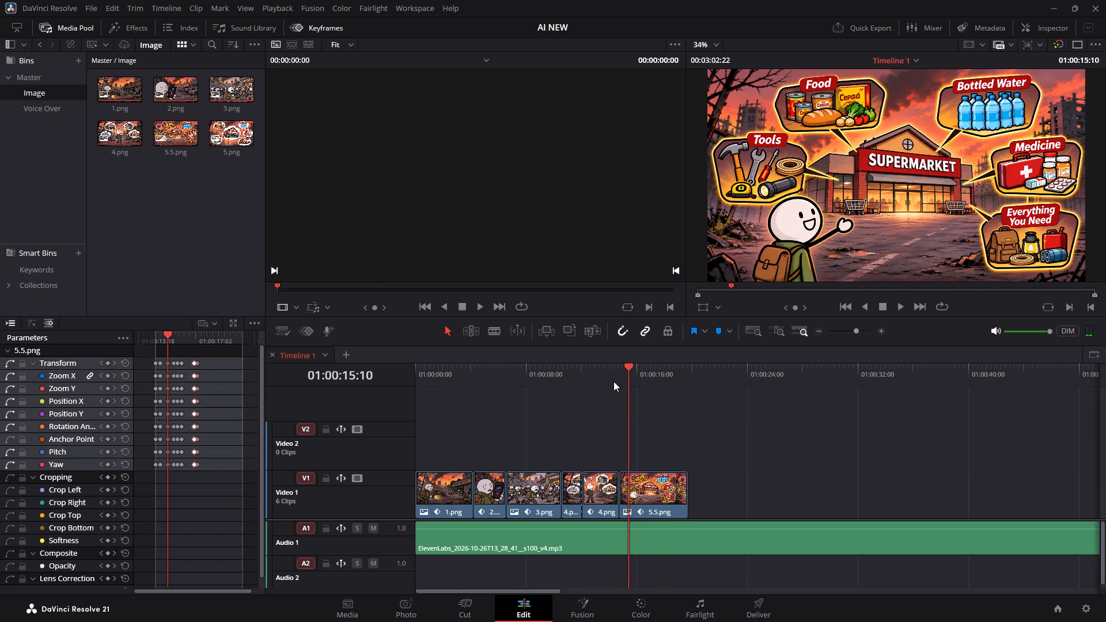
Delete the 5.5.png clip from the end of Video 1.
click(661, 500)
key(BackSpace)
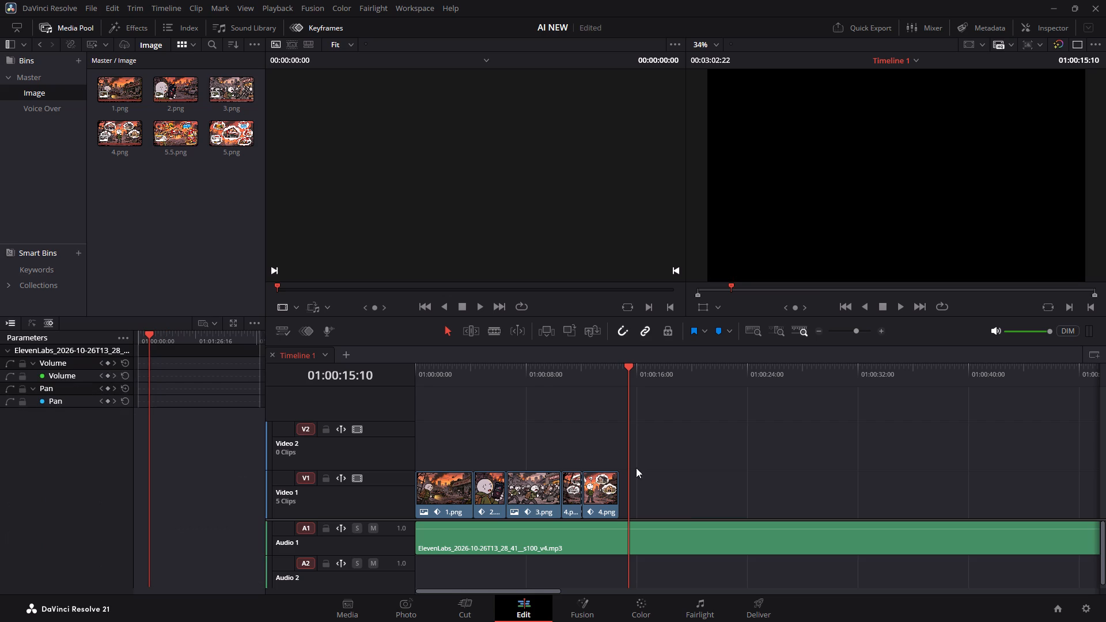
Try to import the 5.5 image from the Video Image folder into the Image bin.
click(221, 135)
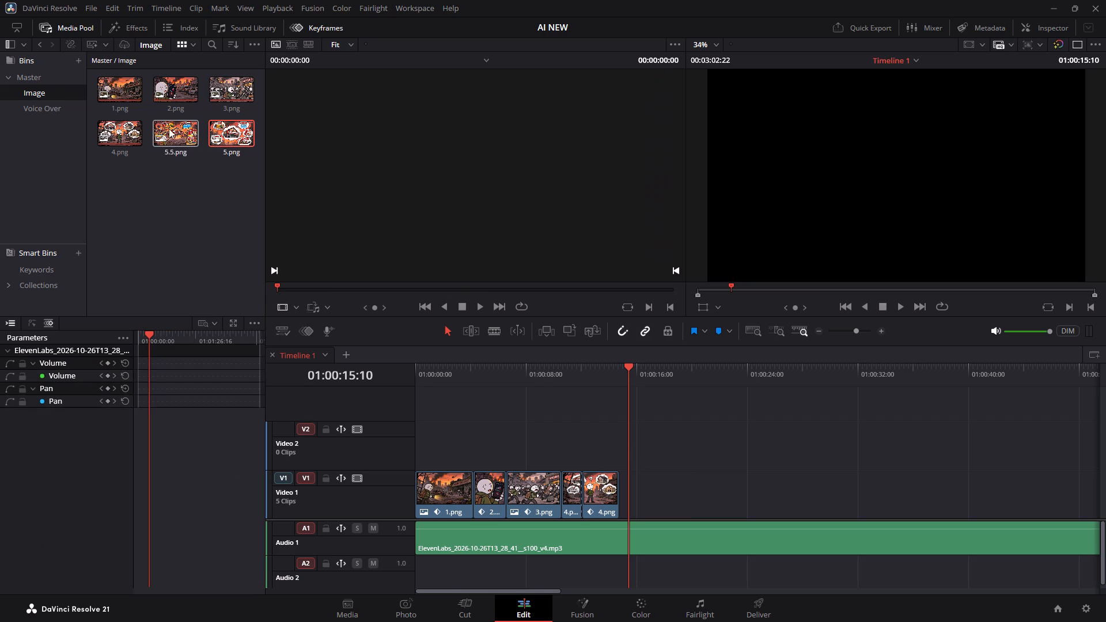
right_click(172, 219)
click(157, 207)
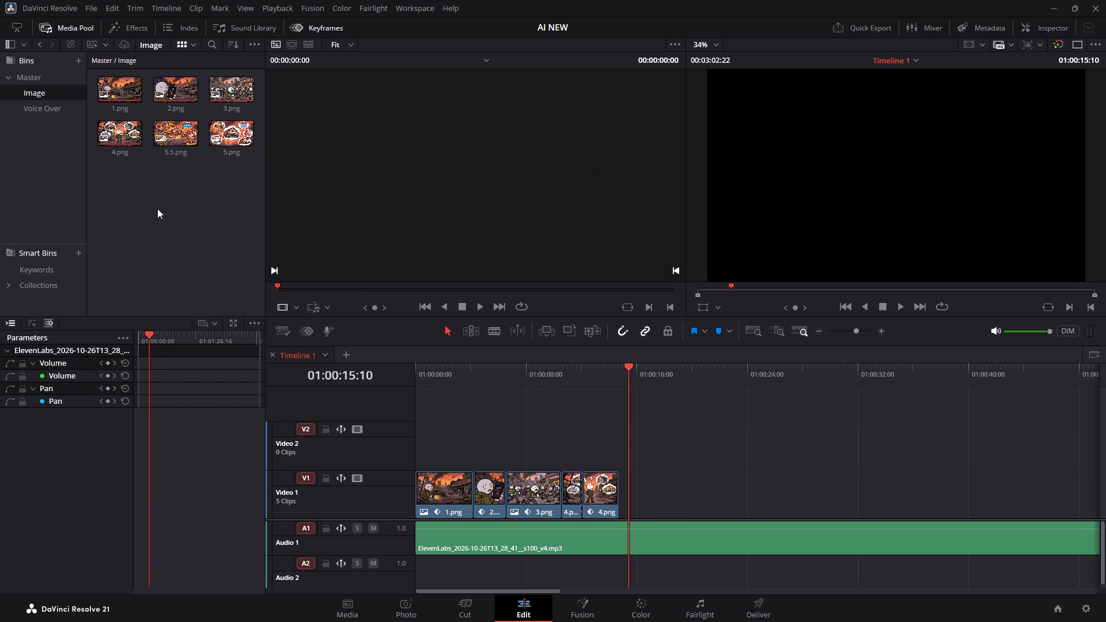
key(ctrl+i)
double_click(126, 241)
Remove the unused images 5.5.png and 5.png from the Image bin.
click(178, 131)
key(Delete)
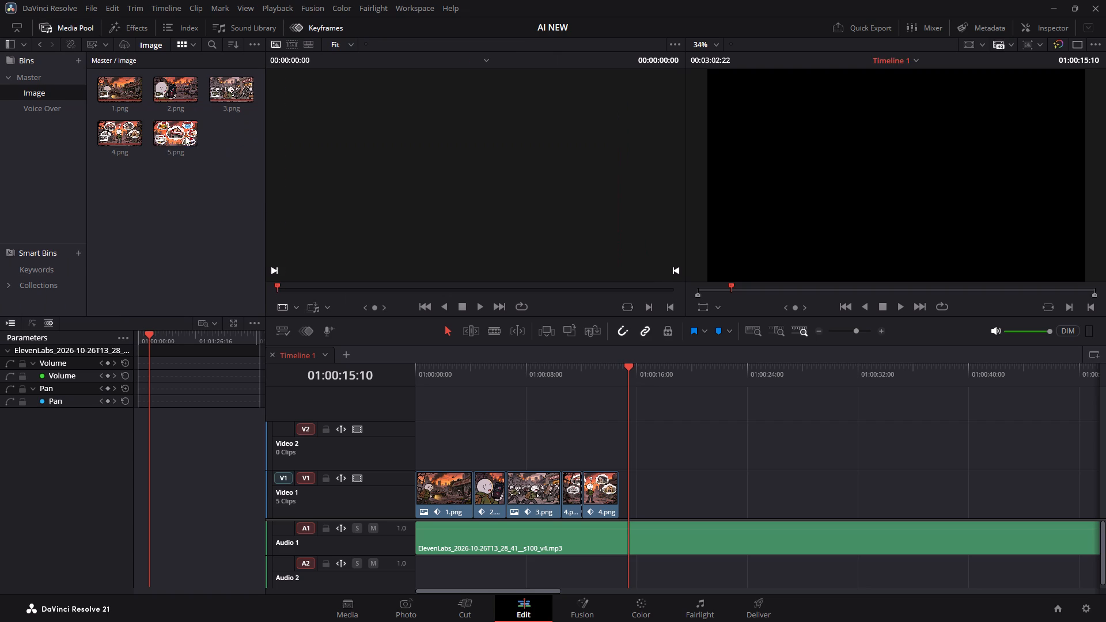
click(172, 133)
key(Delete)
Import the 5.6 image from the Video Image folder into the Image bin.
right_click(185, 189)
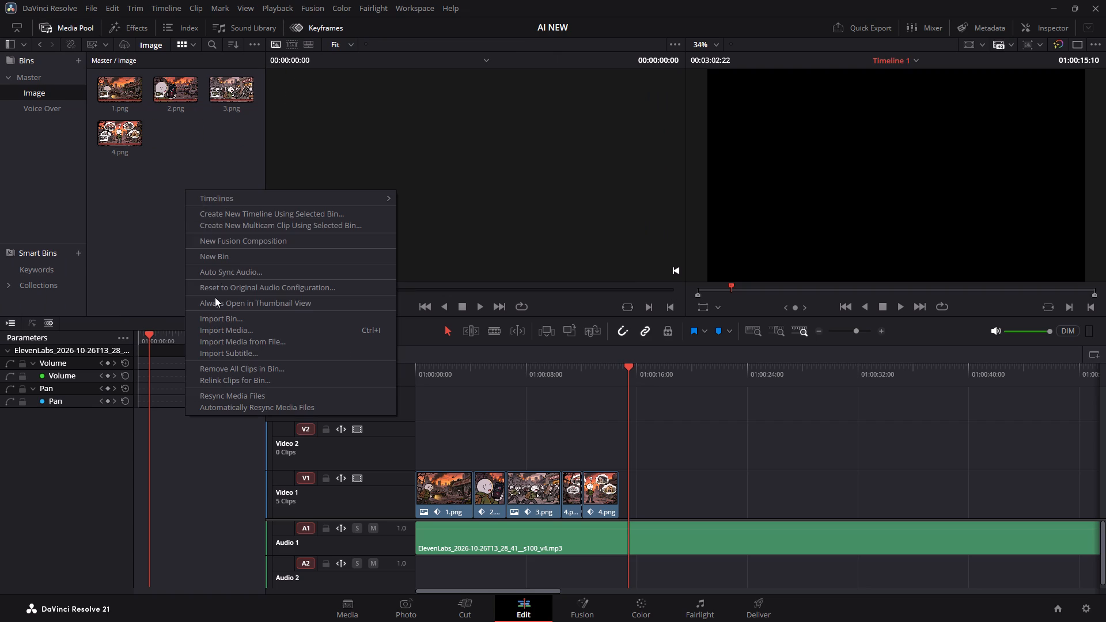
click(162, 223)
key(ctrl+i)
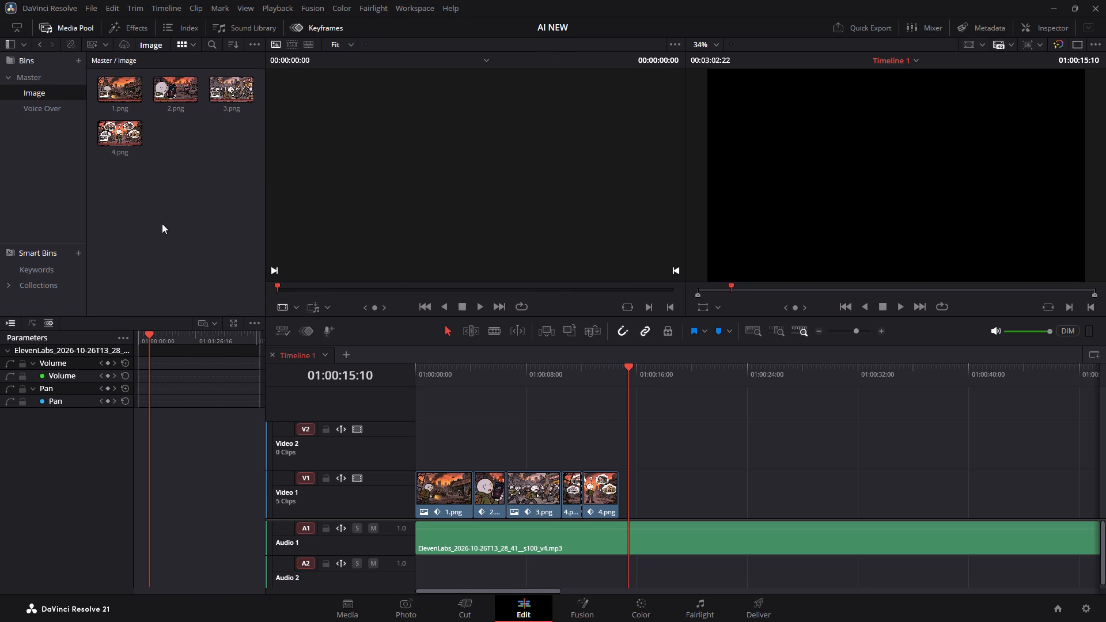
scroll(252, 215, down, 4)
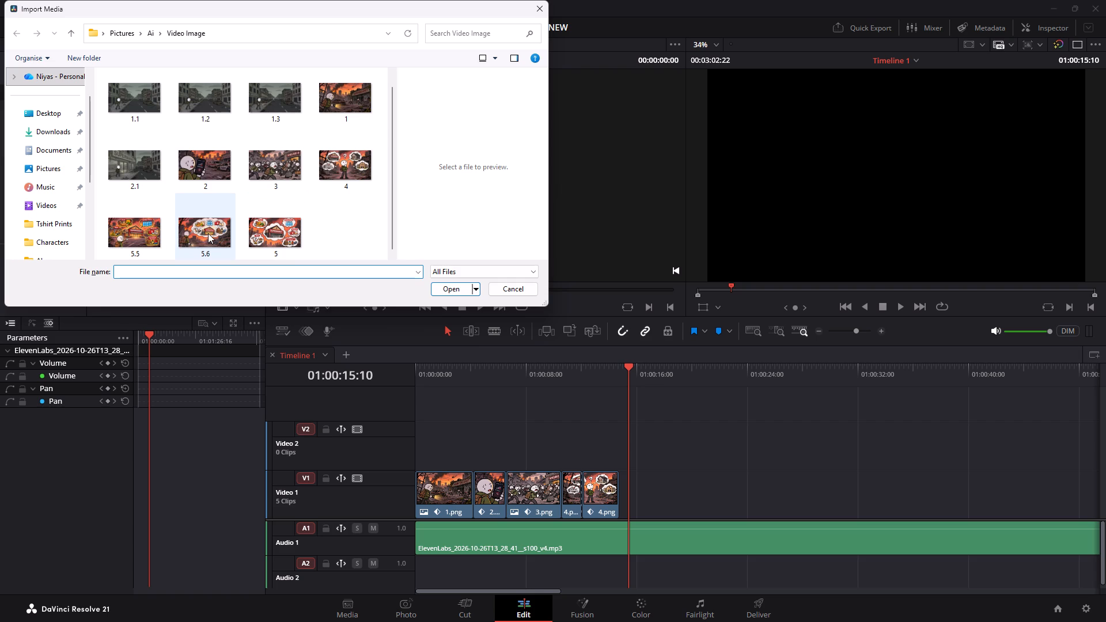
double_click(208, 233)
Place 5.6.png on Video 1 directly after the last 4.png clip and play across the join.
drag(181, 133, 514, 416)
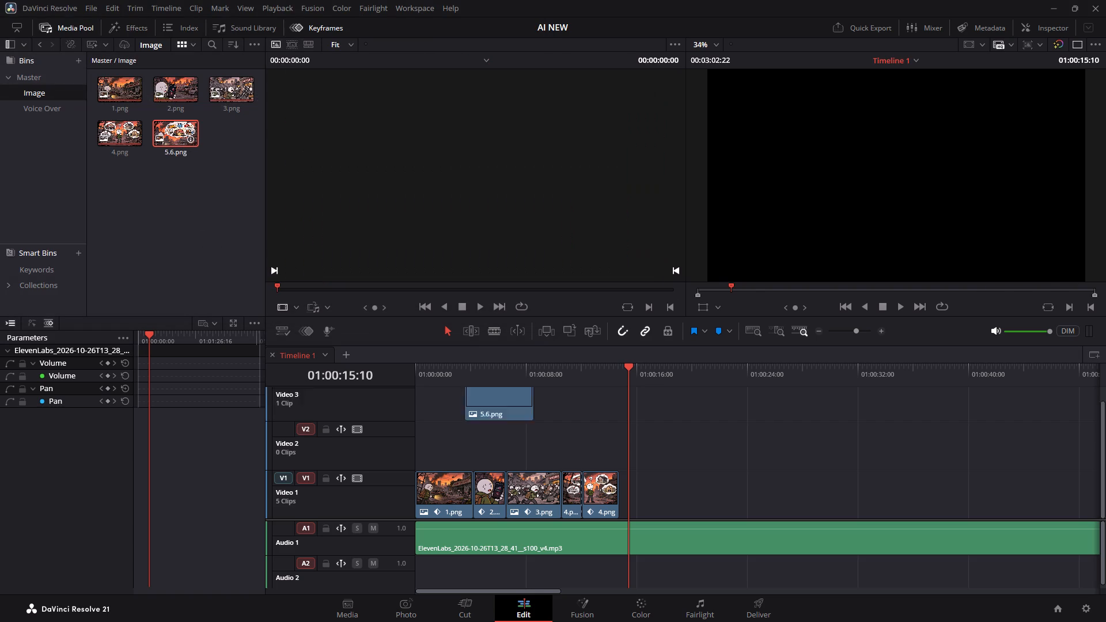
drag(514, 416, 620, 483)
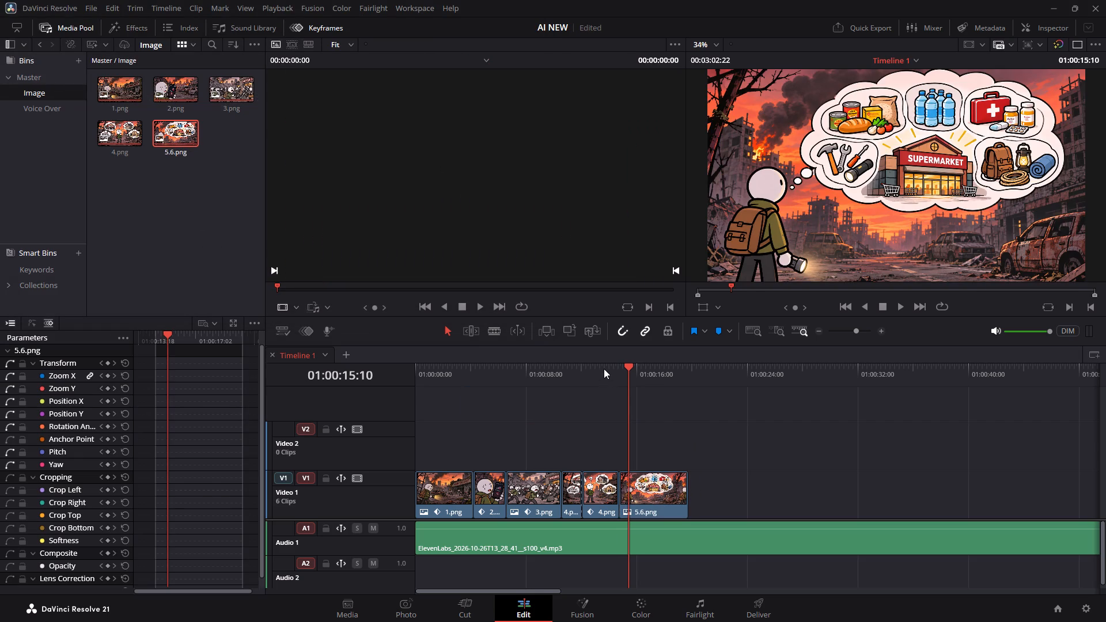
click(604, 369)
key(space)
key(space)
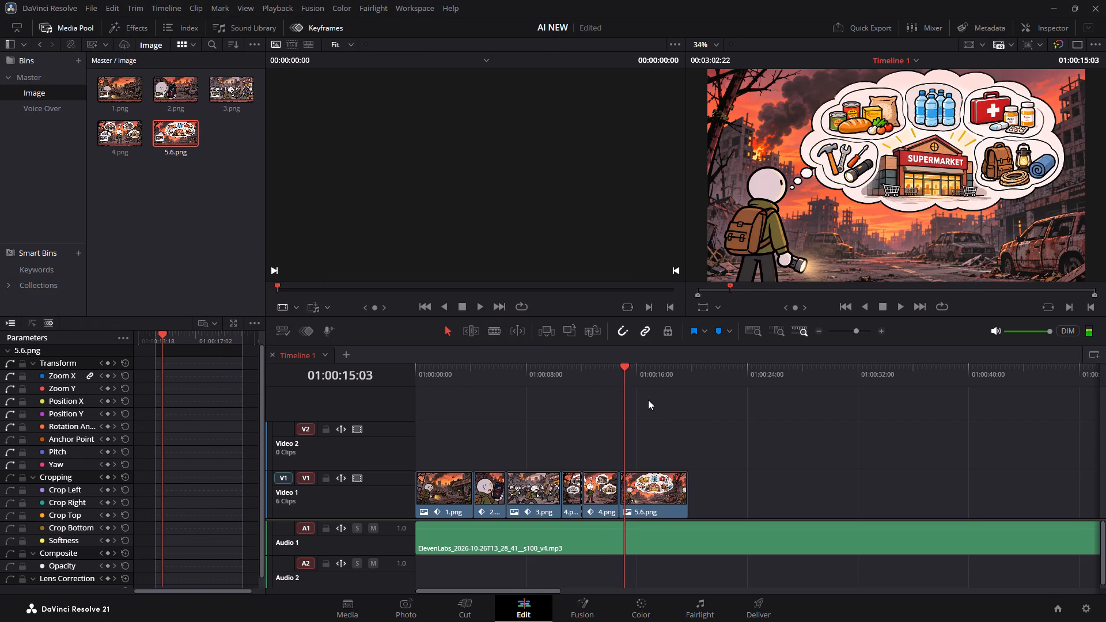
Add Transform keyframes to 5.6.png at its first frame, 01:00:14:18, using the Inspector.
key(space)
key(space)
alt+scroll(653, 408, up, 4)
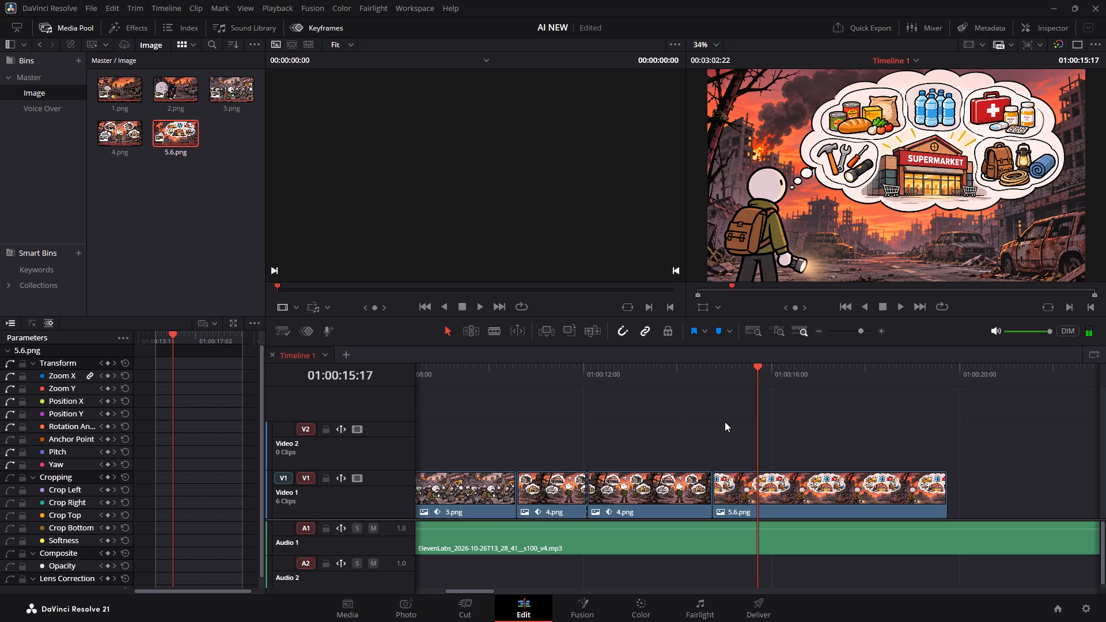
click(745, 374)
drag(729, 371, 719, 371)
key(space)
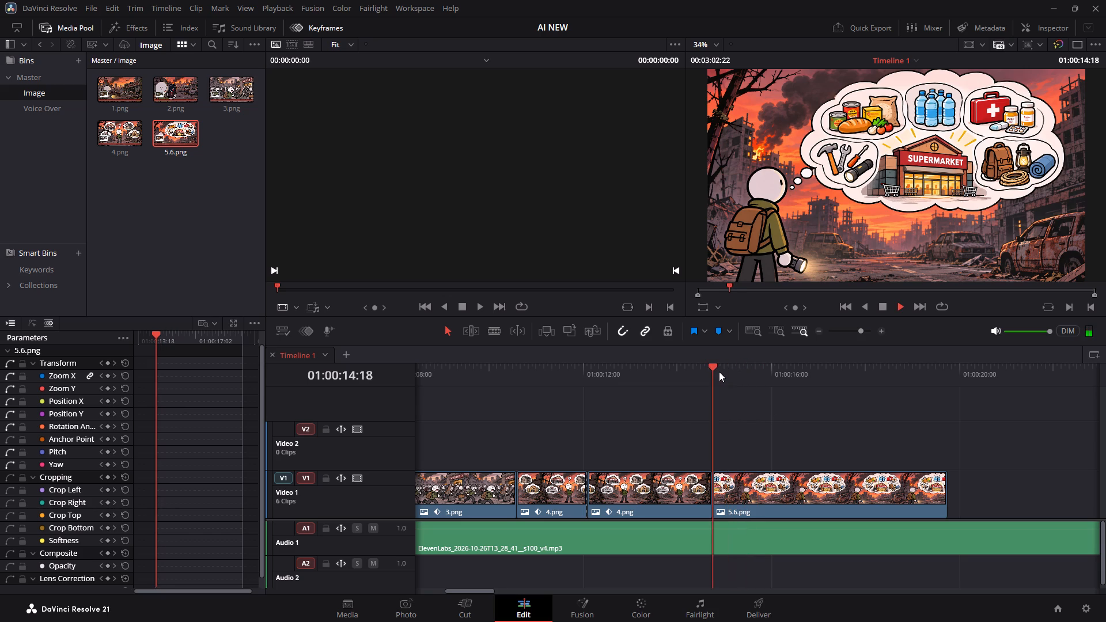
key(space)
click(718, 369)
click(1034, 28)
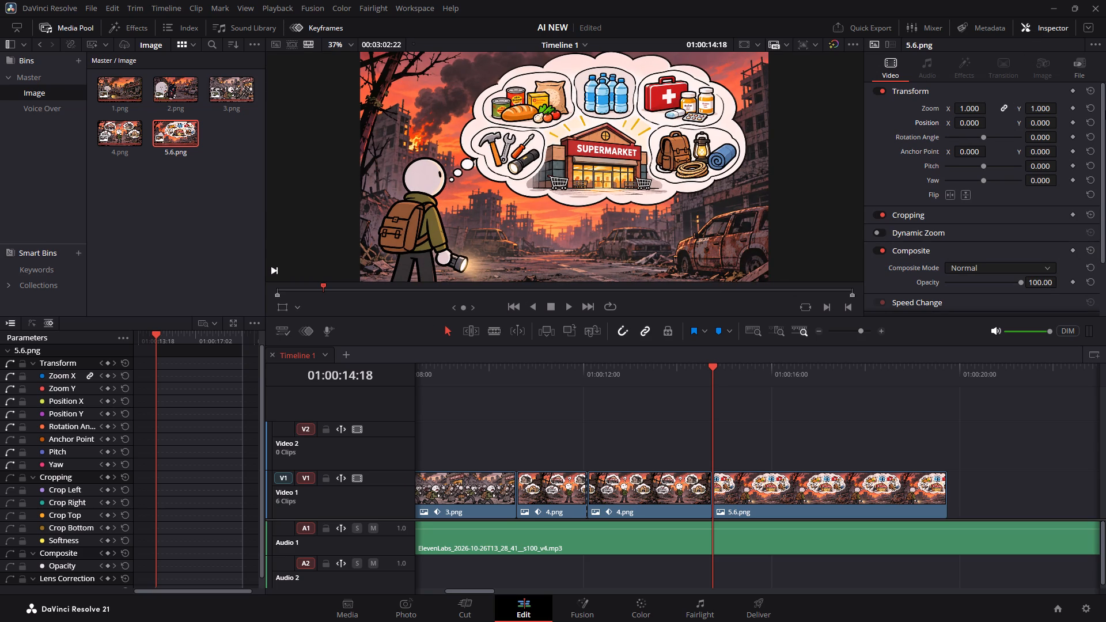
click(1074, 89)
Play and step through the opening frames of 5.6.png to judge the zoom timing against the voice-over.
key(space)
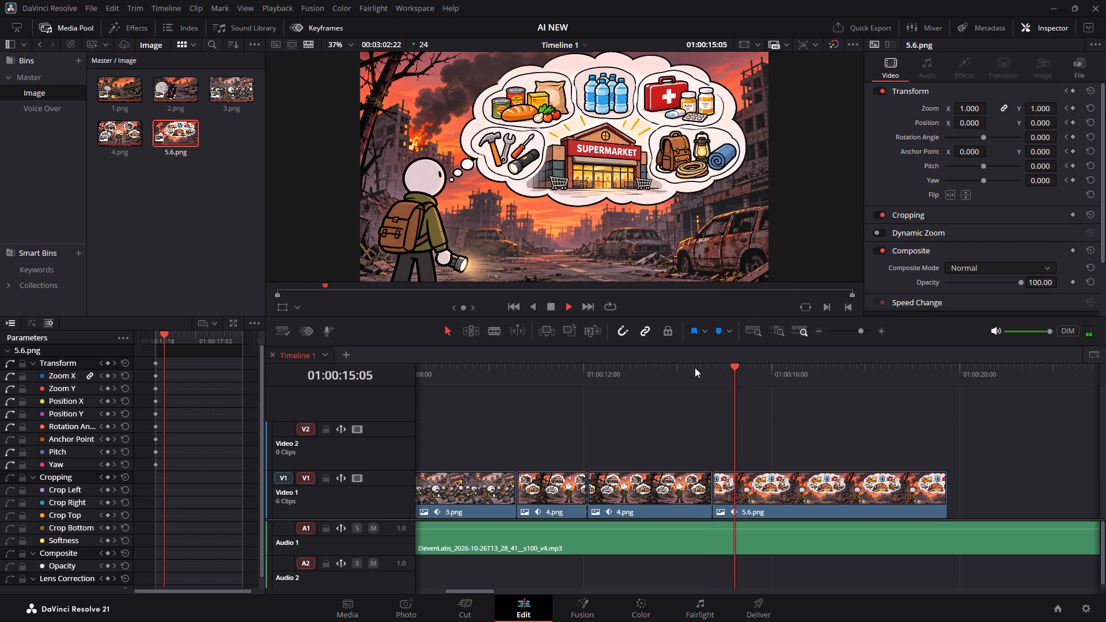
key(space)
drag(741, 367, 730, 367)
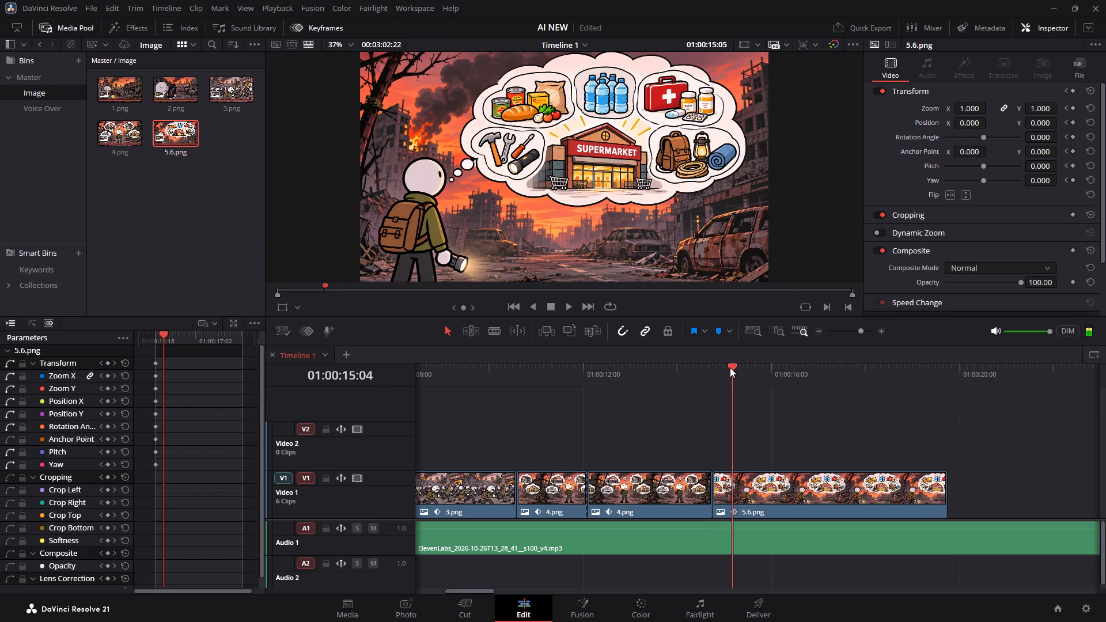
drag(730, 367, 717, 367)
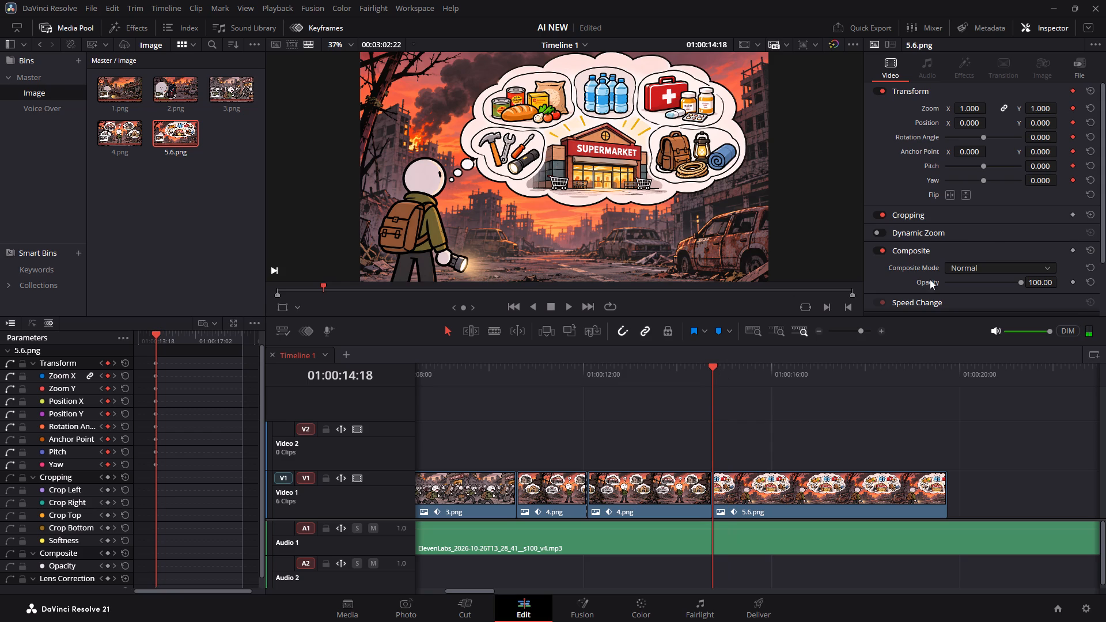
key(Right)
key(Right)
key(Right)
key(Right)
key(Right)
key(Right)
key(Right)
key(Right)
key(Right)
key(Right)
key(Right)
key(Right)
key(Right)
key(Left)
key(Left)
key(Left)
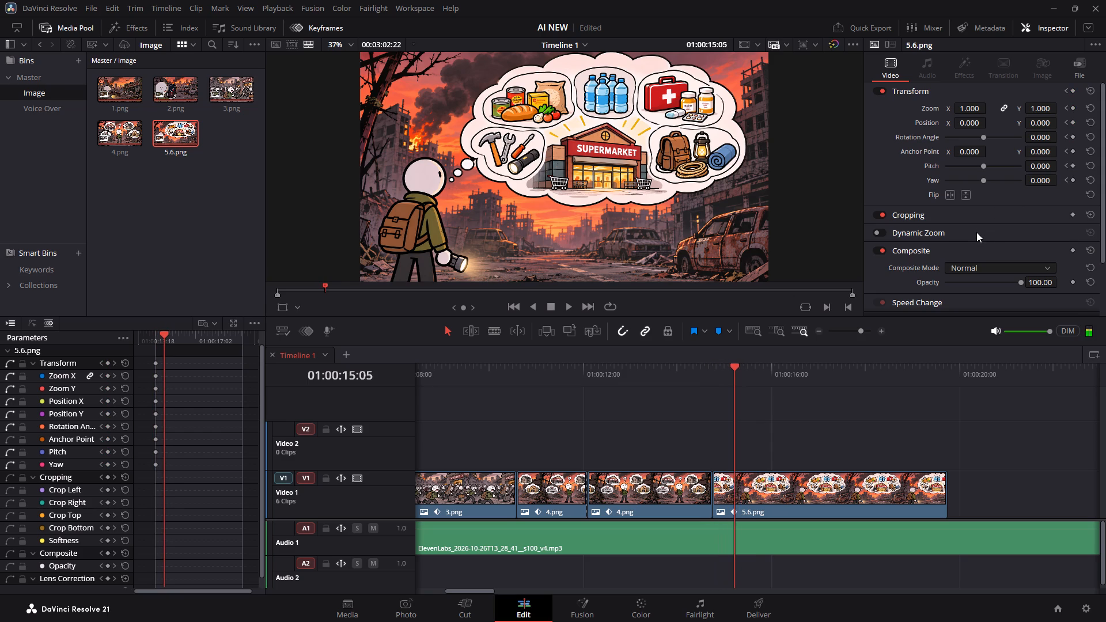
key(Left)
key(Left)
key(Left)
key(Left)
key(Right)
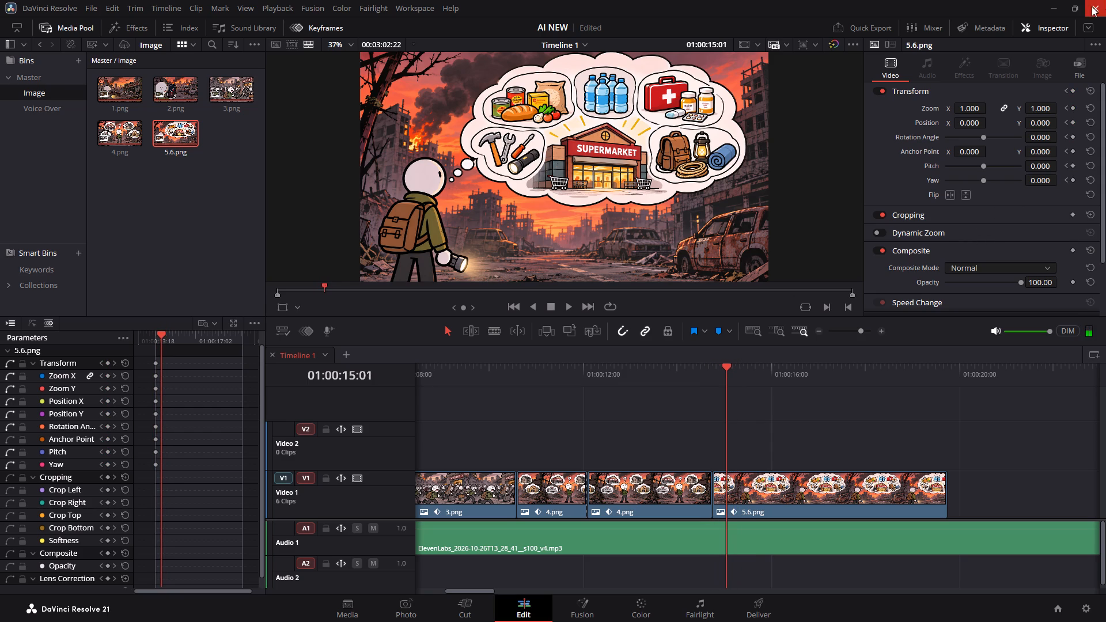
key(Left)
key(Left)
key(Left)
key(Left)
key(Left)
key(Left)
key(Left)
key(Left)
key(Right)
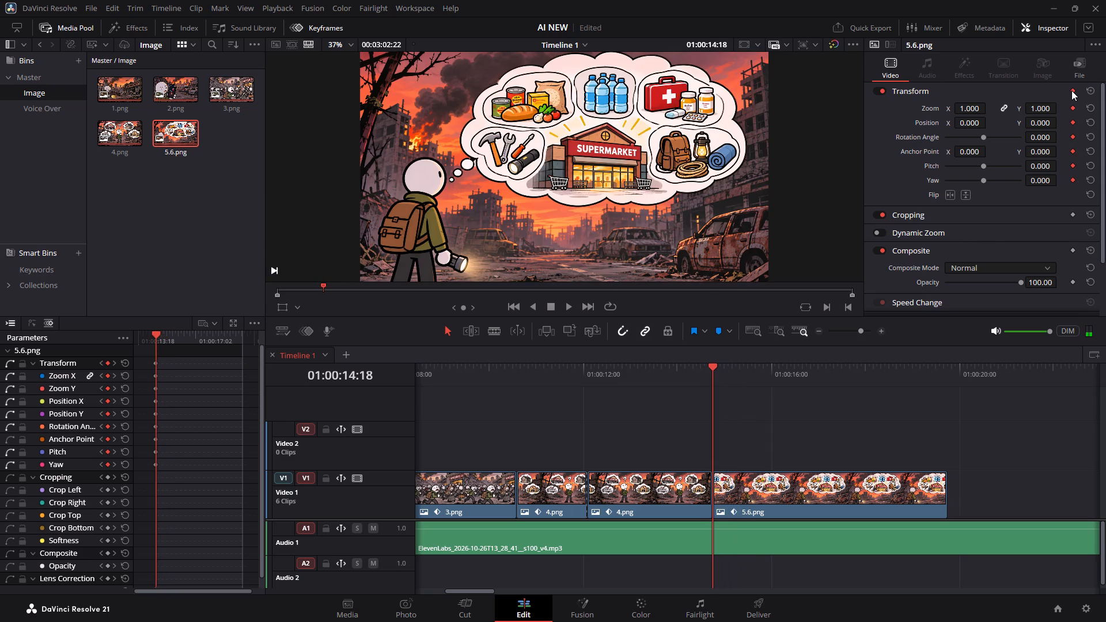
Add a second set of Transform keyframes to 5.6.png three frames in, at 01:00:14:21.
key(Right)
key(Right)
key(Right)
click(1071, 90)
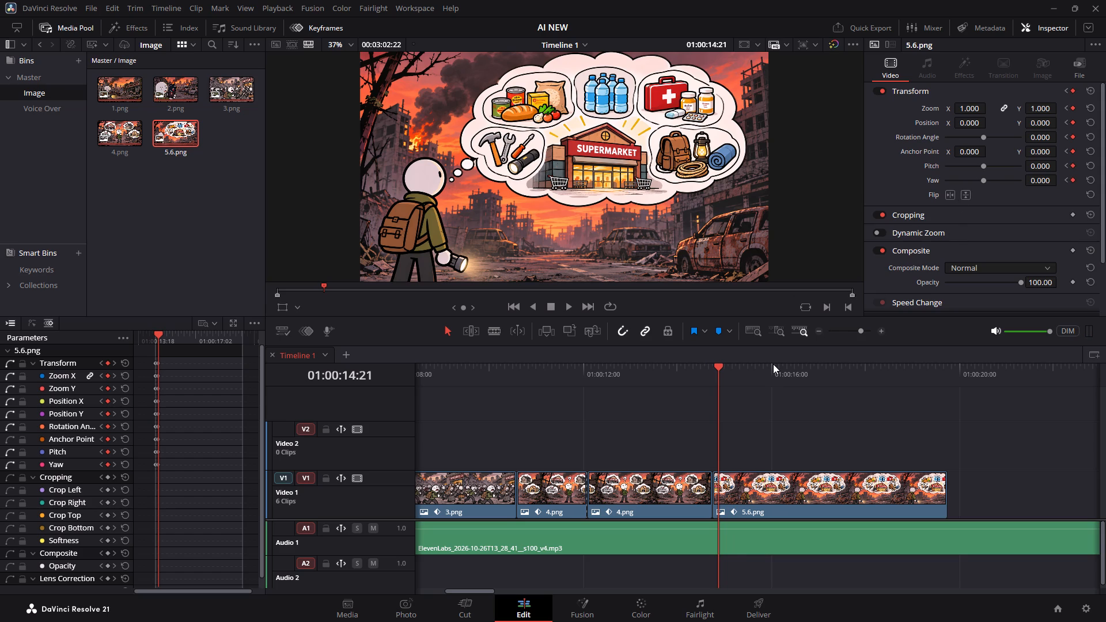
Check the voice-over timing and add a third set of Transform keyframes to 5.6.png at 01:00:15:04.
key(space)
key(space)
drag(738, 367, 732, 365)
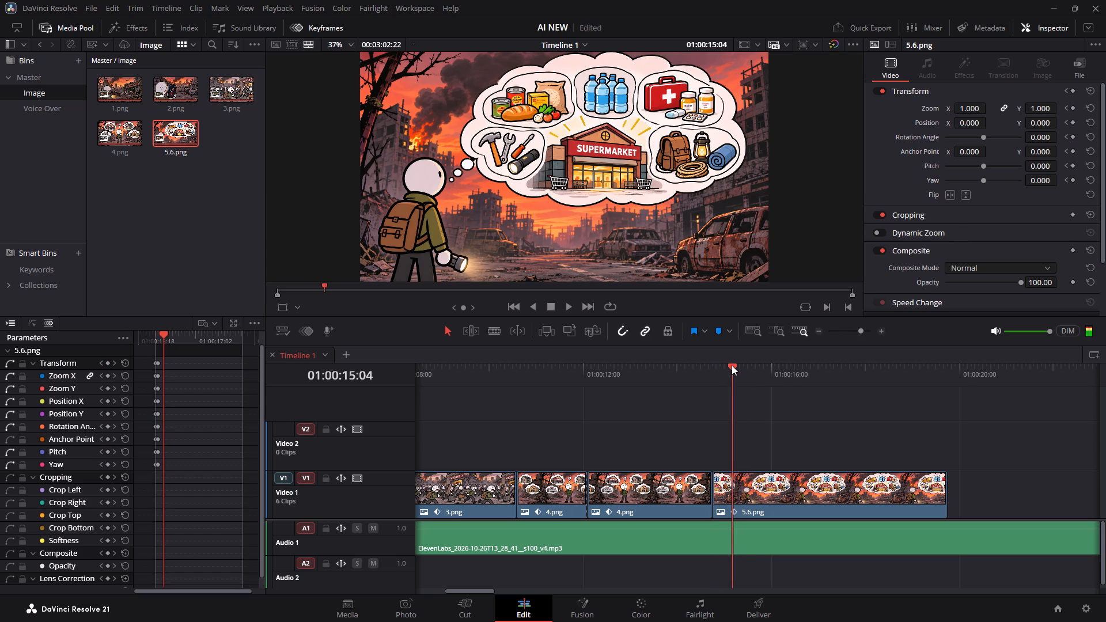
key(space)
click(732, 365)
click(732, 365)
key(space)
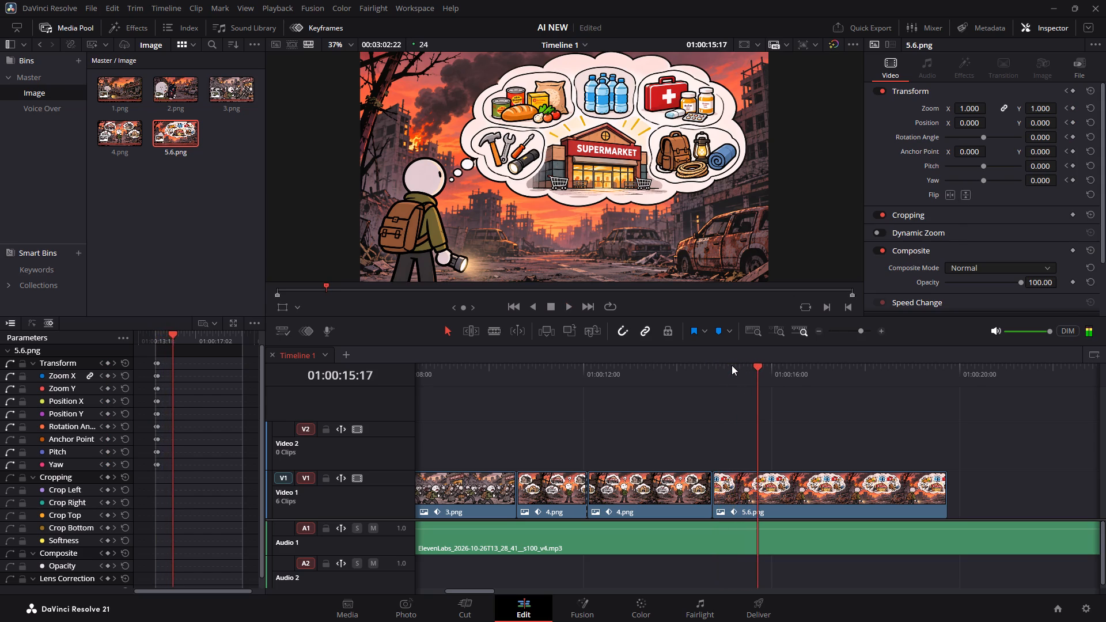
click(732, 365)
click(1073, 88)
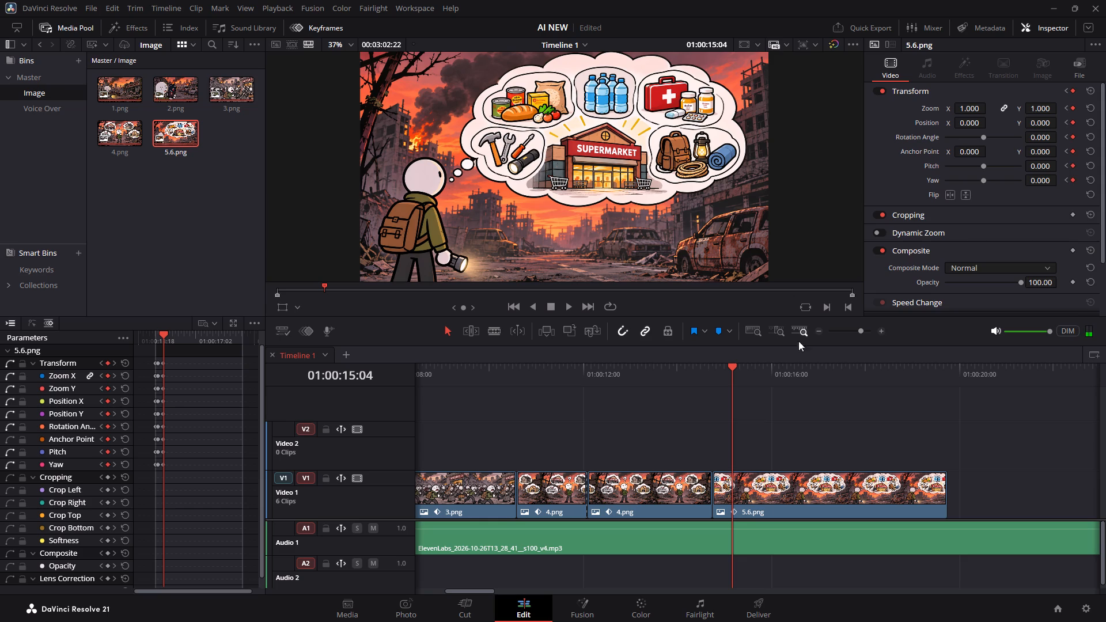
At 01:00:15:04, set 5.6.png's zoom to 2.000 and reposition it to about X 282, Y -528, framing the food and water bottles.
click(968, 111)
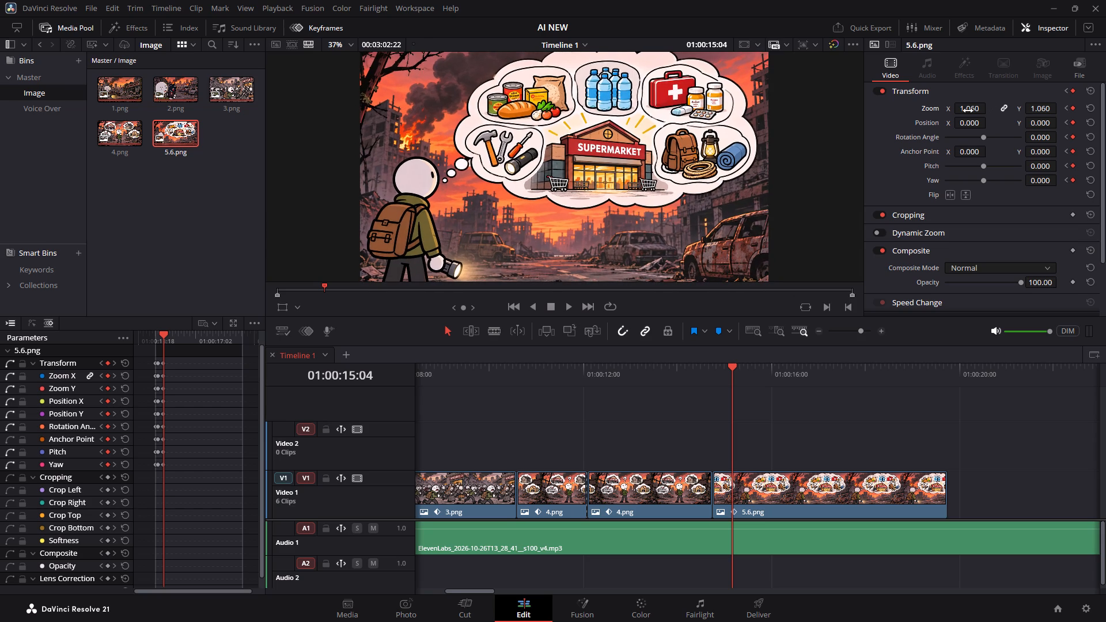
drag(968, 111, 987, 114)
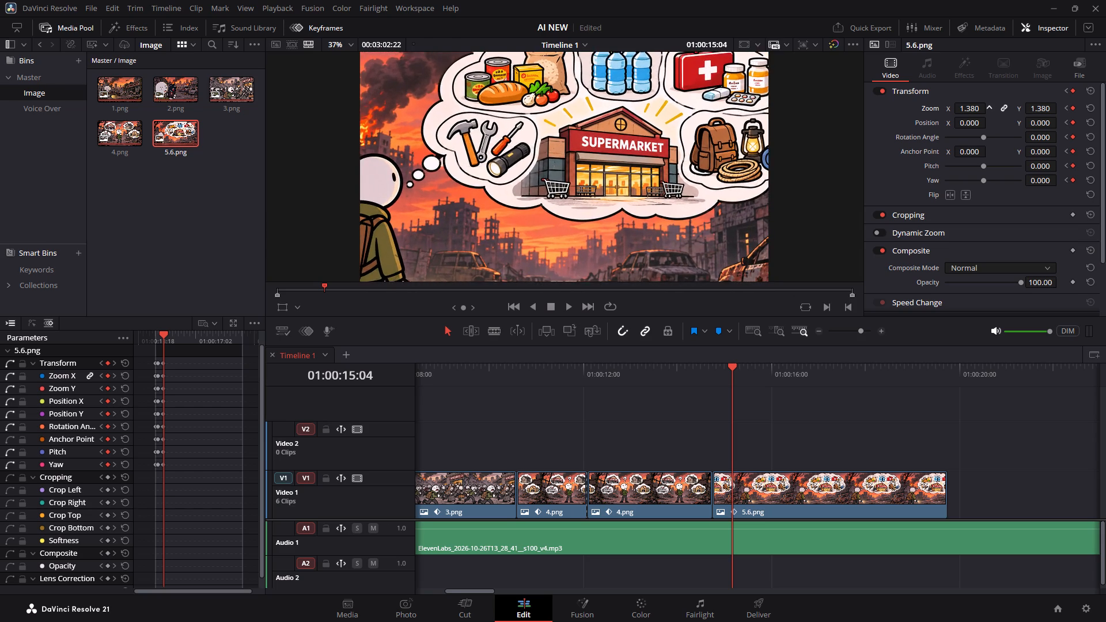
drag(987, 114, 989, 115)
drag(618, 137, 628, 150)
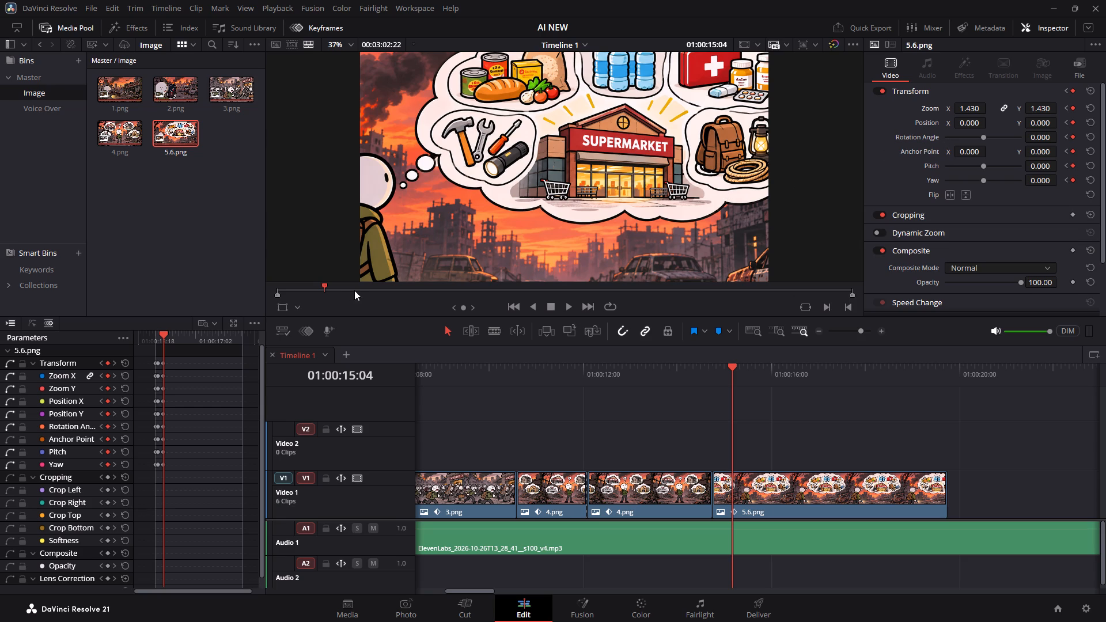
click(286, 309)
drag(491, 183, 503, 194)
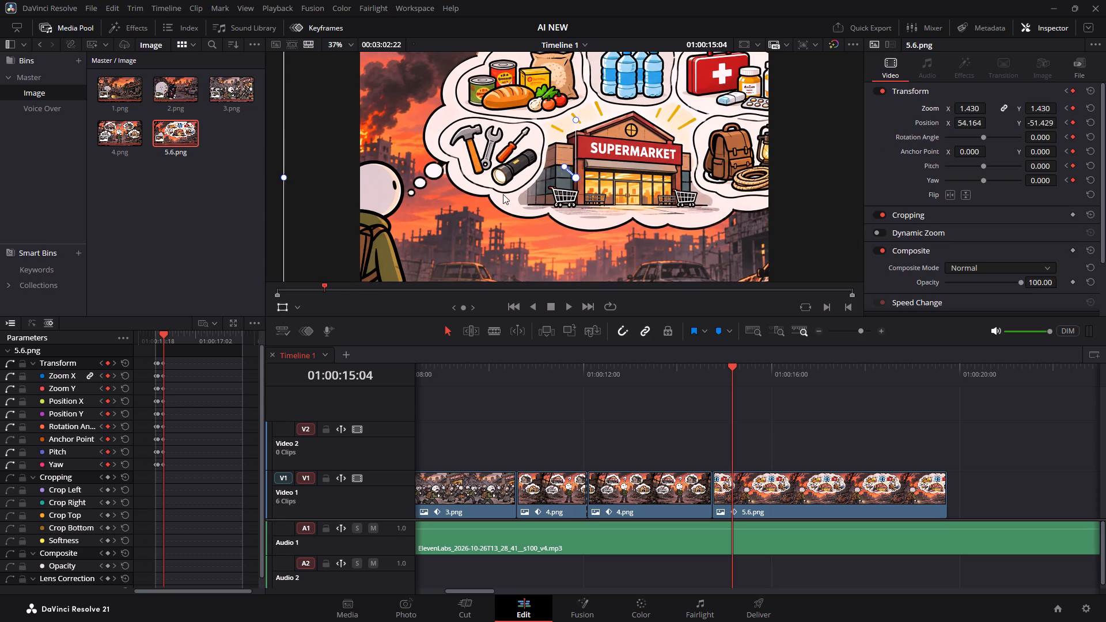
drag(503, 194, 515, 251)
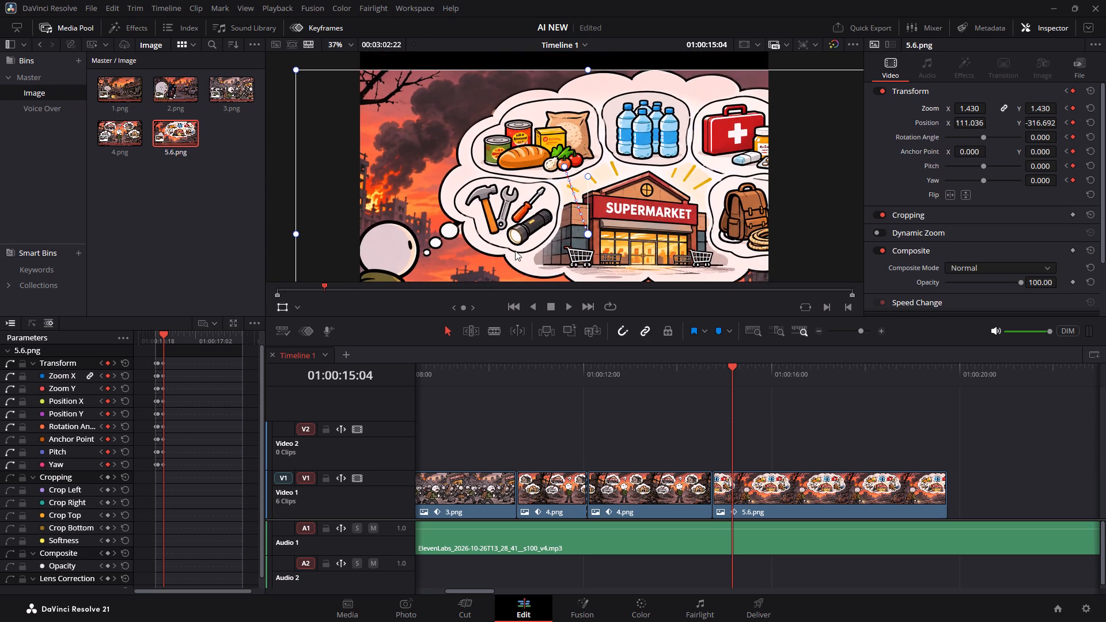
drag(515, 251, 507, 229)
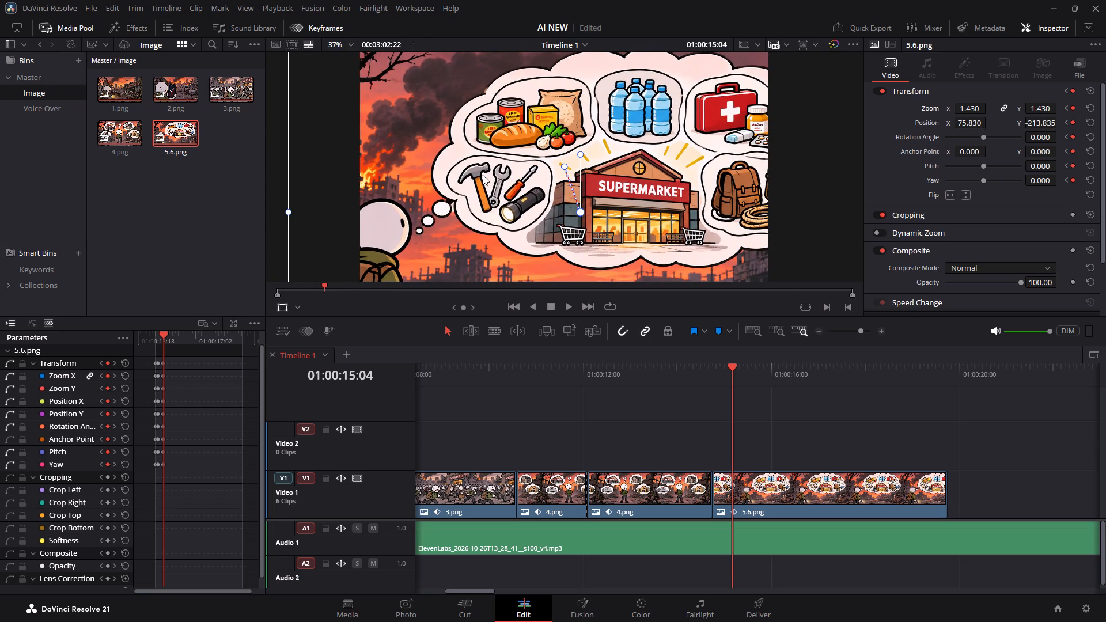
drag(967, 108, 987, 114)
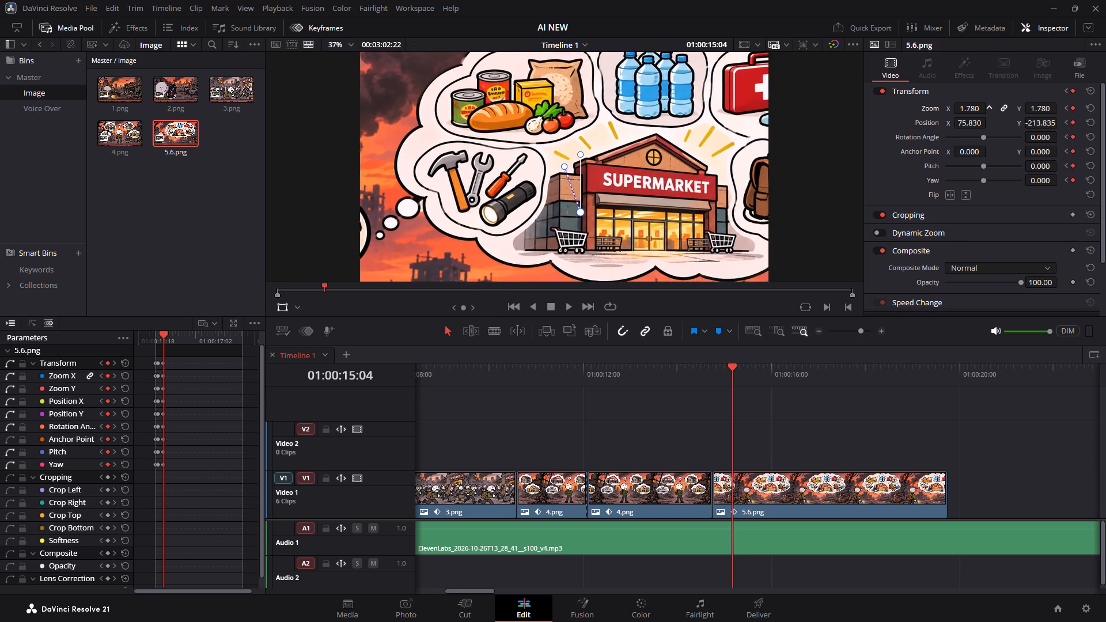
drag(987, 114, 1000, 115)
drag(621, 89, 676, 184)
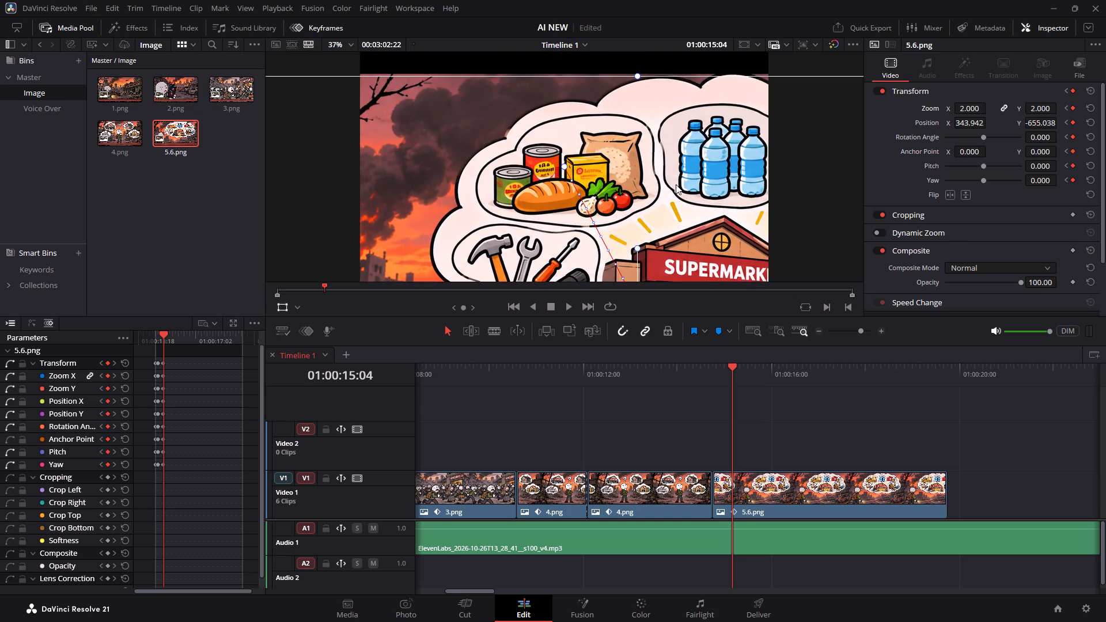
drag(676, 184, 658, 156)
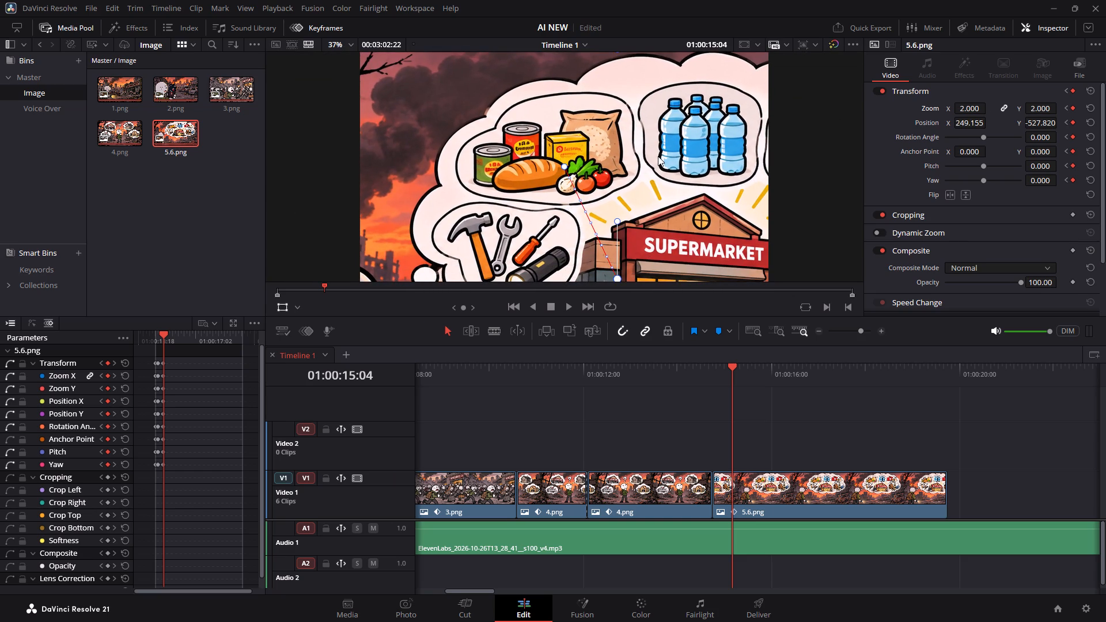
drag(658, 156, 665, 156)
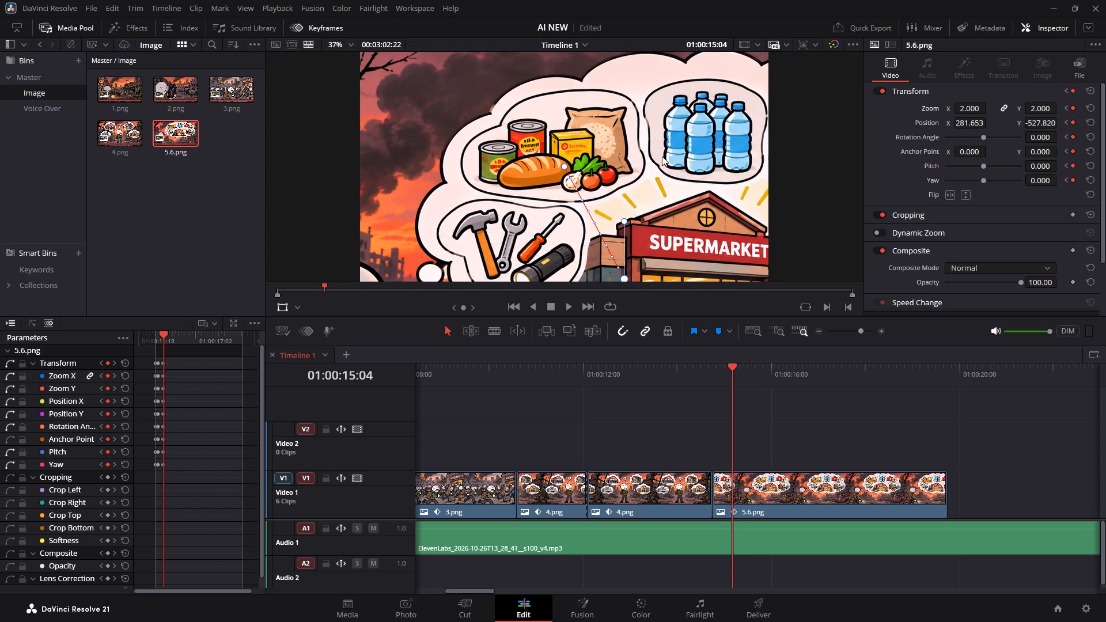
Play repeatedly from the end of 4.png into 5.6.png to review the zoom-in against the voice-over.
click(696, 374)
key(space)
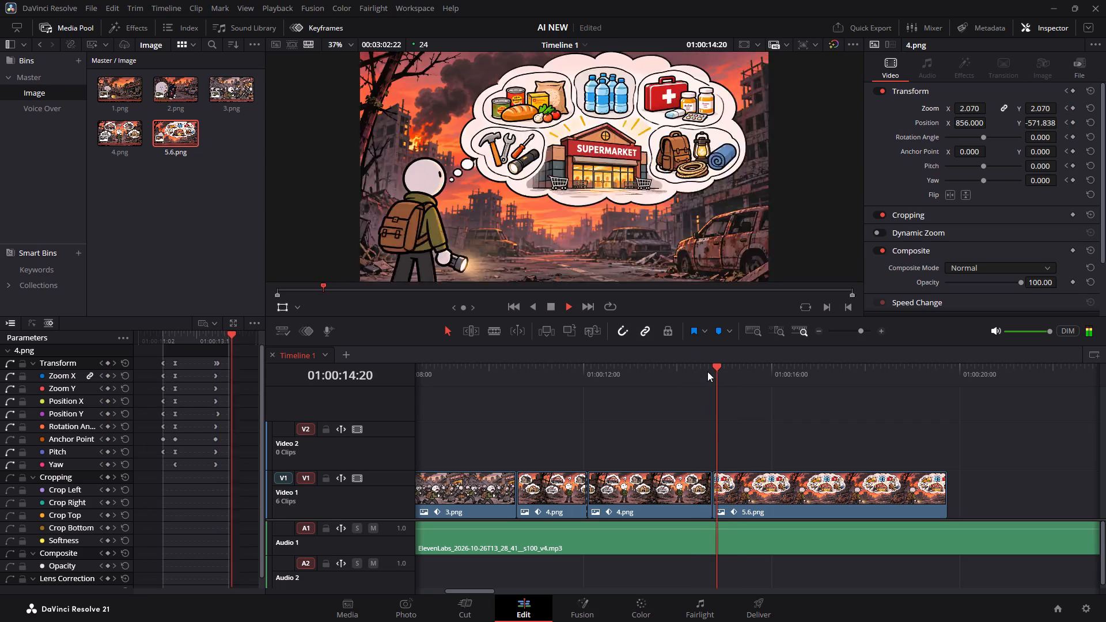
key(space)
click(707, 371)
key(space)
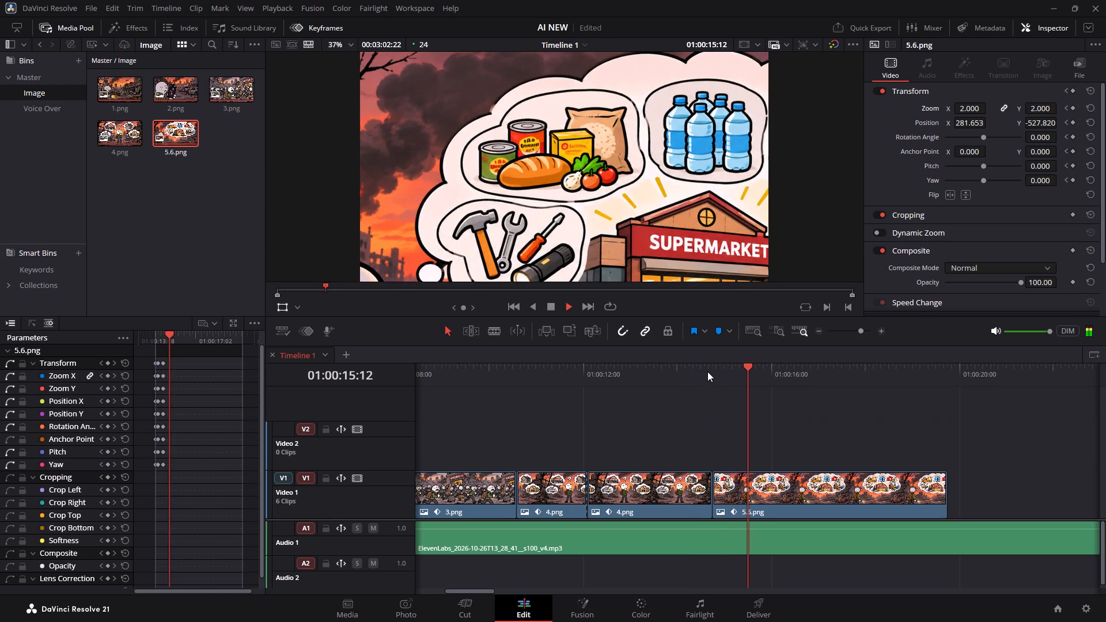
click(700, 371)
key(space)
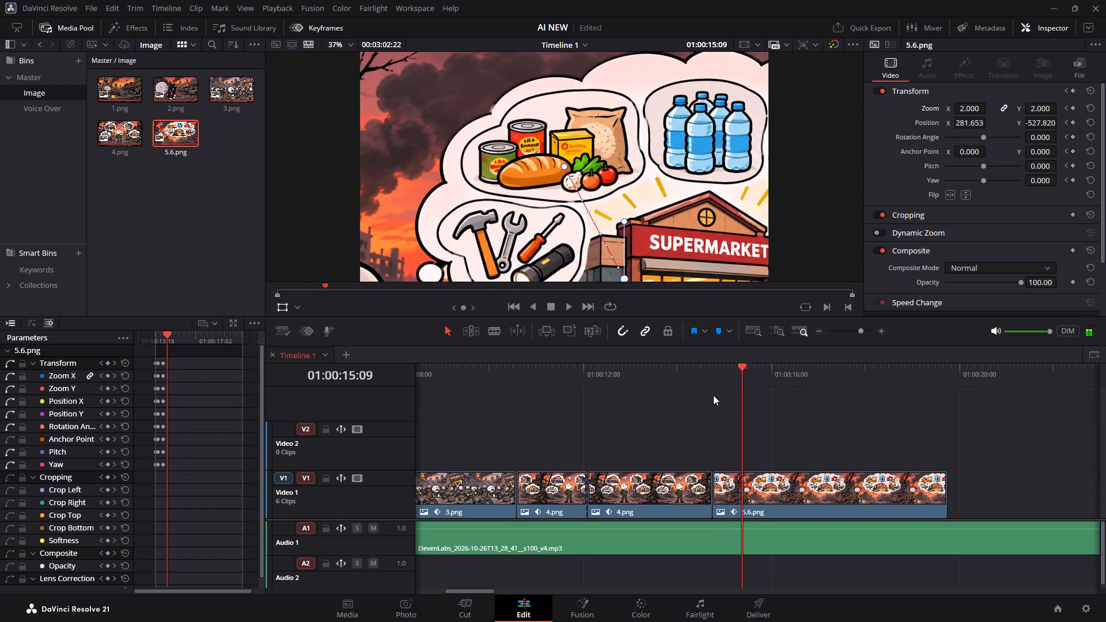
click(703, 374)
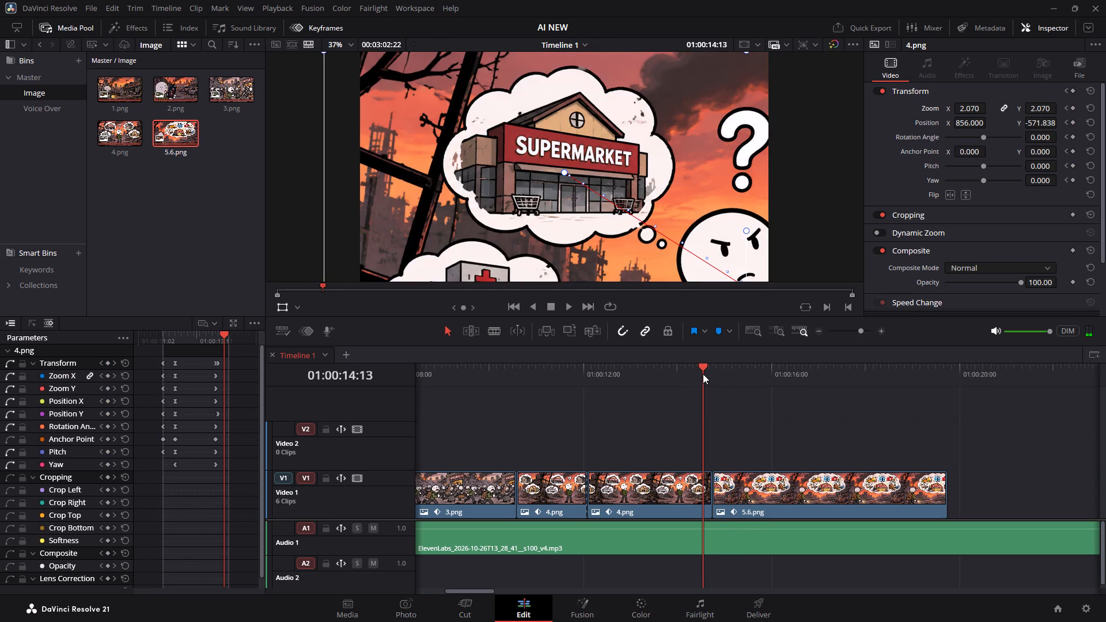
key(space)
key(space)
click(703, 374)
key(space)
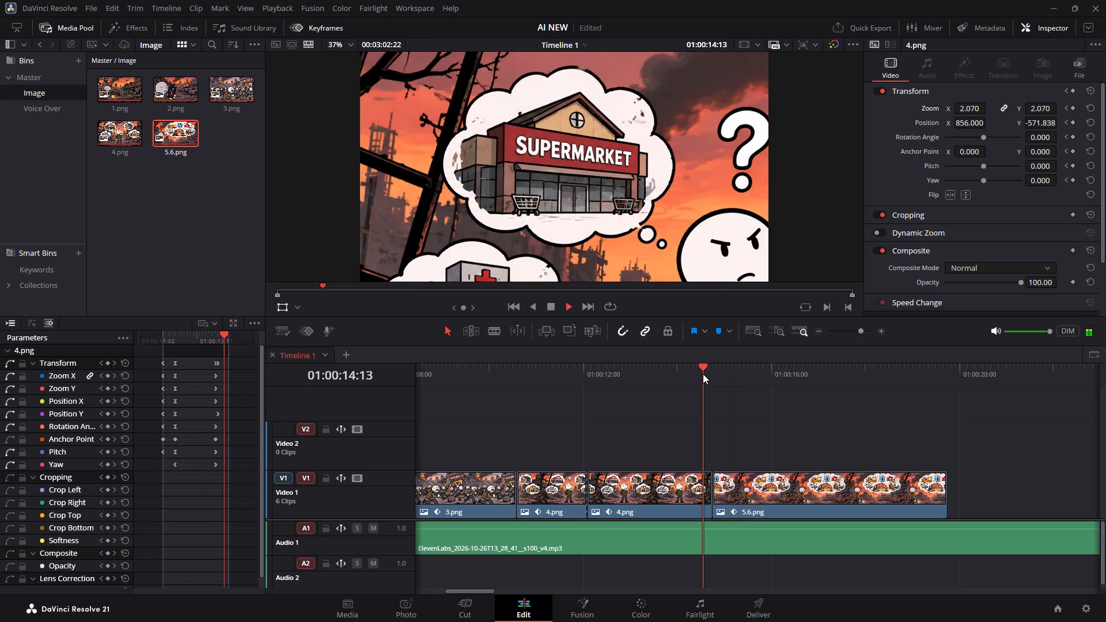
key(space)
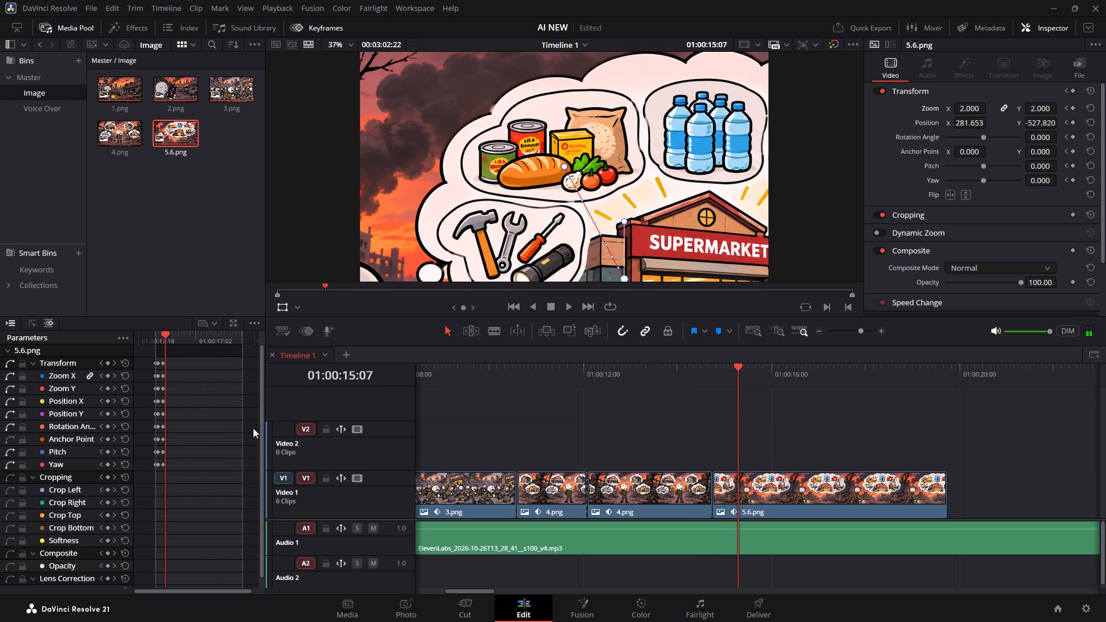
Apply easing to all the Transform keyframes of 5.6.png in the Keyframe Editor and close the editor.
drag(179, 472, 127, 365)
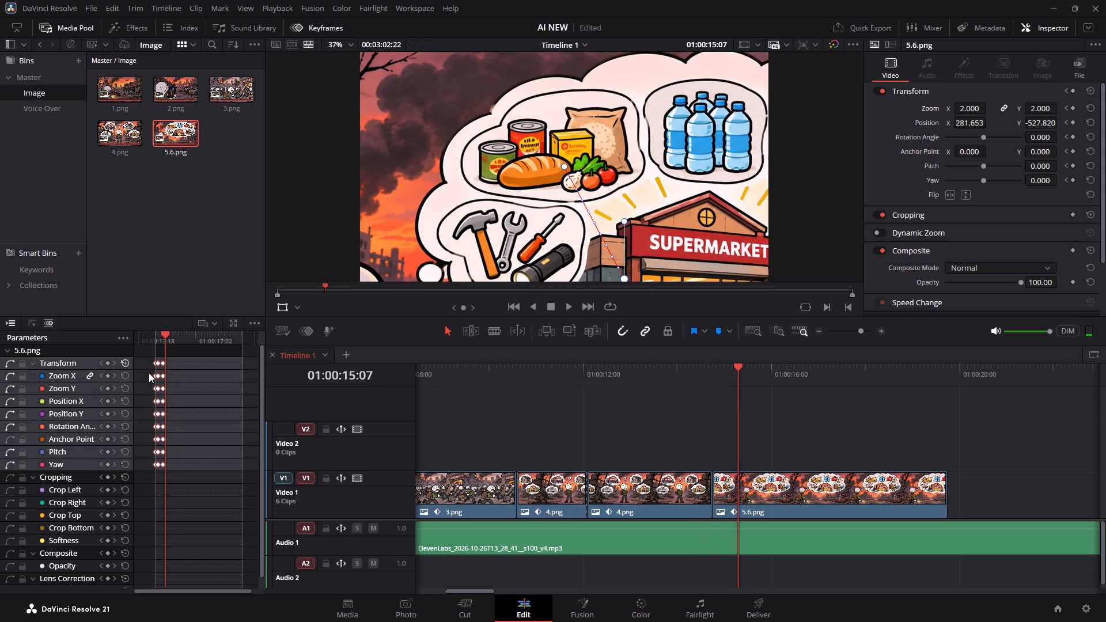
click(229, 323)
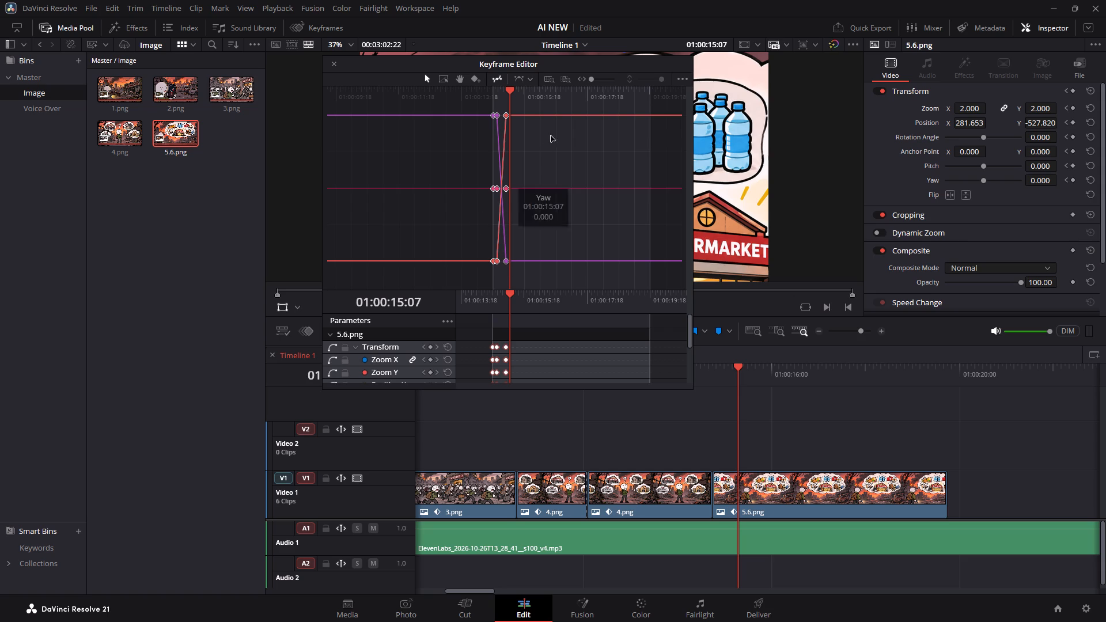
click(520, 76)
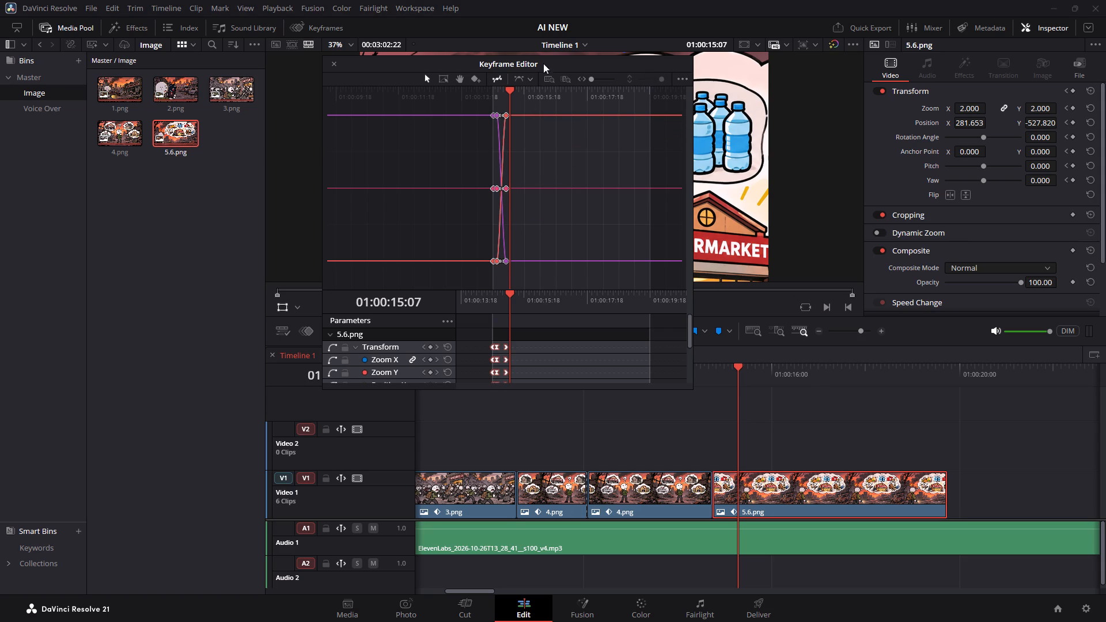
click(307, 25)
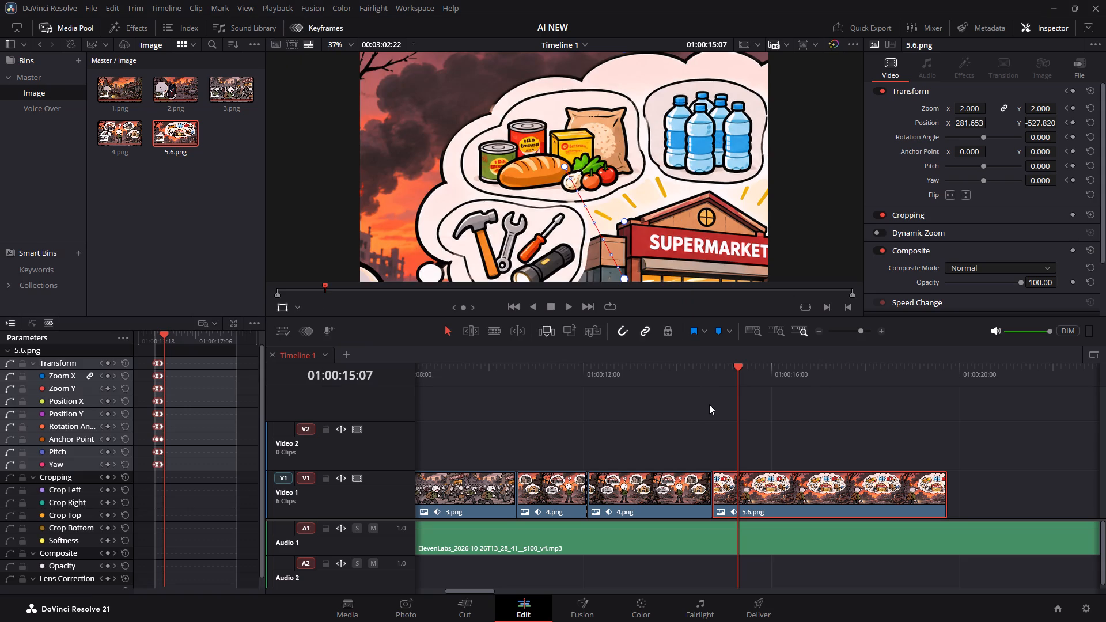
Hide the on-screen transform controls and play repeatedly from 4.png into 5.6.png to review the eased zoom-in against the voice-over.
click(705, 367)
key(space)
key(space)
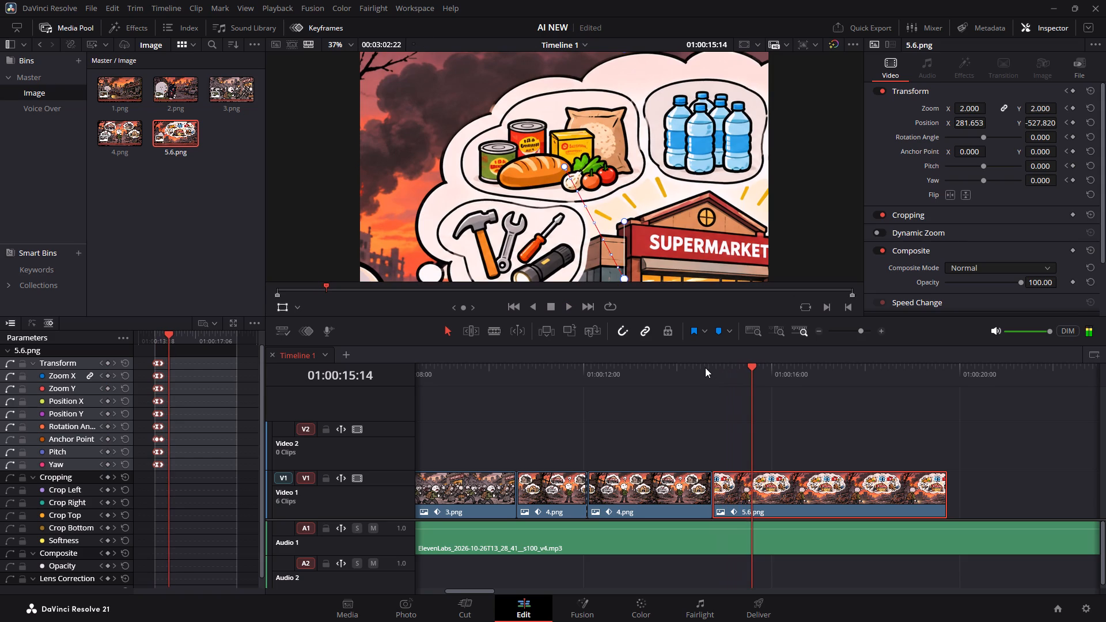
key(space)
key(space)
click(687, 368)
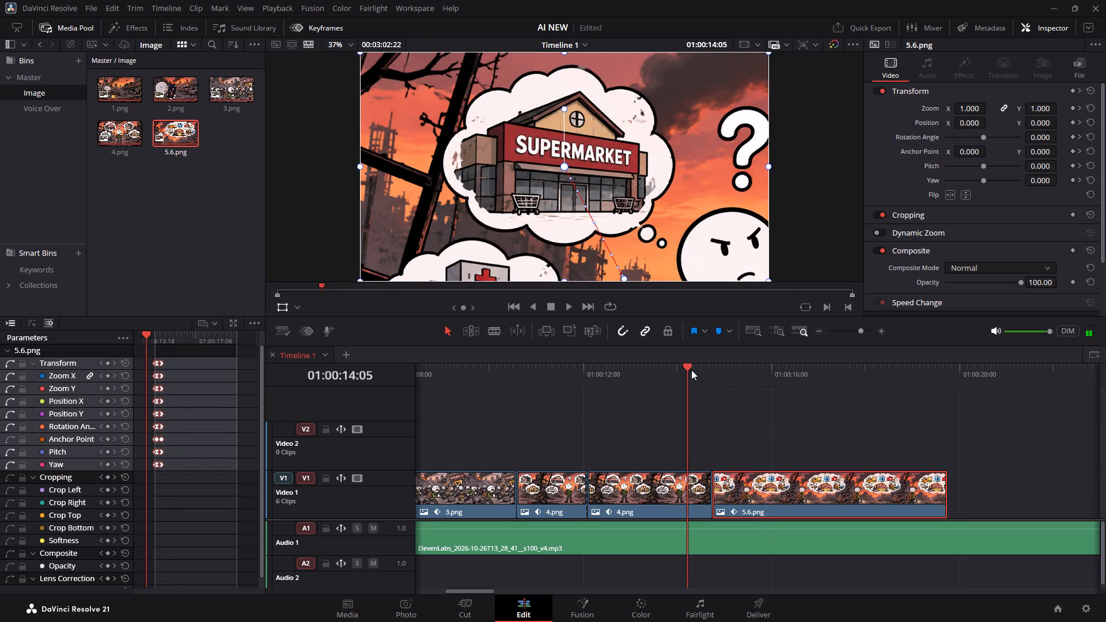
click(281, 305)
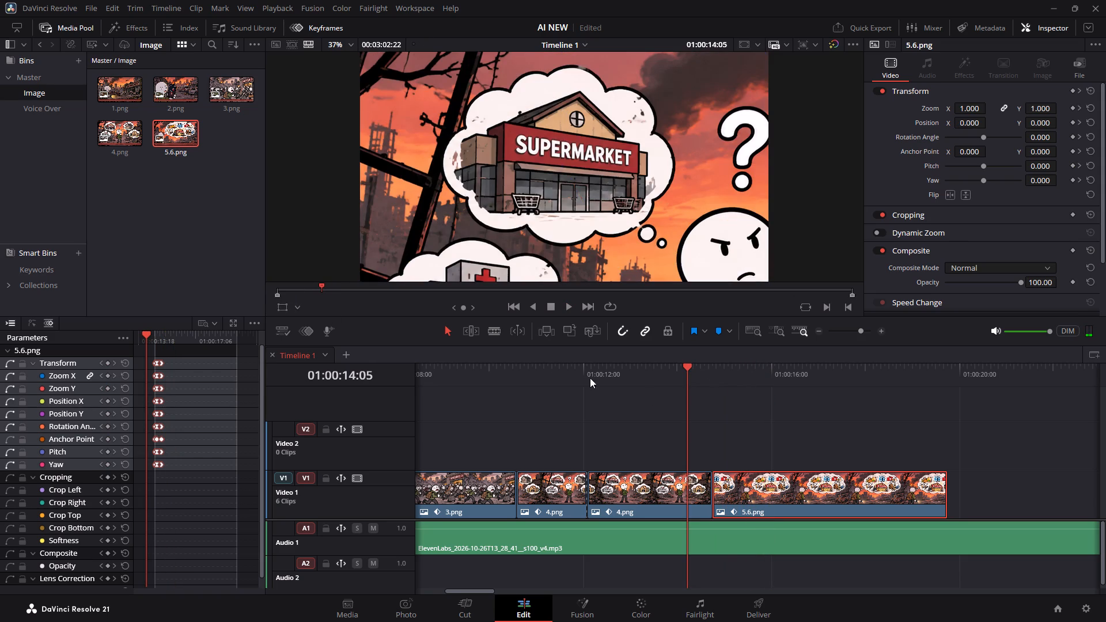
click(618, 354)
click(611, 369)
key(space)
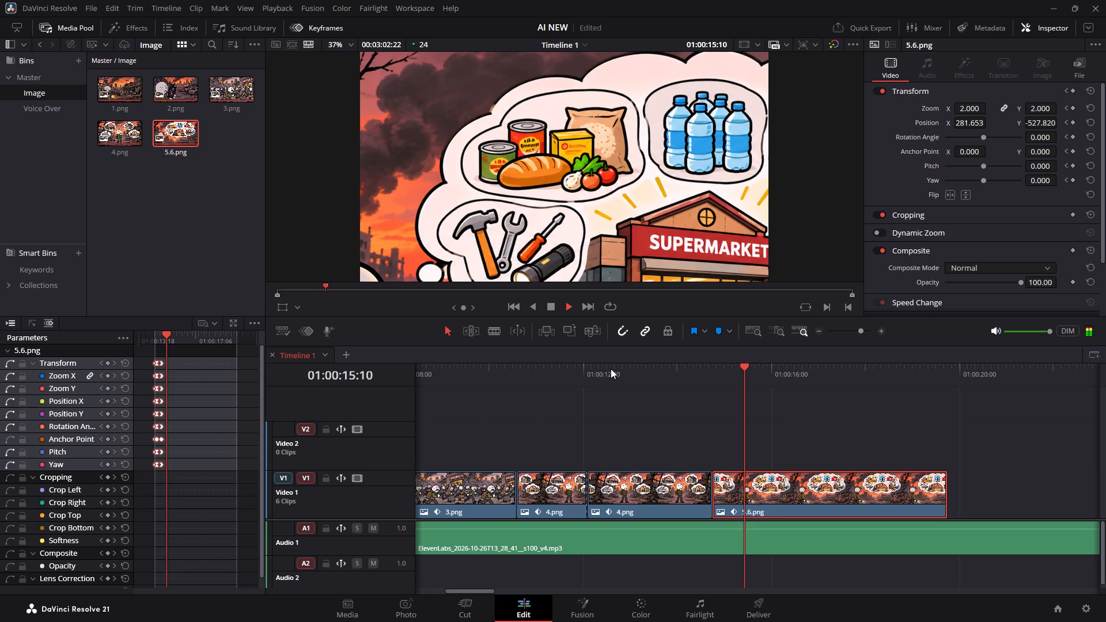
click(618, 365)
key(space)
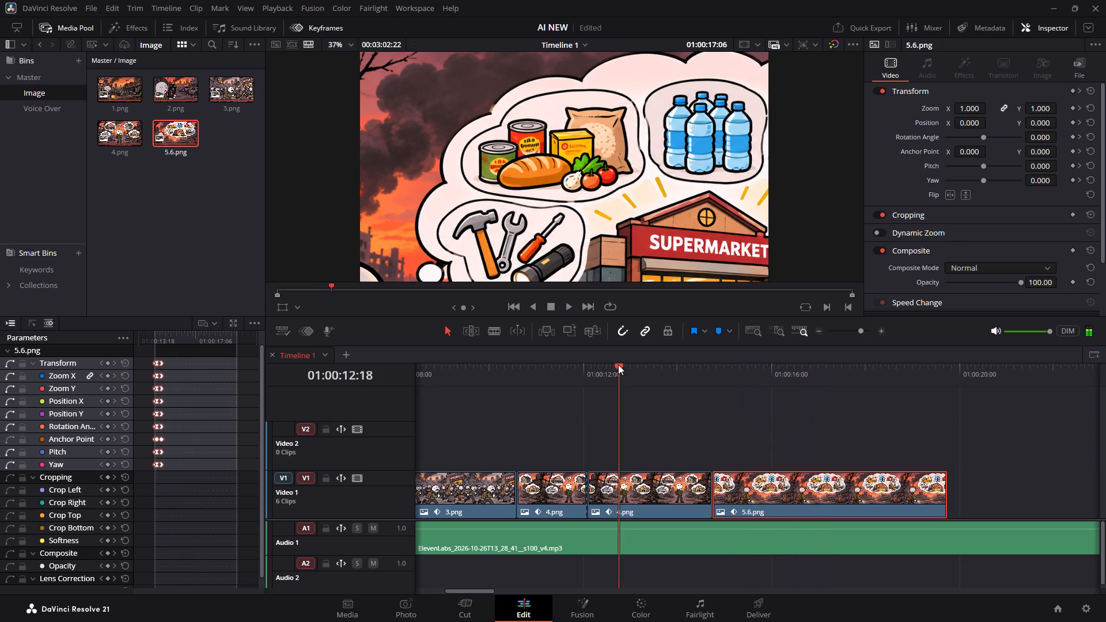
key(space)
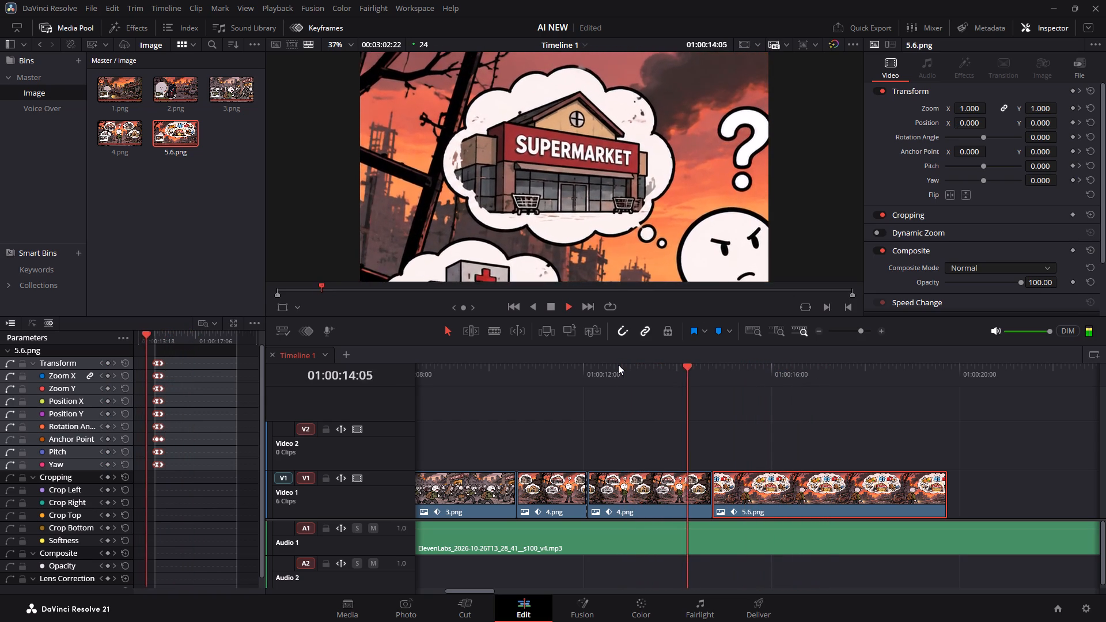
key(space)
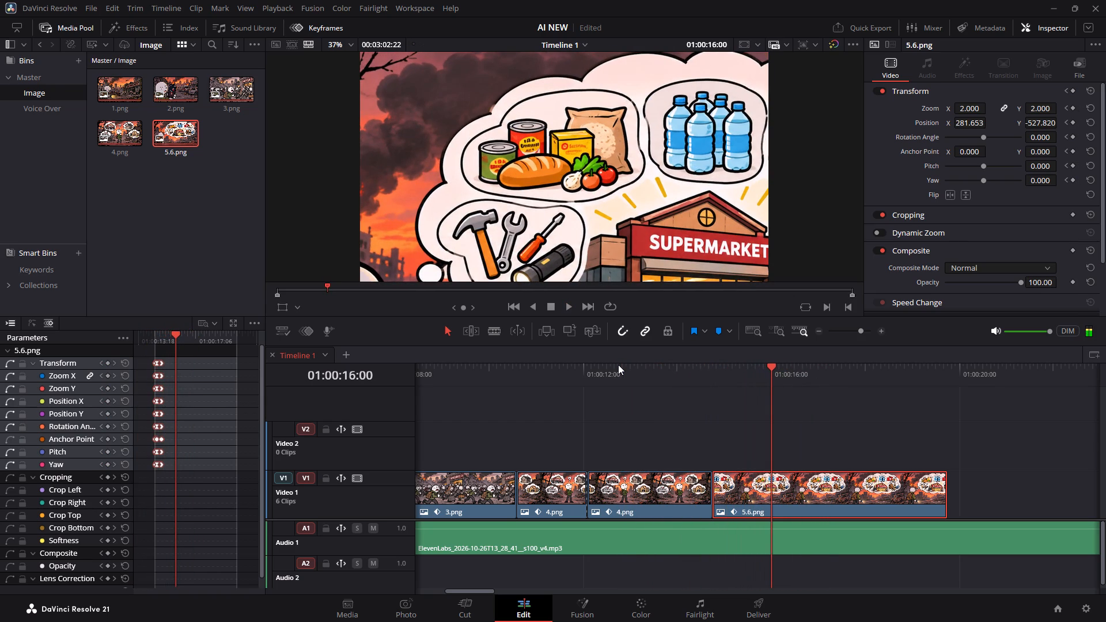
Find the voice-over cue for the water bottles and add Transform keyframes to 5.6.png at 01:00:15:22 and 01:00:16:00.
click(696, 376)
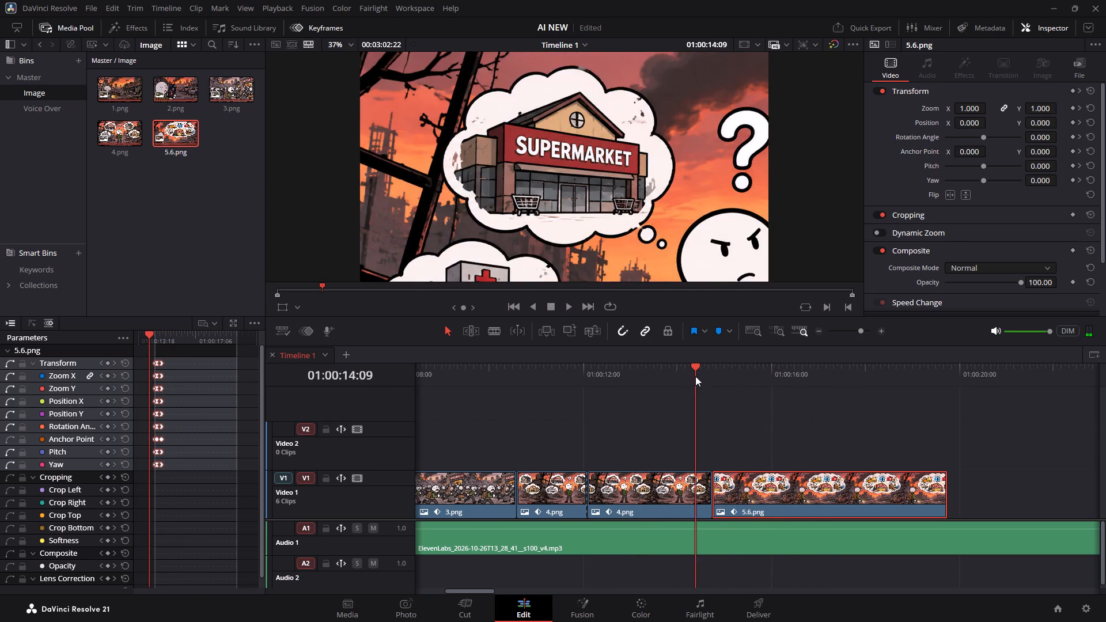
click(721, 370)
click(703, 363)
key(space)
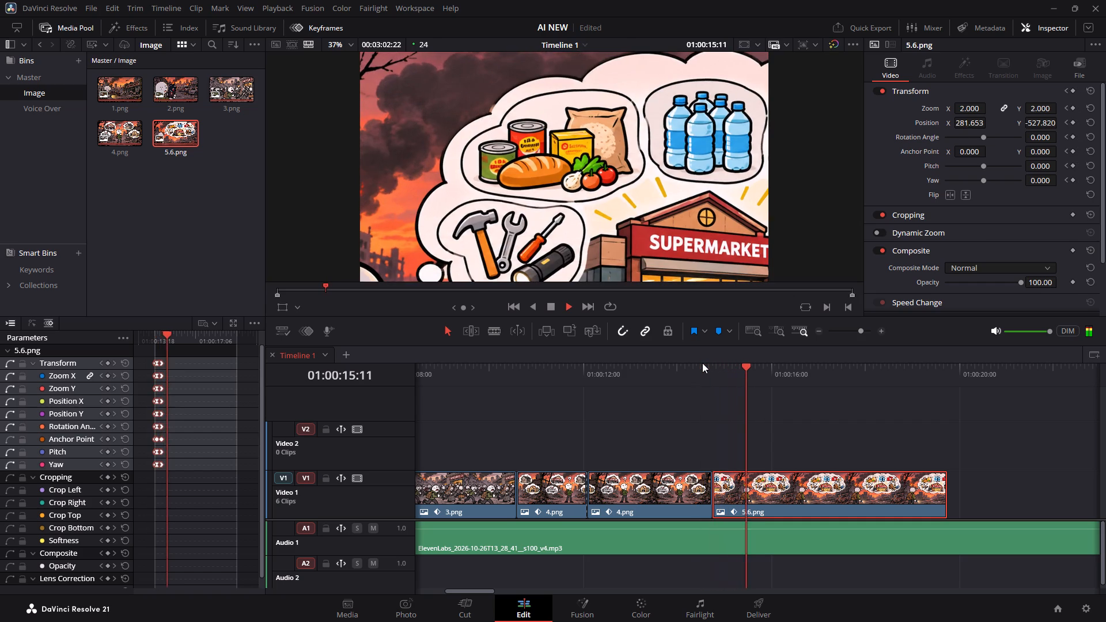
key(space)
key(space)
key(space)
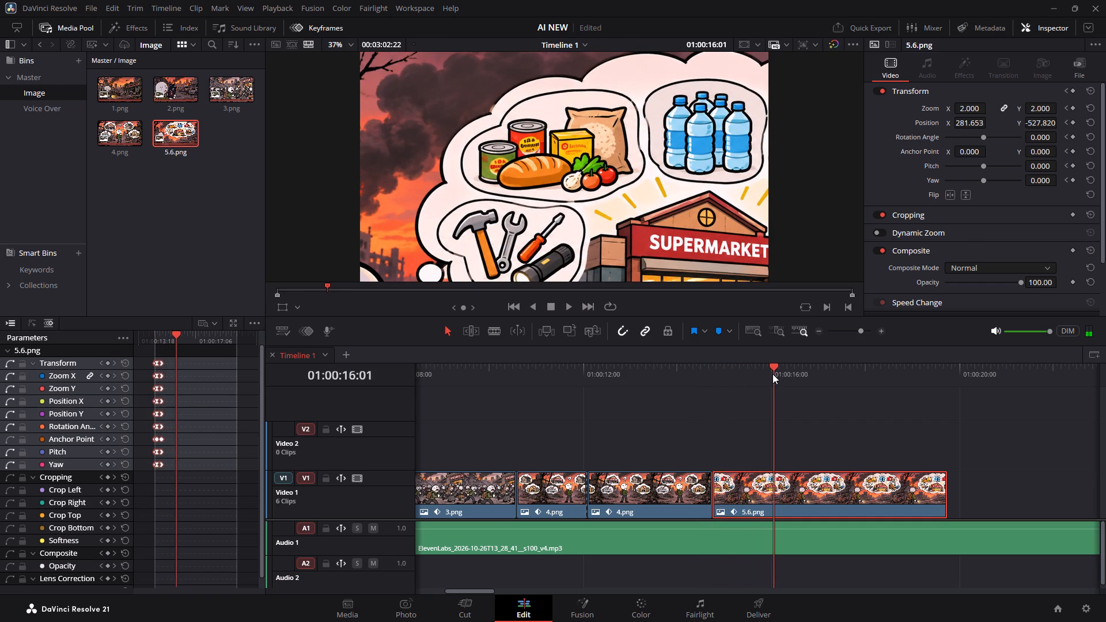
drag(772, 374, 766, 374)
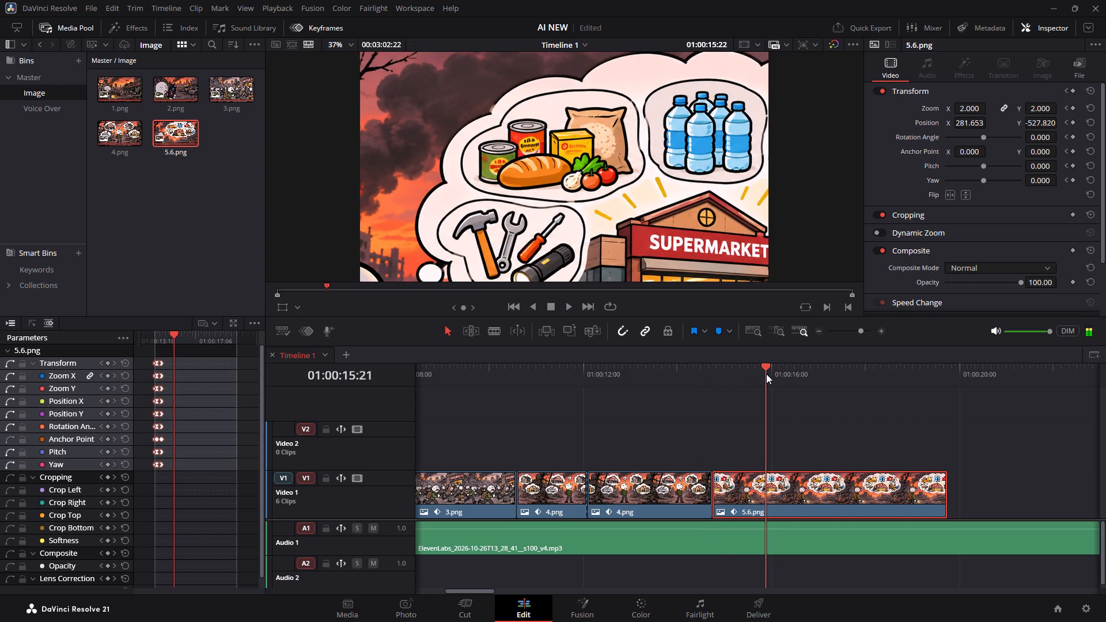
drag(766, 374, 703, 370)
key(space)
key(space)
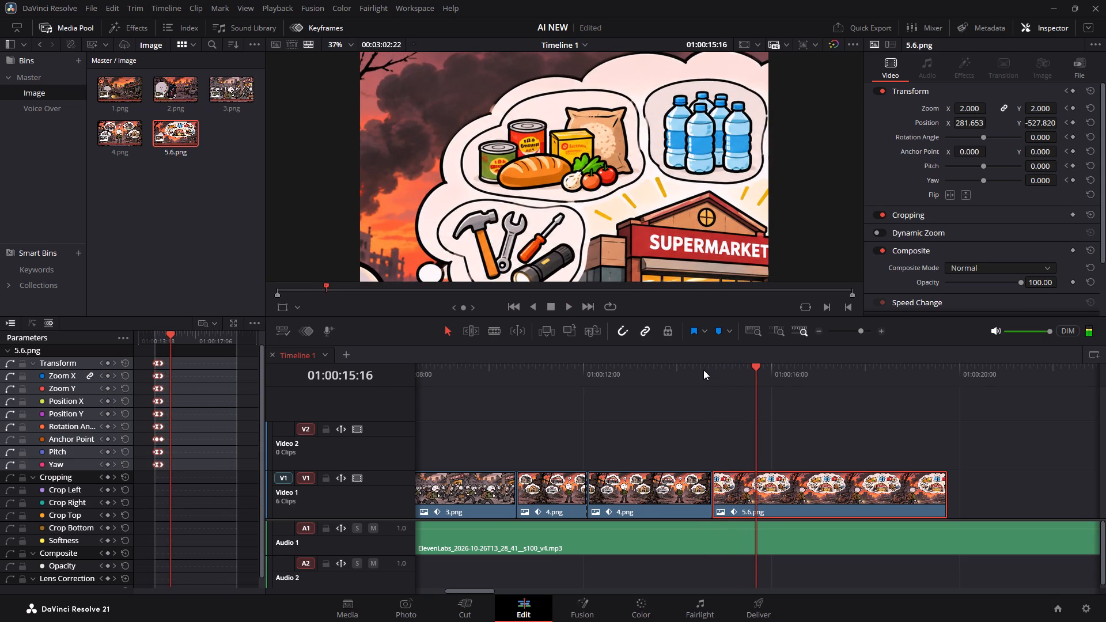
key(space)
key(space)
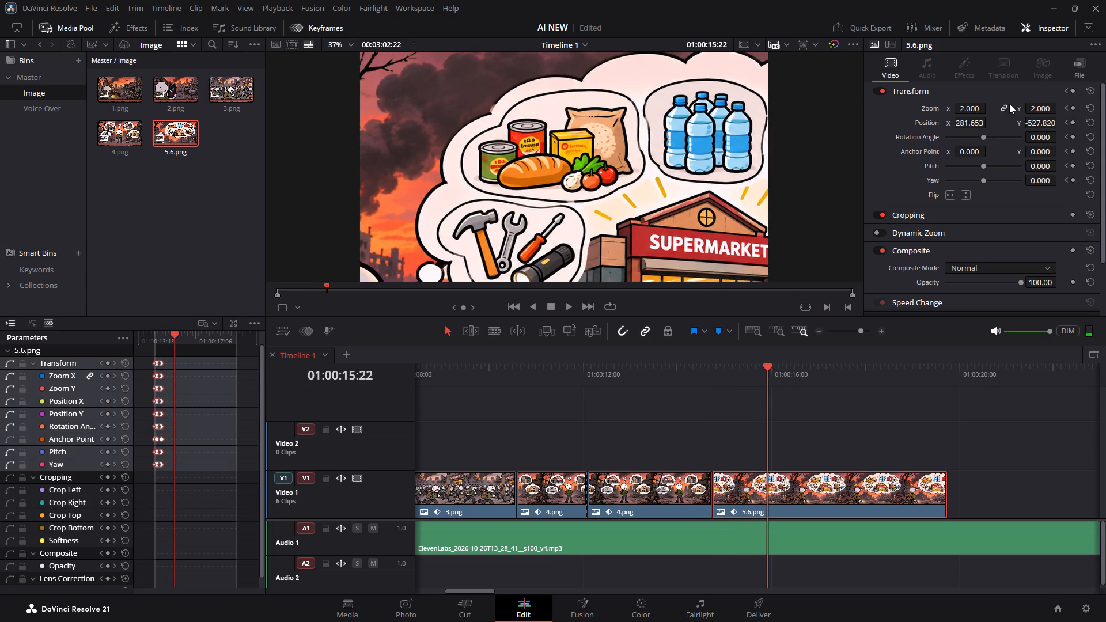
click(1070, 92)
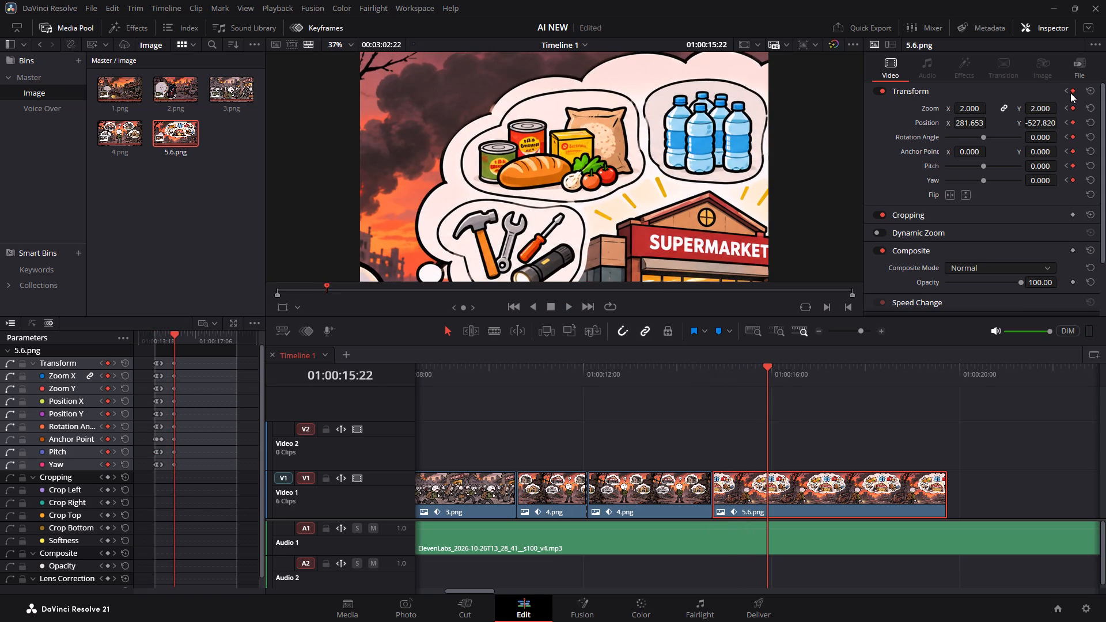
key(Right)
key(Right)
click(1070, 93)
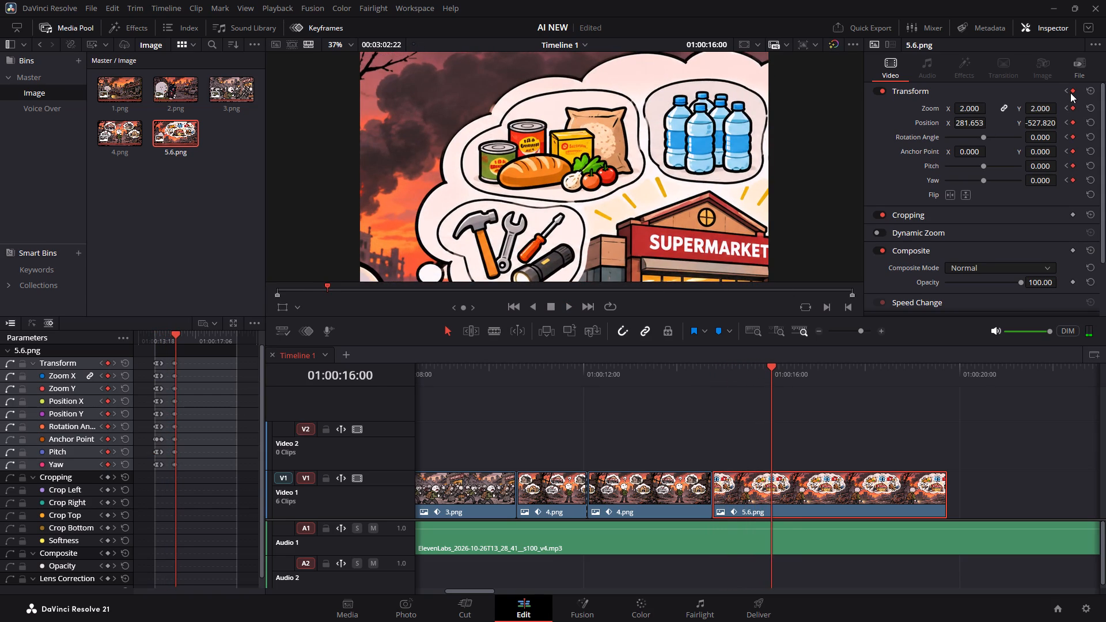
Check the voice-over just past 01:00:16:00 and add another set of Transform keyframes to 5.6.png at 01:00:16:06.
key(space)
key(space)
drag(793, 369, 782, 369)
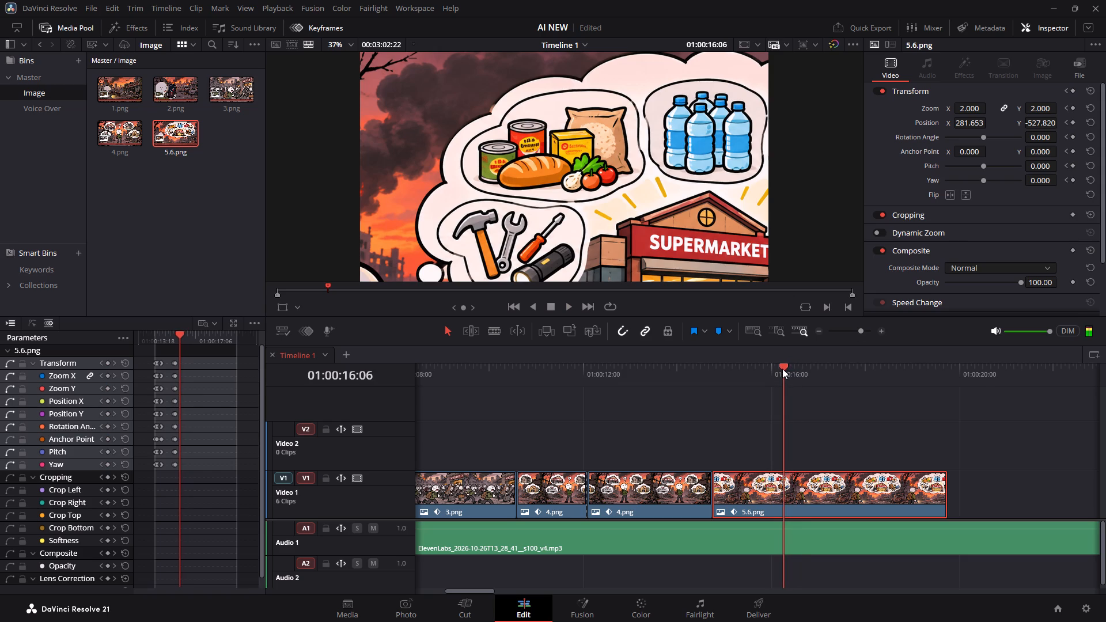
drag(782, 369, 780, 369)
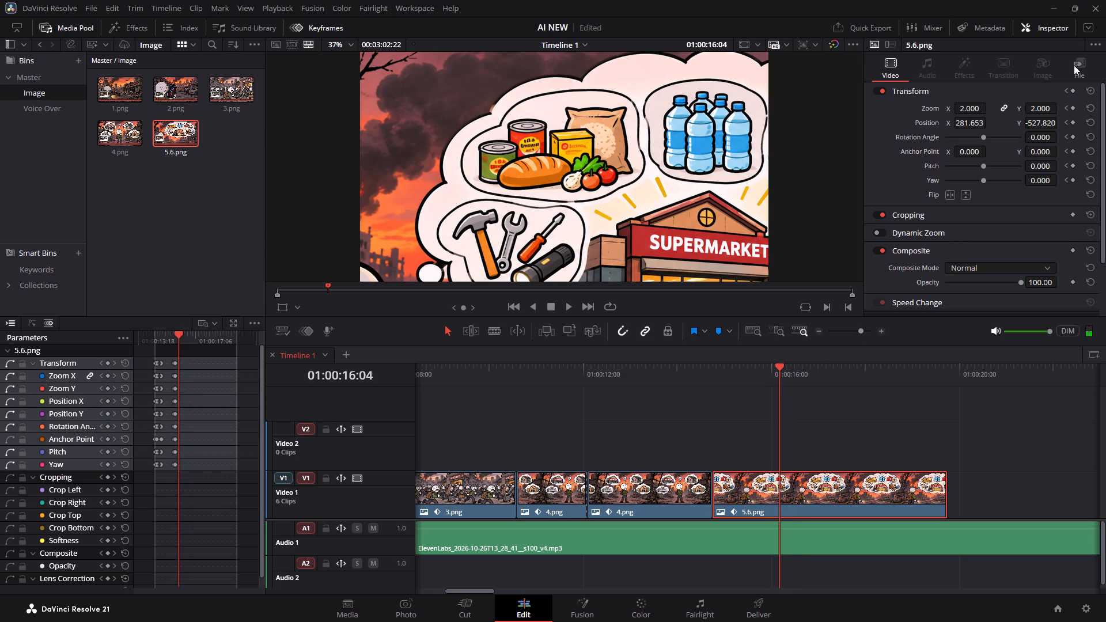
key(Right)
key(Right)
click(1074, 90)
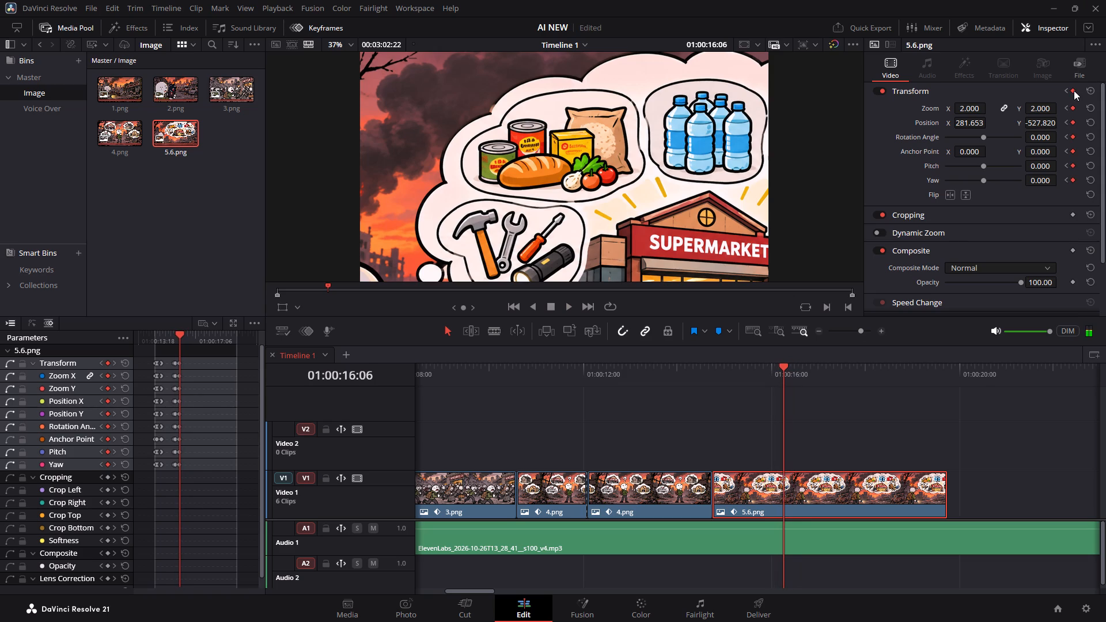
At 01:00:16:06, reposition 5.6.png to about X -320, Y -530 so the water bottles are centred in the frame.
click(1031, 126)
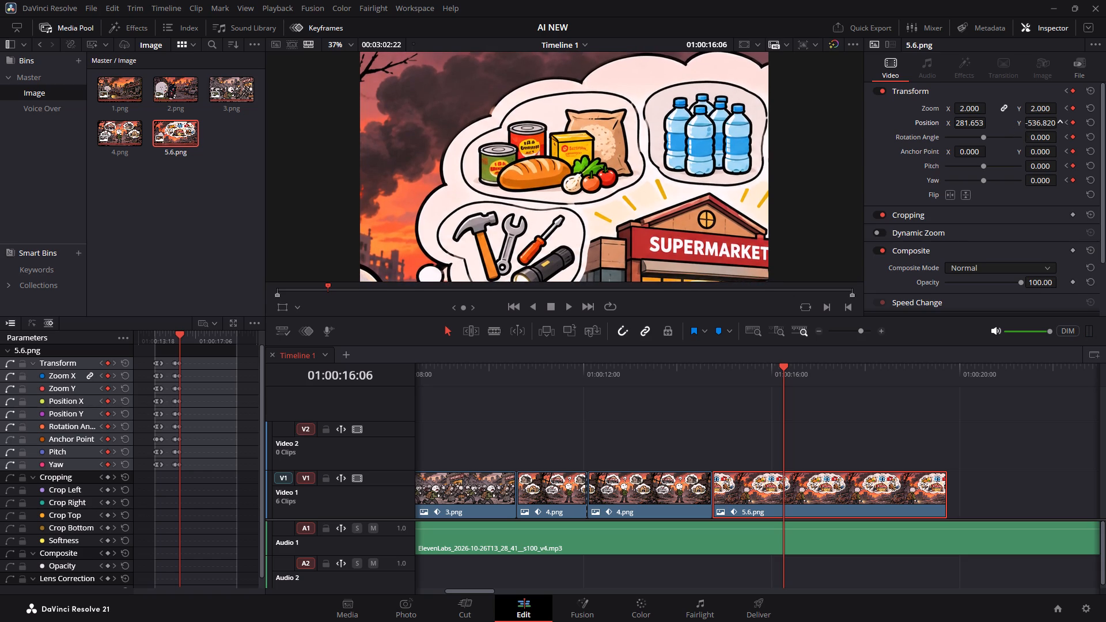
click(280, 306)
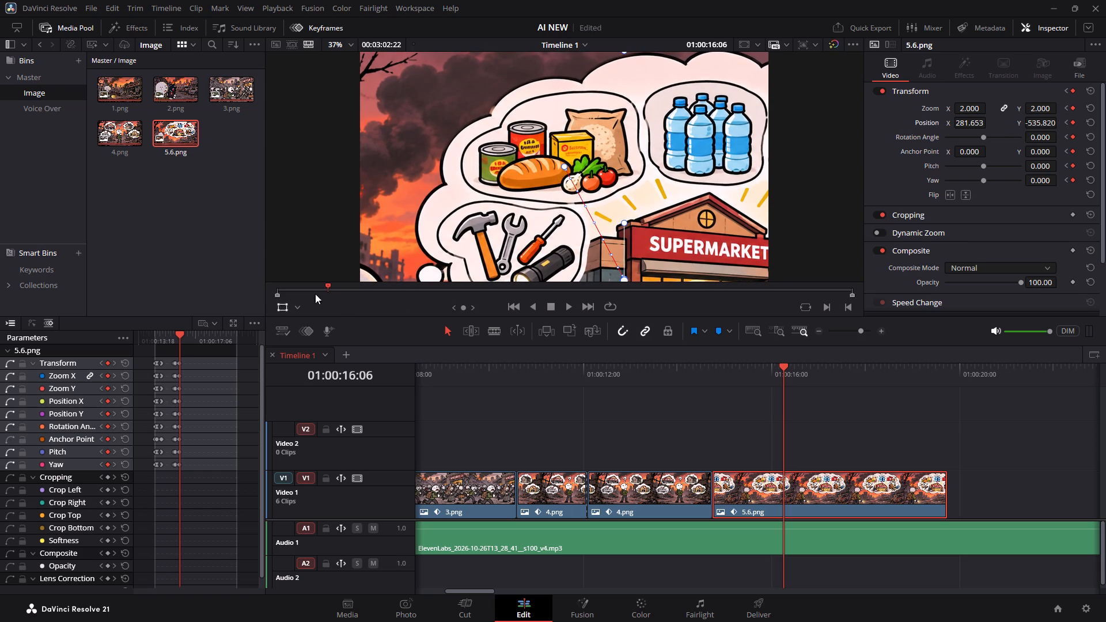
drag(611, 178, 518, 180)
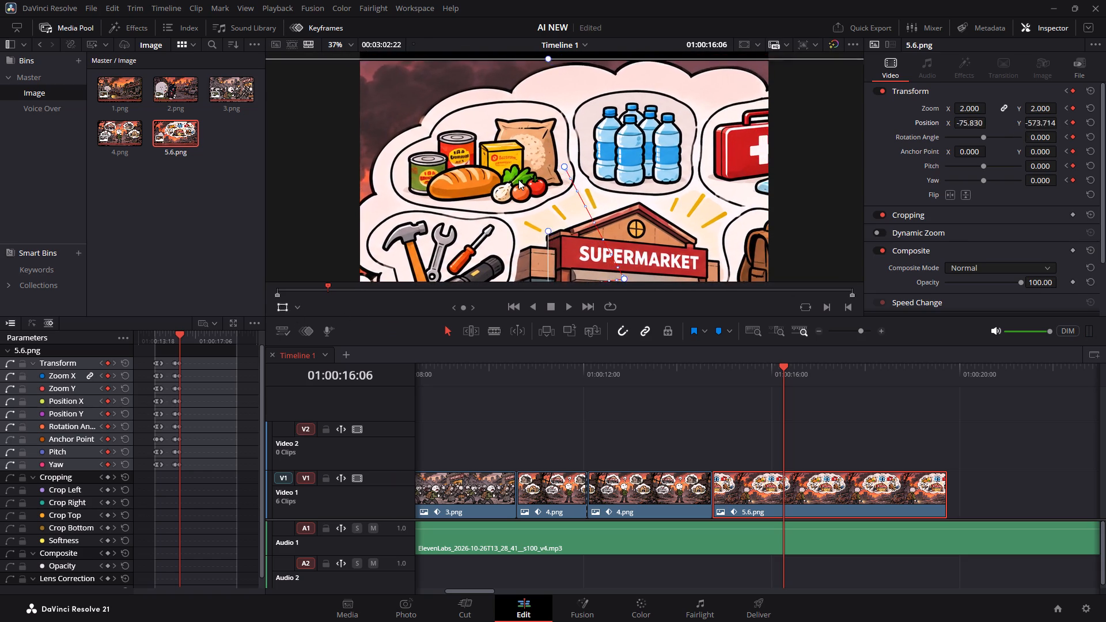
drag(518, 180, 480, 245)
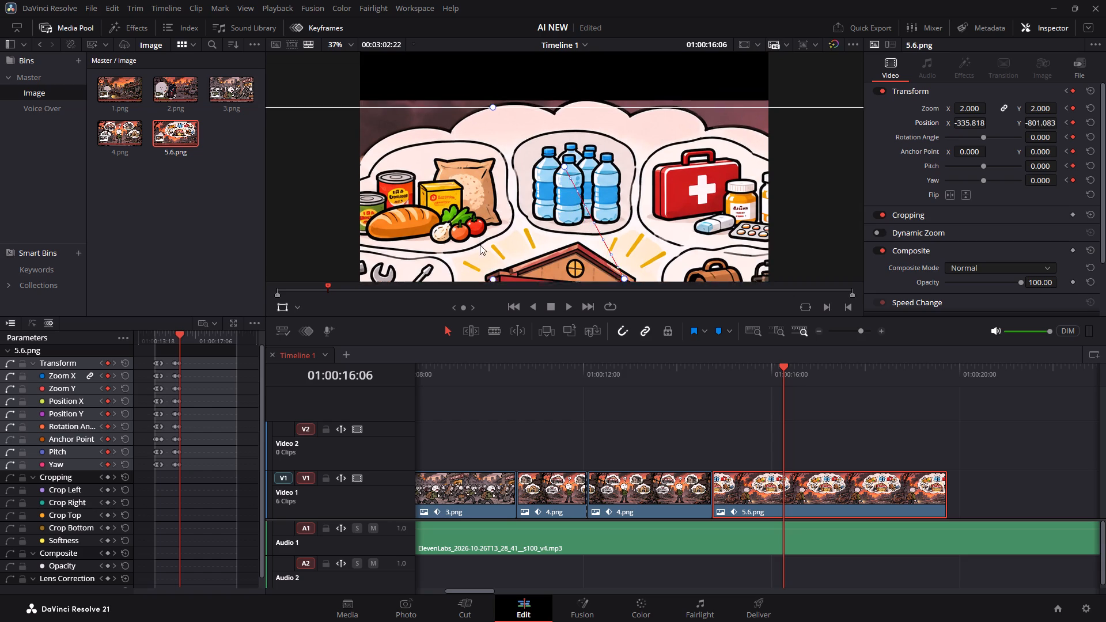
drag(480, 245, 472, 188)
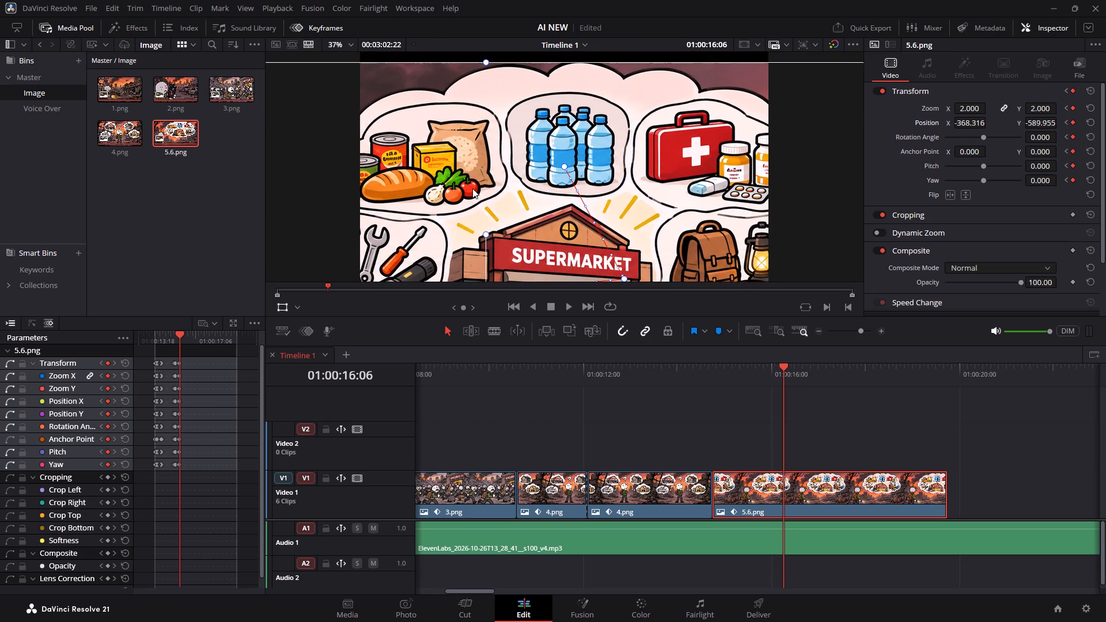
drag(472, 188, 476, 177)
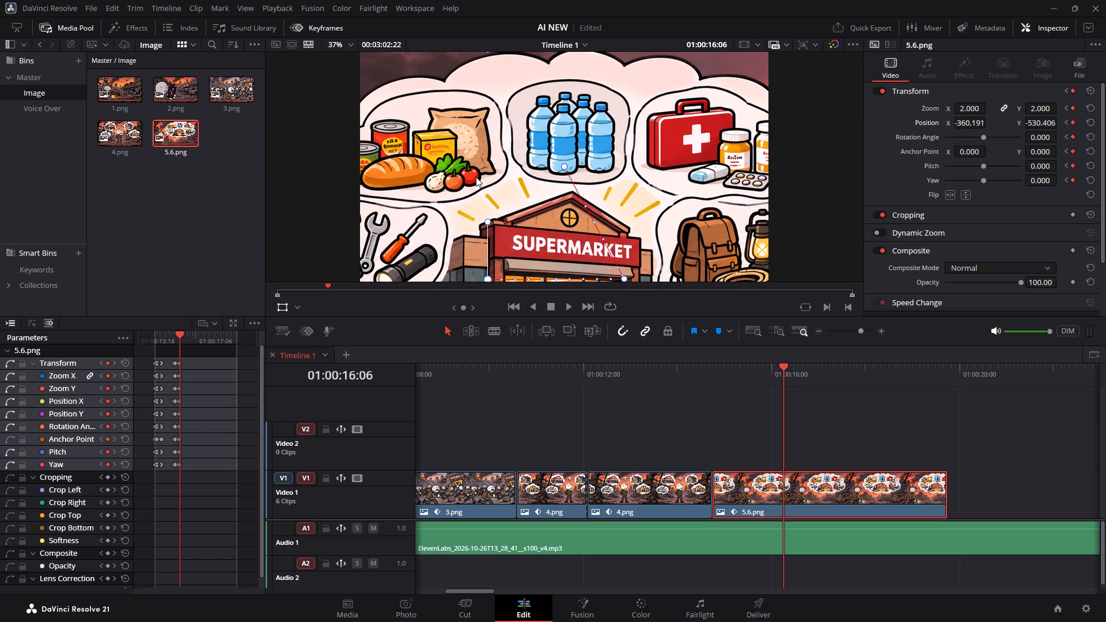
drag(476, 177, 483, 177)
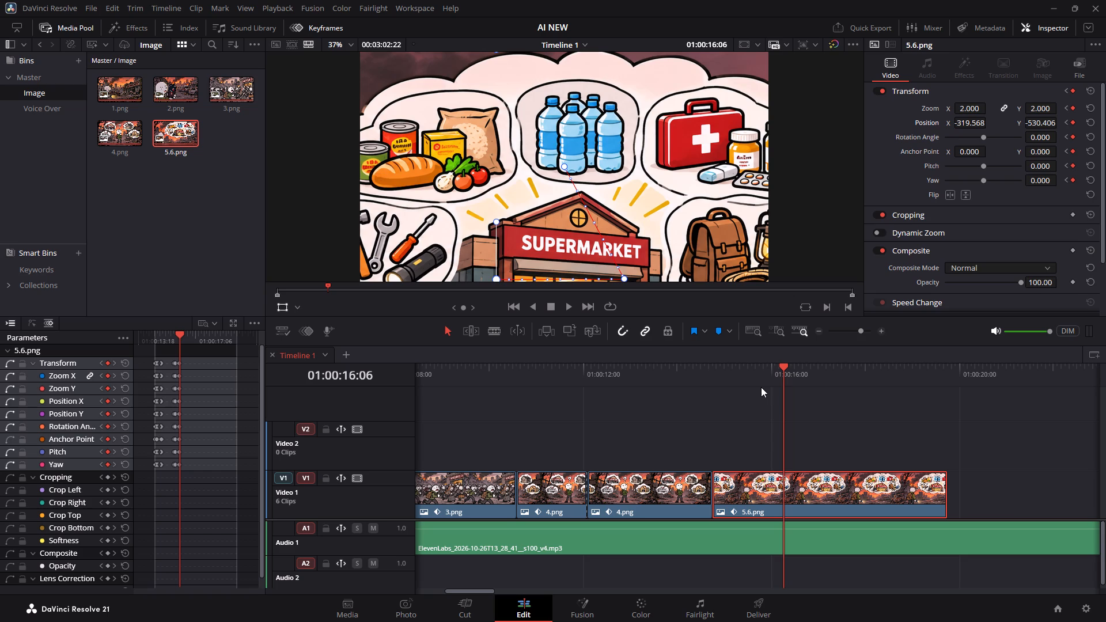
Play from the end of 4.png through 5.6.png without the transform overlay to review the pan to the water bottles.
click(655, 372)
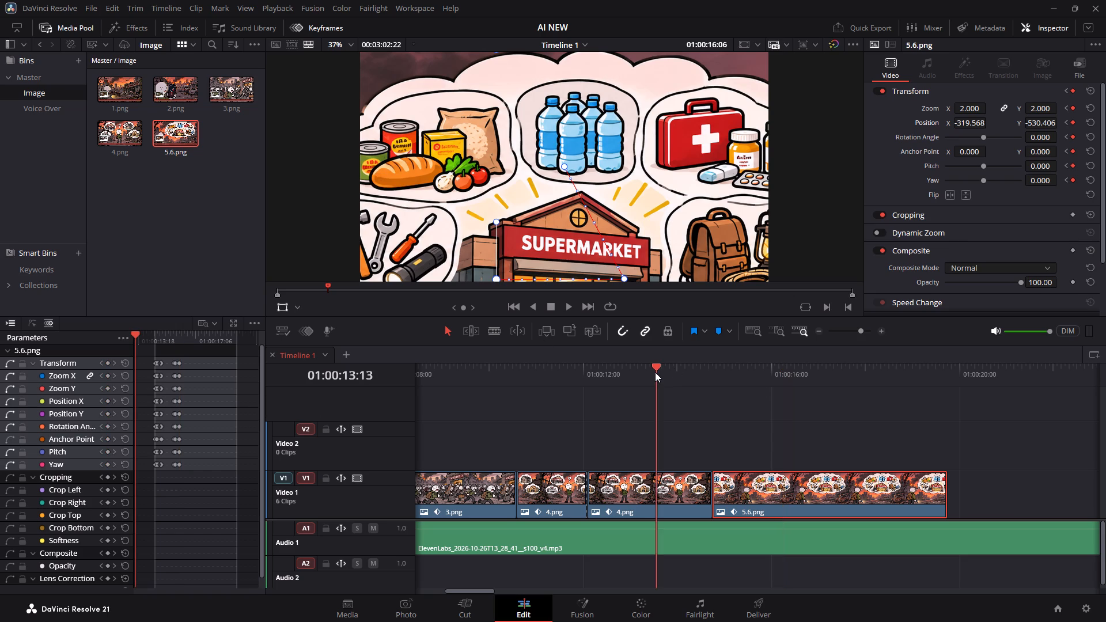
key(space)
key(space)
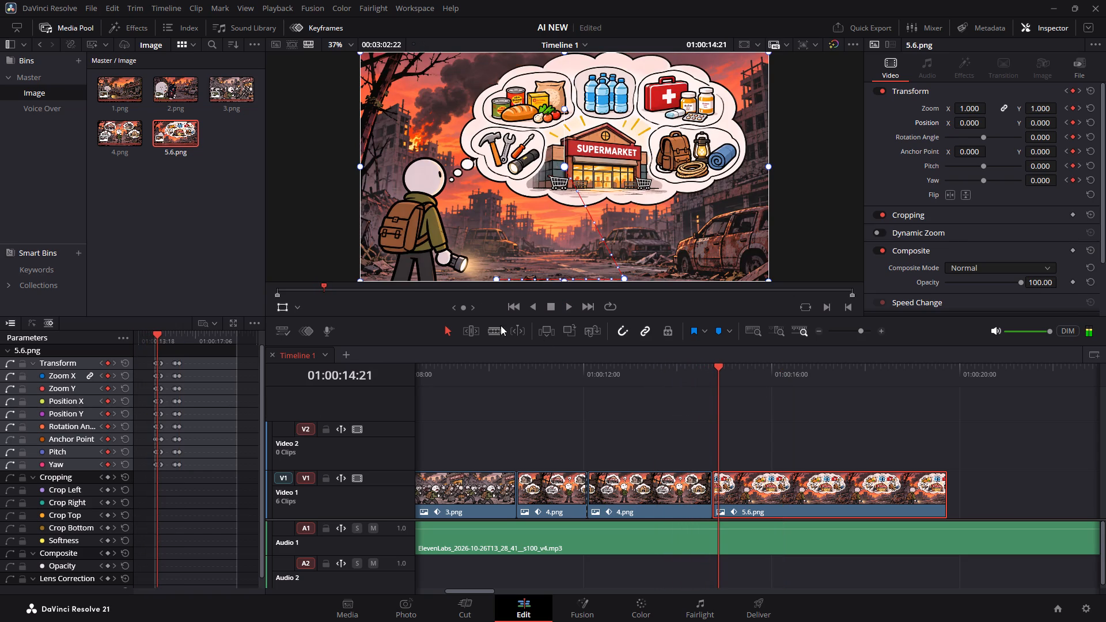
click(284, 312)
key(space)
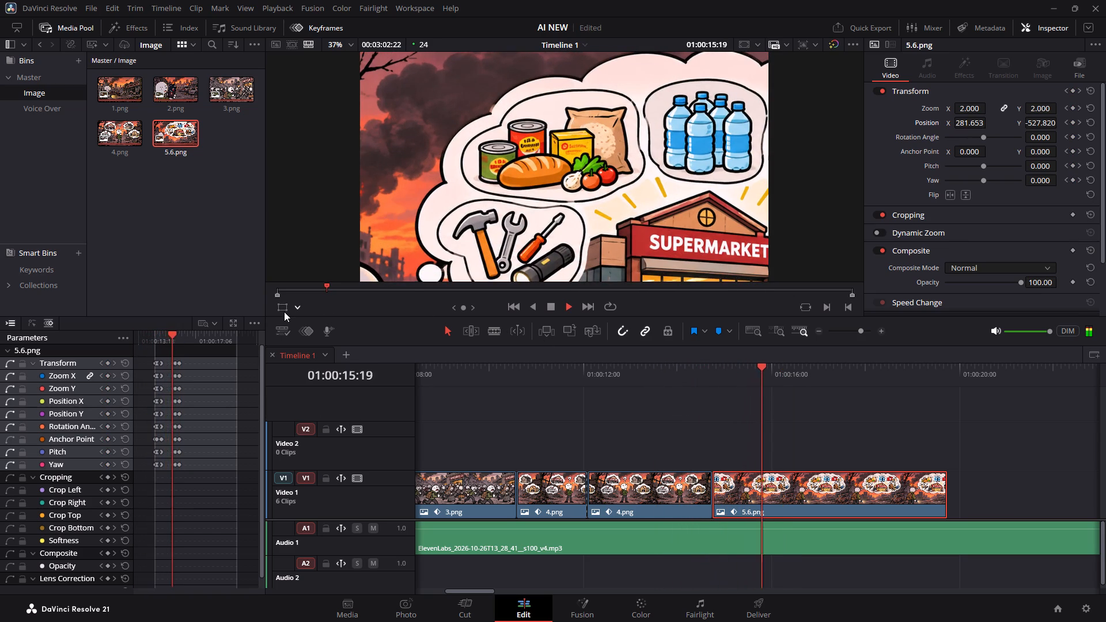
key(space)
key(space)
key(space)
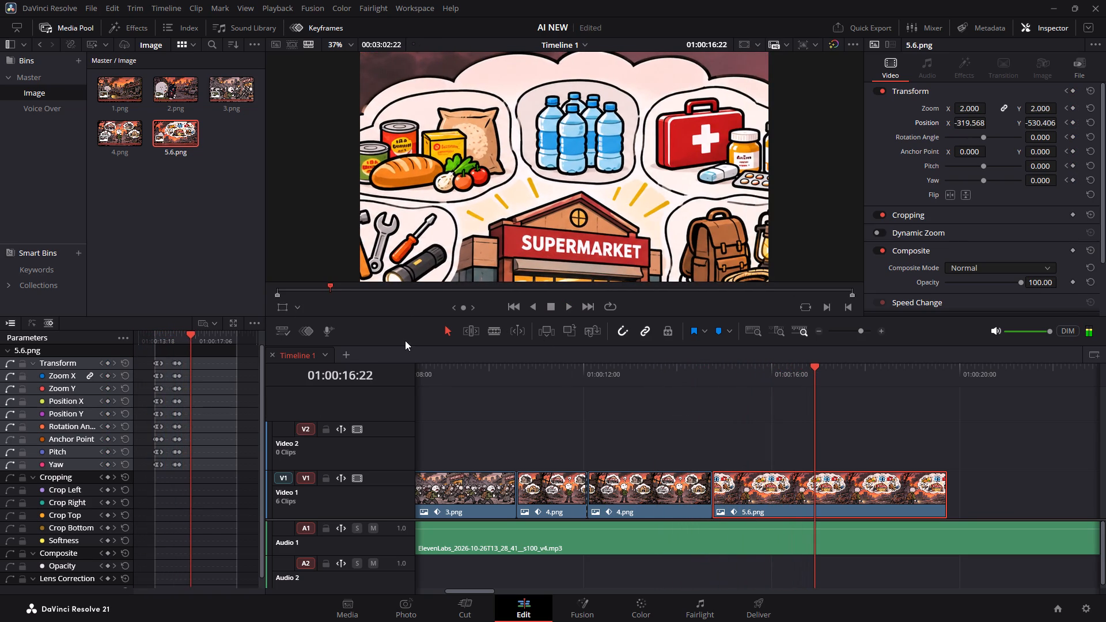
Apply easing to 5.6.png's Transform keyframes from 01:00:15:22 to 01:00:16:06 in the Keyframe Editor and close the editor.
drag(191, 361, 172, 443)
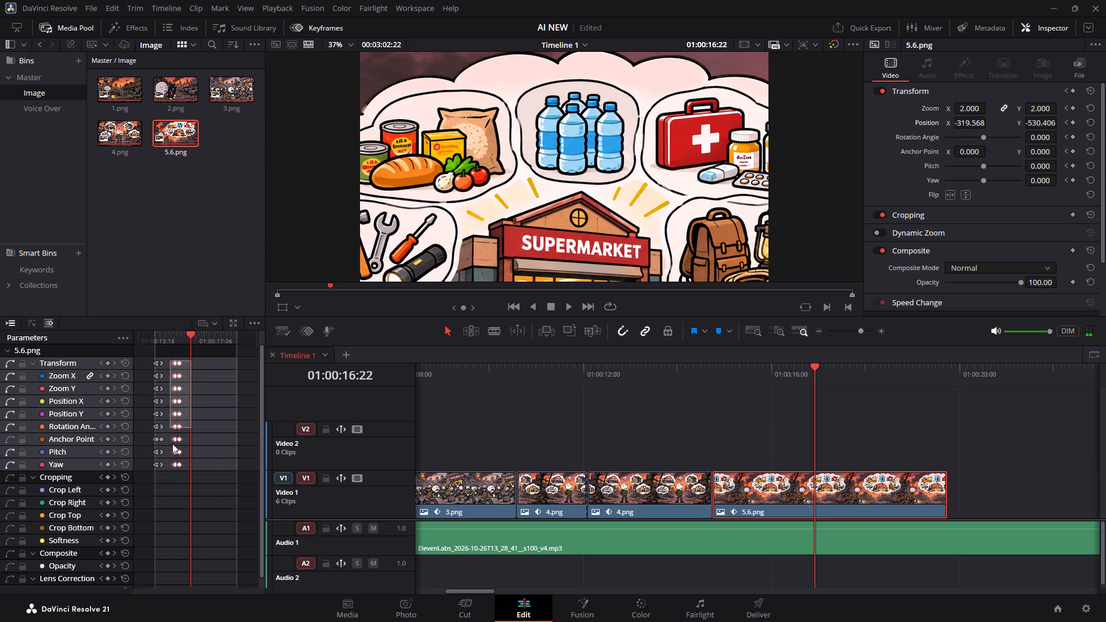
drag(172, 443, 168, 479)
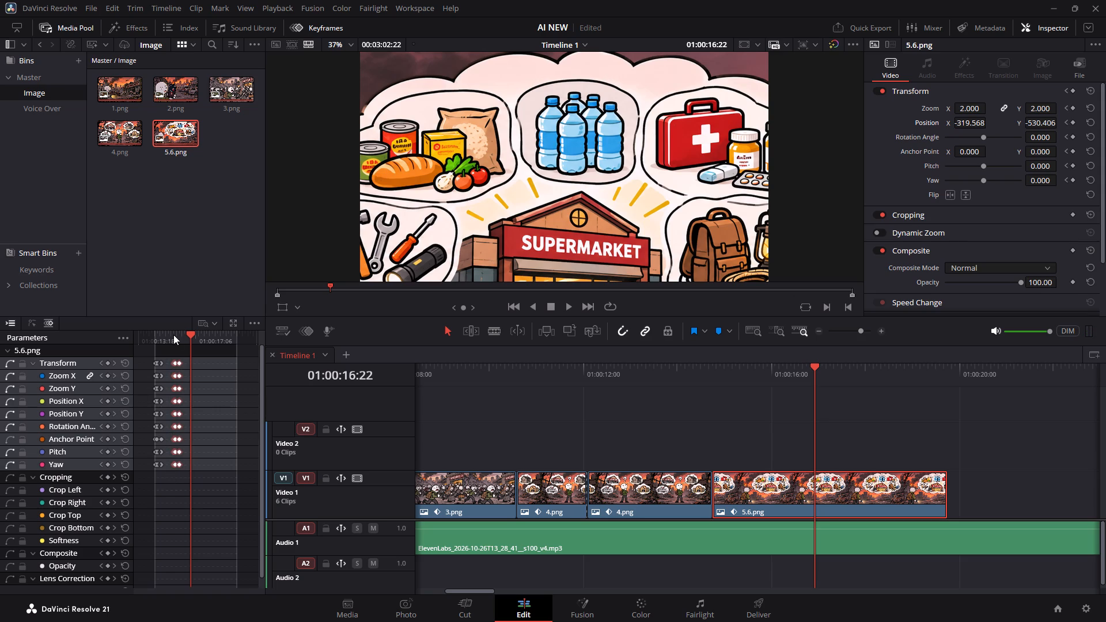
click(237, 321)
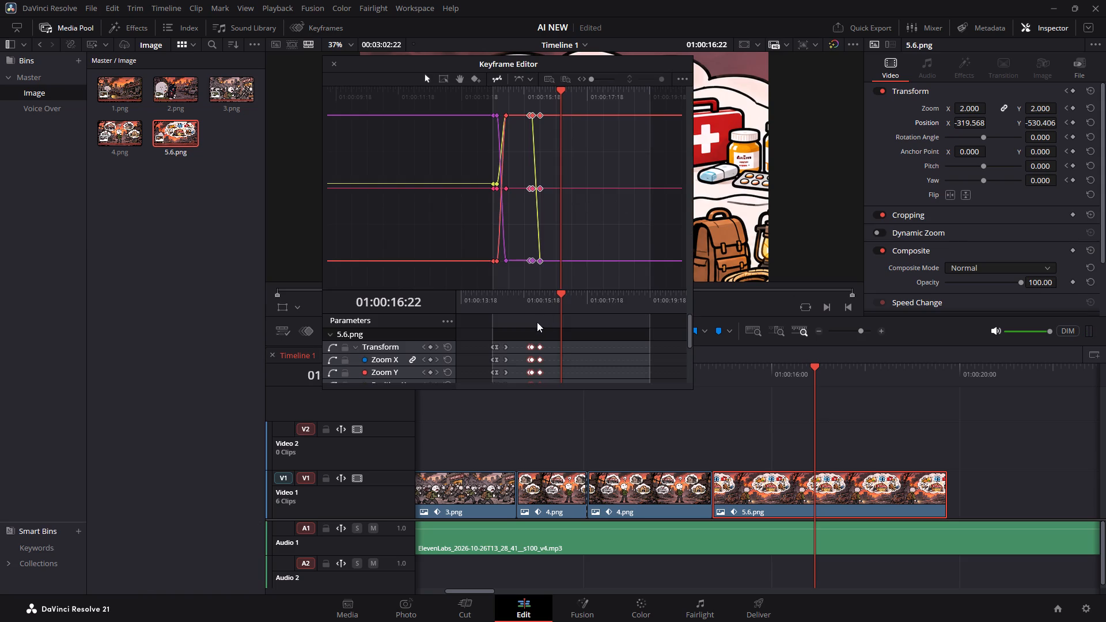
click(517, 80)
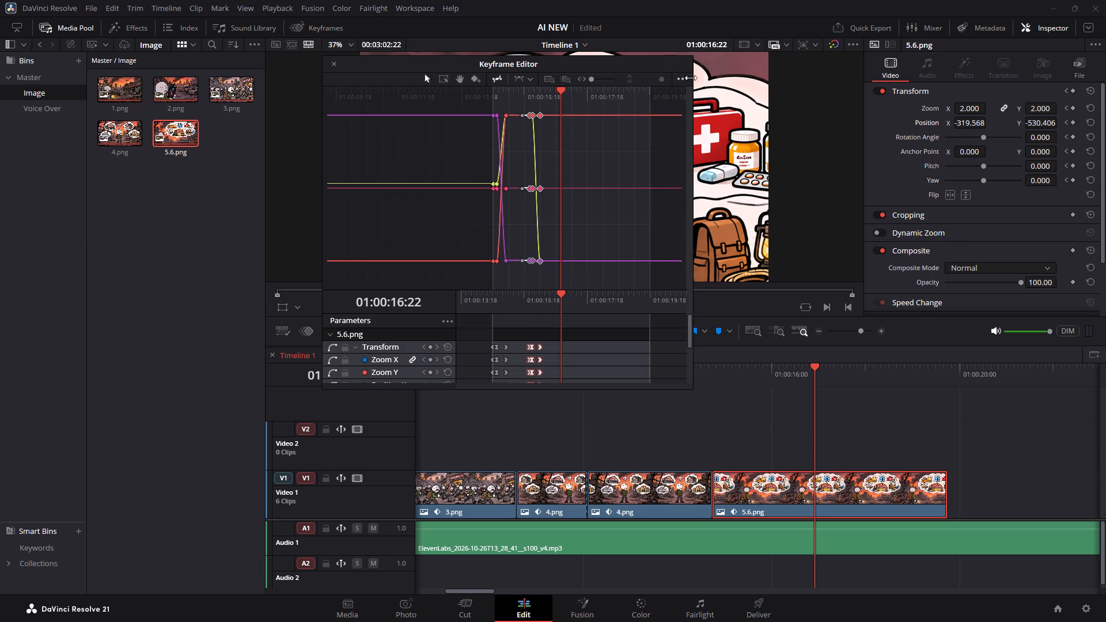
click(324, 29)
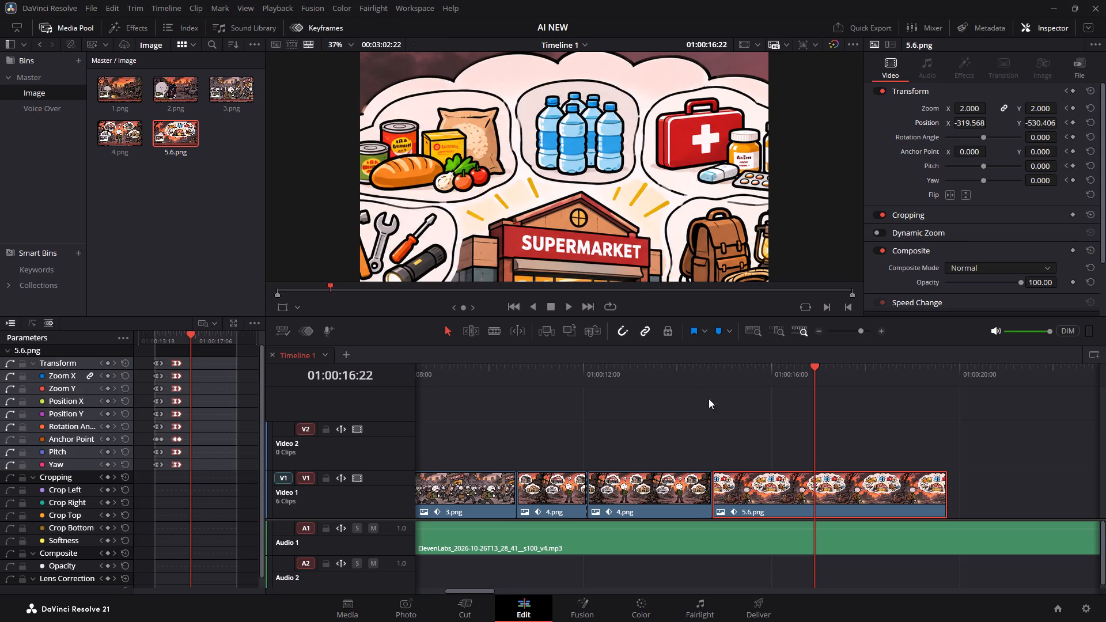
Play from the end of 4.png into 5.6.png to review the eased pan to the water bottles.
click(680, 367)
key(space)
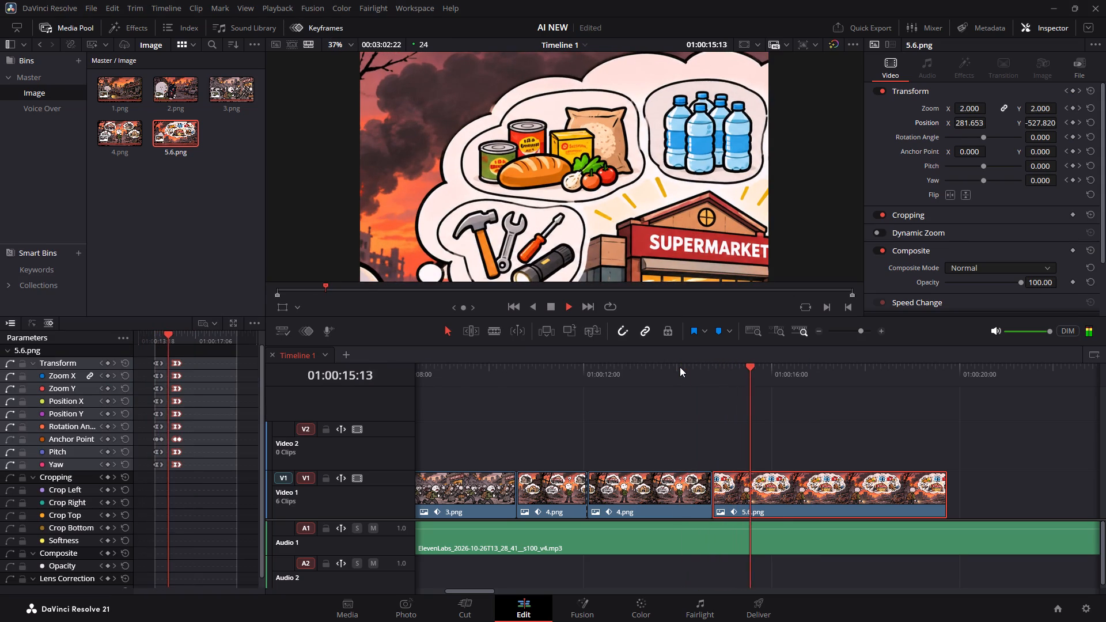
key(space)
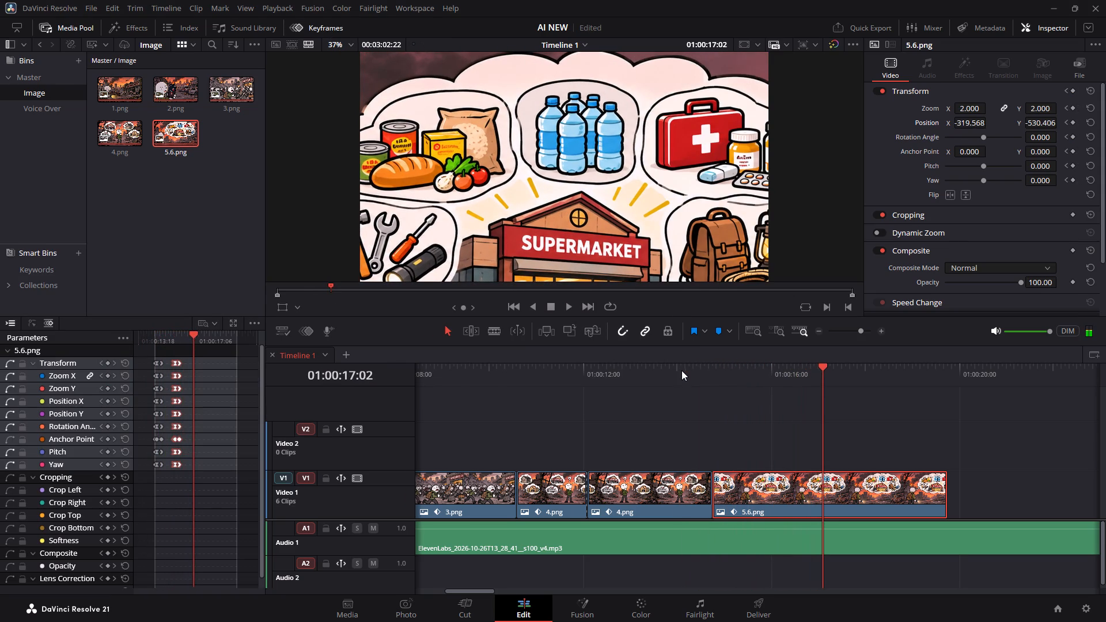
Find the next voice-over cue after the water-bottle pan and add Transform keyframes to 5.6.png at 01:00:16:17.
click(800, 367)
key(space)
key(space)
click(800, 367)
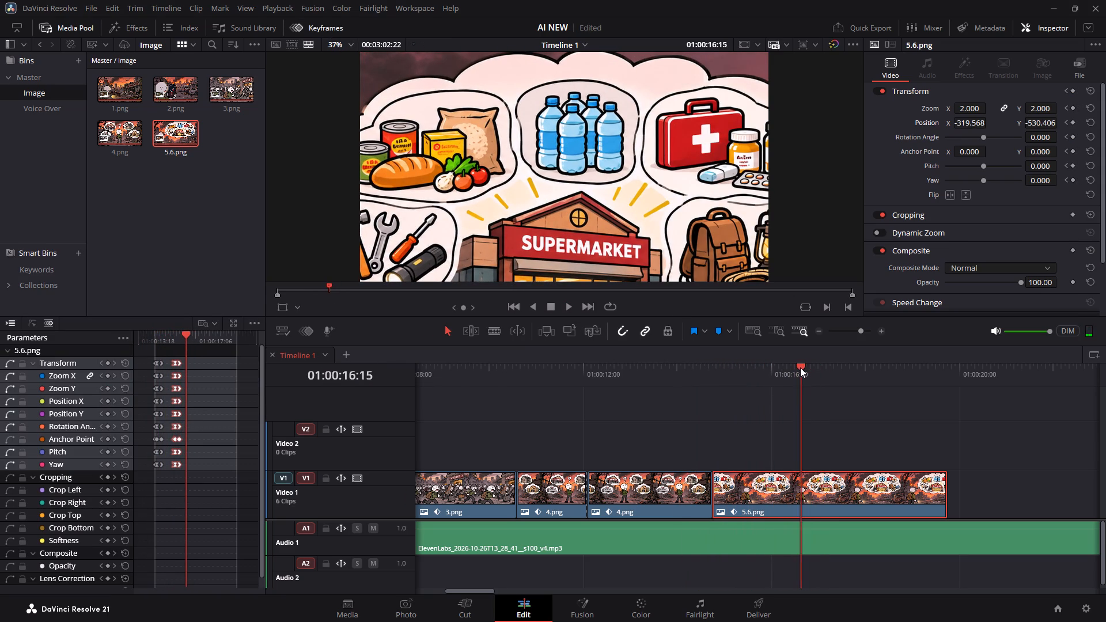
key(space)
key(space)
key(space)
key(space)
key(space)
click(815, 370)
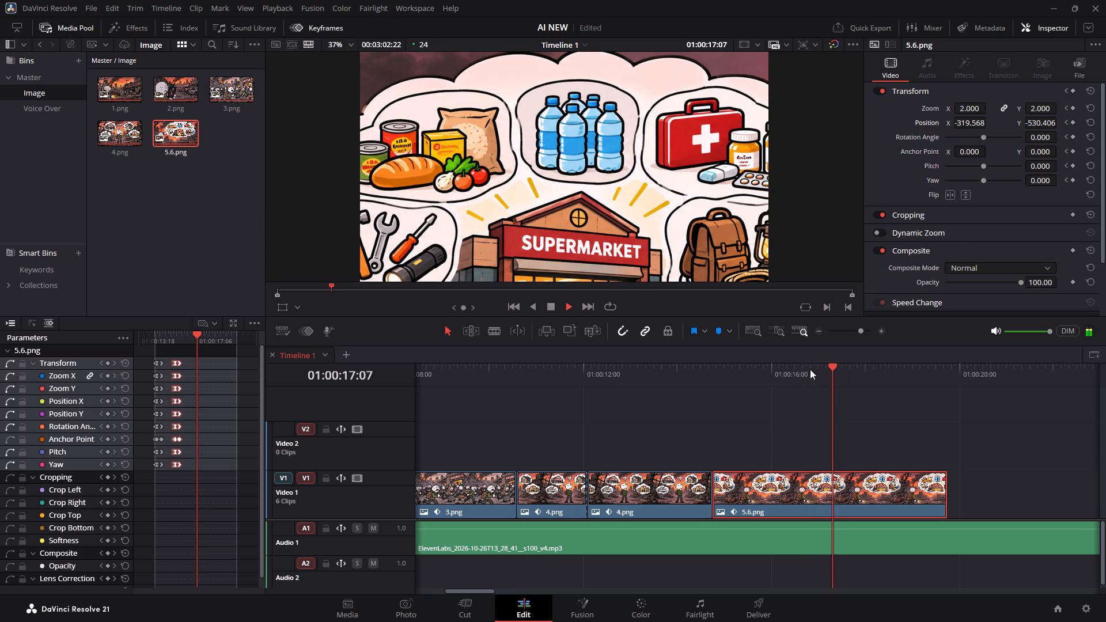
click(810, 369)
click(805, 369)
key(space)
click(805, 369)
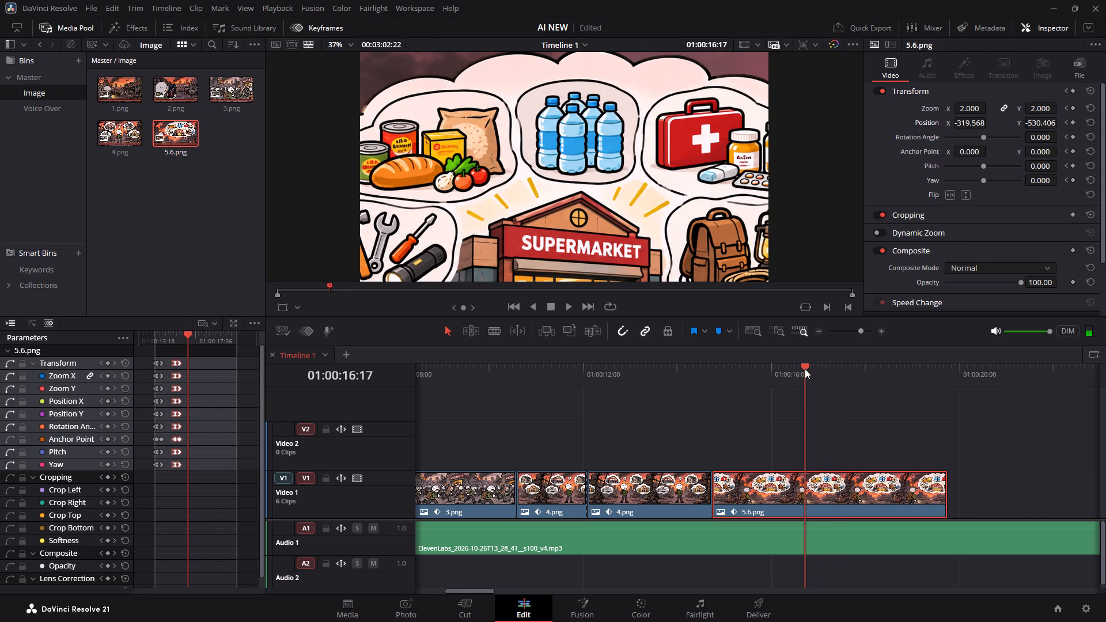
click(1073, 94)
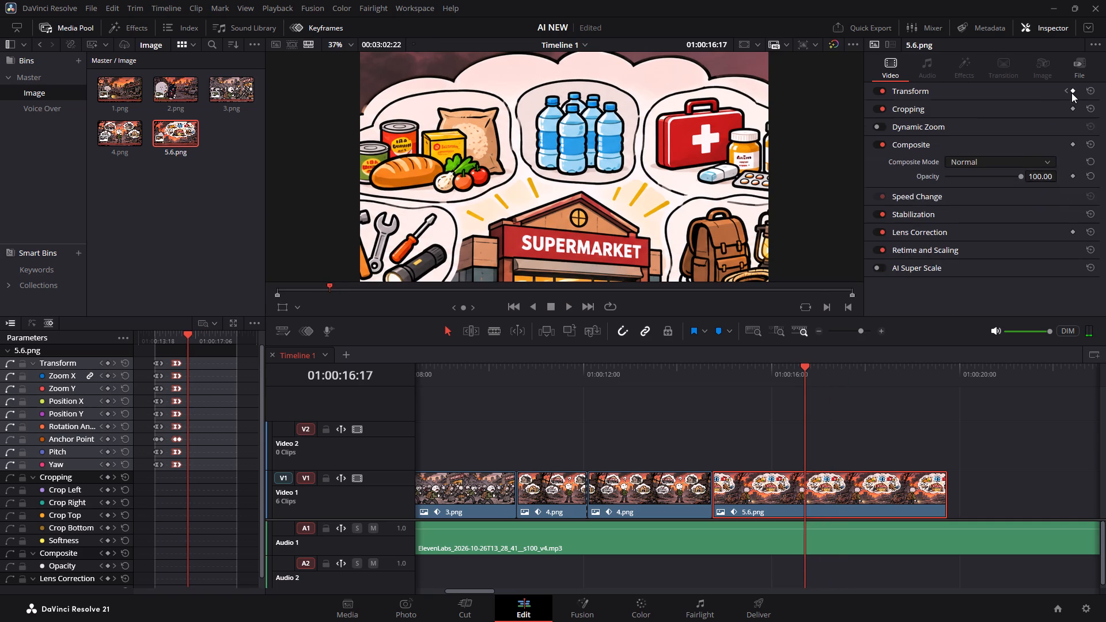
click(1071, 93)
click(1049, 87)
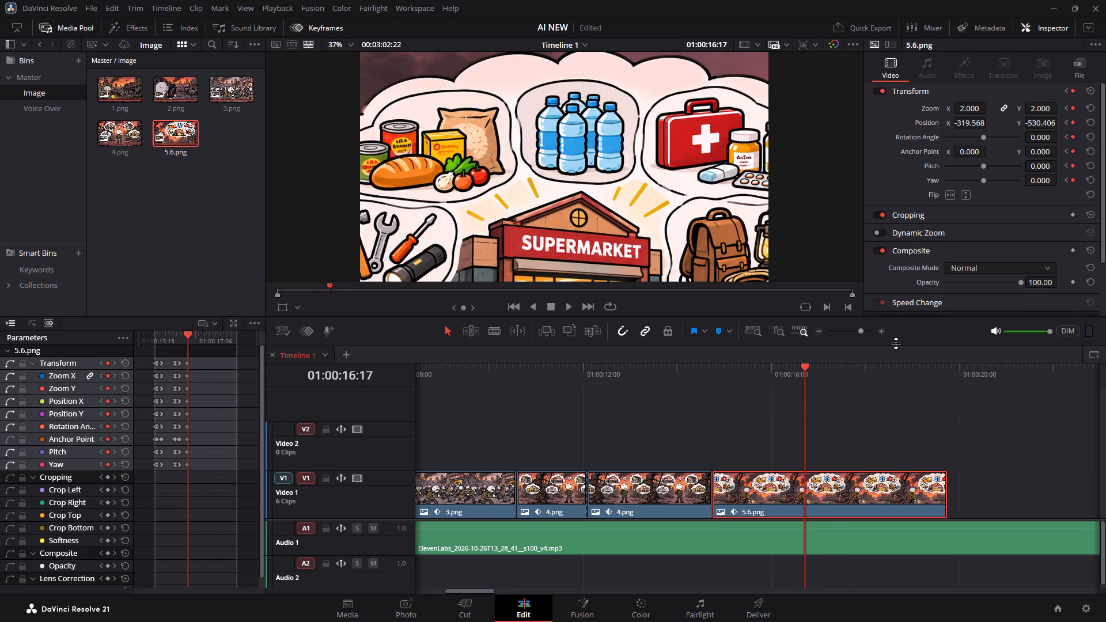
Advance ten frames and add another set of Transform keyframes to 5.6.png at 01:00:17:03.
key(Right)
key(Right)
key(Right)
key(Right)
key(Right)
key(Right)
key(Right)
key(Right)
key(Right)
key(Right)
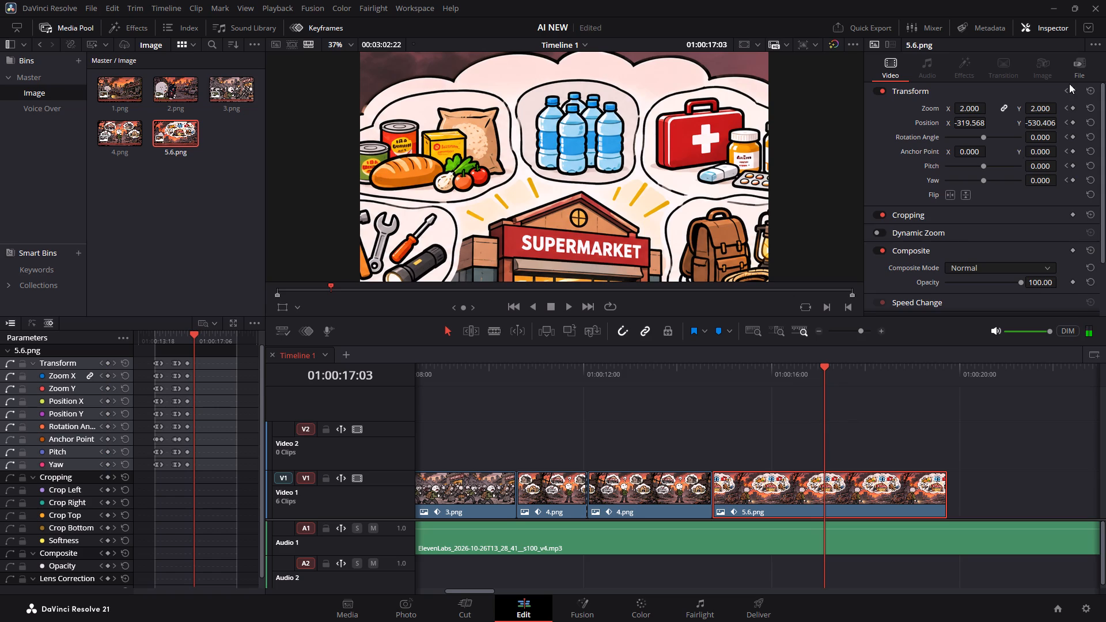
click(1073, 92)
Add a further set of Transform keyframes to 5.6.png at 01:00:17:08.
key(Right)
key(Right)
key(Right)
key(Right)
key(Right)
key(Right)
key(Right)
key(Right)
key(Right)
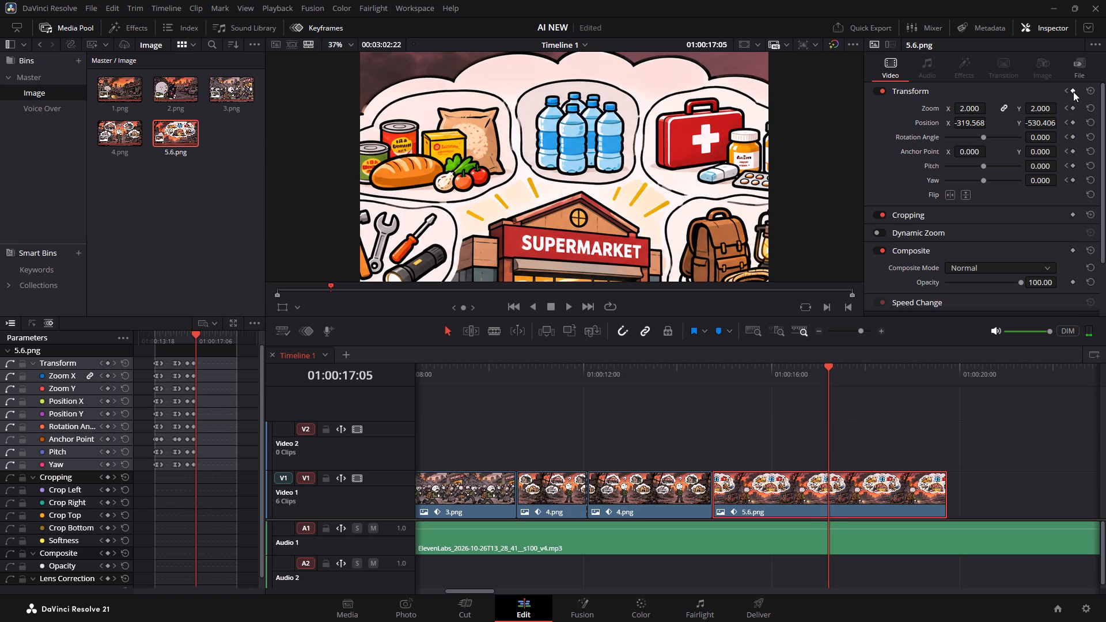
key(Left)
key(Left)
key(Left)
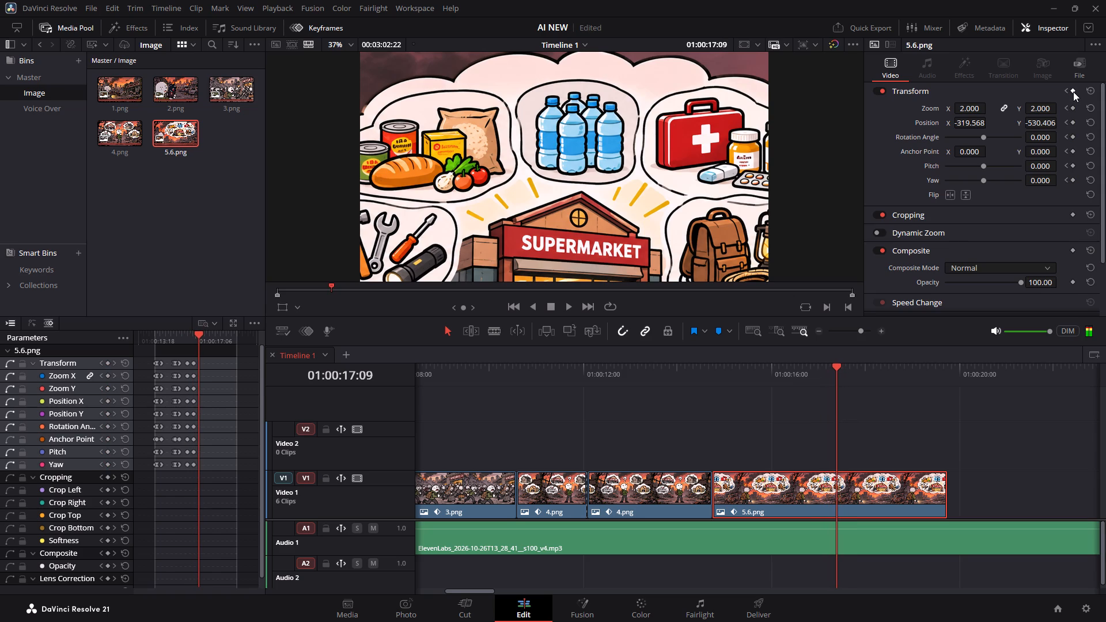
key(Left)
key(Left)
key(Left)
key(Left)
key(Right)
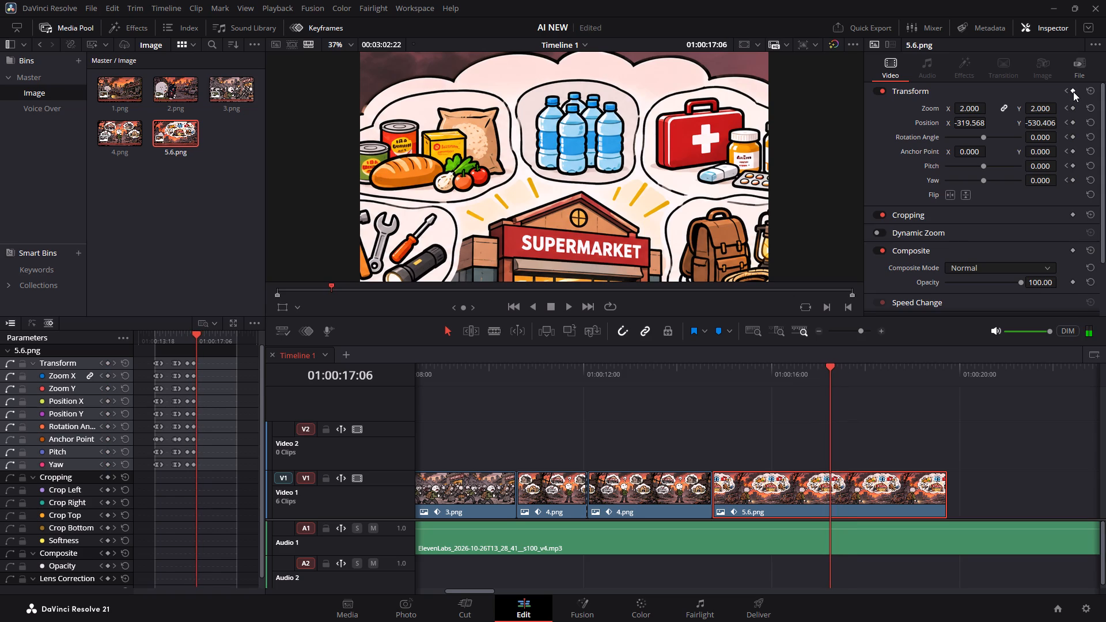
key(Right)
key(Right)
click(1073, 92)
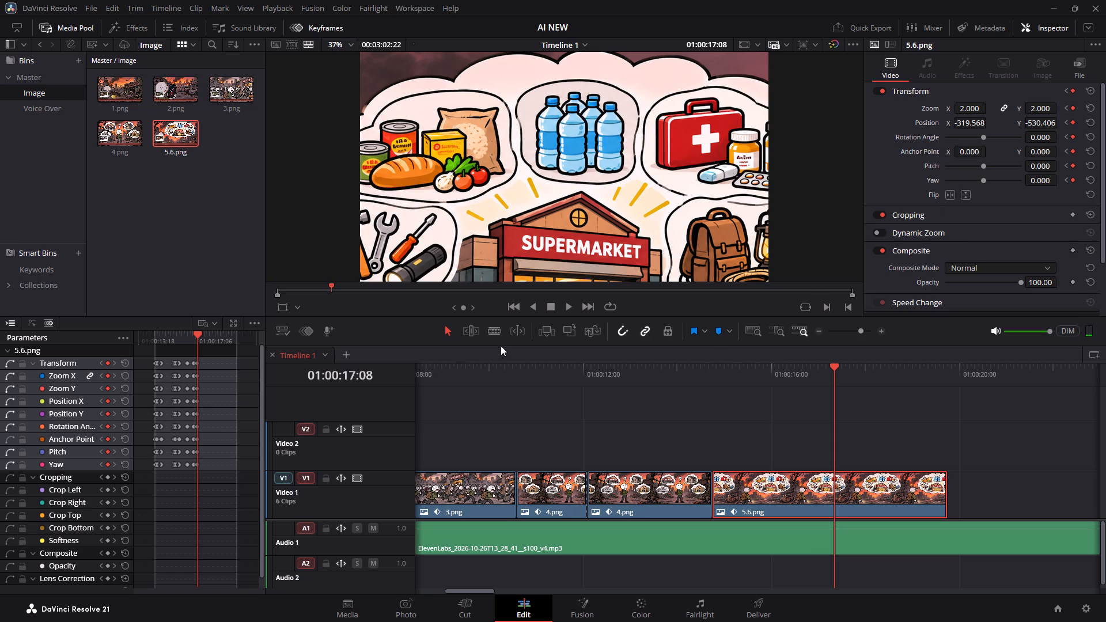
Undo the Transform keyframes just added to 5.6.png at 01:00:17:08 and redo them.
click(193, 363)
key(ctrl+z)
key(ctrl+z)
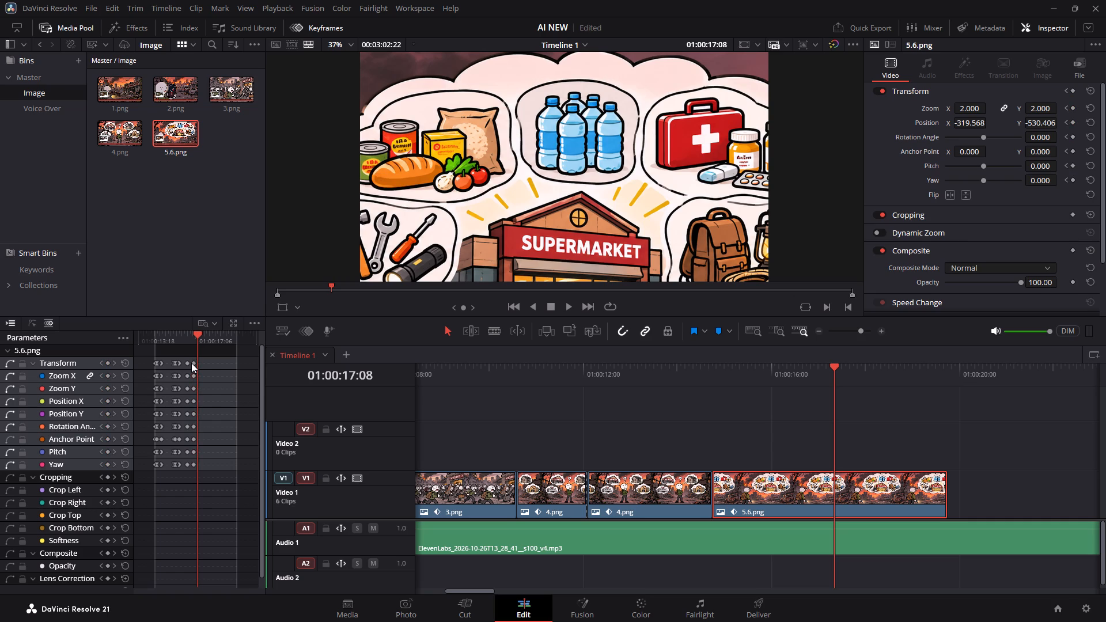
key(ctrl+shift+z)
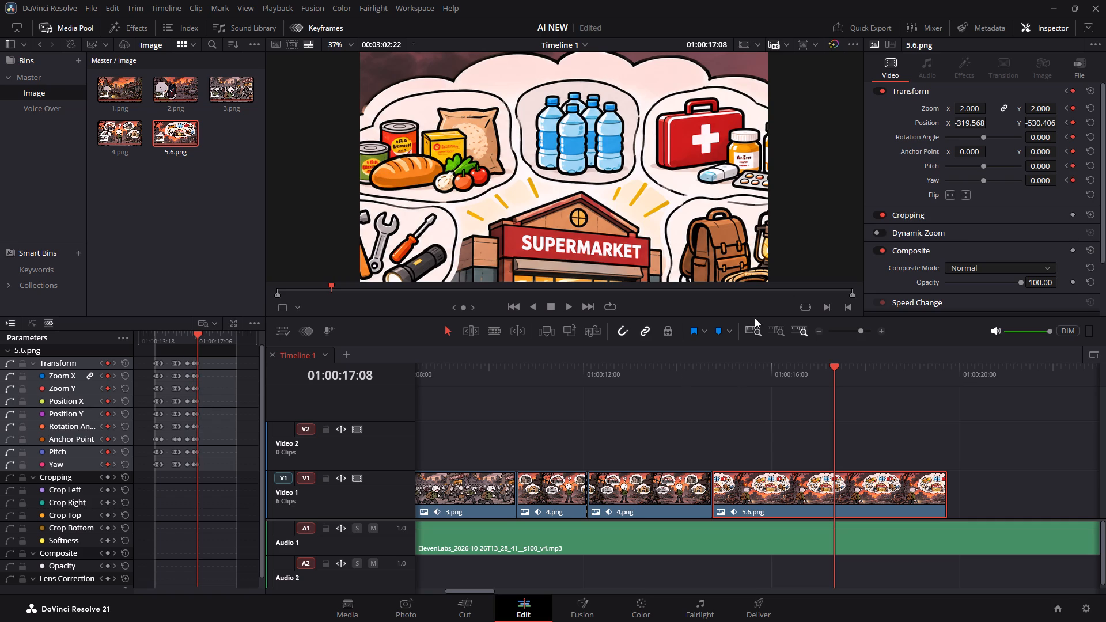
At 01:00:17:08, reposition 5.6.png to about X -742, Y -533 to bring the first-aid kit and medicines closer to the centre.
click(283, 306)
drag(745, 198, 692, 198)
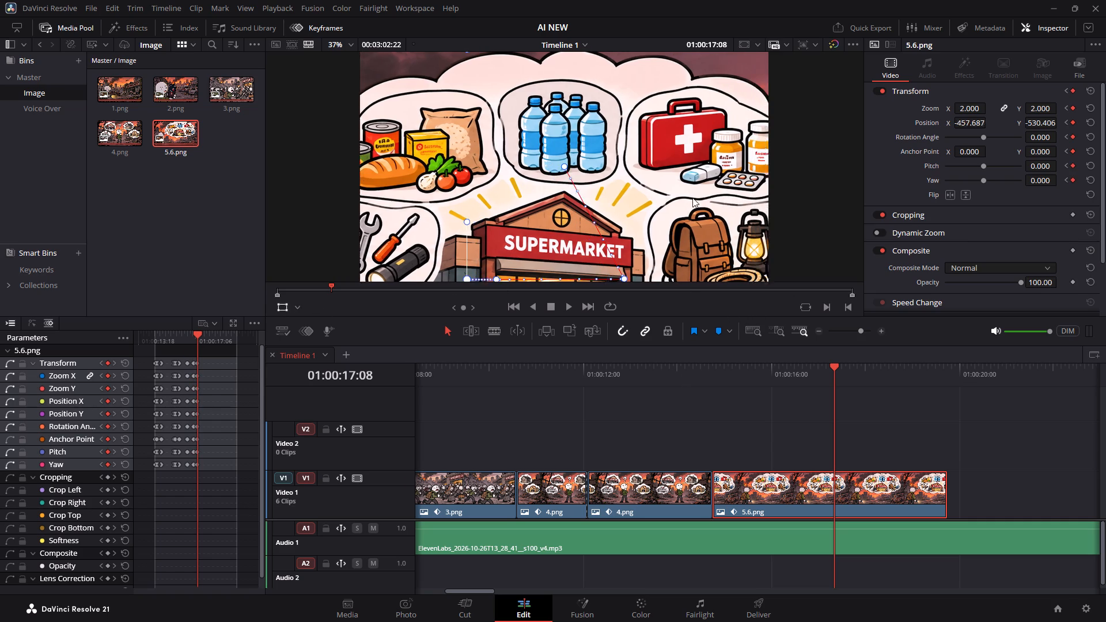
drag(692, 198, 668, 185)
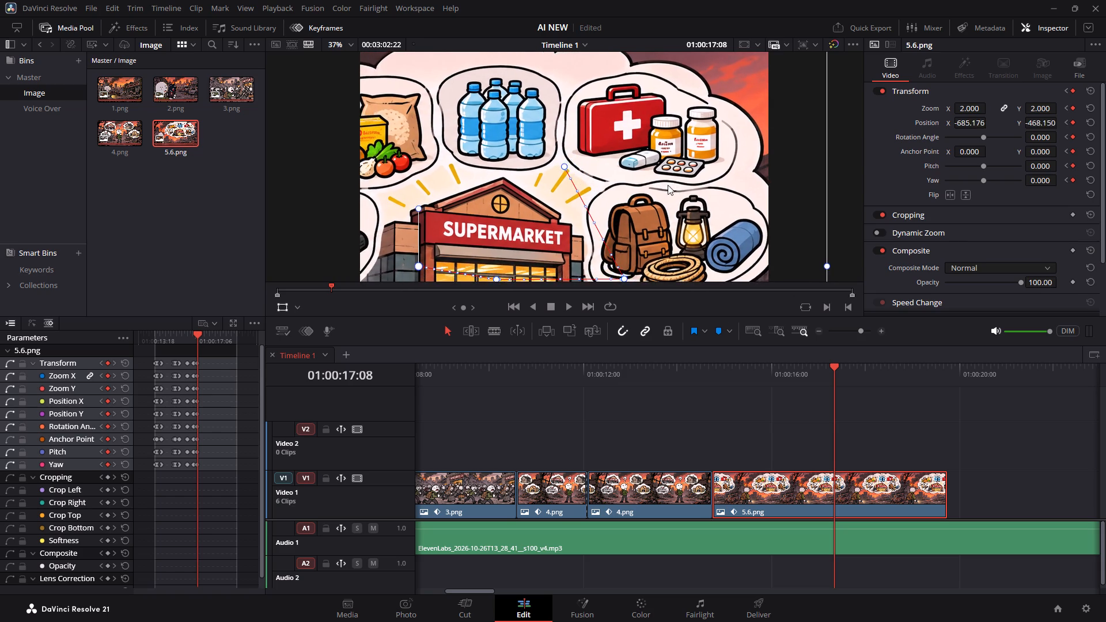
drag(668, 185, 643, 198)
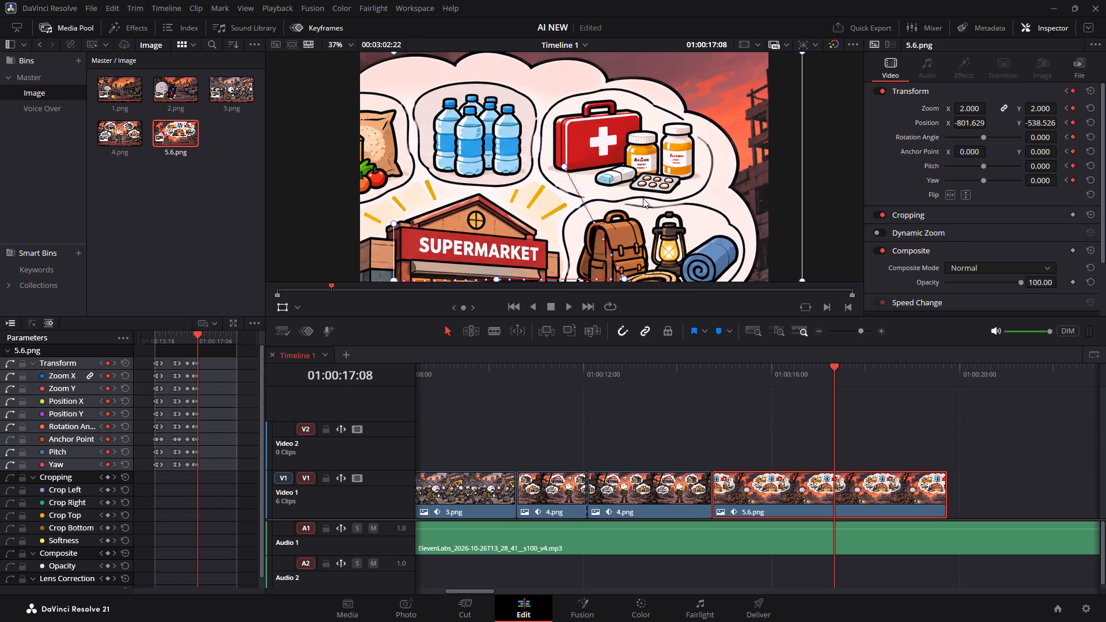
drag(643, 198, 657, 202)
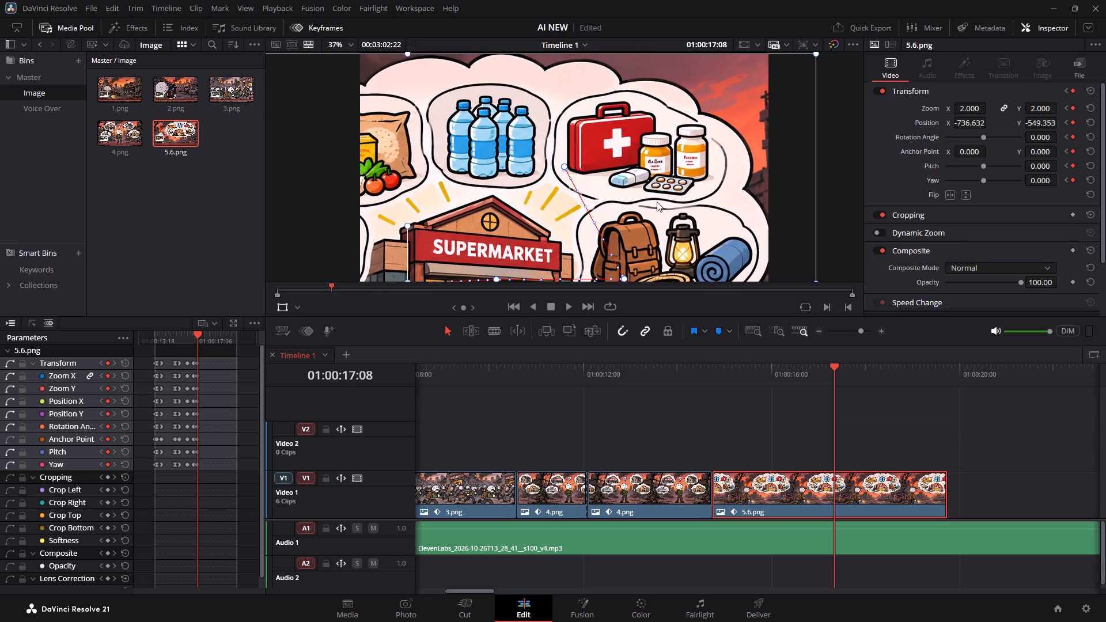
drag(657, 202, 656, 198)
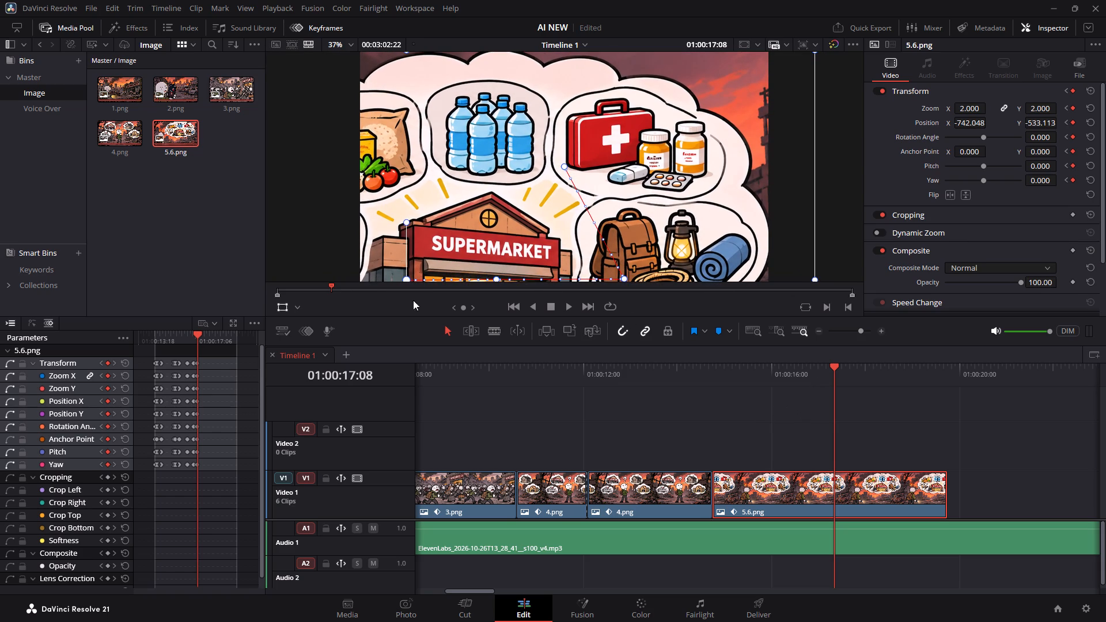
click(285, 306)
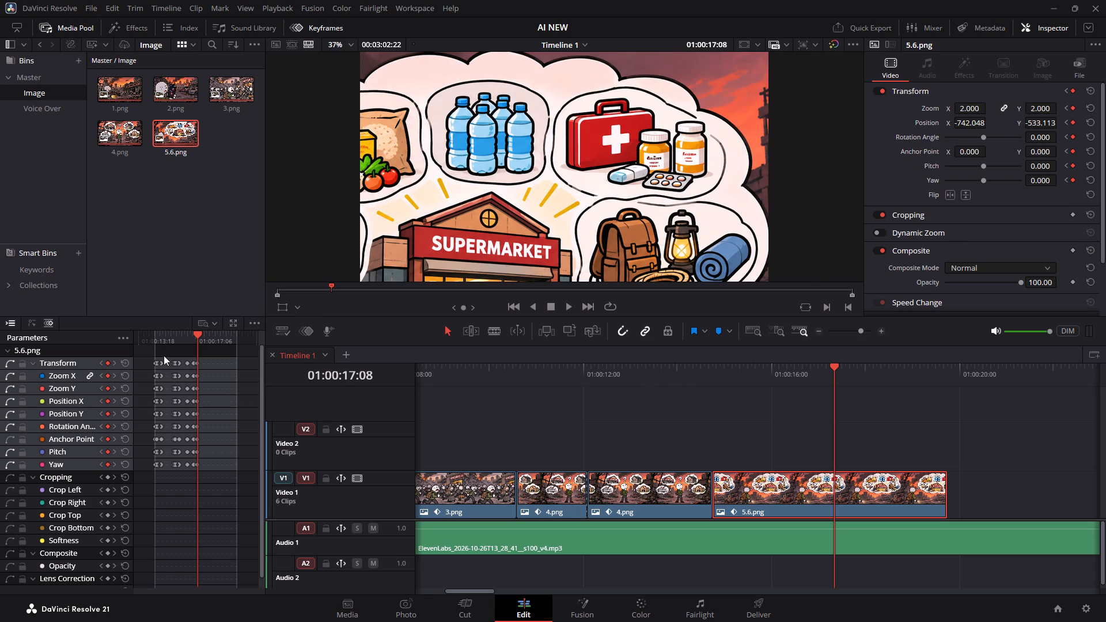
Apply easing to 5.6.png's Transform keyframes from 01:00:16:17 to 01:00:17:08 in the Keyframe Editor and close the editor.
drag(206, 362, 188, 430)
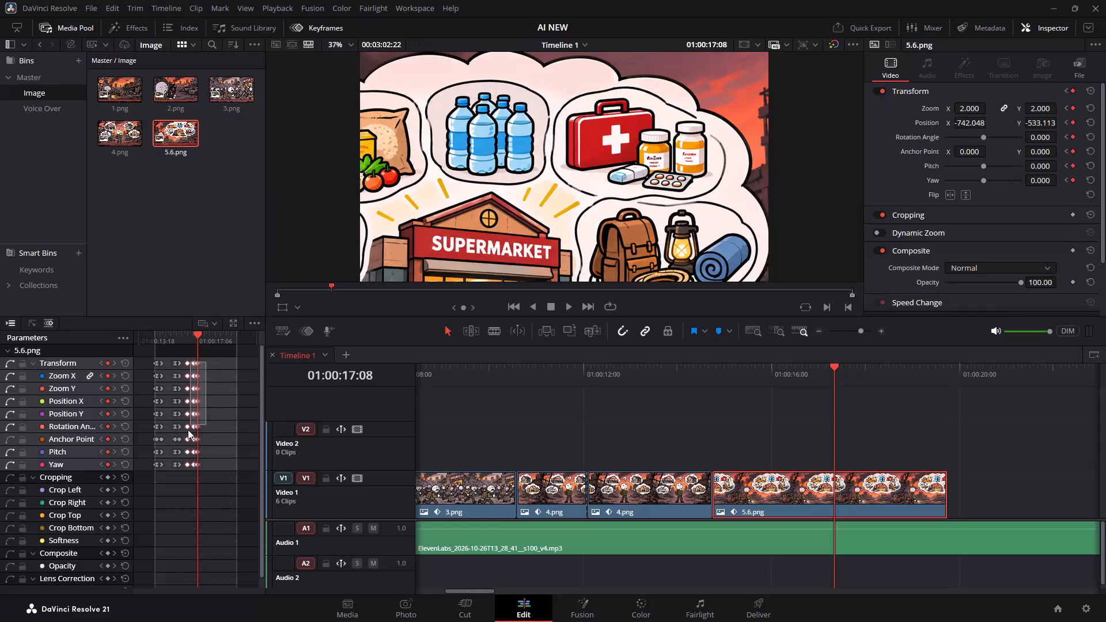
drag(188, 430, 184, 434)
drag(211, 361, 185, 372)
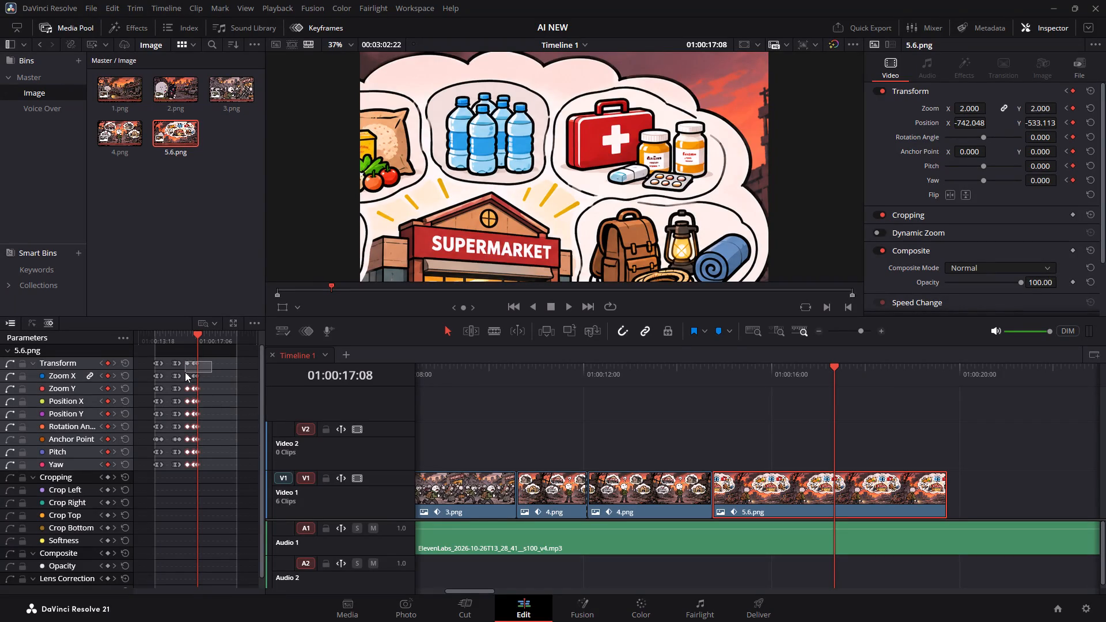
drag(185, 372, 184, 485)
click(234, 320)
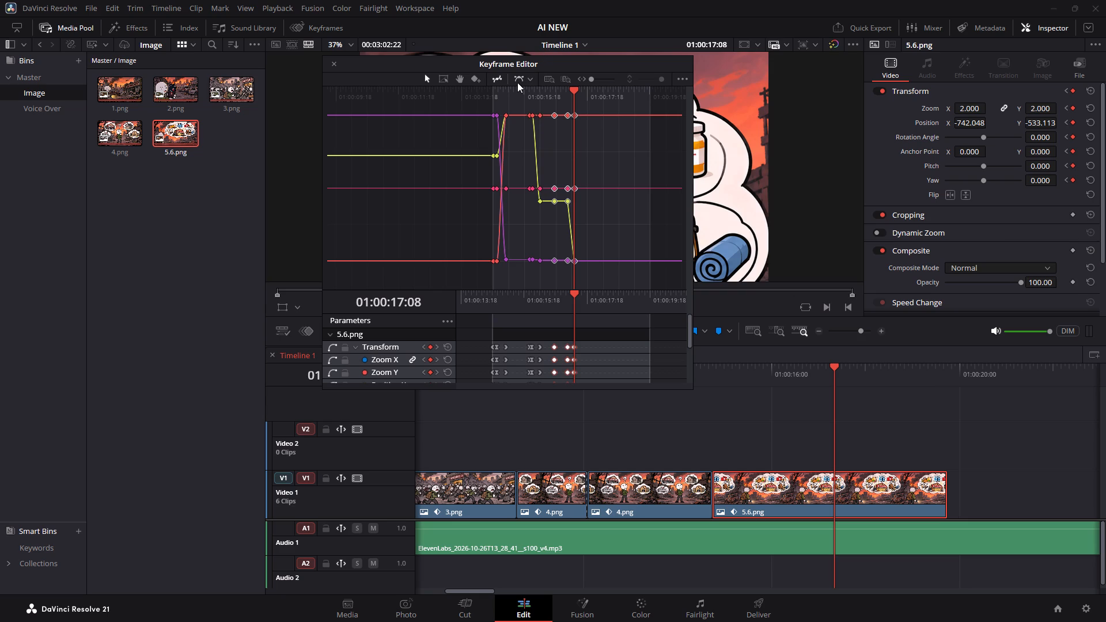
click(517, 82)
click(807, 81)
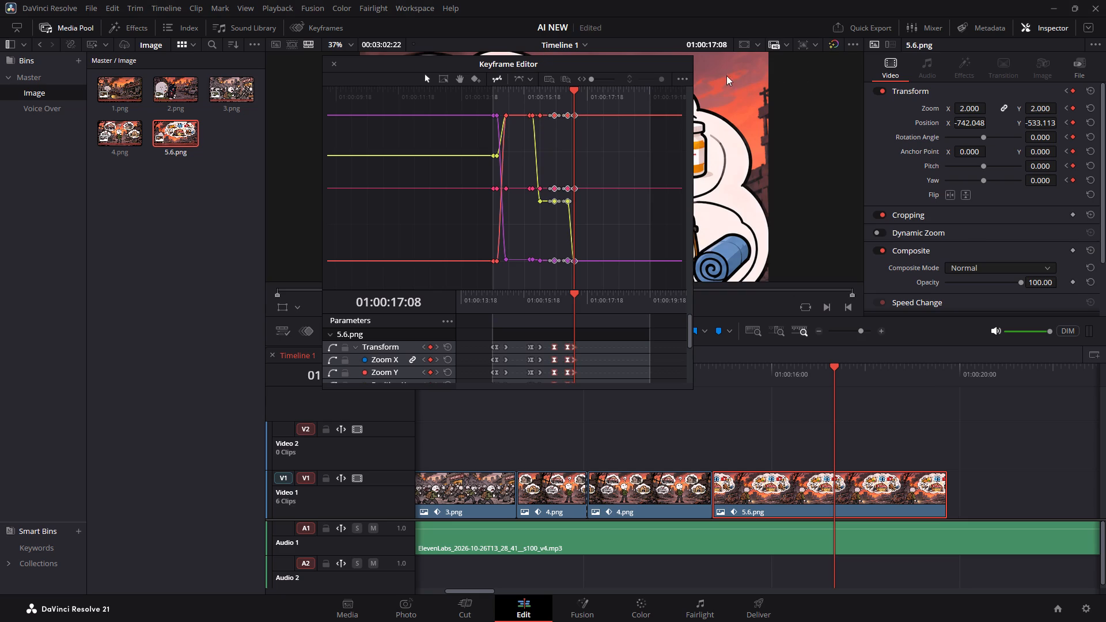
click(310, 21)
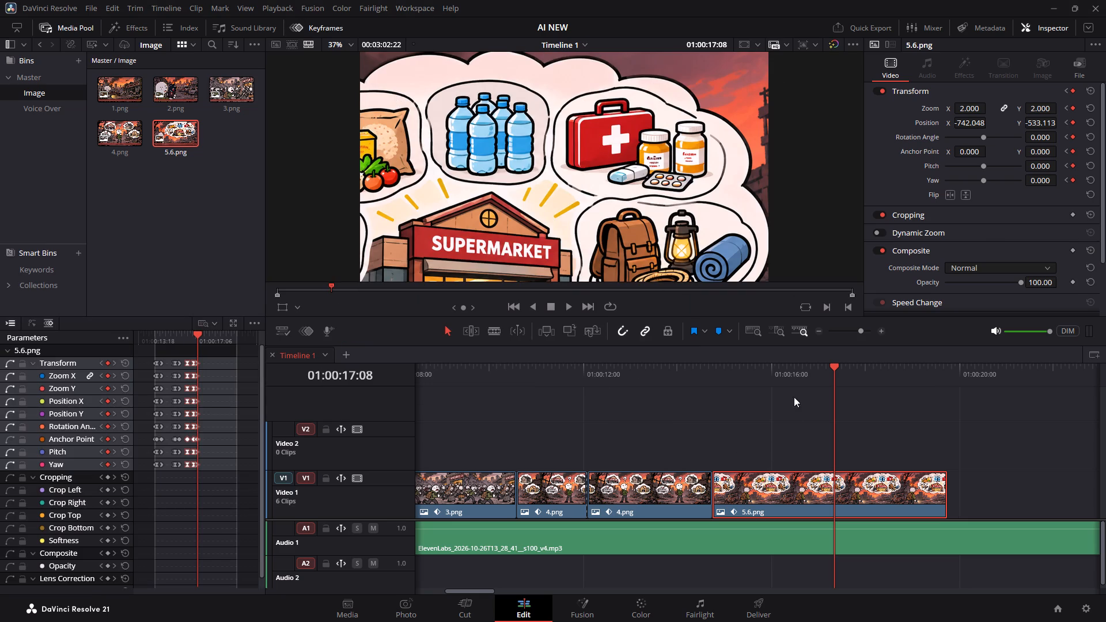
Play from the end of 4.png through 5.6.png to review the pan to the first-aid supplies.
drag(722, 358, 709, 361)
click(689, 368)
key(space)
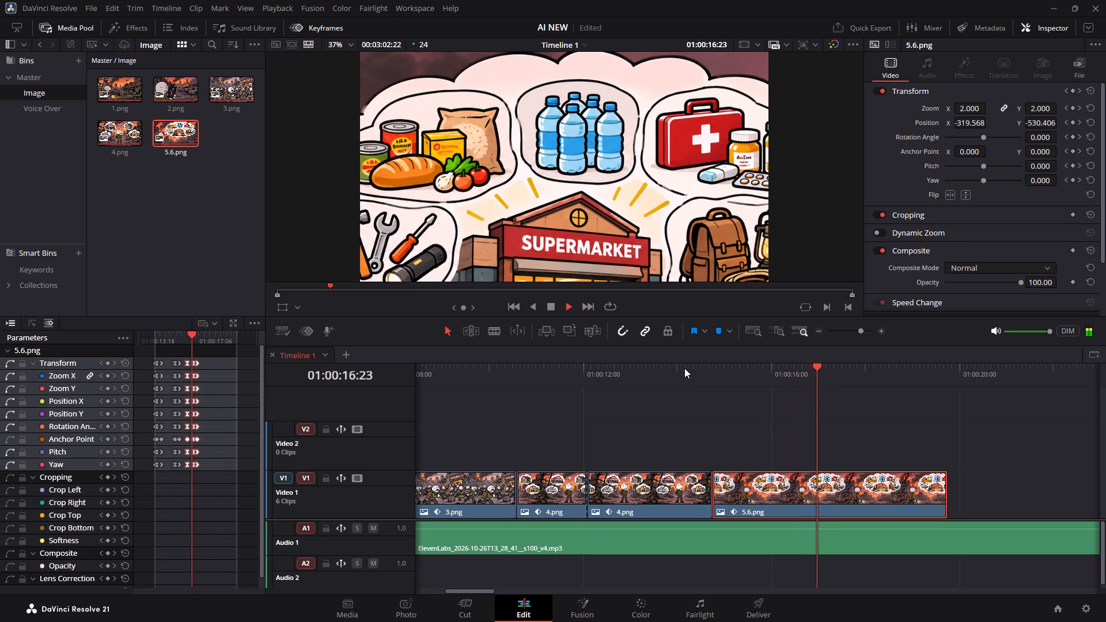
key(space)
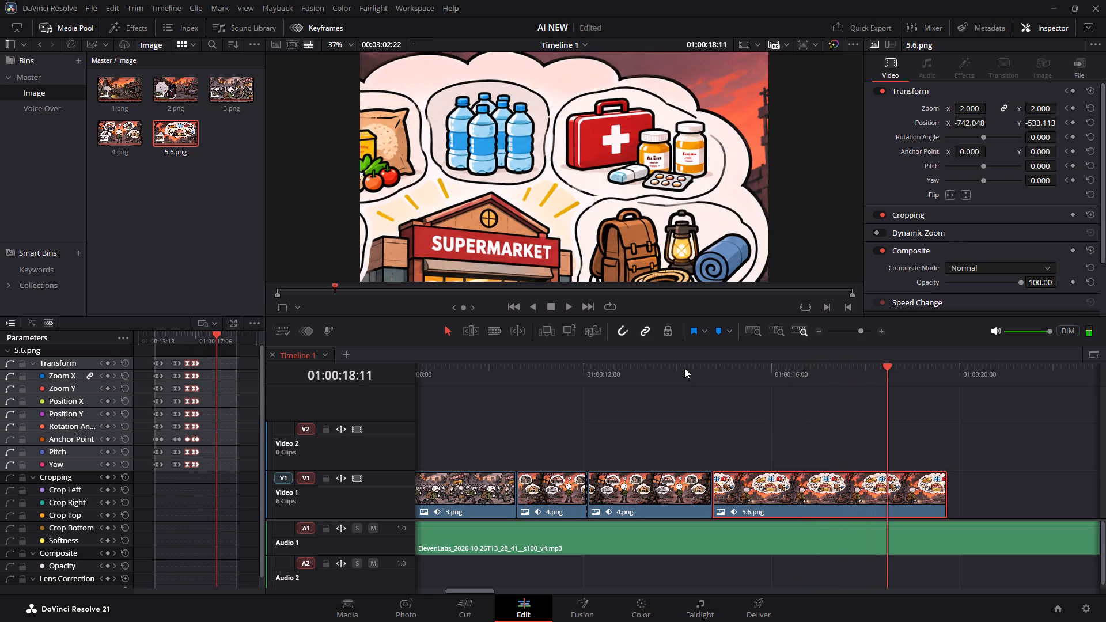
Check the voice-over after the first-aid pan and add Transform keyframes to 5.6.png at 01:00:17:20.
drag(886, 370, 870, 367)
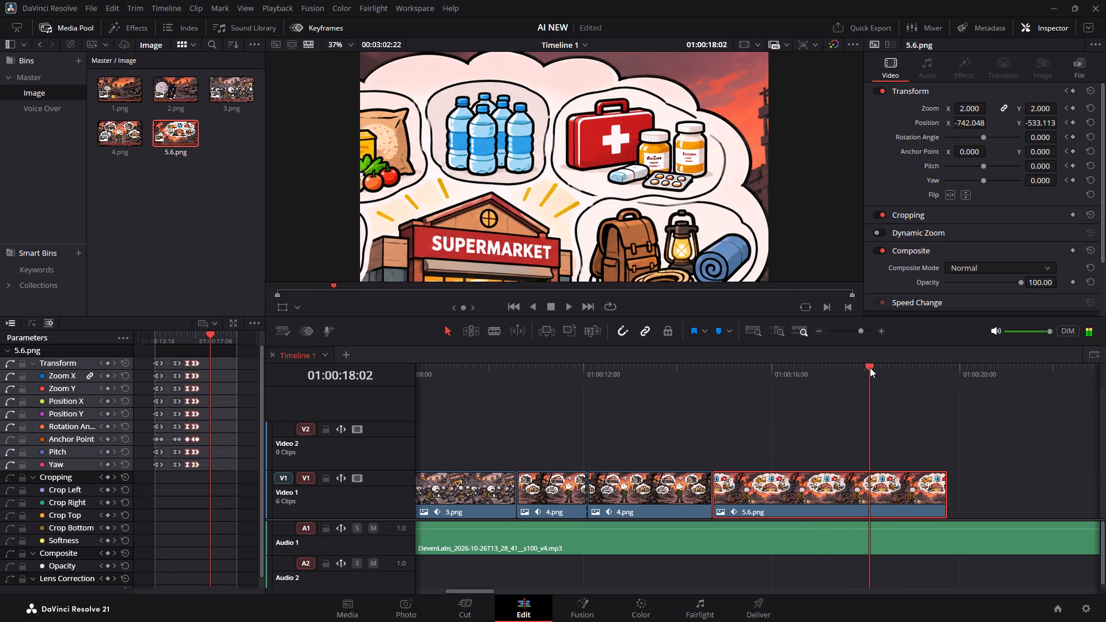
drag(870, 367, 845, 366)
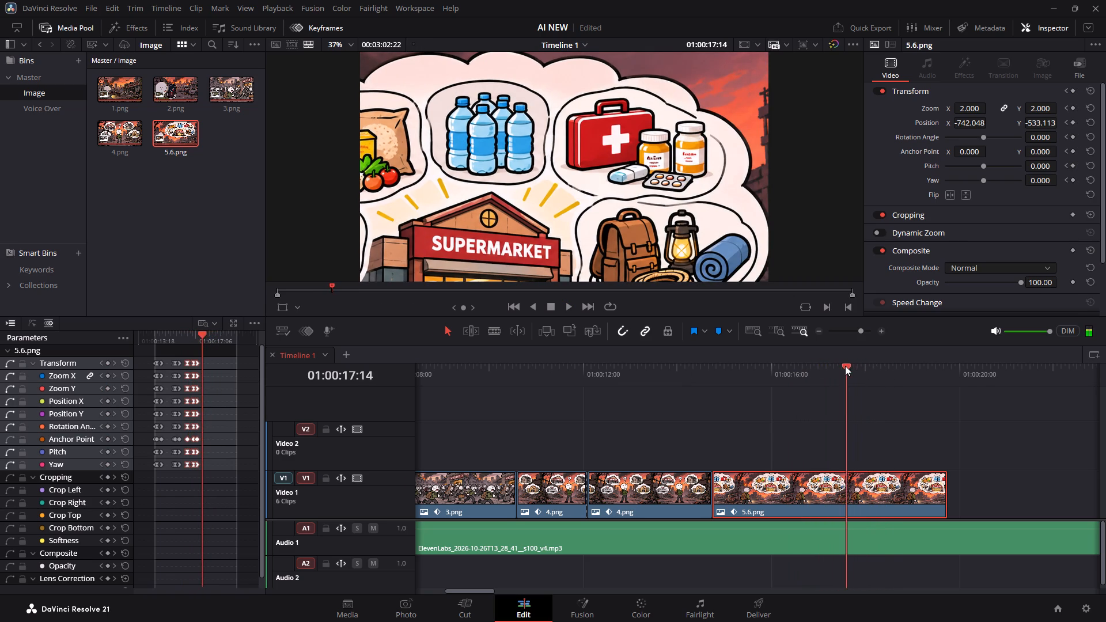
key(space)
key(space)
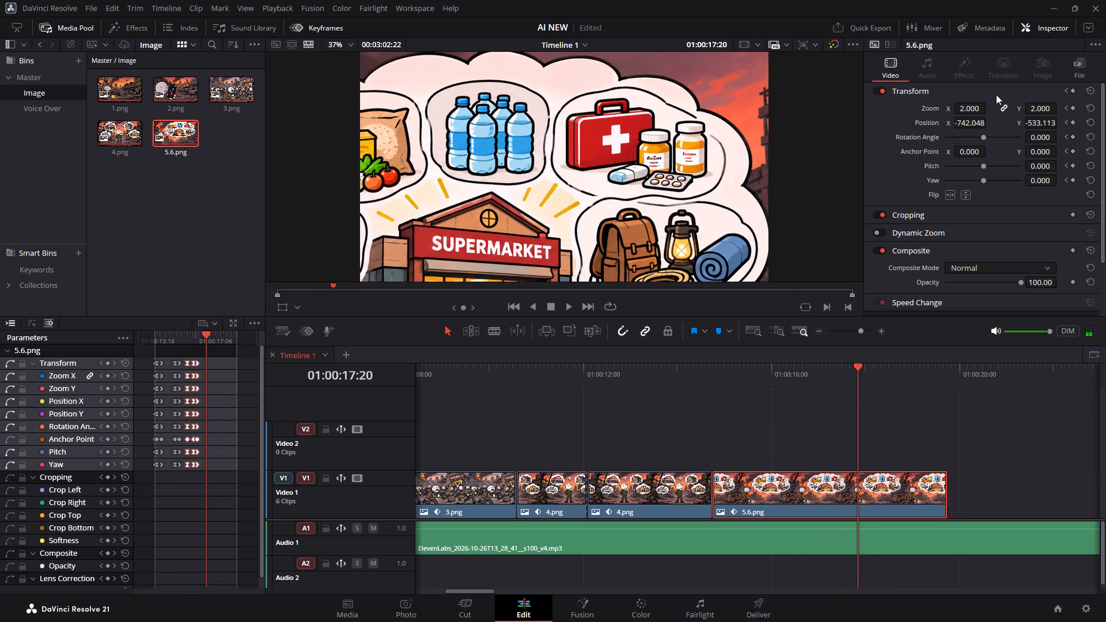
click(1074, 89)
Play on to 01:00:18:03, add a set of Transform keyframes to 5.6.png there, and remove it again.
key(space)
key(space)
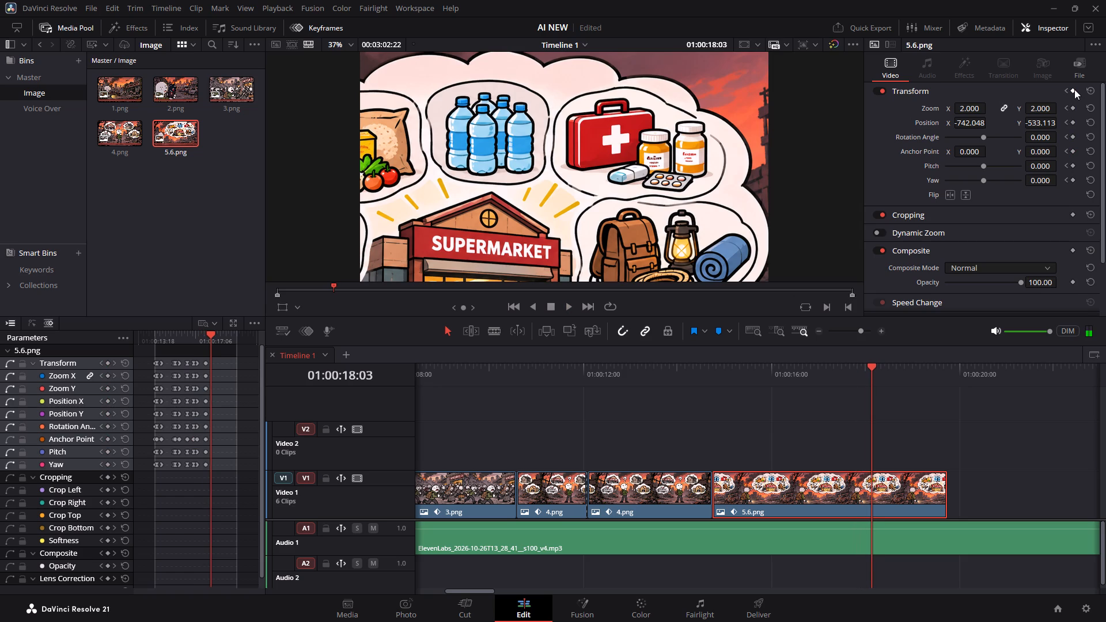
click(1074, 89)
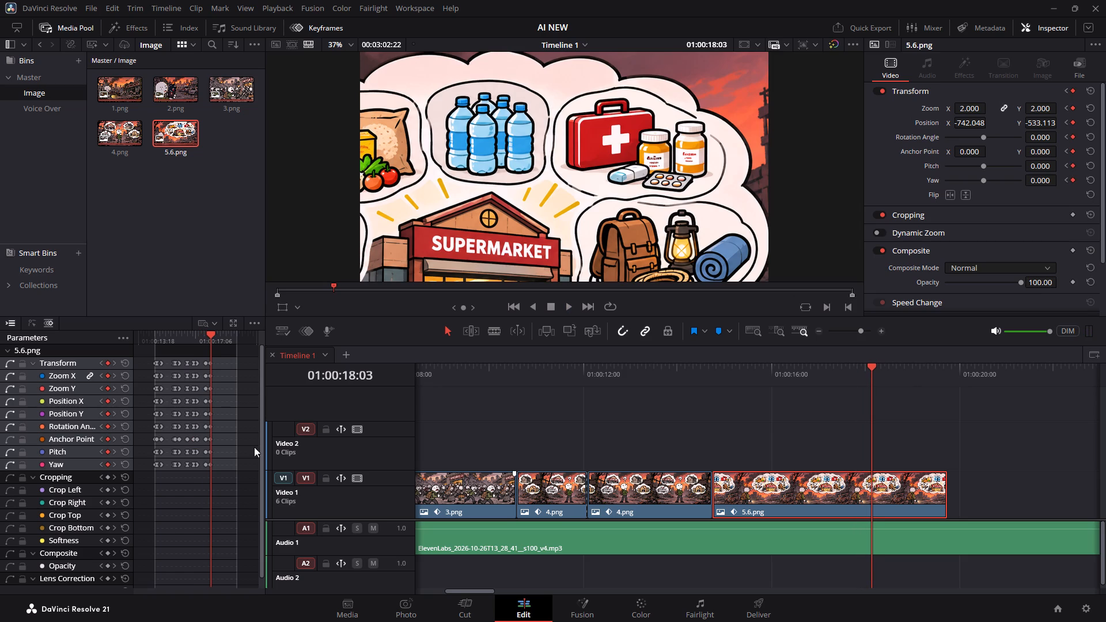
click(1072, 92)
Step through the frames after the first-aid pan and add Transform keyframes to 5.6.png at 01:00:18:01.
key(Left)
key(Left)
key(Left)
key(Left)
key(Left)
key(Left)
key(Left)
key(Left)
key(Left)
key(Left)
key(Right)
key(Right)
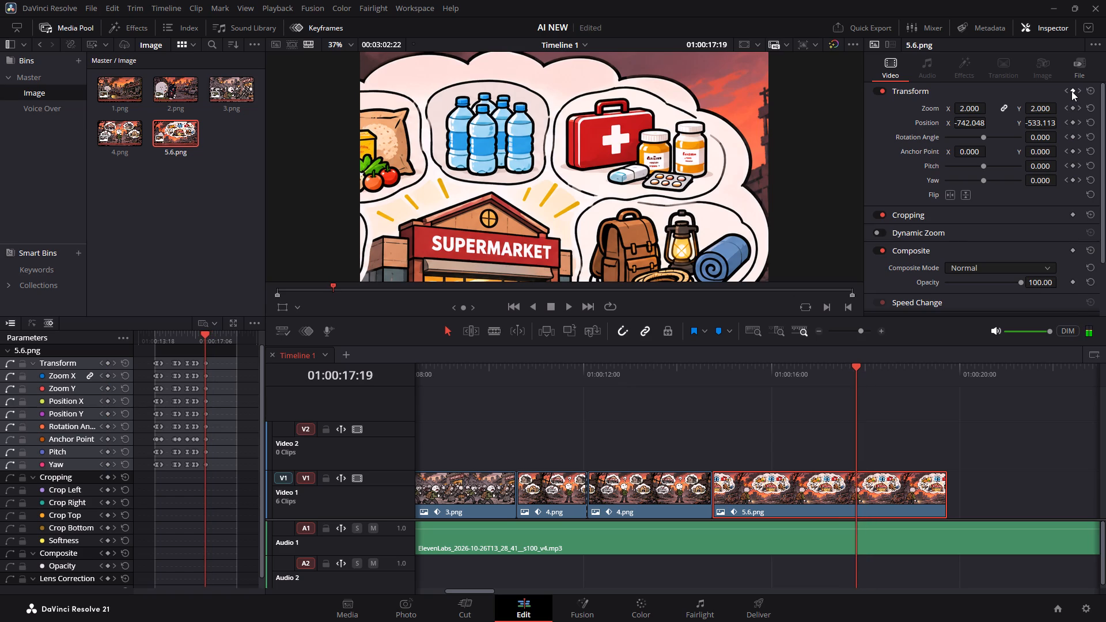
key(Right)
key(Right)
key(Right)
key(Right)
key(Right)
key(Right)
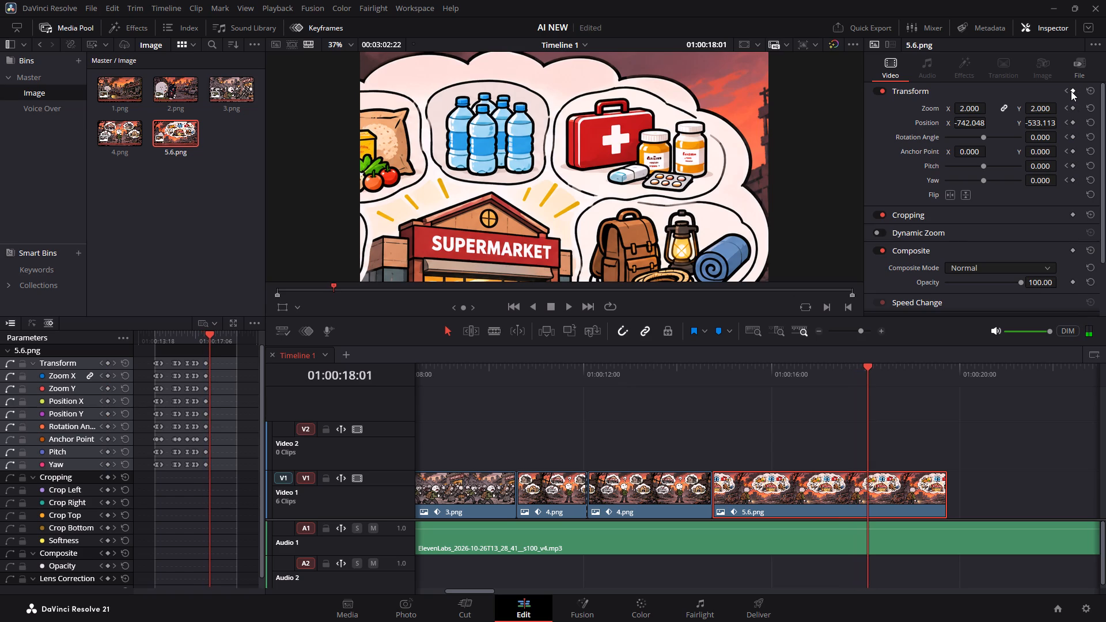
click(1071, 91)
Keyframe 5.6.png's Transform at 01:00:18:05, moving the image to about X 504, Y -189 to frame the hammer, wrench and flashlight bubble.
key(Right)
key(Right)
key(Right)
key(Right)
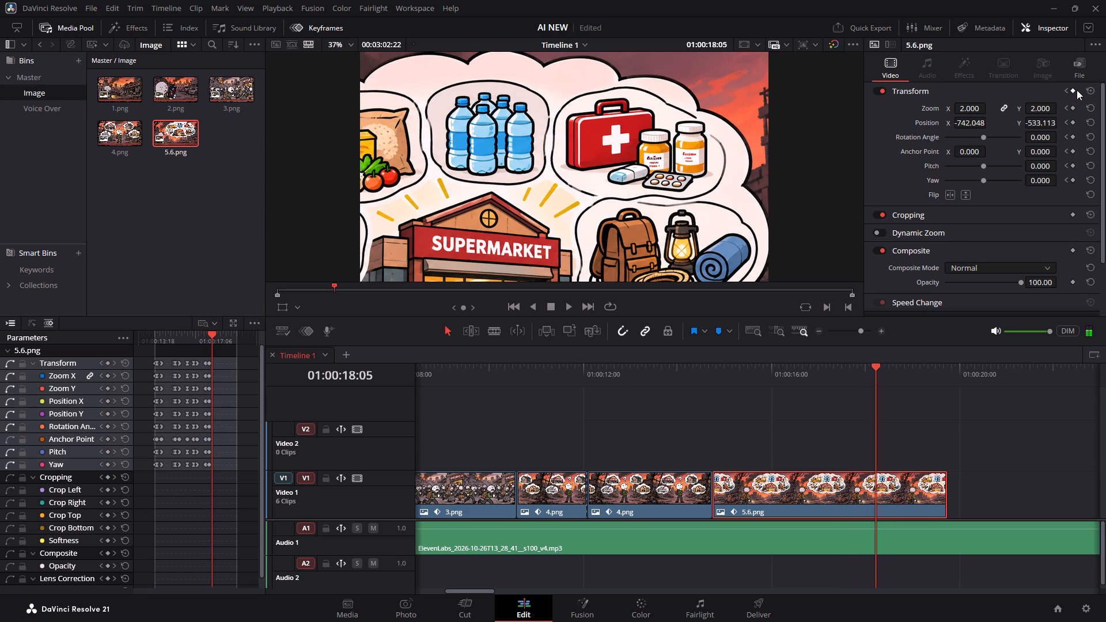
key(Left)
click(1073, 89)
click(1073, 89)
key(Right)
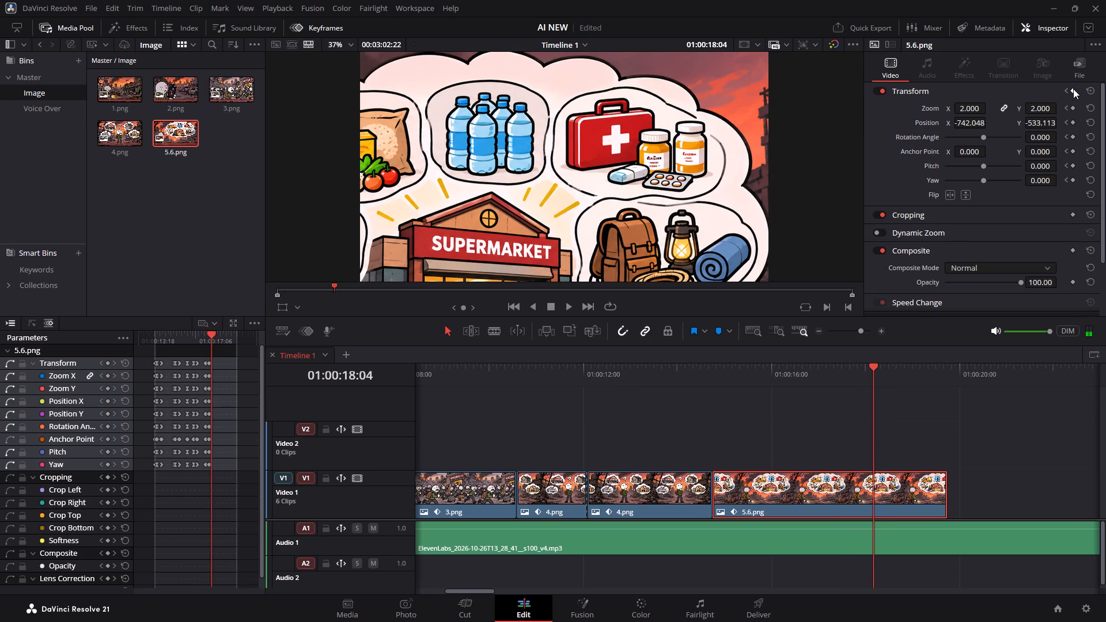
click(1073, 89)
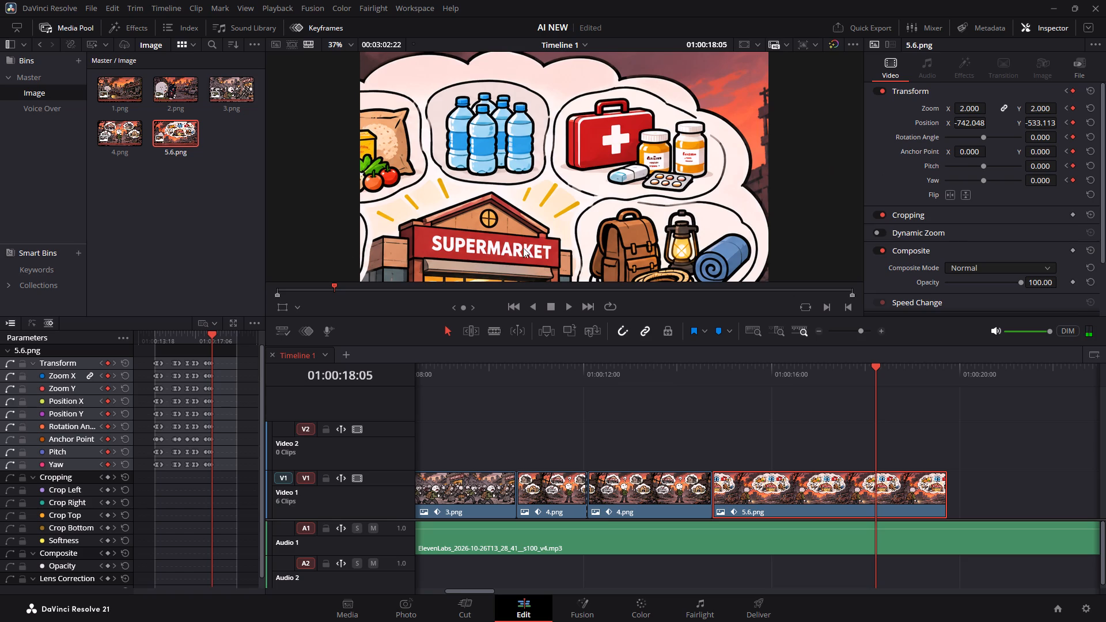
click(281, 306)
drag(517, 207, 706, 117)
drag(553, 210, 570, 213)
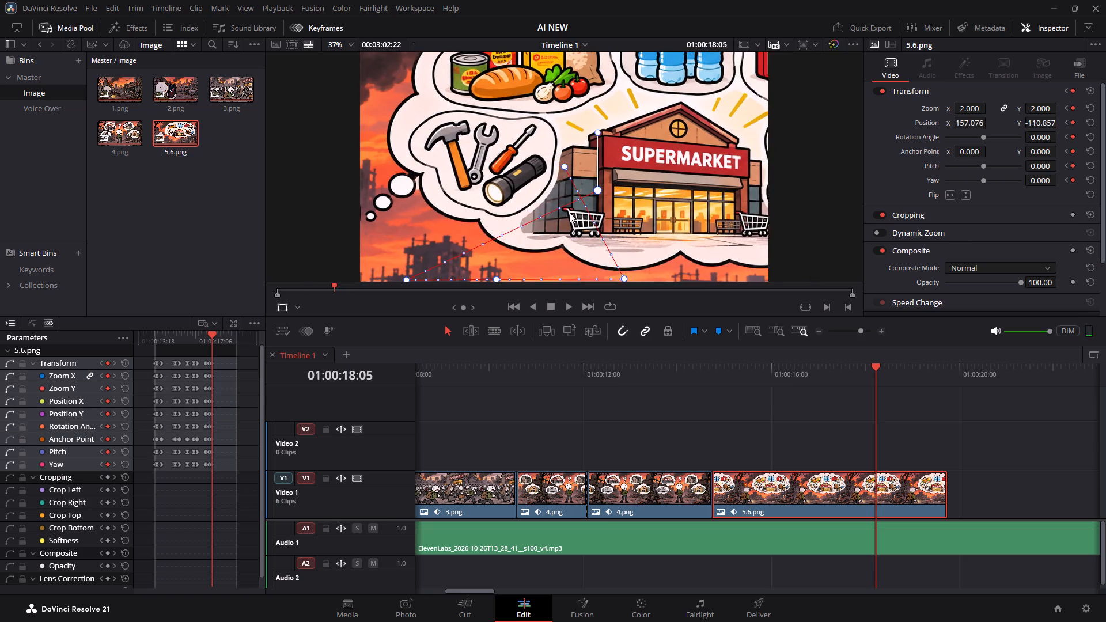
drag(570, 213, 620, 230)
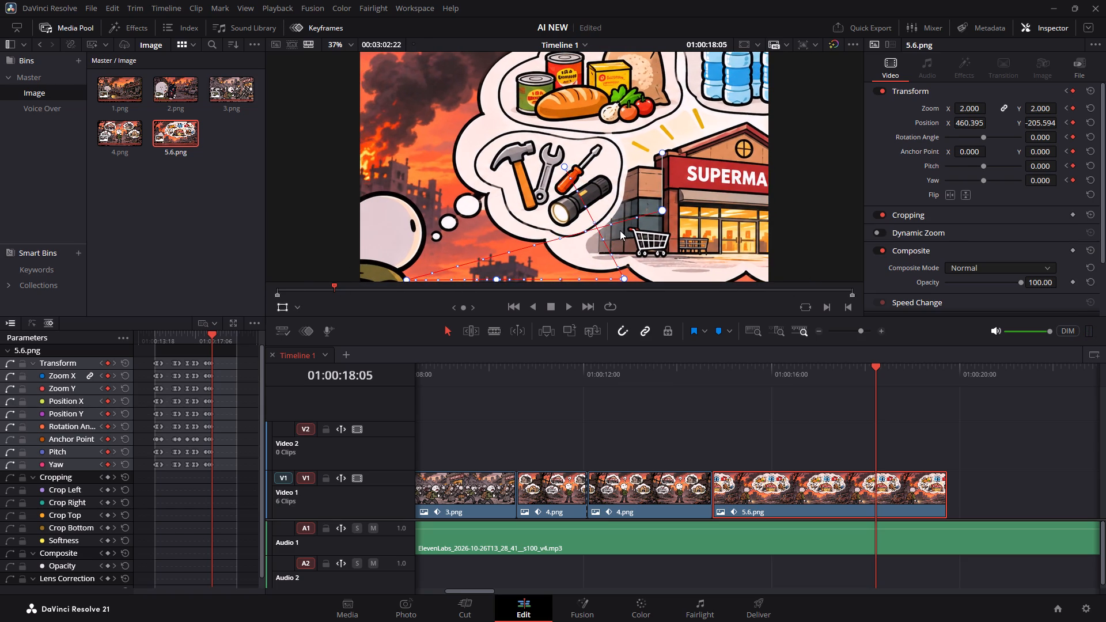
drag(620, 230, 629, 227)
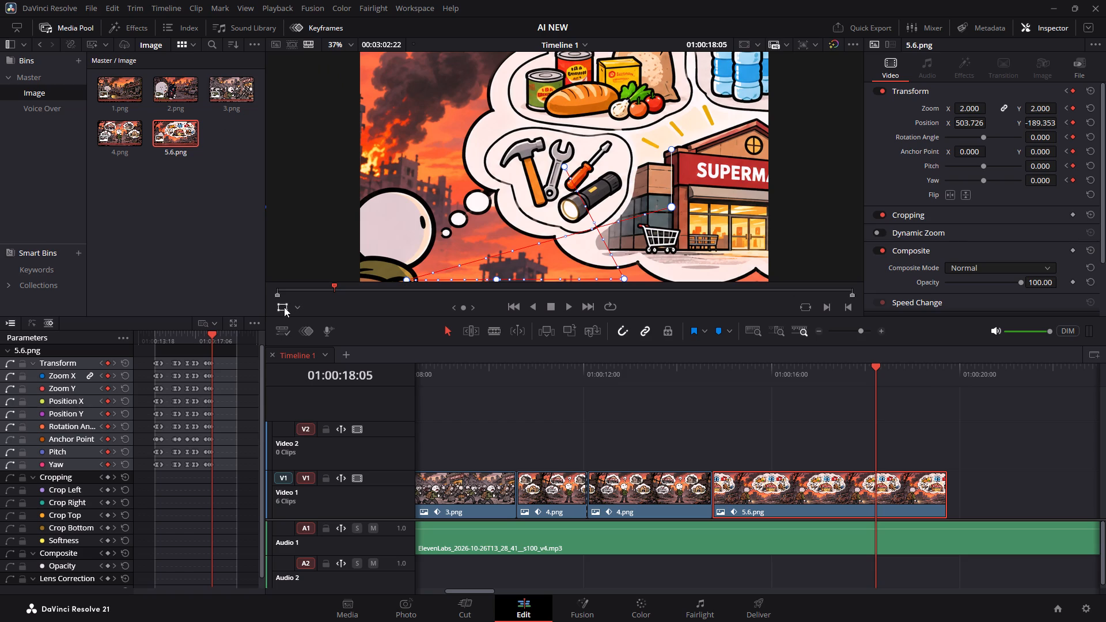
click(282, 308)
Apply easing to all of 5.6.png's Transform keyframes up to 01:00:18:05 in the Keyframe Editor and close the editor.
drag(219, 361, 201, 471)
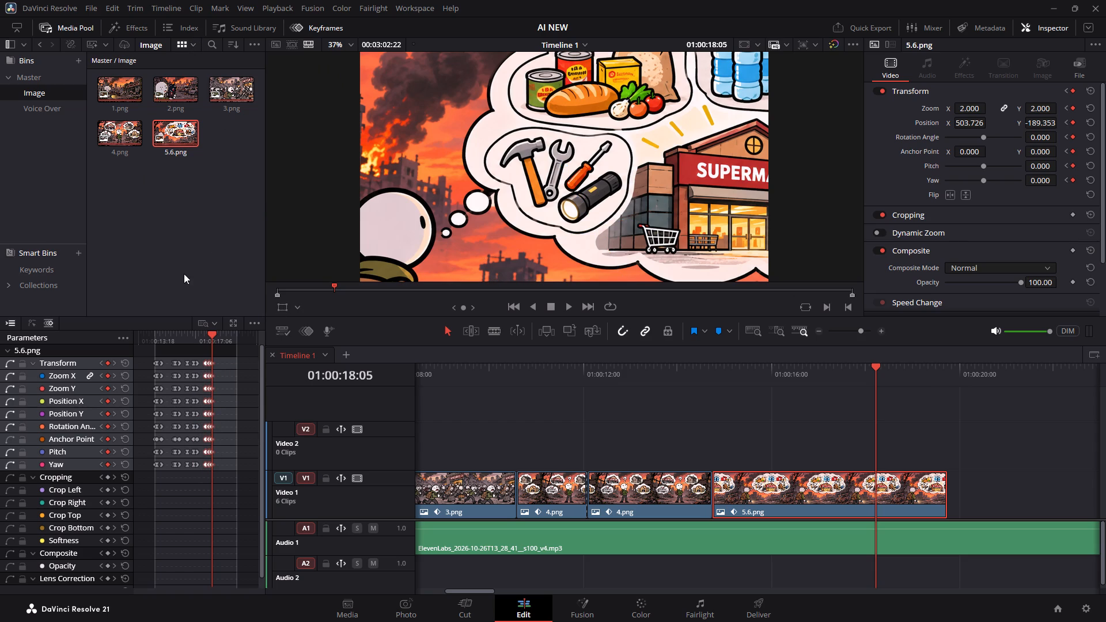
drag(219, 365, 146, 499)
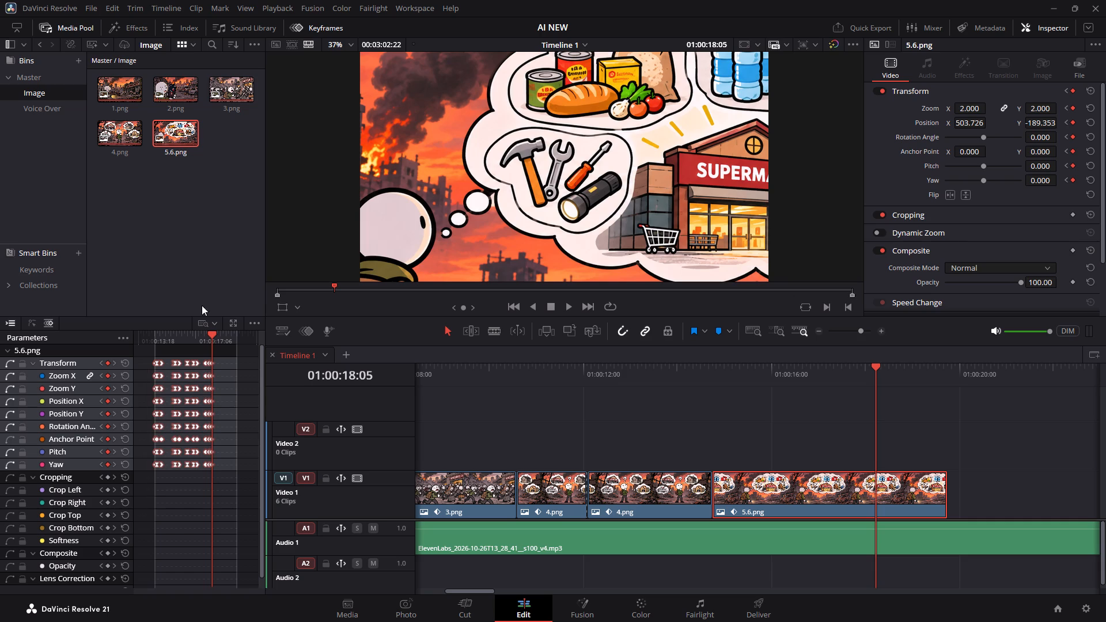
click(308, 25)
click(308, 25)
click(233, 323)
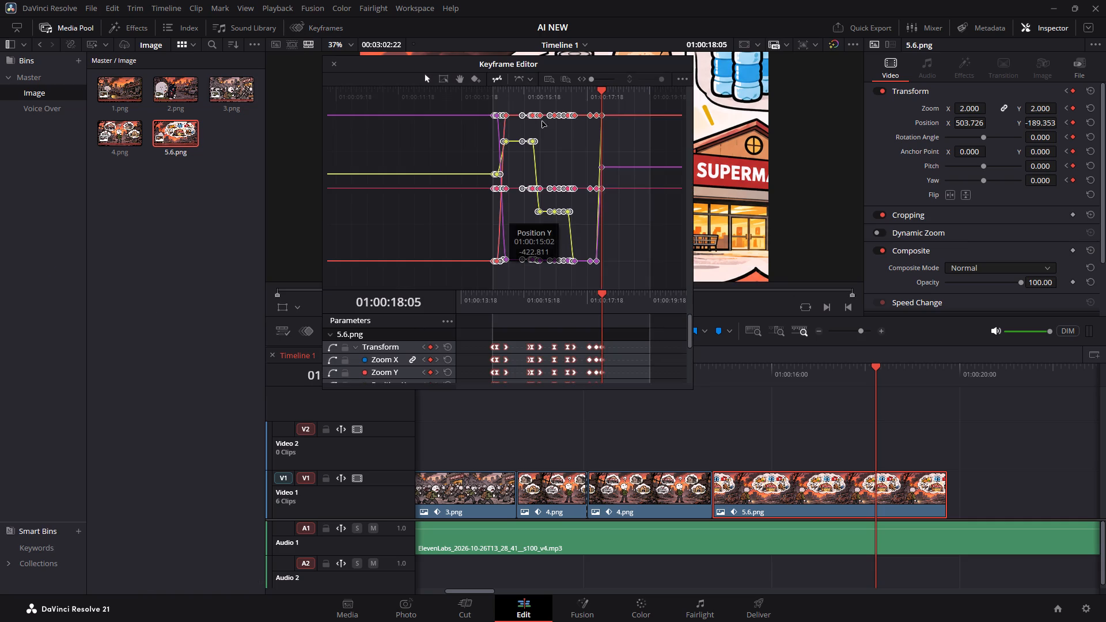
click(517, 78)
click(733, 85)
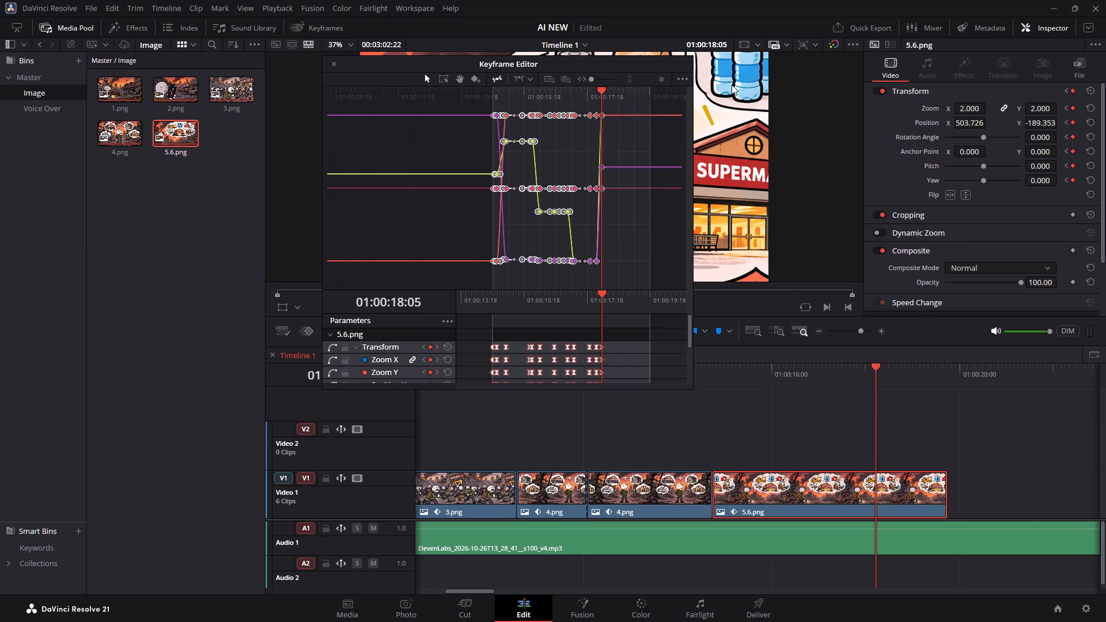
click(306, 29)
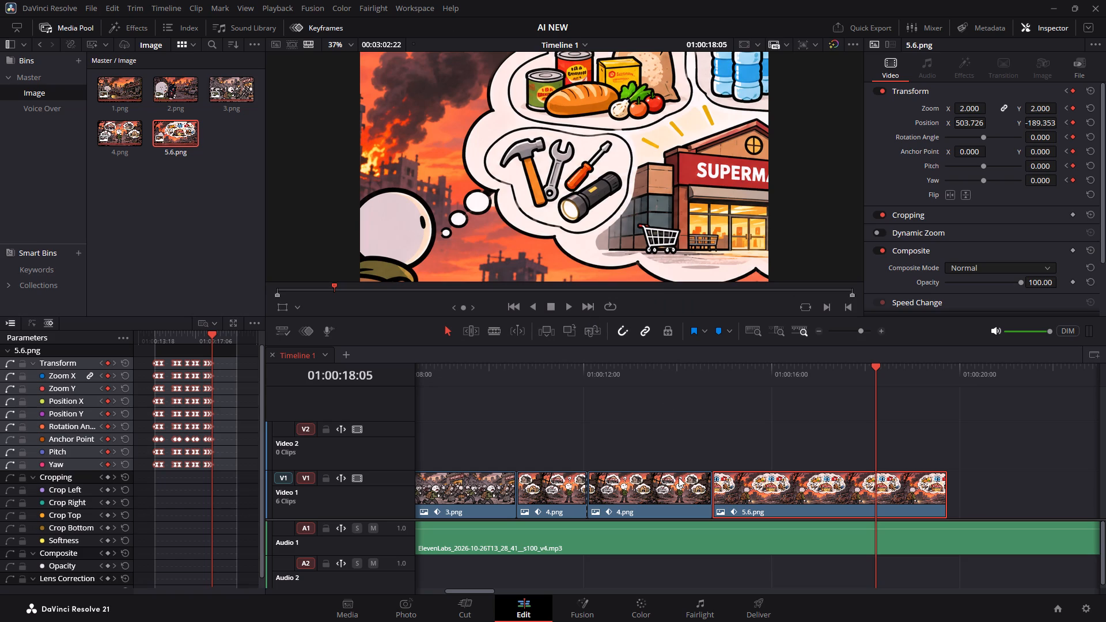
Play from 01:00:14:10 through 5.6.png to review the pan to the tools.
drag(720, 356, 702, 367)
click(720, 365)
click(700, 366)
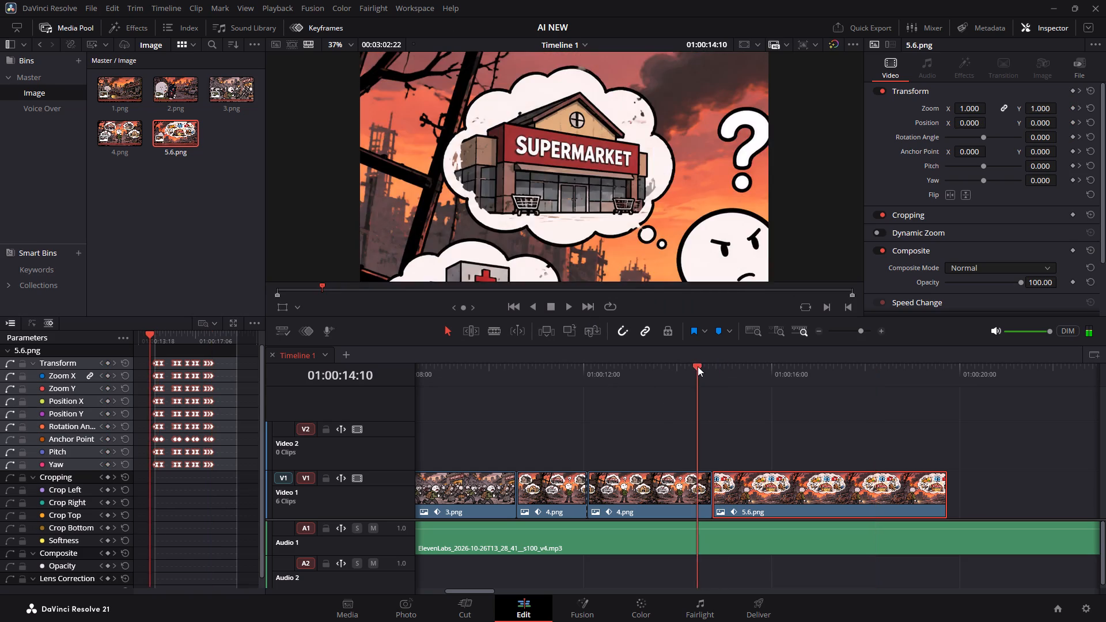
key(space)
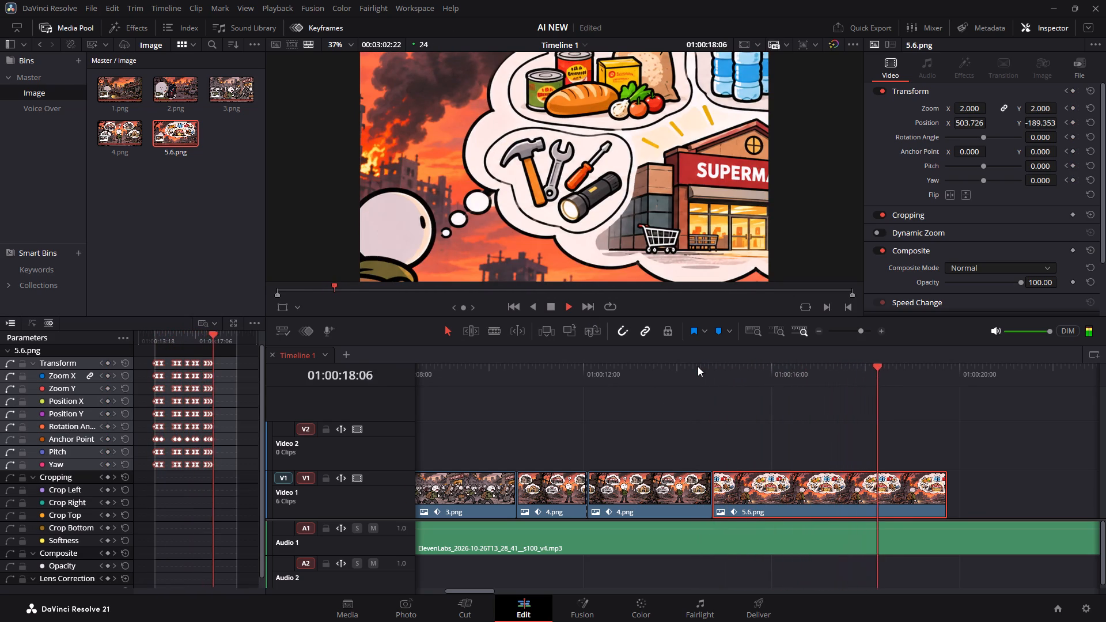
key(space)
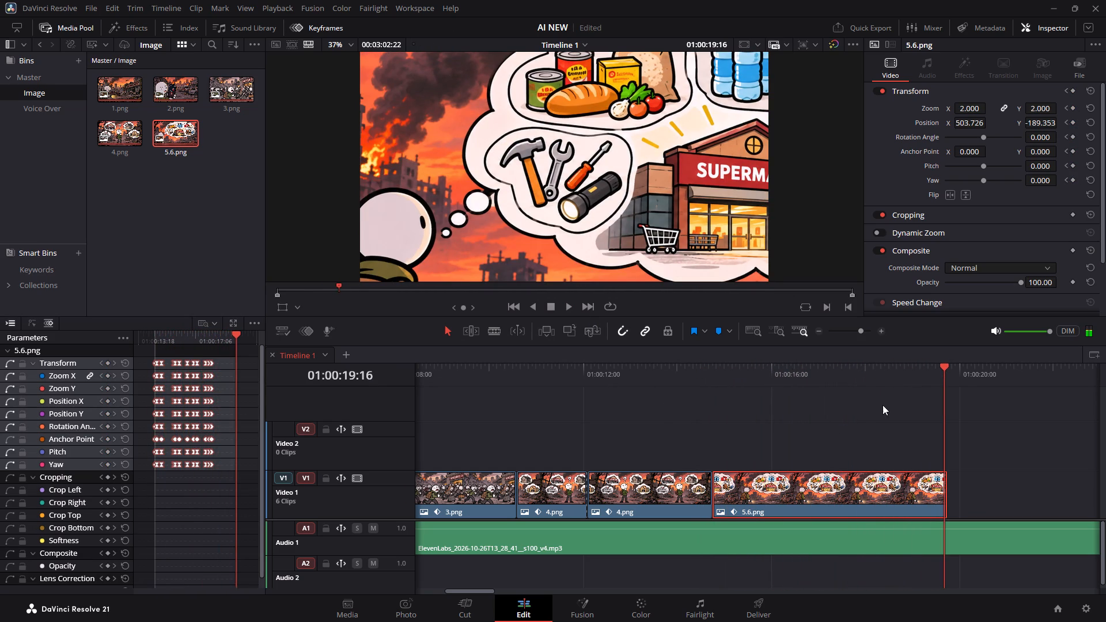
Replay the voice-over after the tools pan to find the cue and add Transform keyframes to 5.6.png at 01:00:18:15.
click(912, 377)
key(space)
key(space)
drag(910, 373, 903, 373)
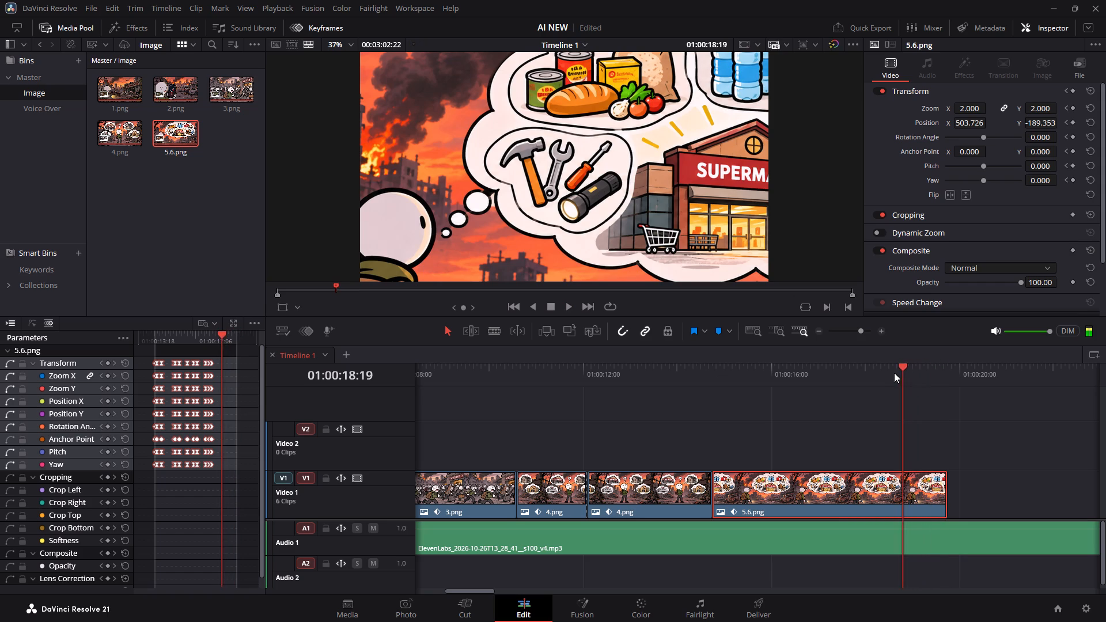
click(874, 373)
key(space)
key(space)
click(874, 373)
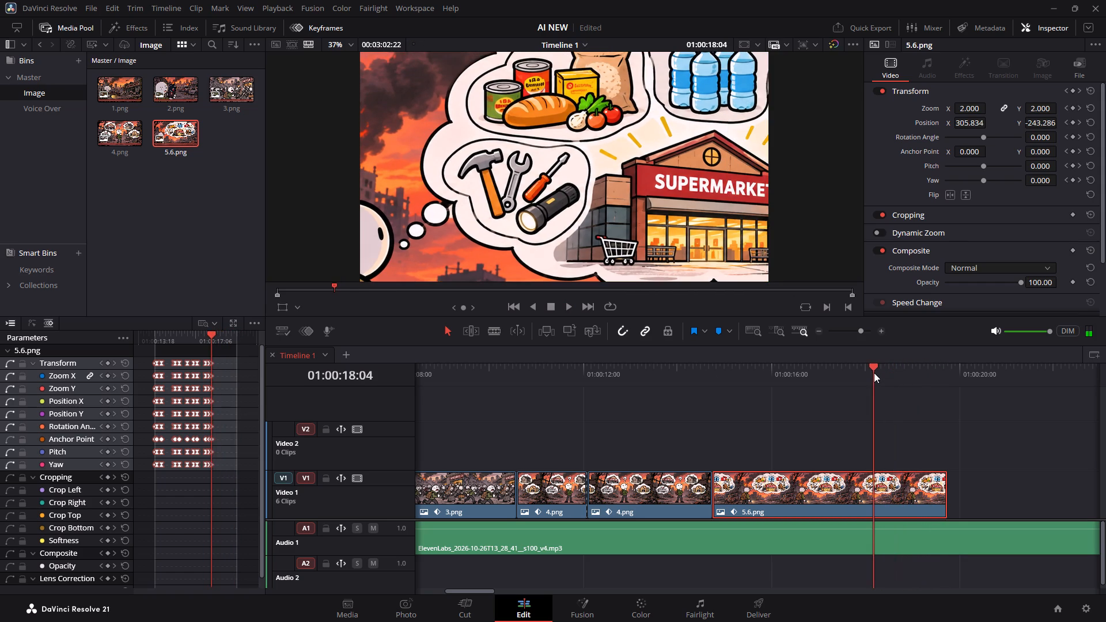
key(space)
key(space)
key(space)
key(space)
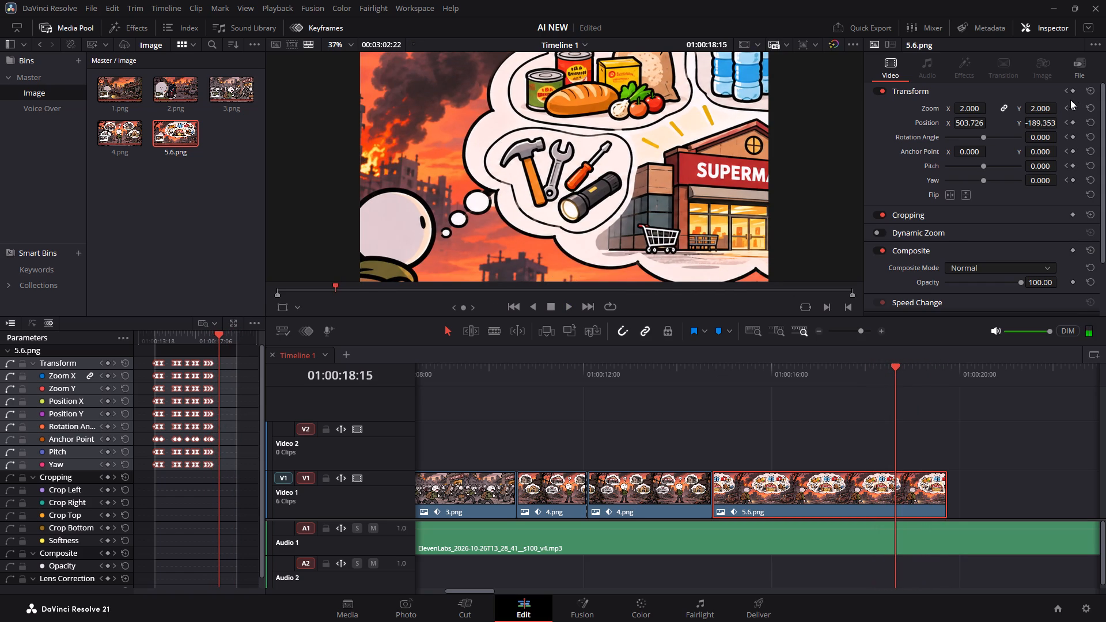
click(1074, 86)
click(1074, 90)
click(1051, 89)
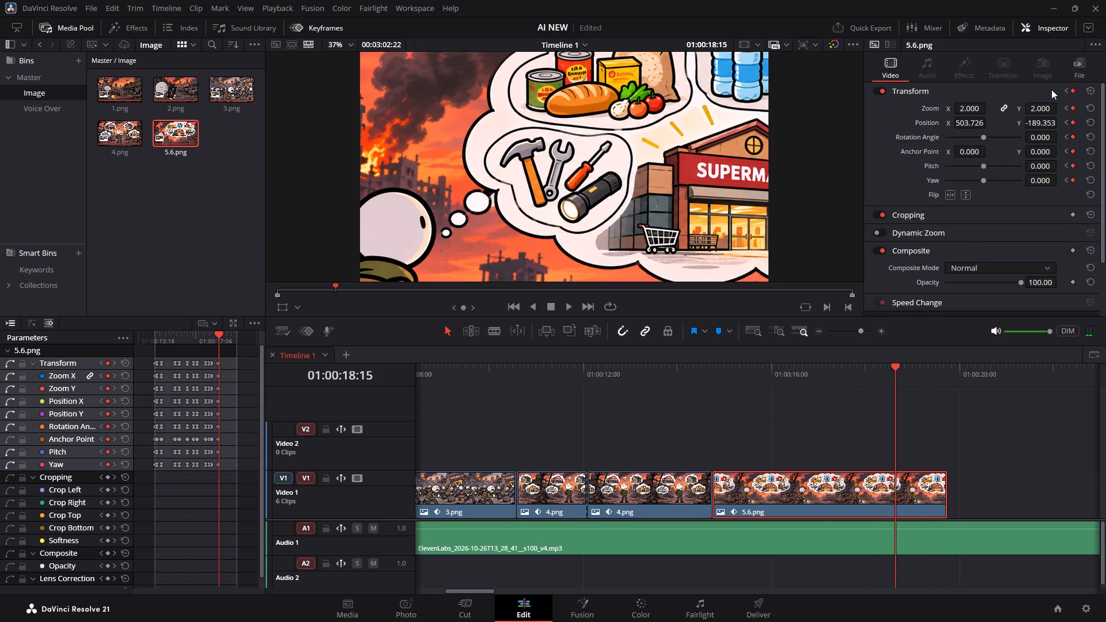
Play on to 01:00:19:02 to check the voice-over, and add Transform keyframes to 5.6.png at 01:00:18:20.
key(space)
key(space)
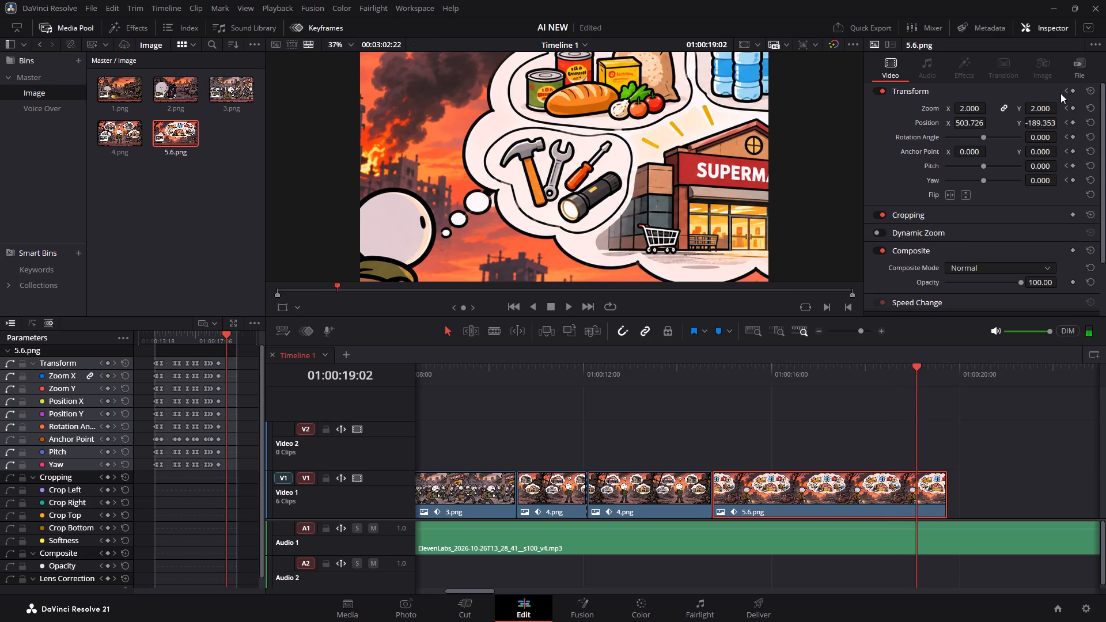
key(Left)
key(Left)
key(Left)
key(Left)
key(Left)
key(Left)
key(Left)
key(Left)
key(Left)
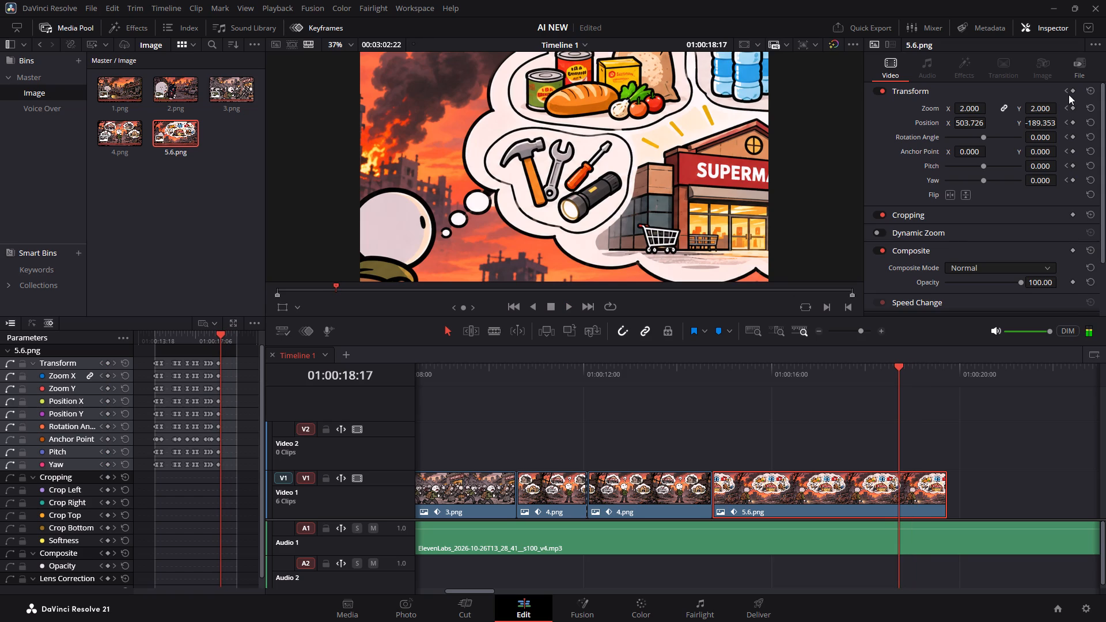
key(Right)
key(Right)
key(Right)
key(Right)
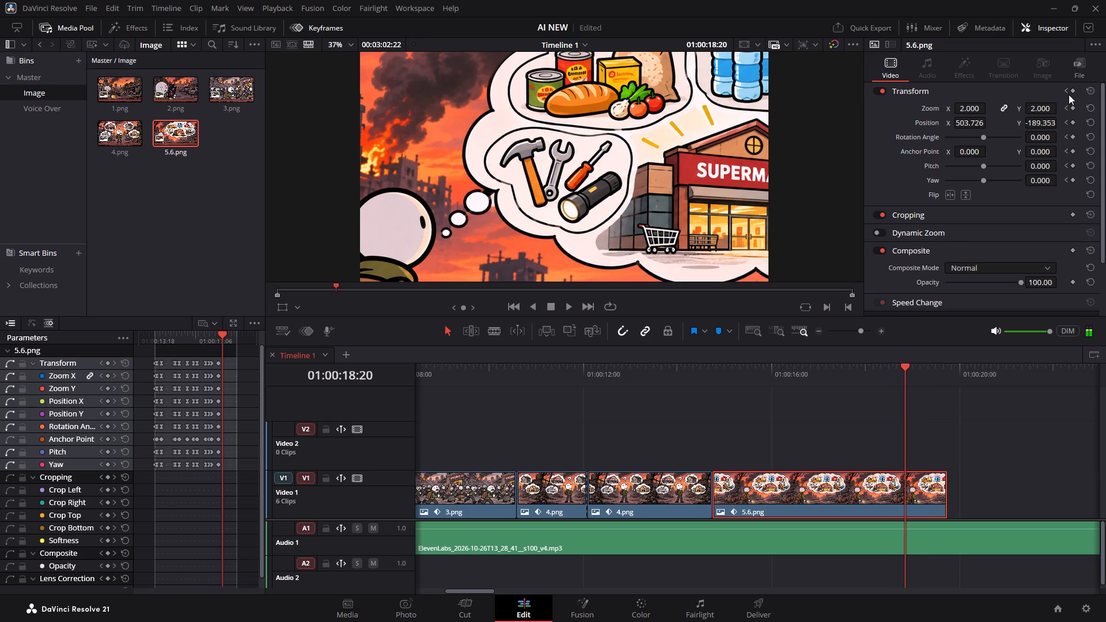
key(Left)
click(1072, 90)
Keyframe 5.6.png's Transform at 01:00:18:23, moving the image to about X -953, Y -173 to frame the backpack and lantern bubble.
key(Right)
key(Right)
key(Right)
click(1072, 90)
key(Right)
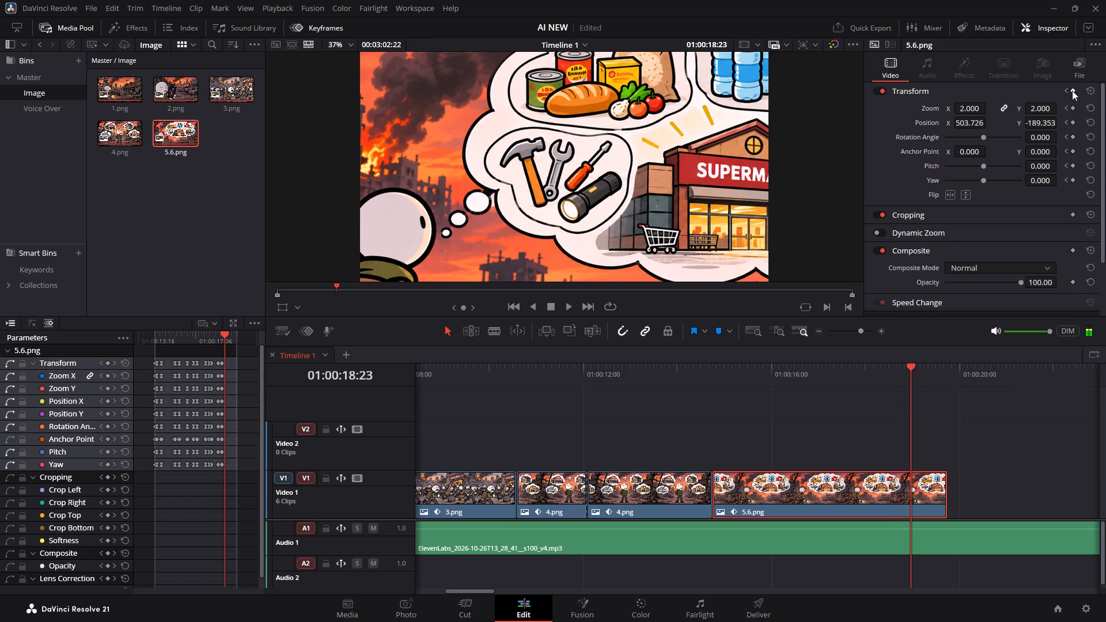
key(Left)
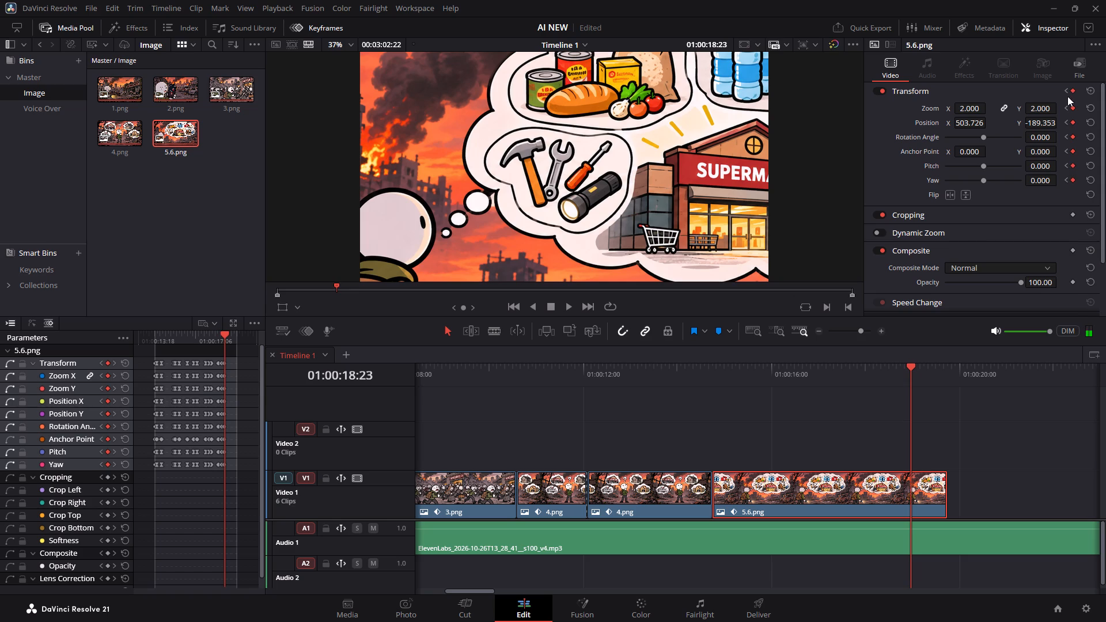
click(285, 311)
drag(628, 211, 413, 191)
drag(621, 149, 563, 158)
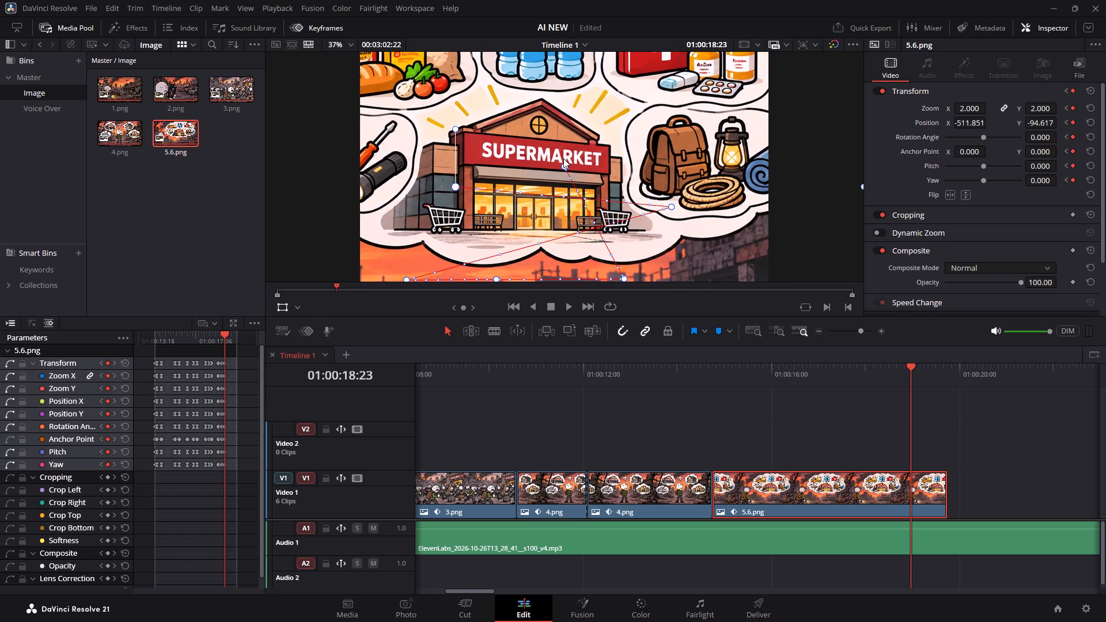
drag(563, 158, 535, 167)
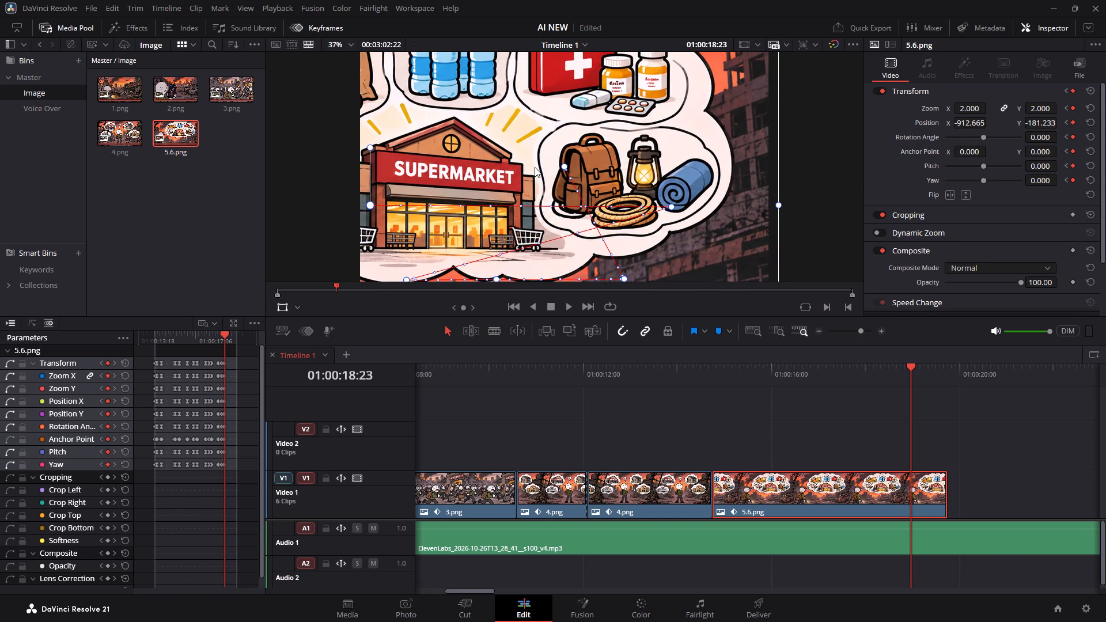
drag(535, 167, 526, 165)
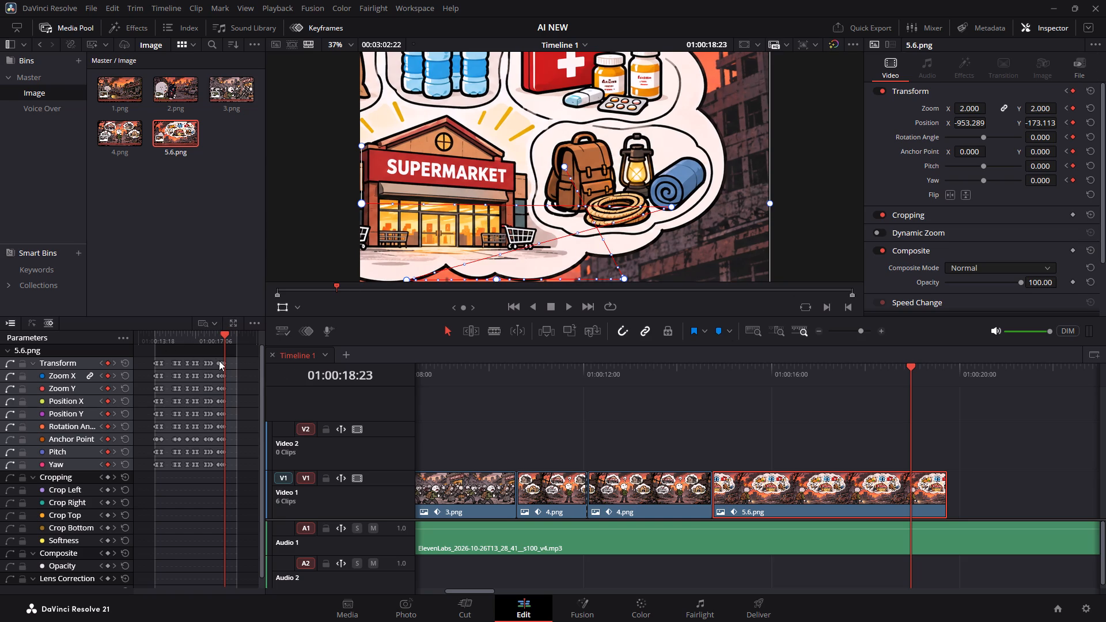
Apply easing to all of 5.6.png's Transform keyframes up to 01:00:18:23 in the Keyframe Editor and close the editor.
click(185, 366)
key(ctrl+a)
click(231, 323)
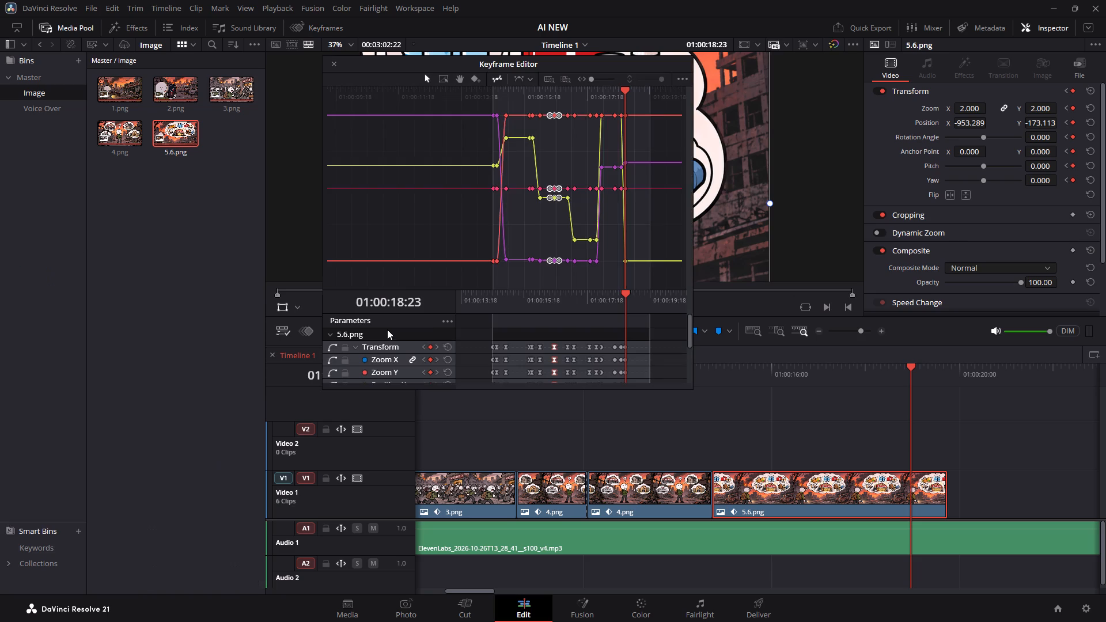
click(518, 82)
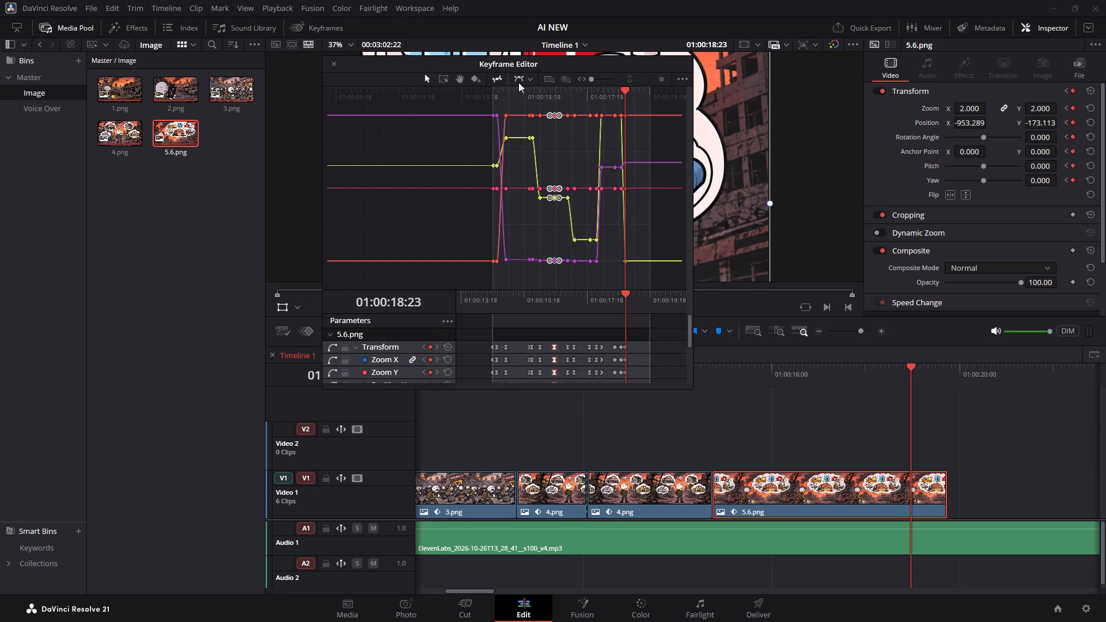
drag(463, 107, 659, 289)
click(518, 78)
double_click(518, 78)
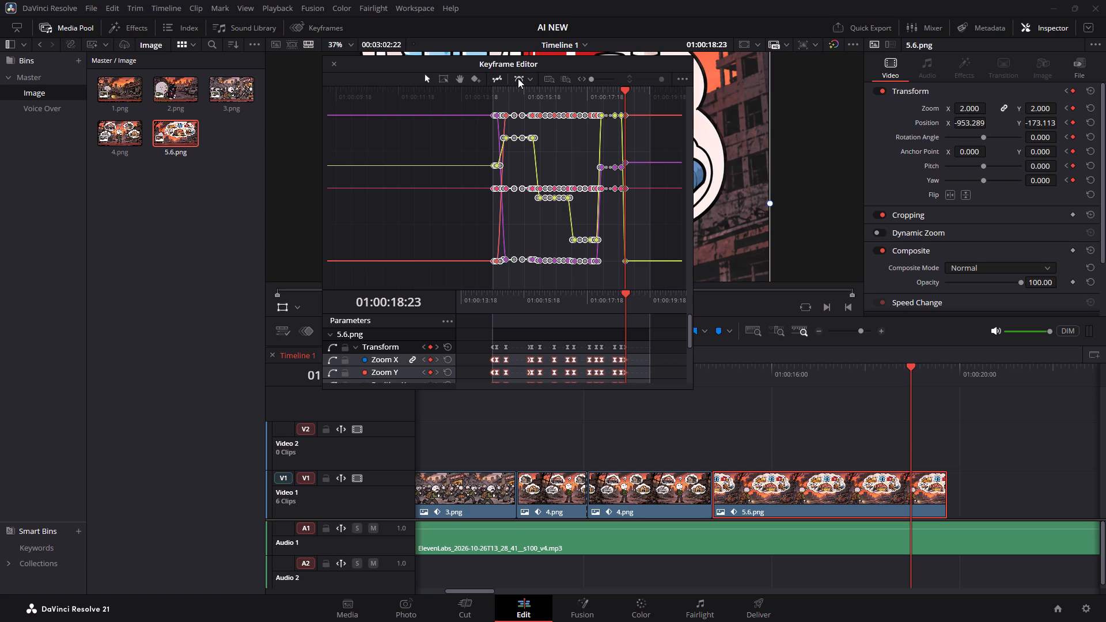
click(302, 21)
Play the voice-over on from the backpack framing and extend the end of 5.6.png on the timeline to 01:00:20:20.
click(707, 374)
key(space)
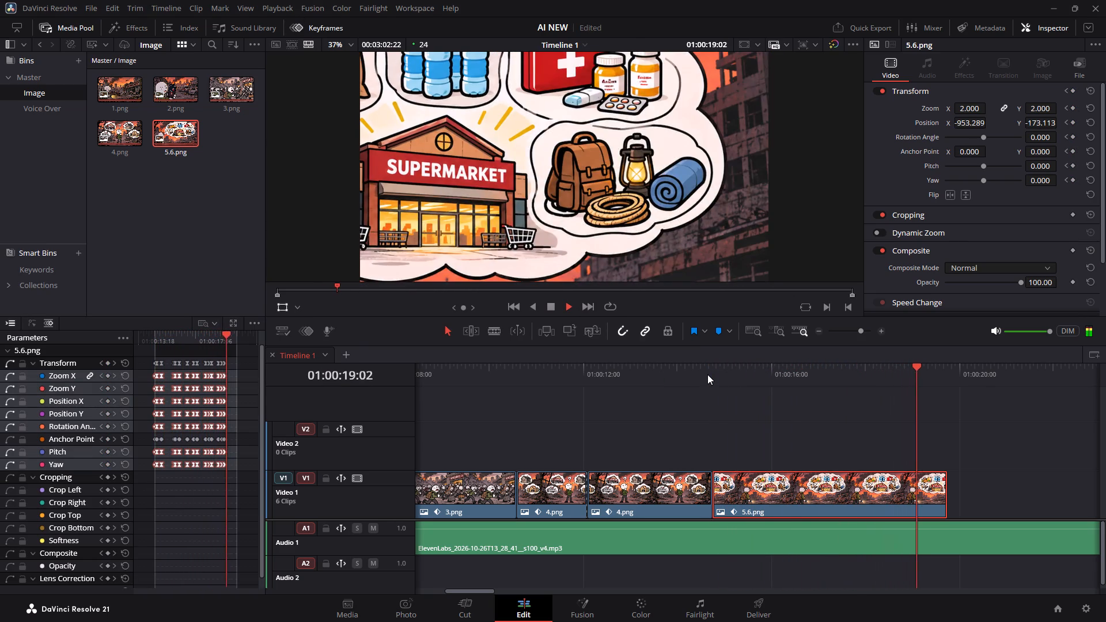
key(space)
key(space)
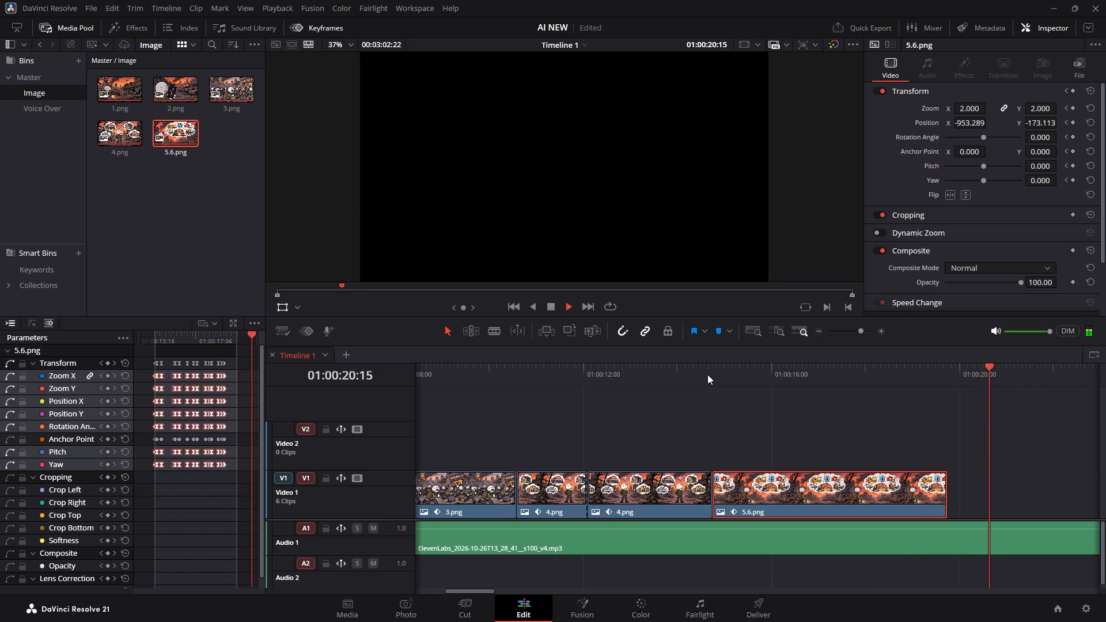
key(space)
drag(946, 494, 946, 494)
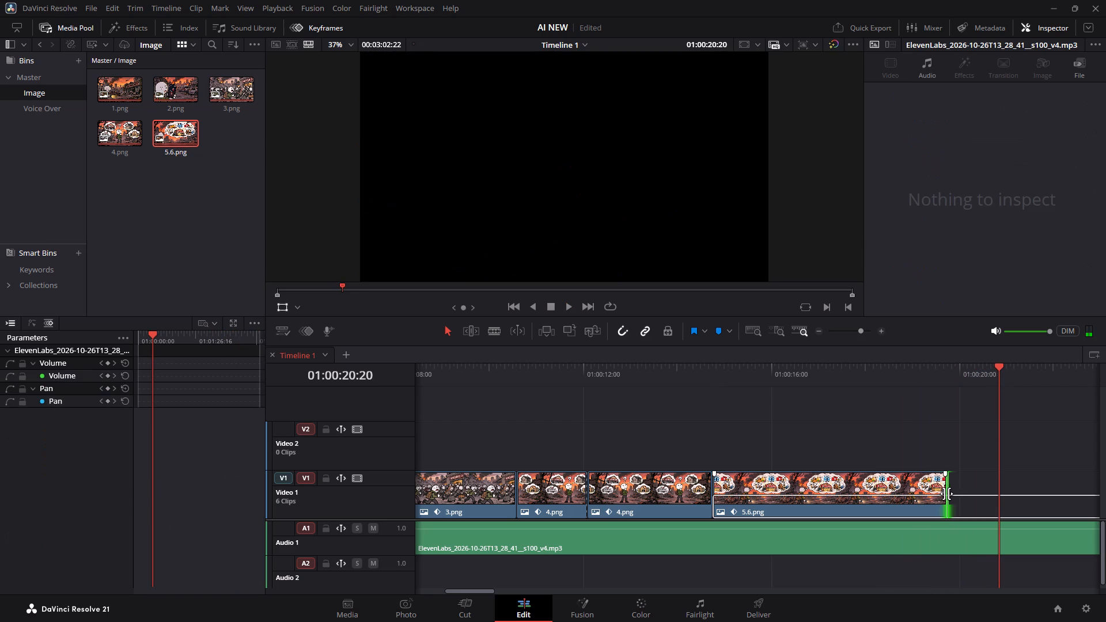
drag(946, 494, 997, 495)
Replay 5.6.png's pan to the backpack bubble against the voice-over, covering the newly extended part of the clip.
click(910, 371)
key(space)
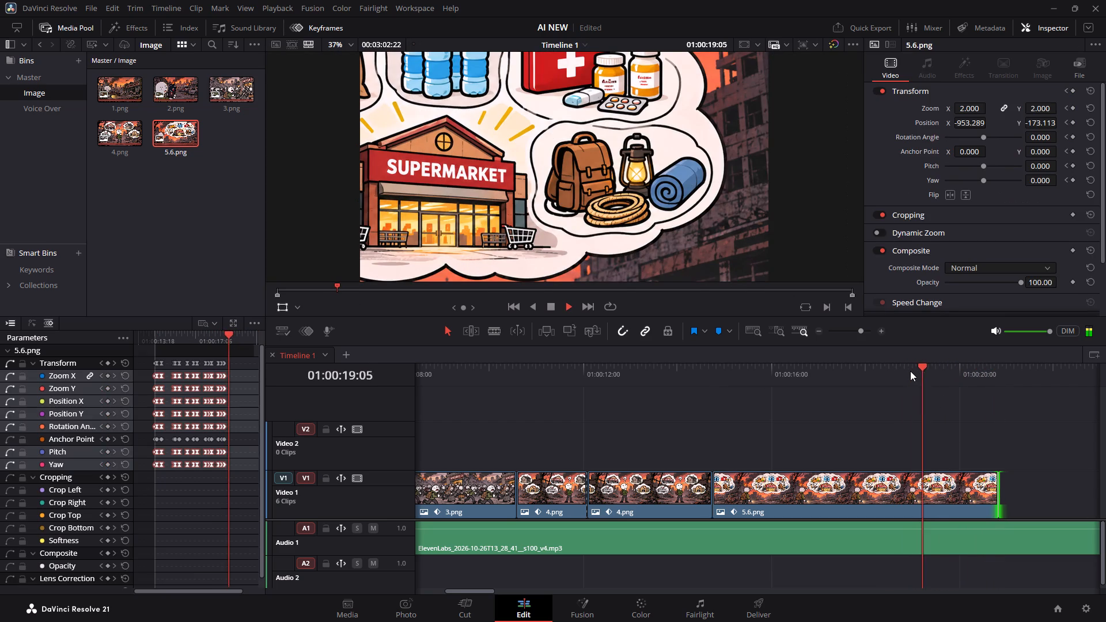
key(space)
key(space)
key(space)
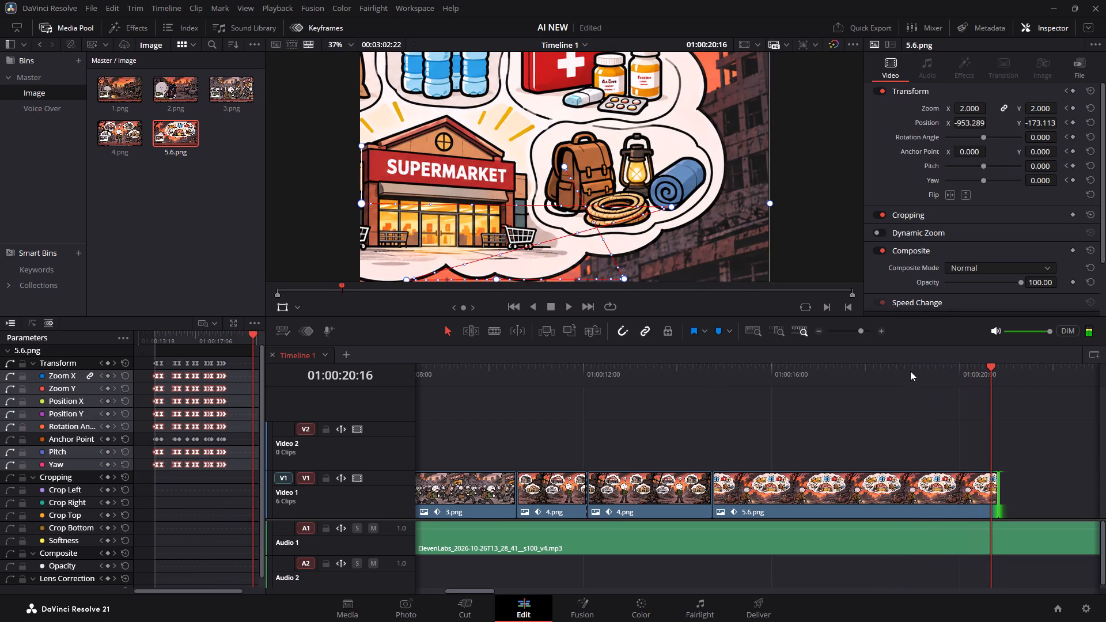
key(space)
key(space)
drag(924, 376, 899, 371)
key(space)
click(886, 370)
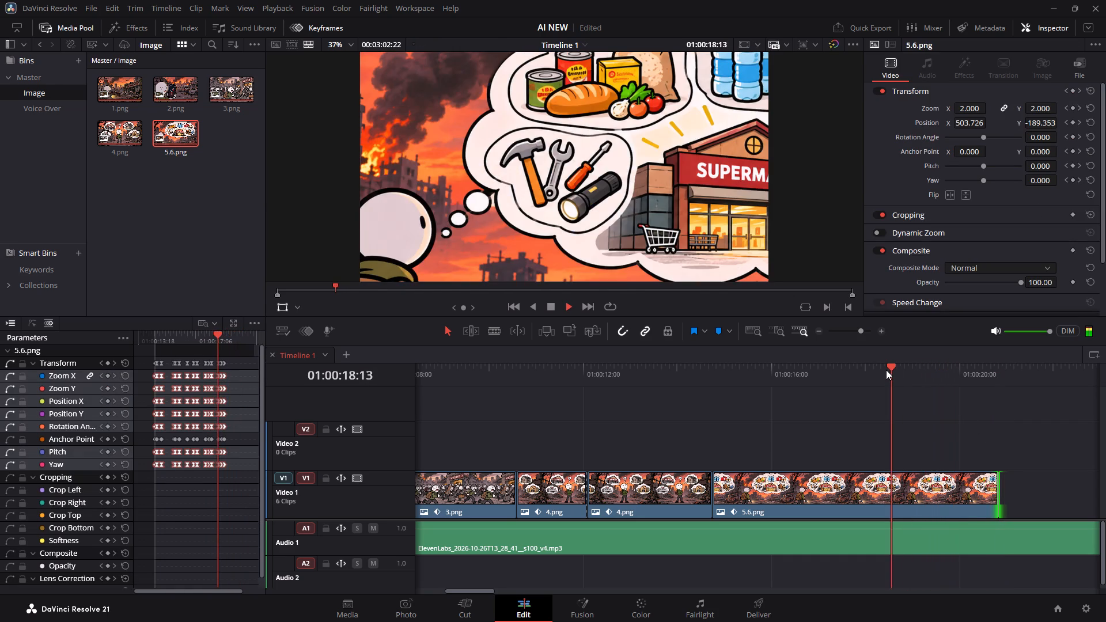
key(space)
key(space)
key(space)
key(space)
key(space)
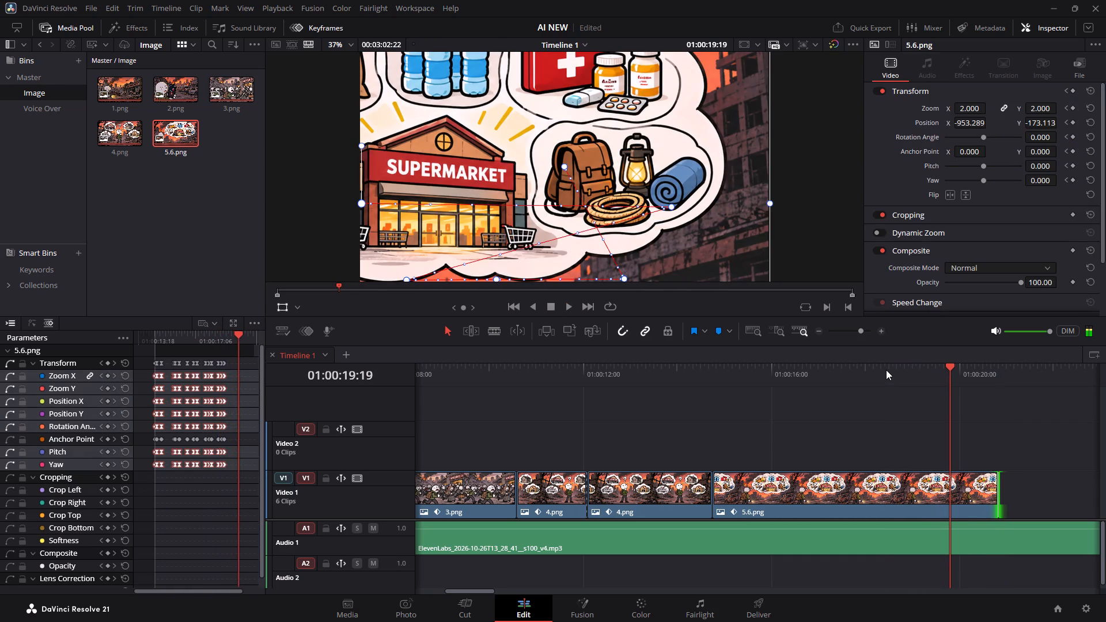
Replay the voice-over after the backpack pan to find the cue and add Transform keyframes to 5.6.png at 01:00:19:15.
click(227, 339)
key(space)
key(space)
key(space)
key(space)
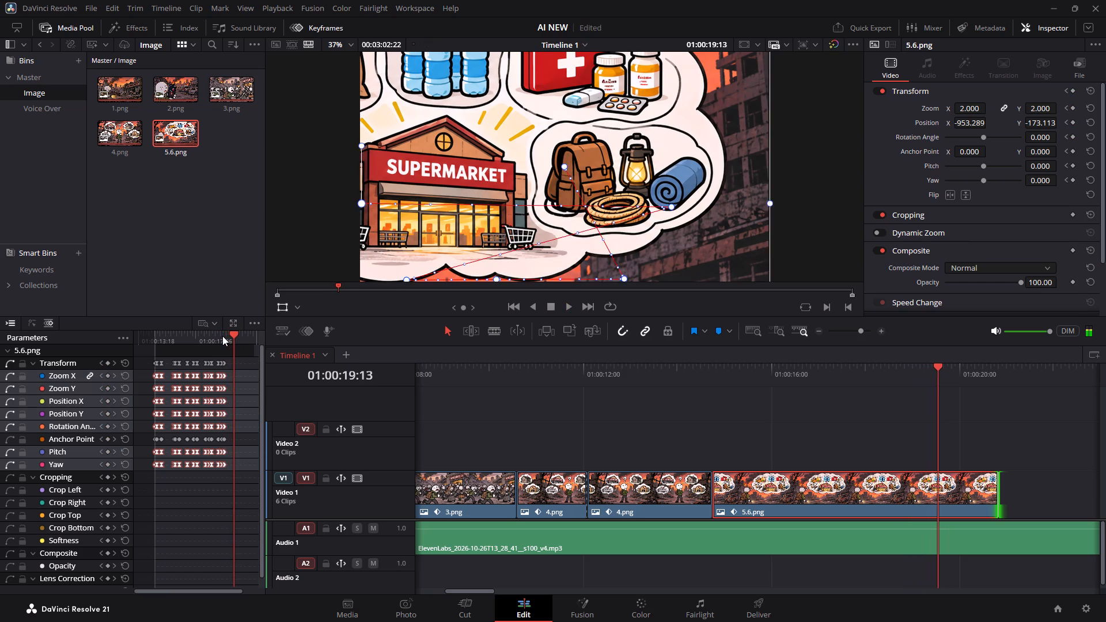
key(space)
key(space)
click(231, 342)
key(space)
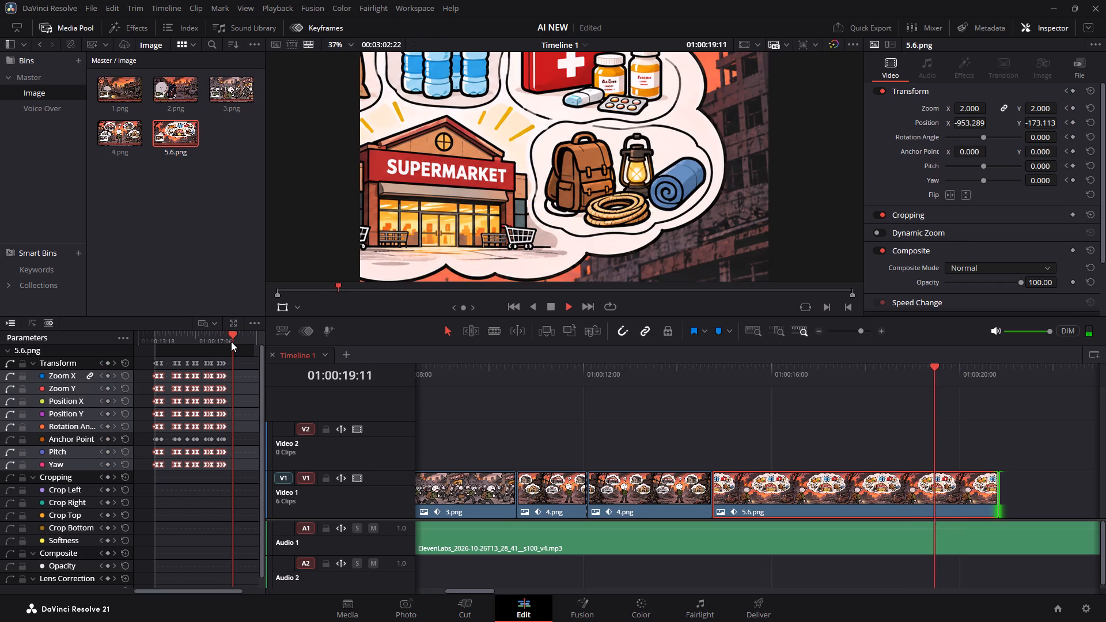
key(space)
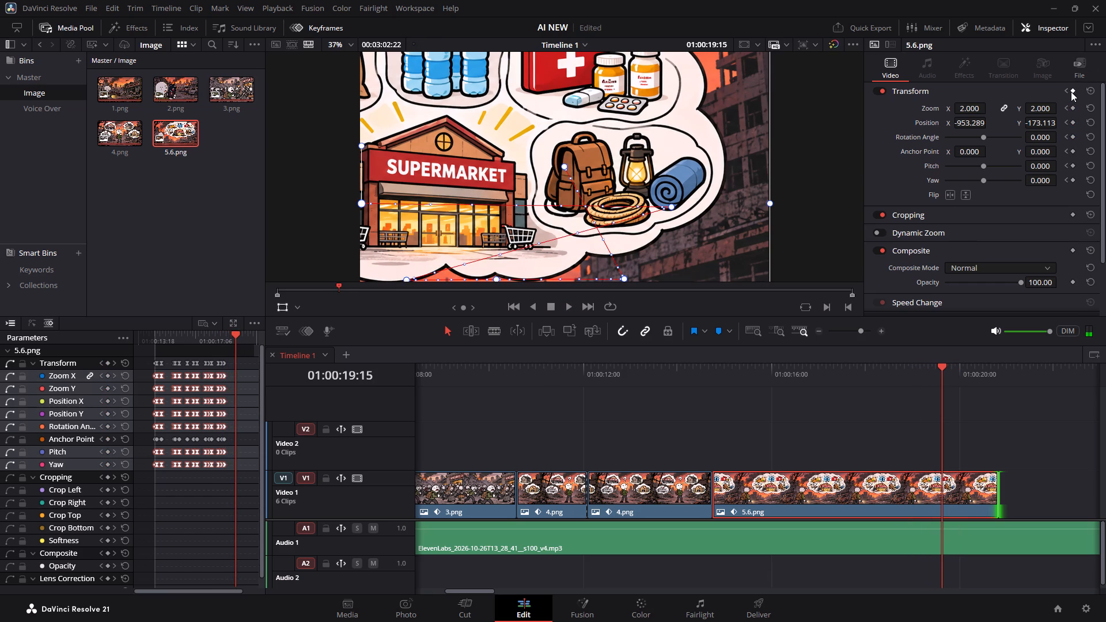
click(1070, 92)
Add Transform keyframes to 5.6.png at 01:00:20:19, on the clip's last frame.
key(Right)
key(Right)
key(Right)
key(Right)
key(Right)
key(Right)
key(Right)
key(Right)
key(Right)
key(Right)
key(Right)
key(Right)
key(Right)
key(Right)
key(Right)
key(Right)
key(Right)
key(Right)
key(Right)
key(Right)
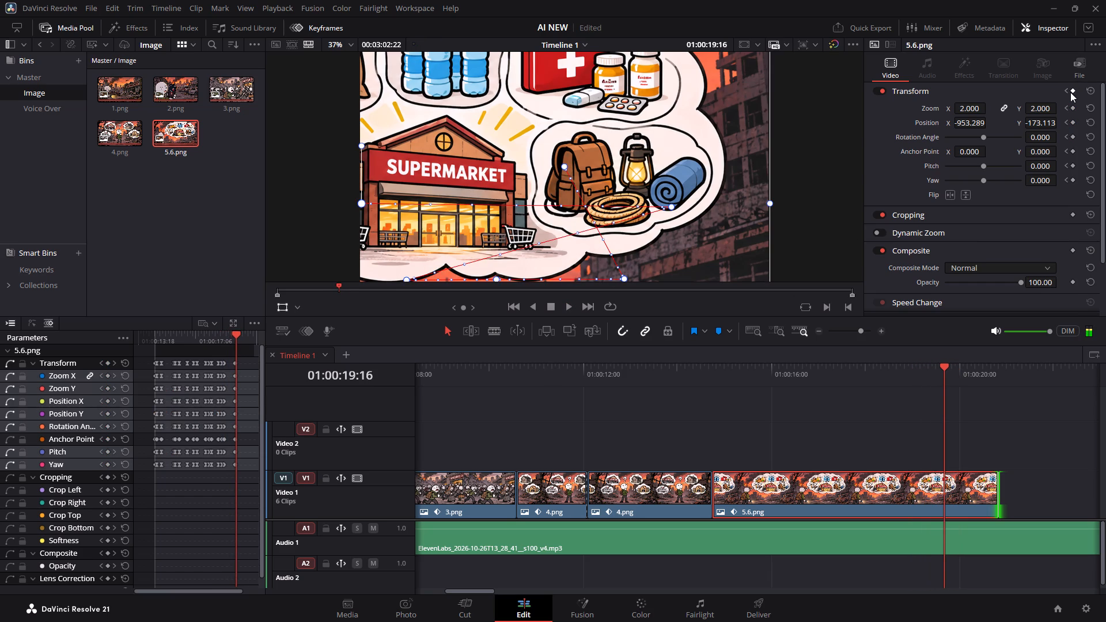
key(Right)
key(Right)
key(Right)
key(Right)
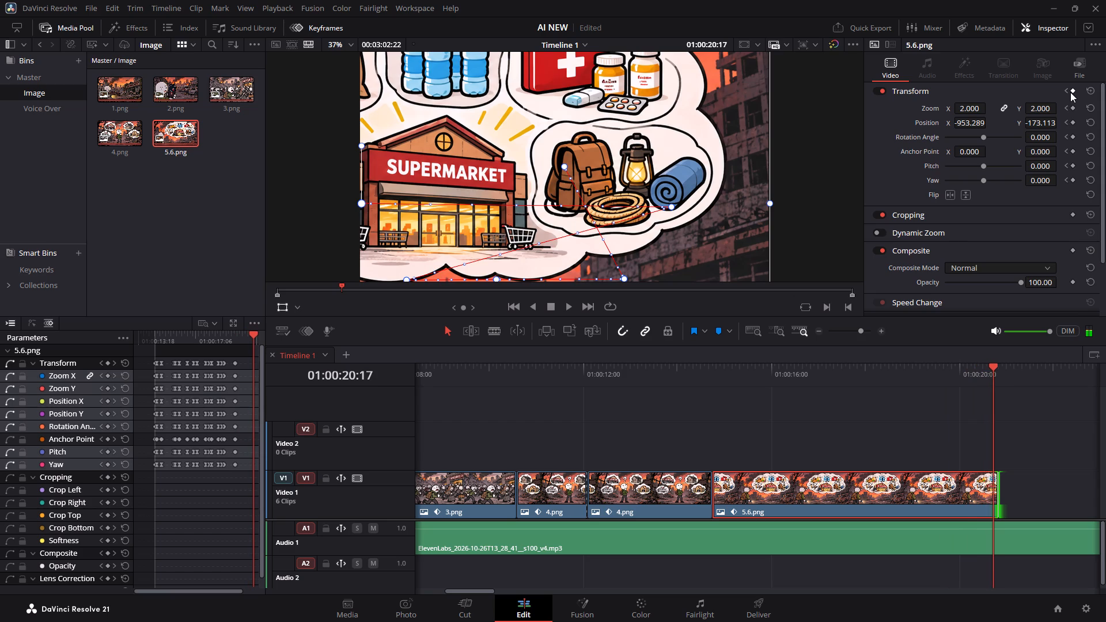
key(Right)
key(Right)
key(Right)
key(Right)
key(Right)
key(Right)
key(Right)
key(Right)
key(Right)
key(Left)
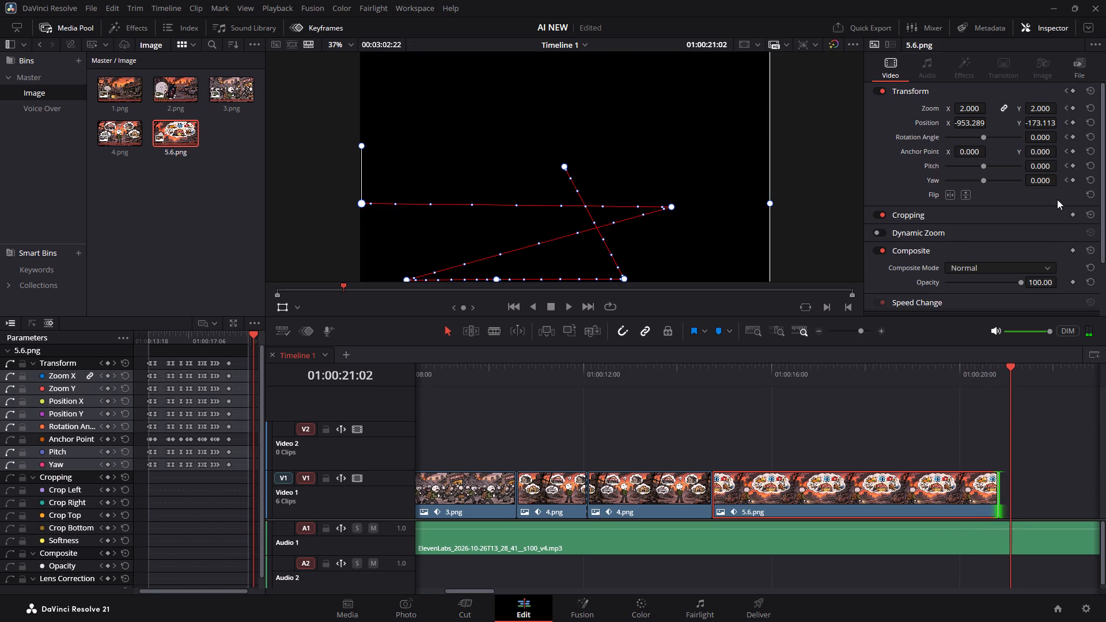
drag(1009, 369, 1001, 367)
key(Left)
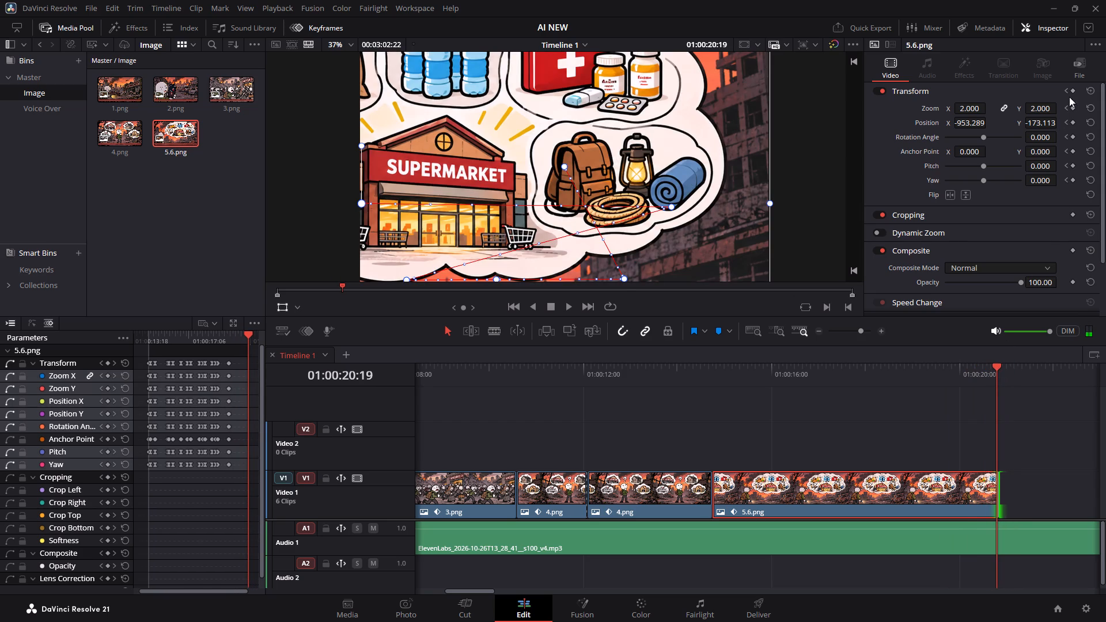
click(1072, 92)
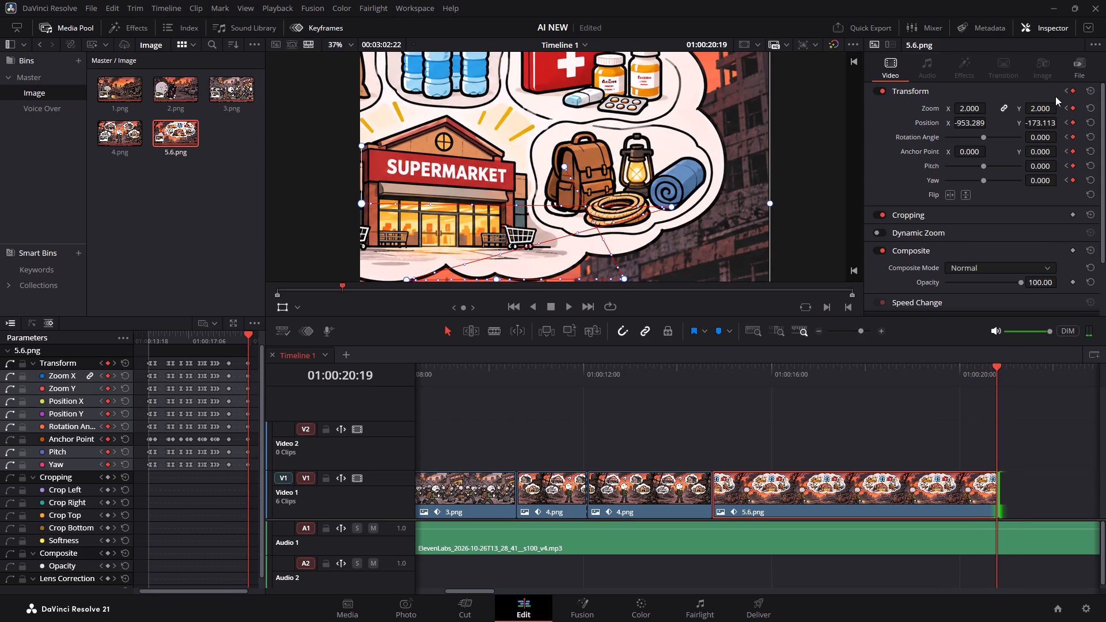
At 01:00:20:19, set 5.6.png's Zoom to 1 and Position X and Y to 0 to show the whole illustration.
double_click(971, 110)
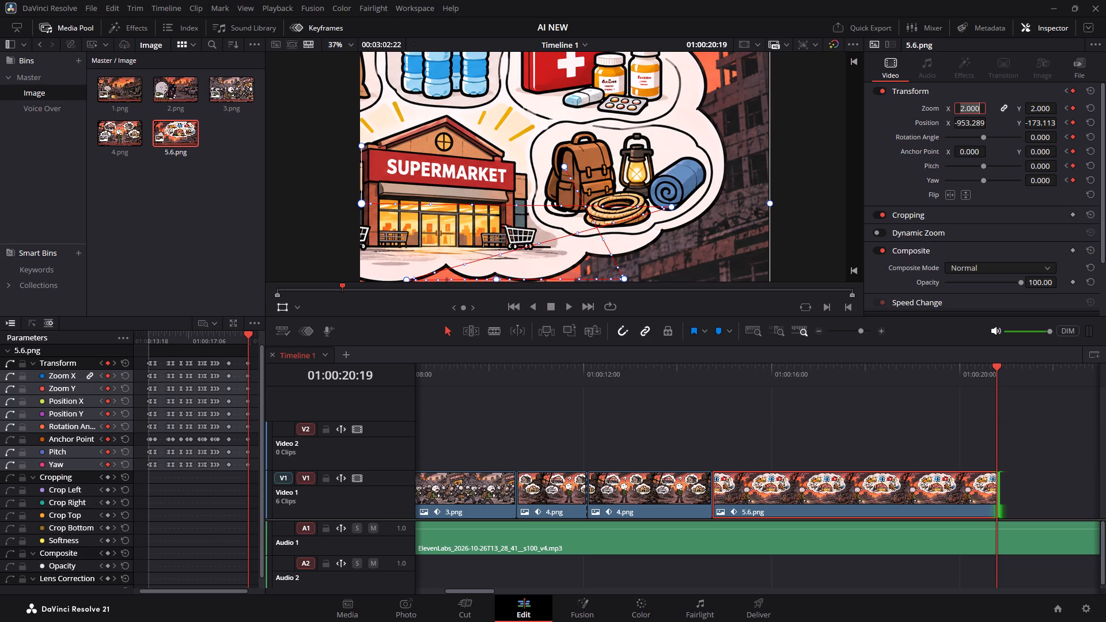
key(1)
key(Return)
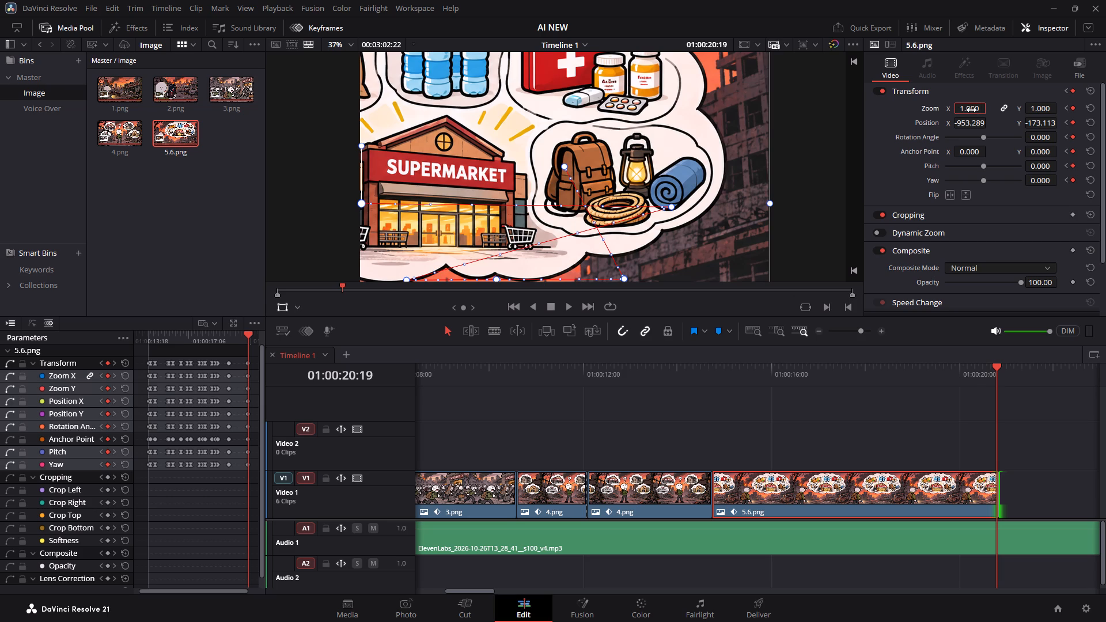
double_click(968, 122)
key(0)
key(Return)
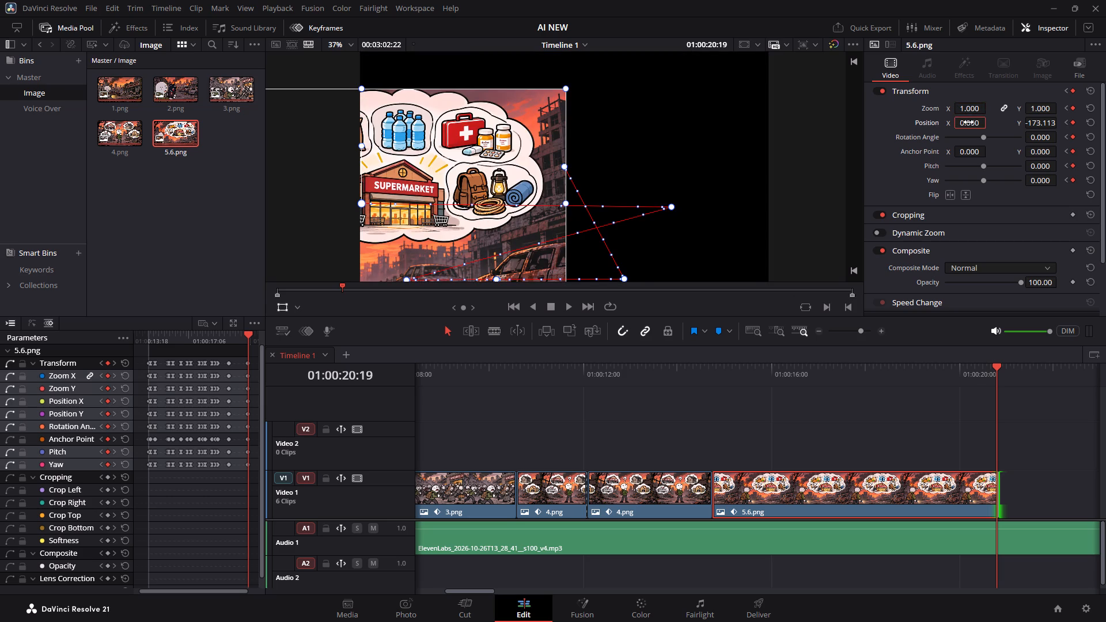
double_click(1032, 122)
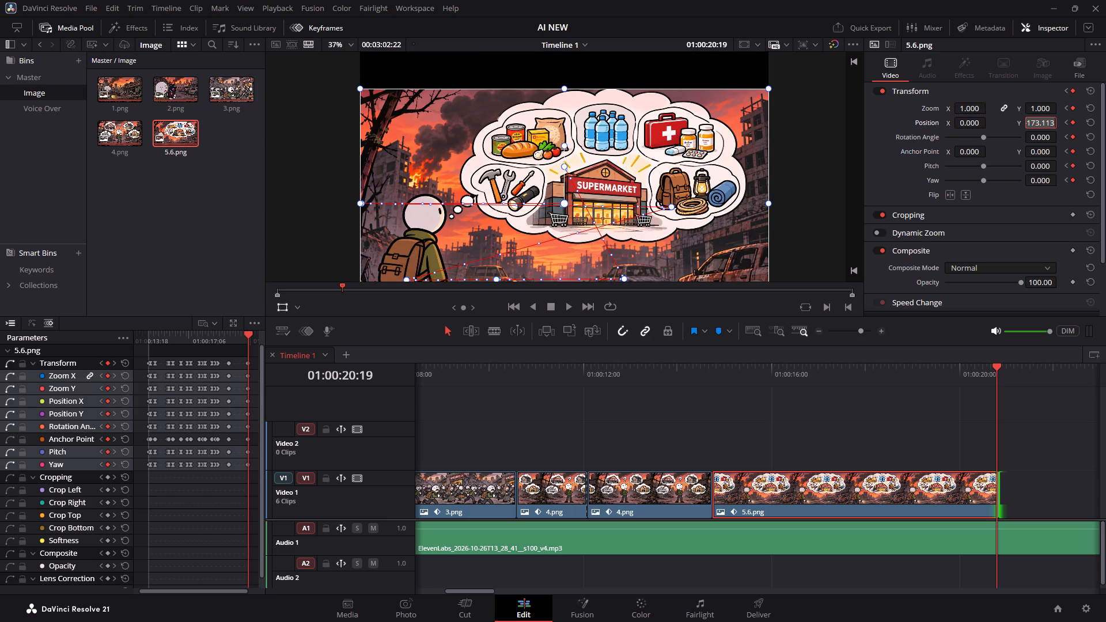
key(0)
key(Return)
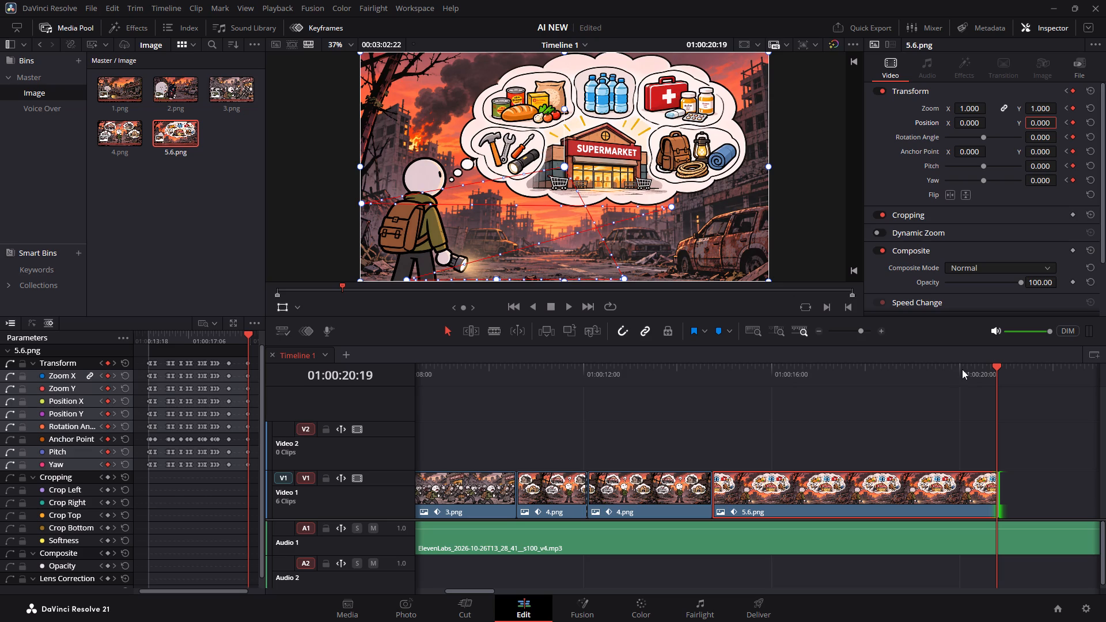
Hide the viewer's transform controls and play back 5.6.png's complete animation with the voice-over.
click(282, 306)
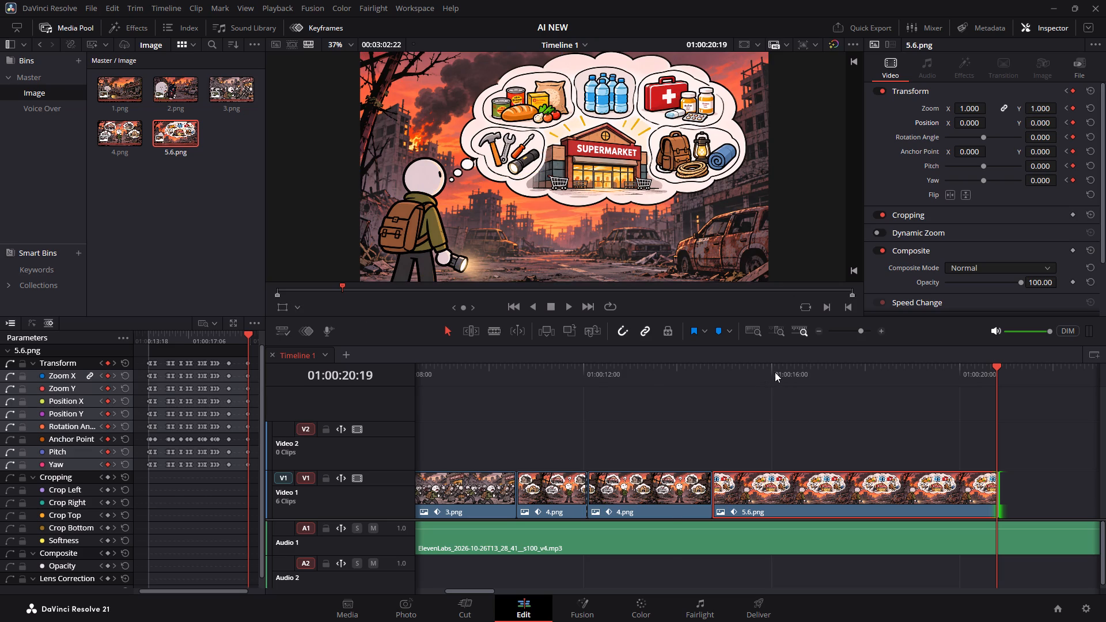
drag(759, 371, 641, 377)
key(space)
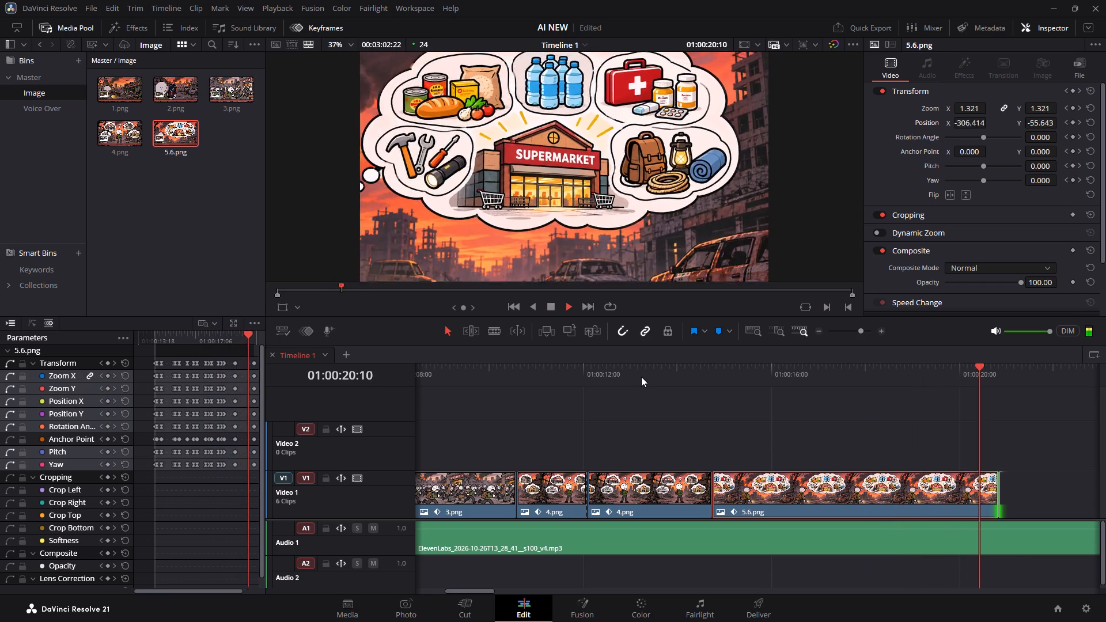
key(space)
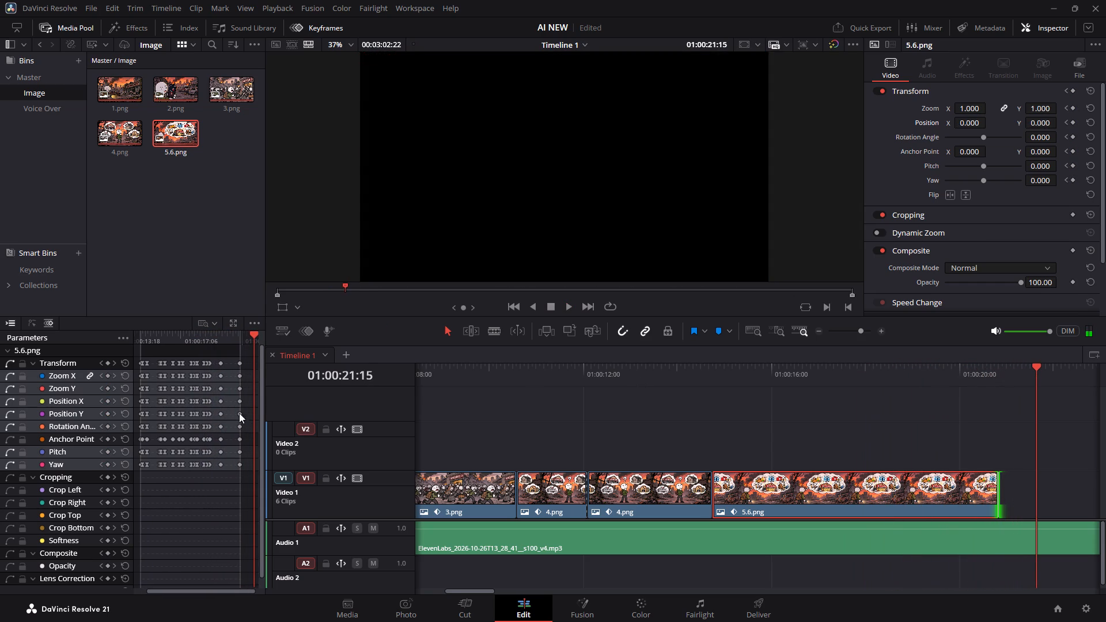
Apply easing to 5.6.png's final Transform keyframes at 01:00:20:19 in the Keyframe Editor and close the editor.
click(238, 364)
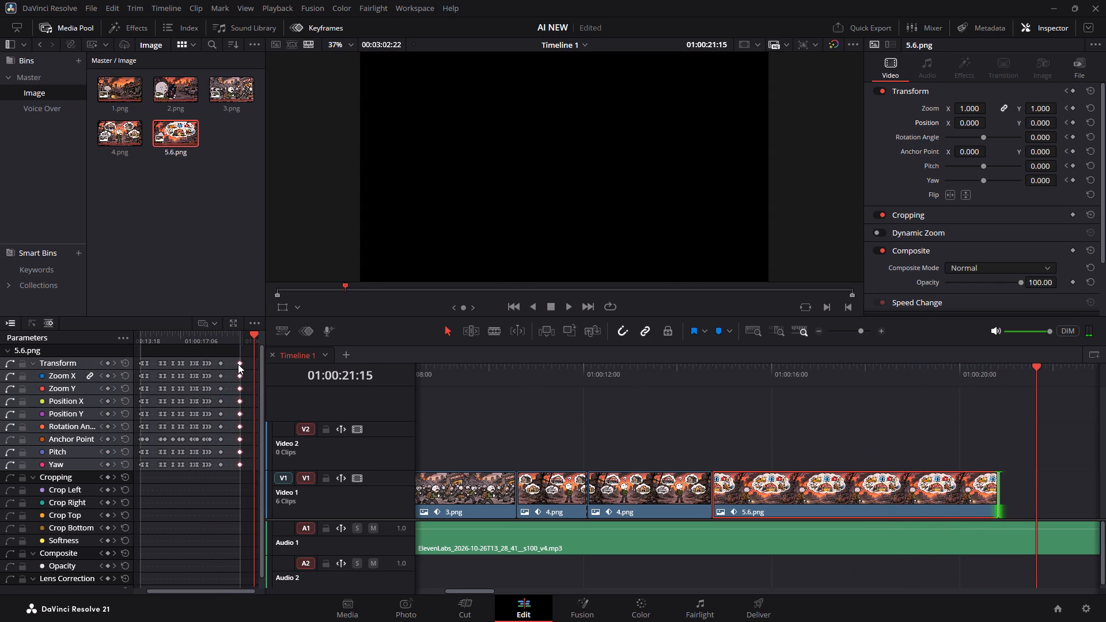
key(ctrl+a)
click(229, 325)
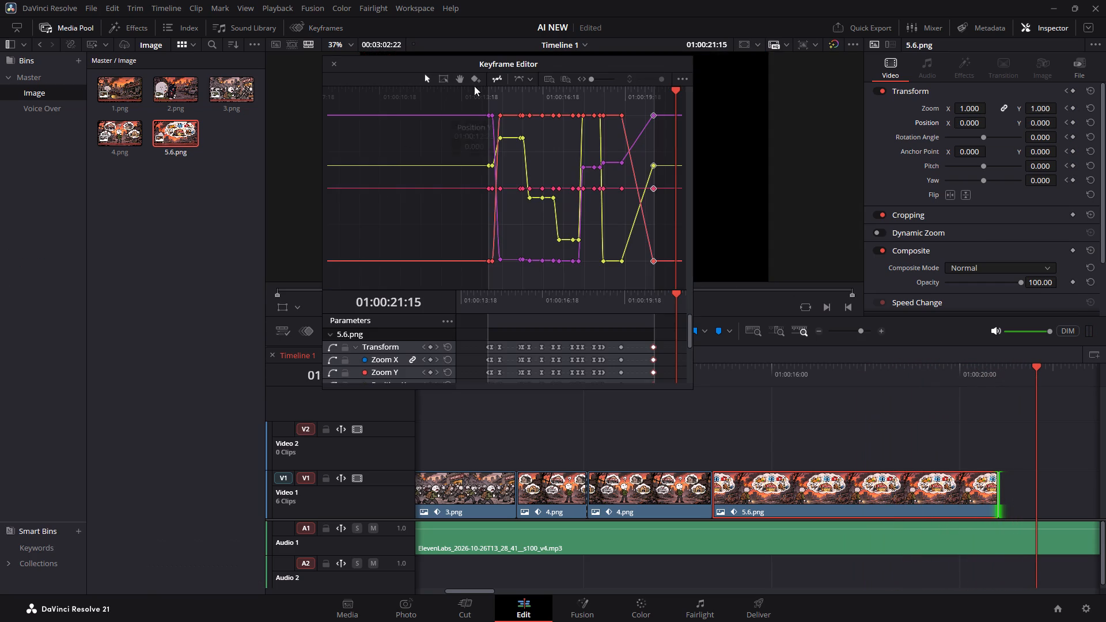
click(516, 76)
click(736, 75)
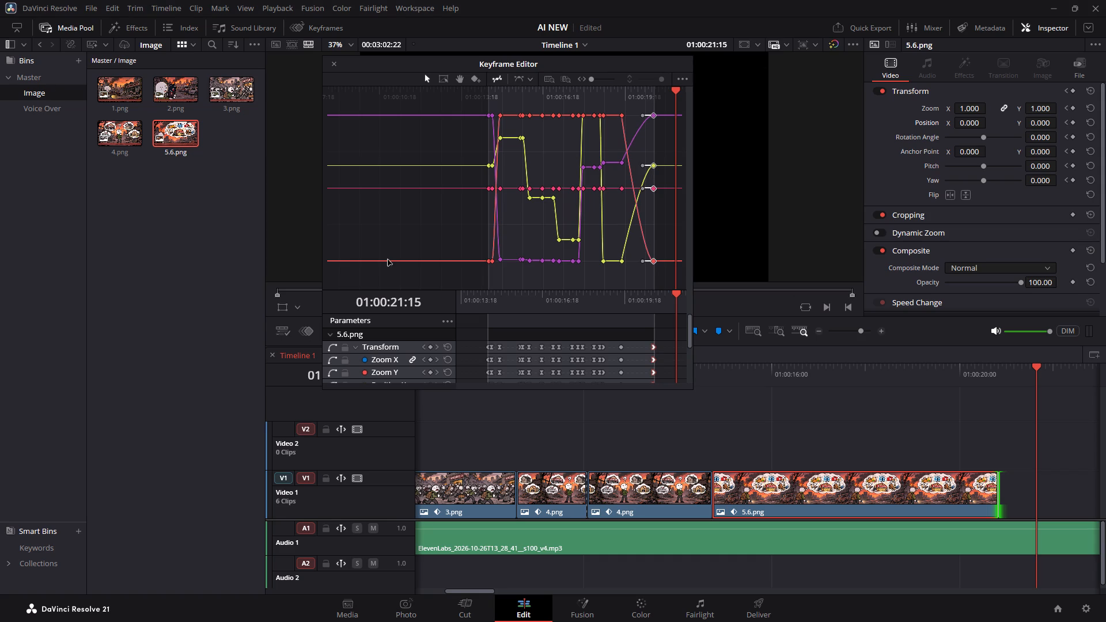
click(307, 31)
Listen to the voice-over just past the end of 5.6.png to locate where the current sentence ends.
click(927, 367)
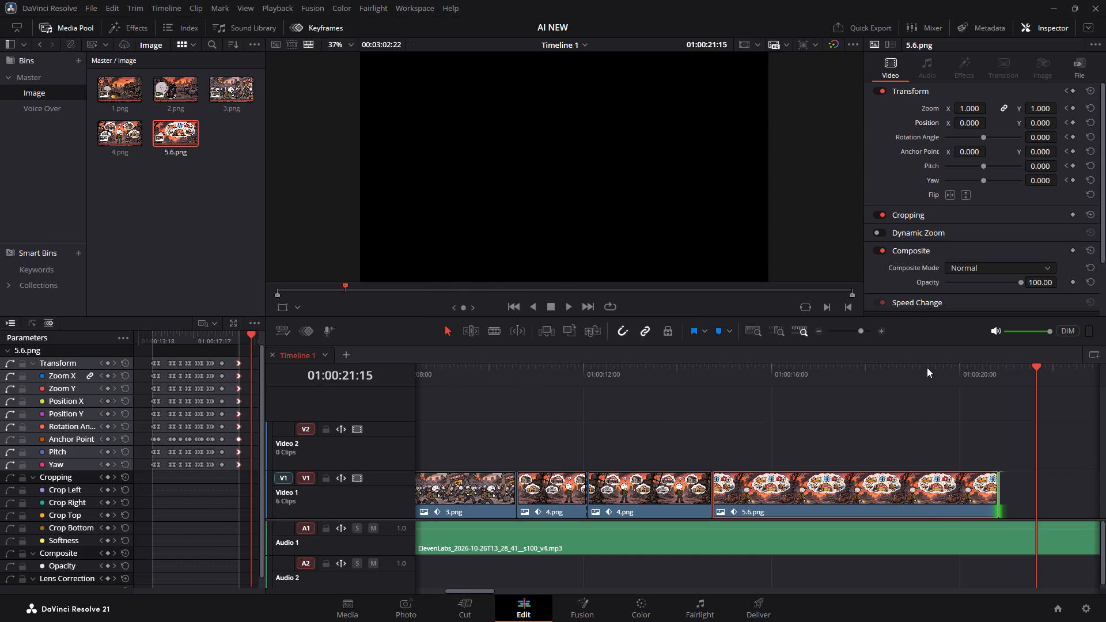
key(space)
key(space)
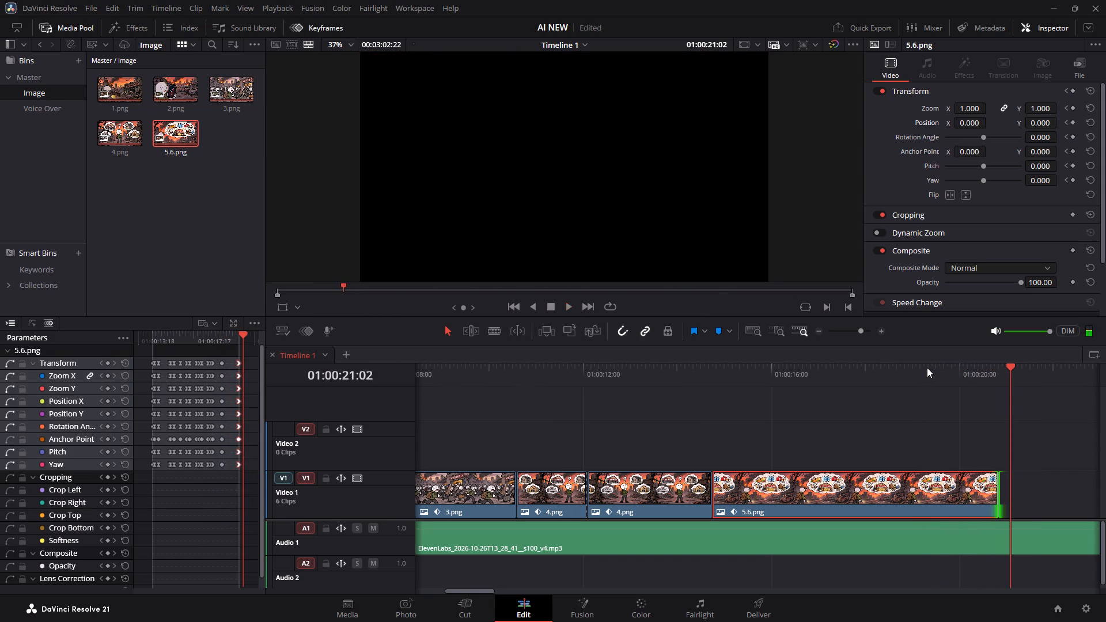
key(space)
key(space)
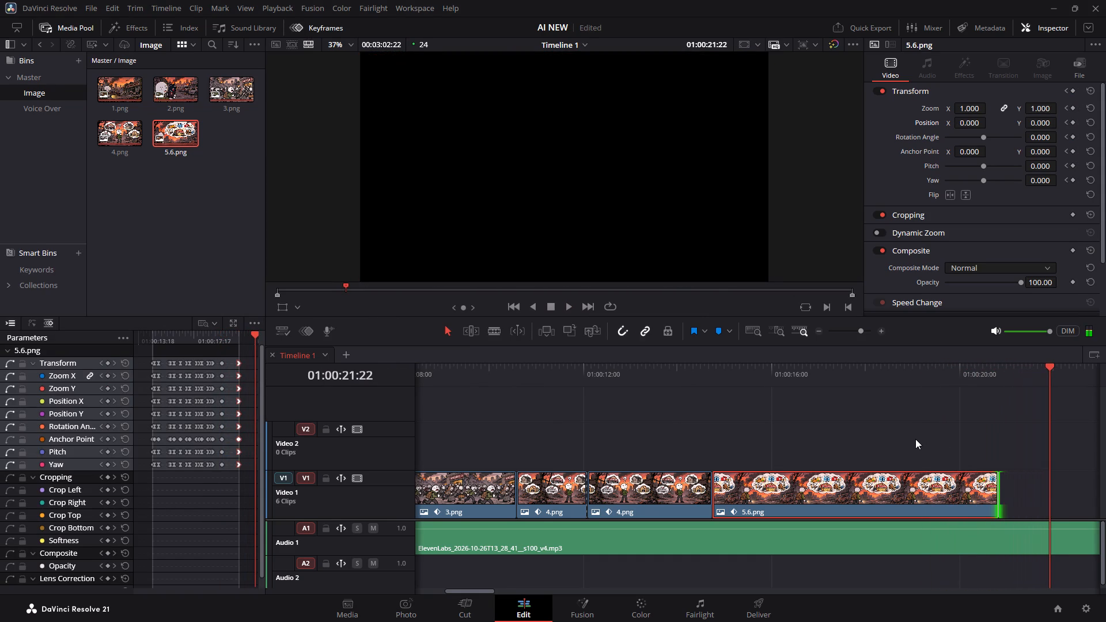
alt+scroll(916, 451, down, 4)
key(space)
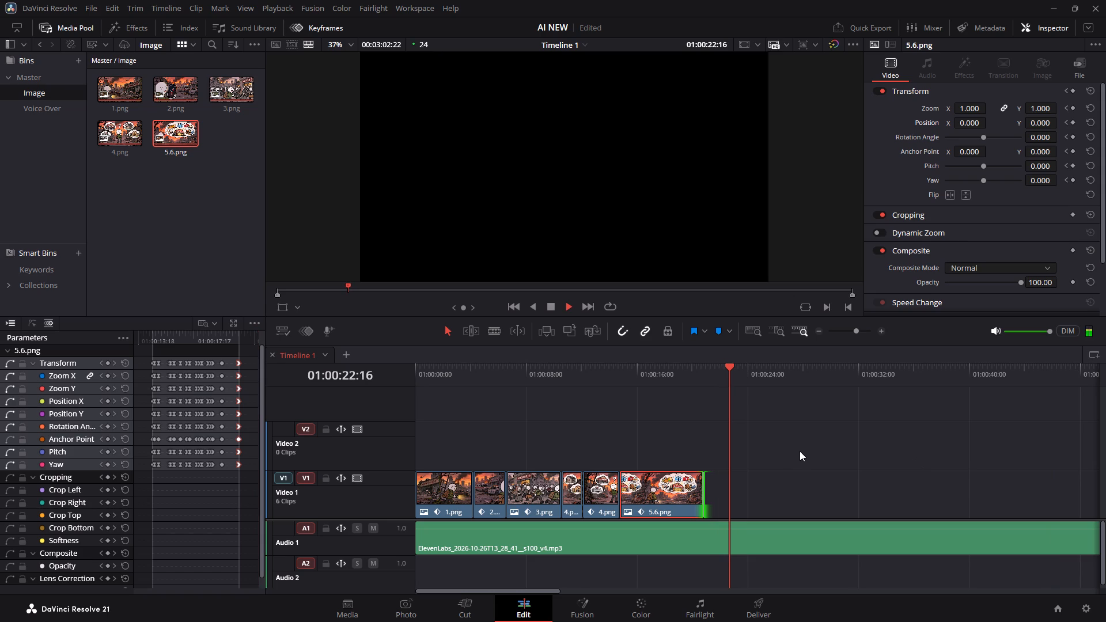
click(702, 373)
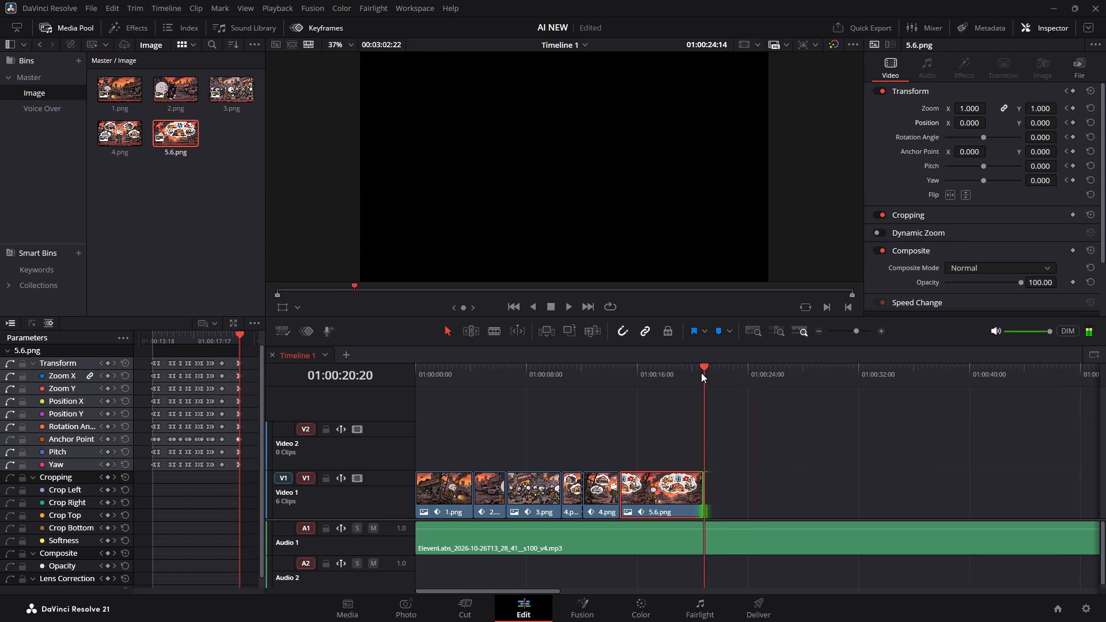
click(678, 367)
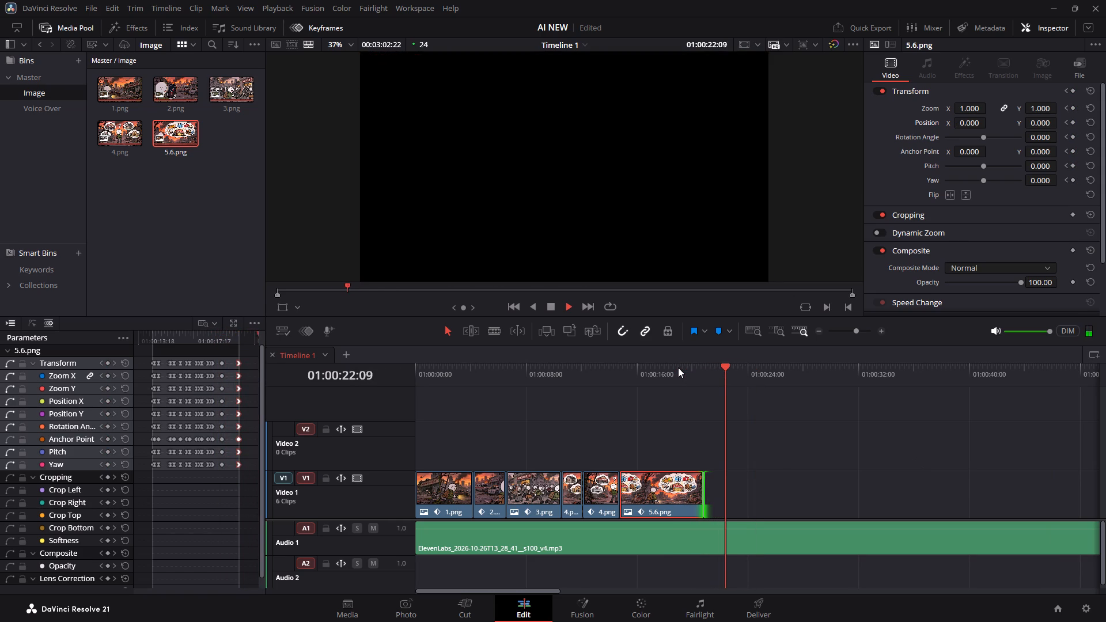
key(space)
click(702, 366)
key(space)
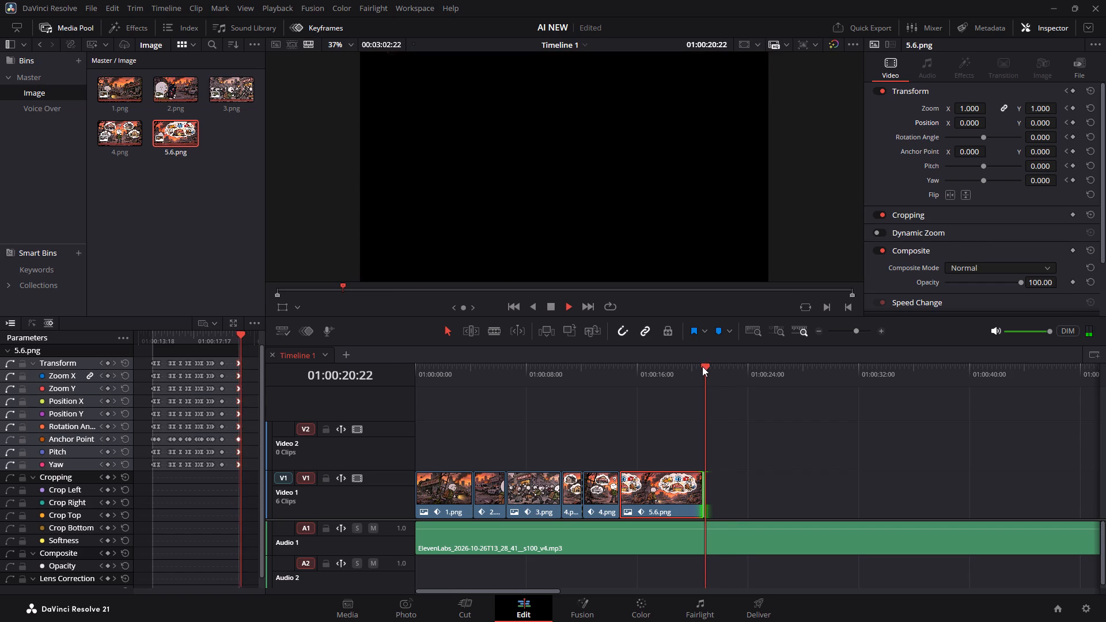
key(space)
click(702, 366)
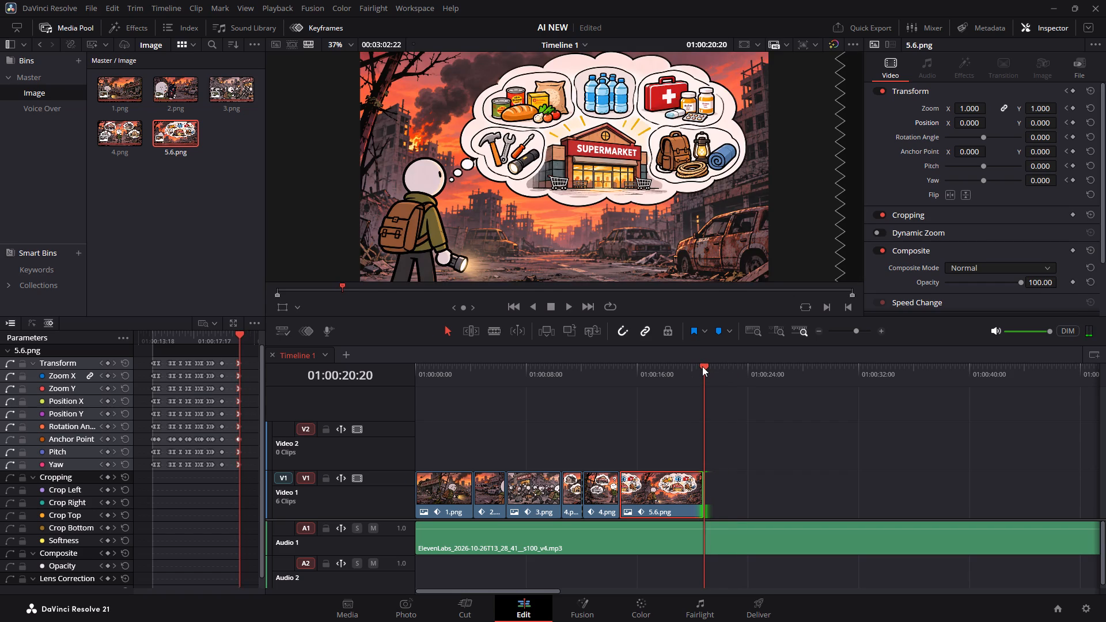
Find the end of the spoken sentence frame by frame and split the voice-over at 01:00:21:03, just past 5.6.png.
key(Right)
key(Right)
key(Right)
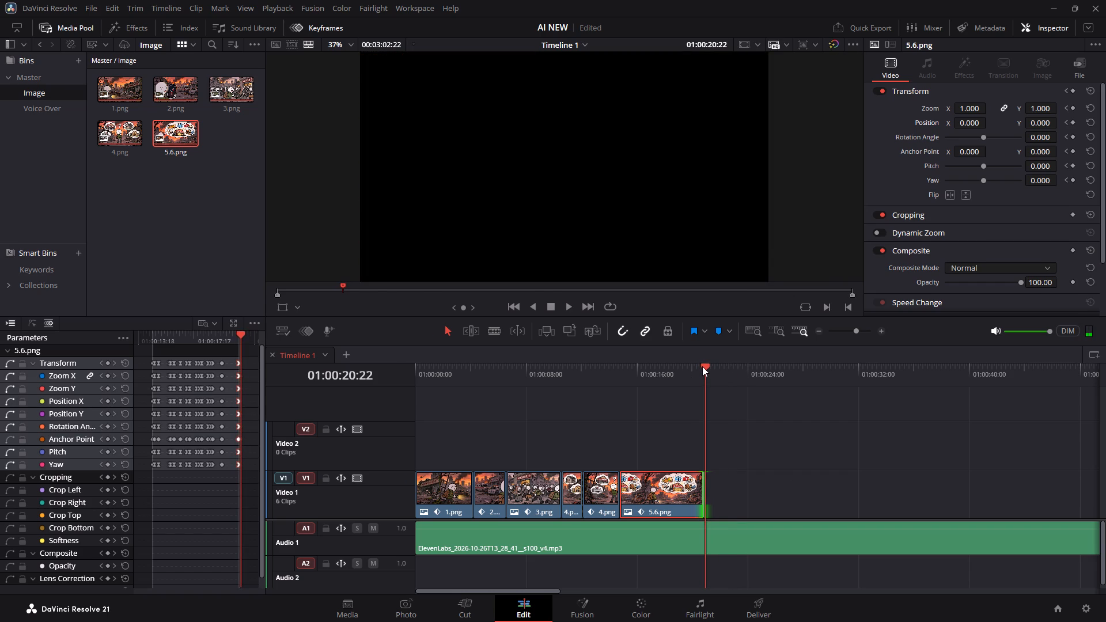
key(Right)
key(Right)
key(Right)
key(Right)
key(Left)
key(Left)
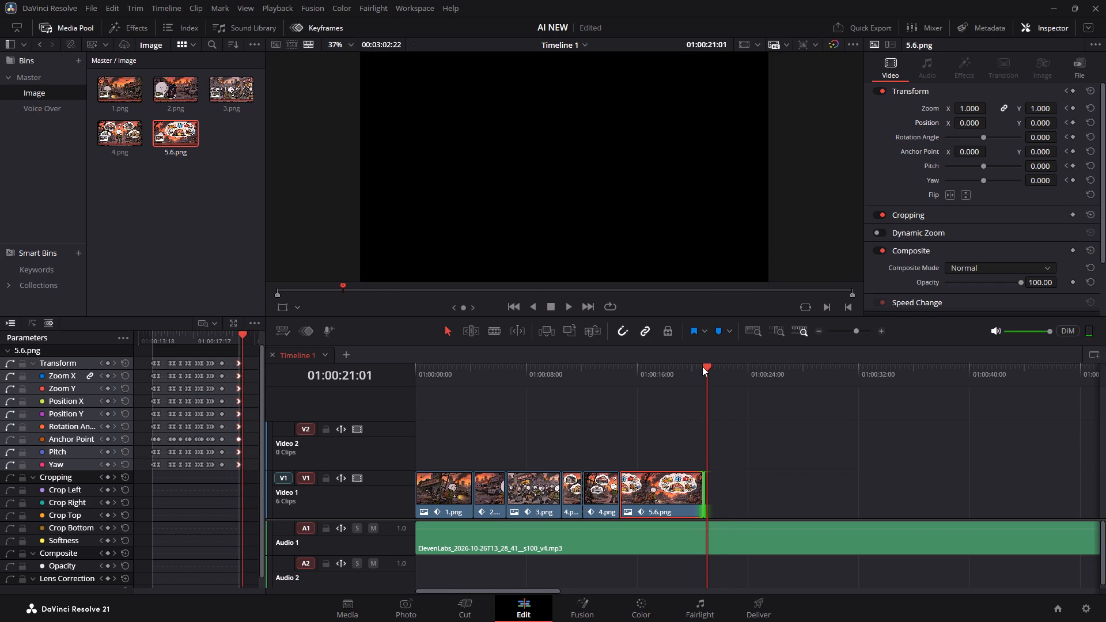
key(Left)
key(Left)
key(Left)
key(Left)
key(Right)
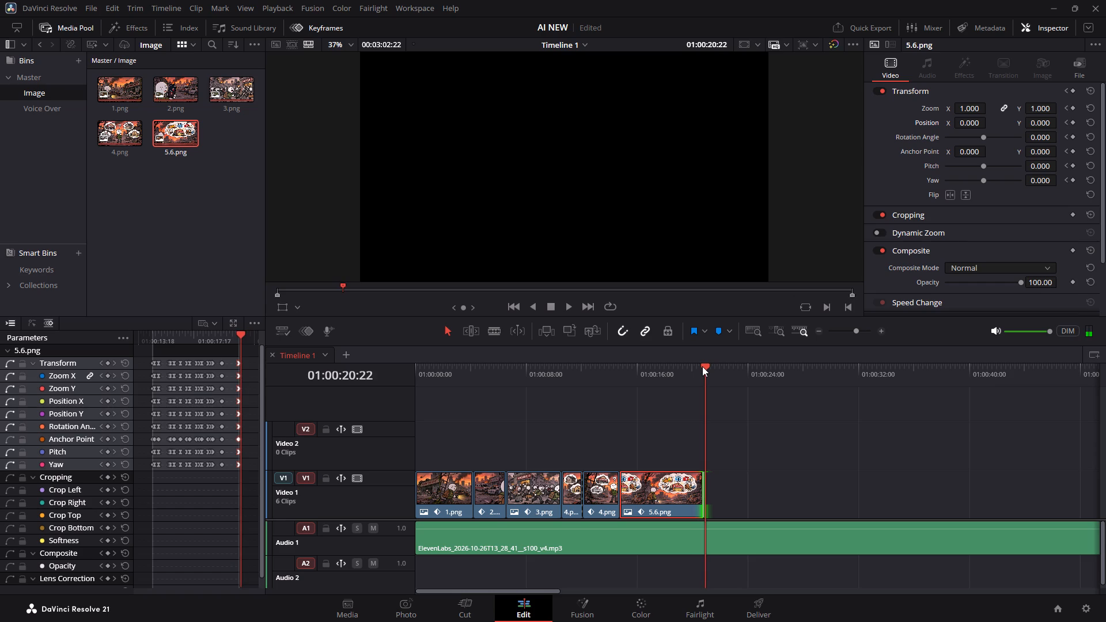
key(Left)
key(Left)
key(Left)
key(Left)
key(Left)
key(Left)
key(space)
key(space)
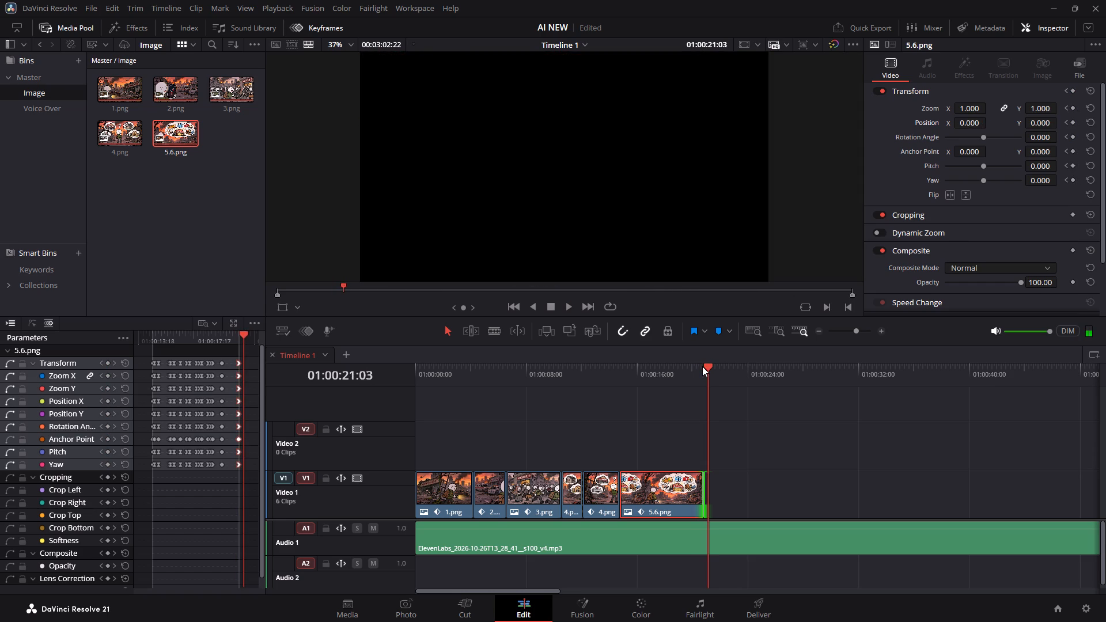
key(ctrl+b)
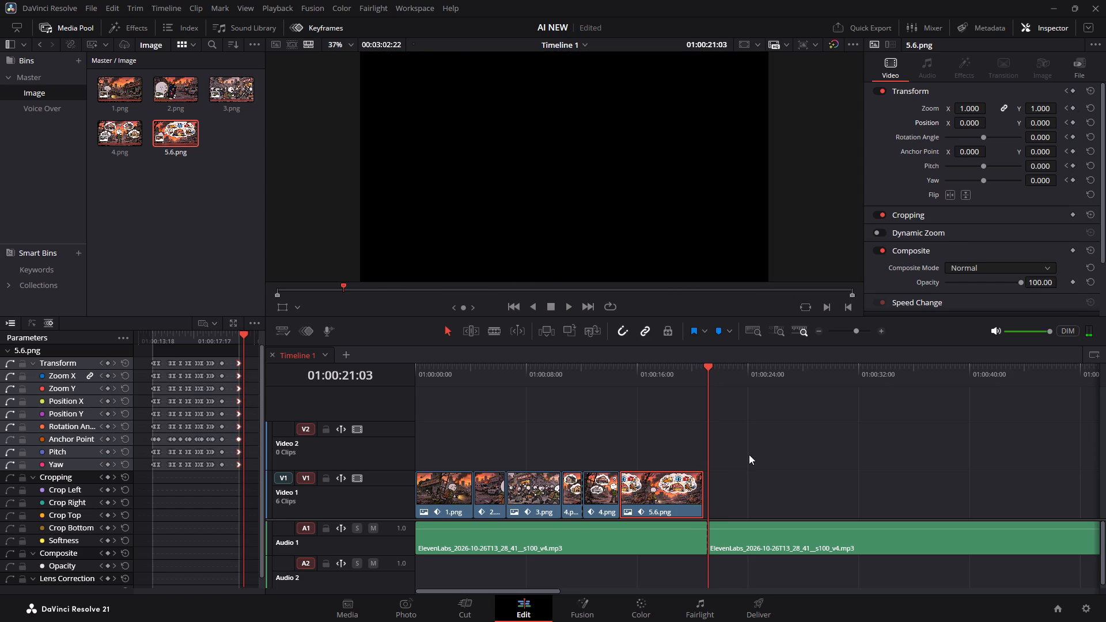
Extend the end of 5.6.png to the voice-over cut at 01:00:21:03.
drag(700, 491, 710, 494)
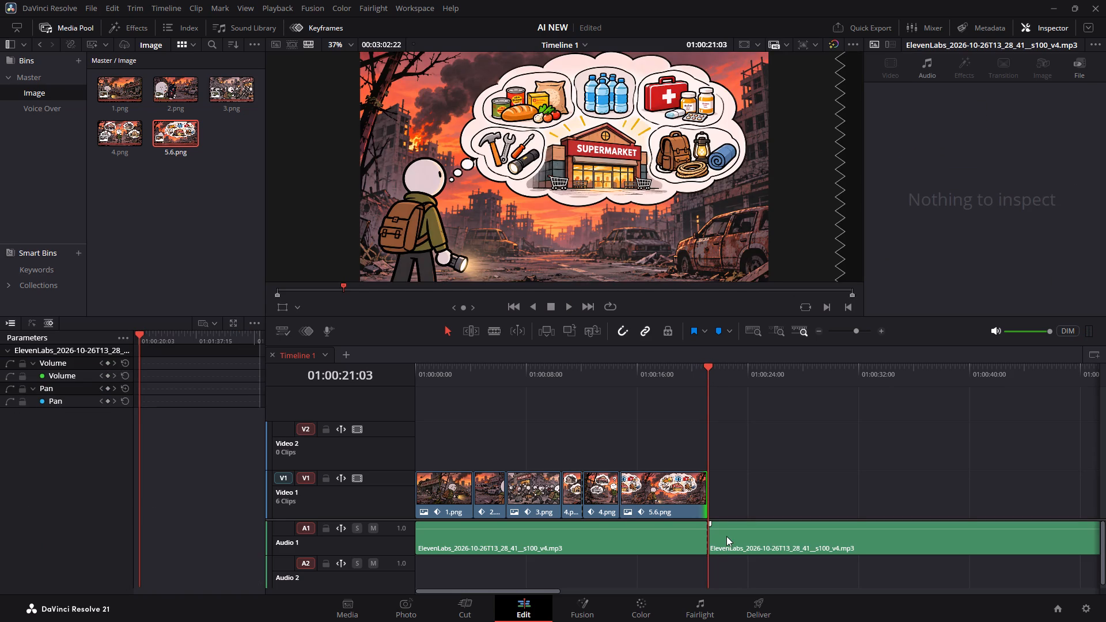
Find the end of the pause after the first cut and split the voice-over at 01:00:22:07.
key(space)
key(space)
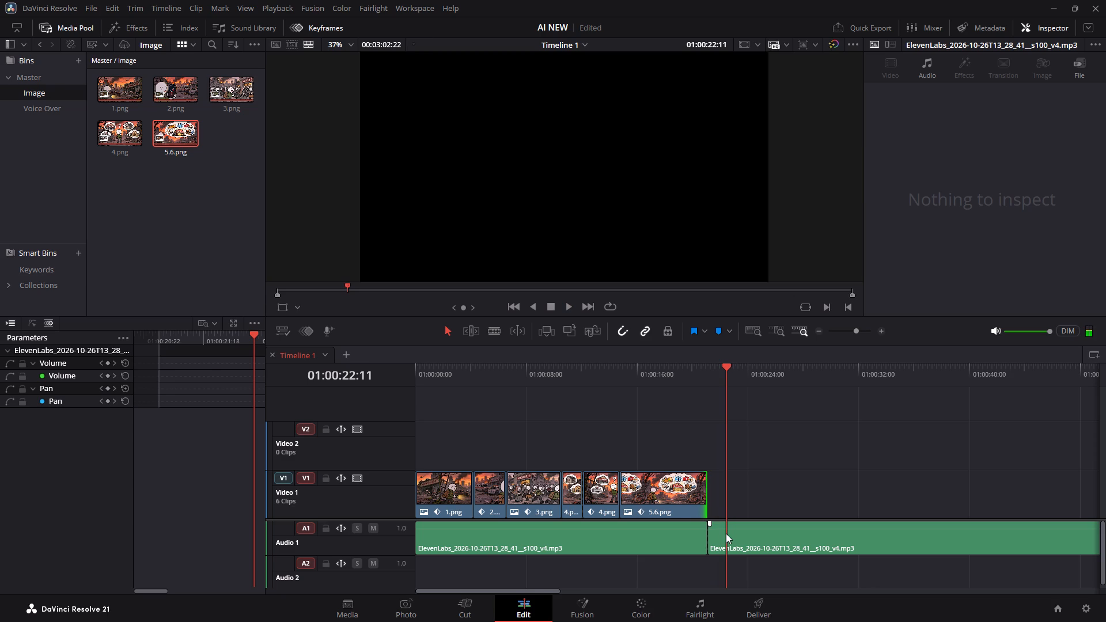
key(Left)
key(Left)
key(Left)
key(Left)
key(Left)
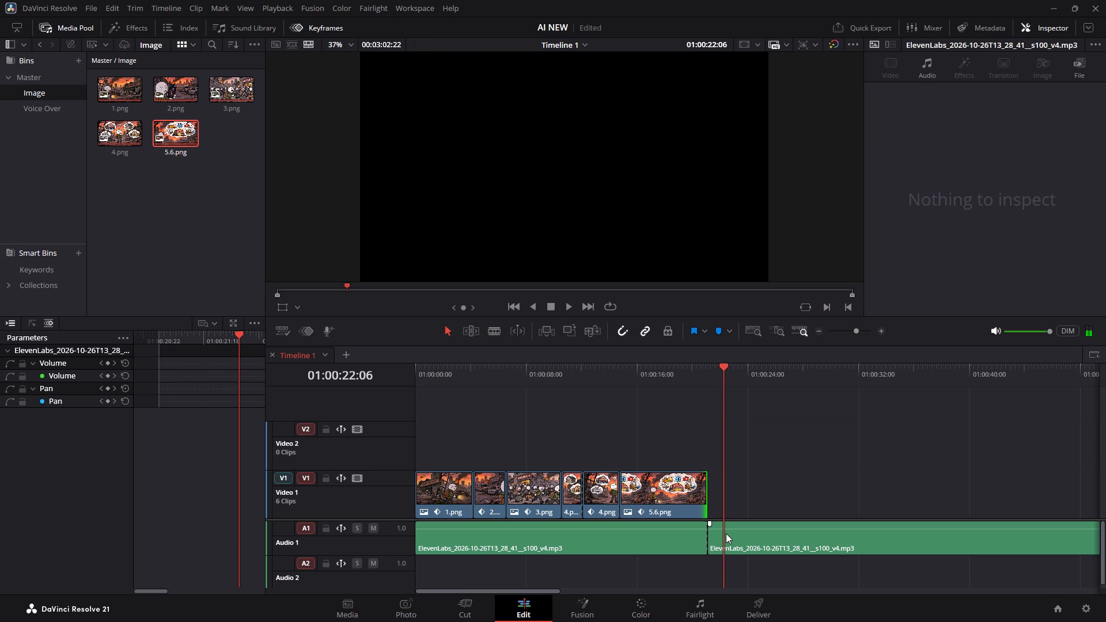
key(Left)
key(Left)
key(Left)
key(Left)
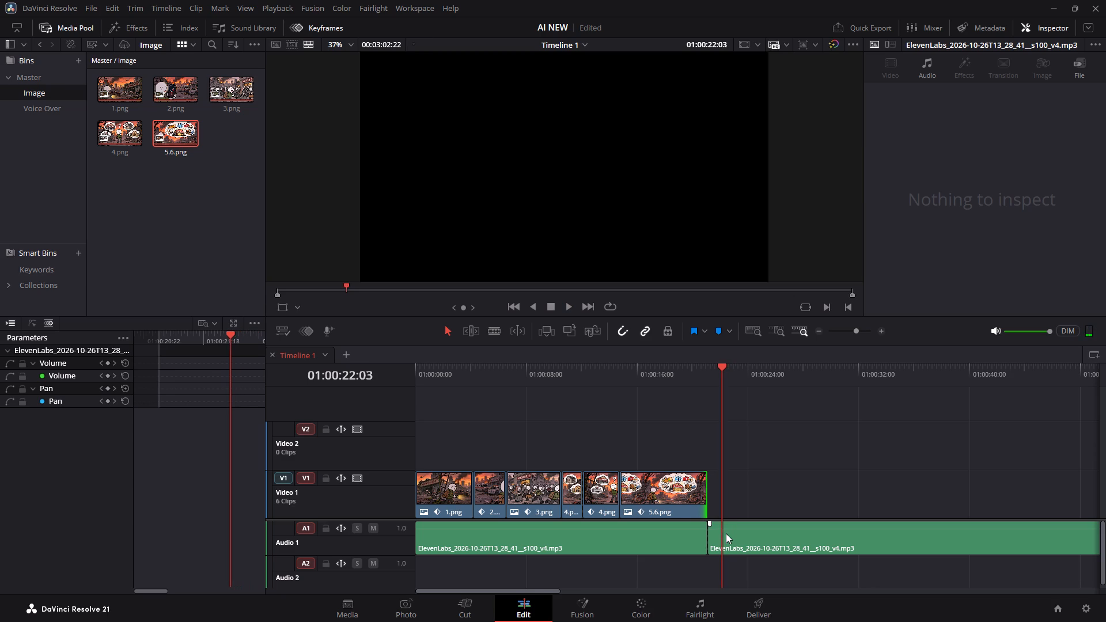
key(Left)
key(Right)
key(Right)
key(Right)
key(Right)
key(Right)
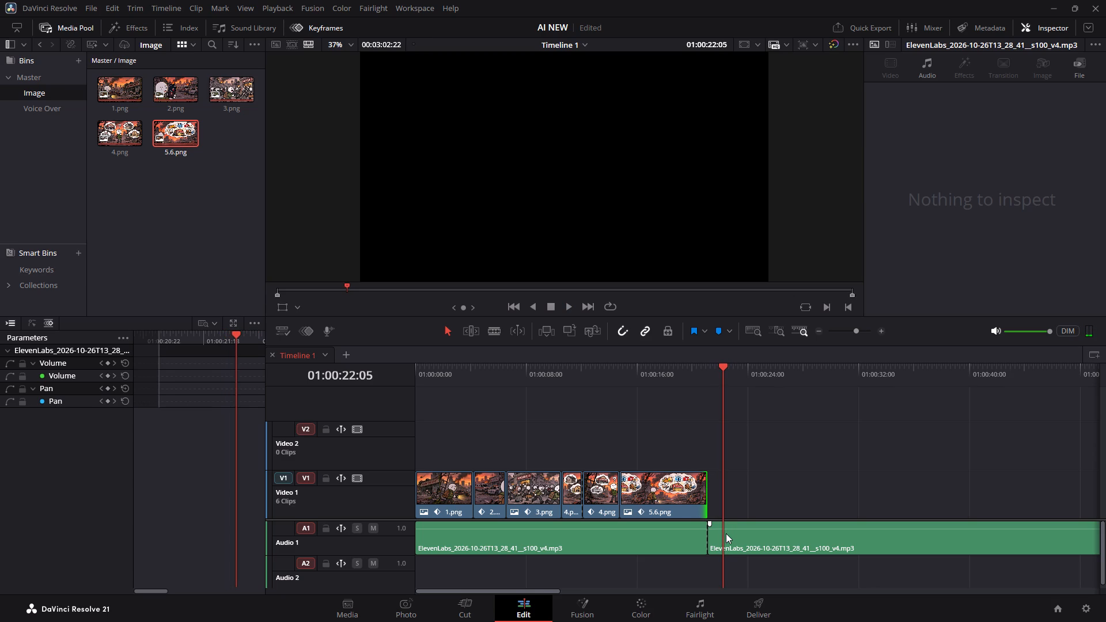
key(Right)
key(Right)
key(Right)
key(Right)
key(Left)
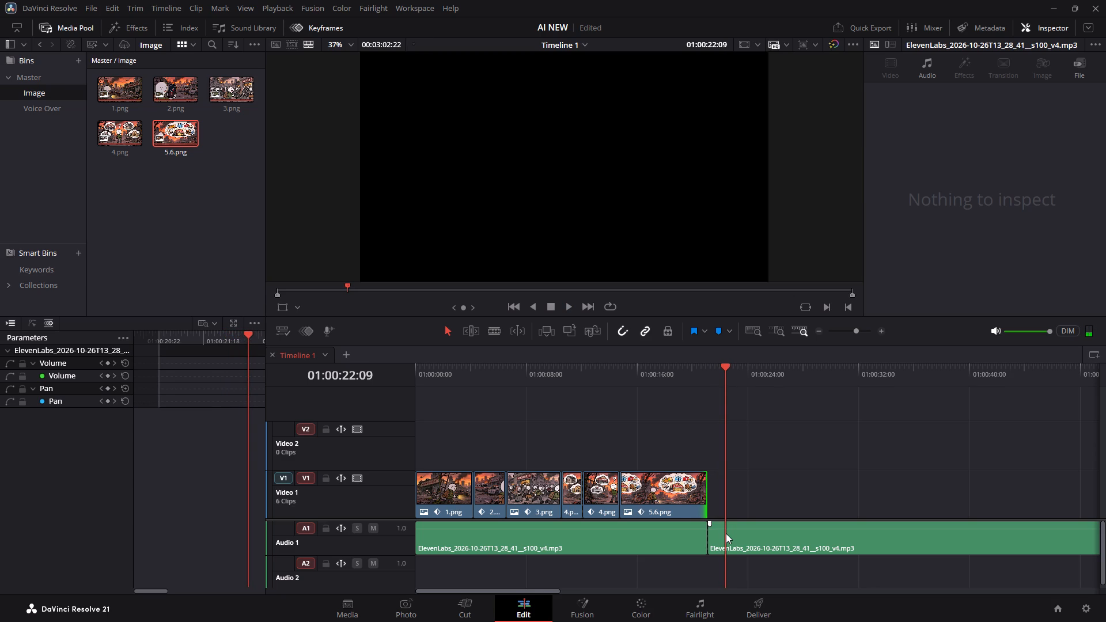
key(Left)
key(Left)
key(ctrl+b)
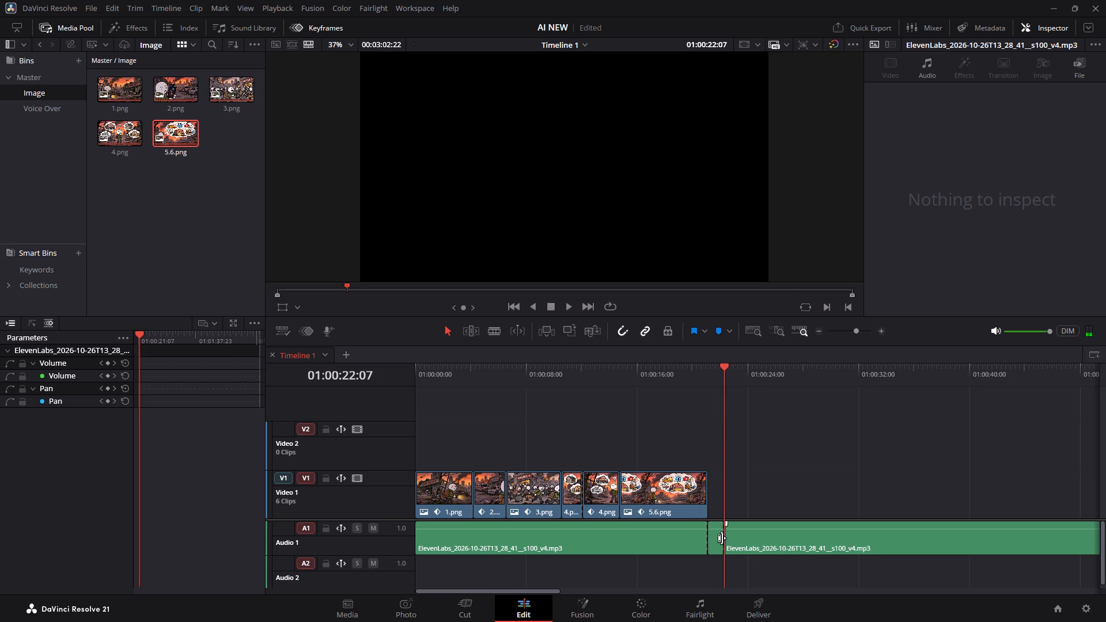
Delete the short voice-over piece between the two cuts and close the gap it leaves on Audio 1.
click(713, 538)
key(BackSpace)
click(713, 538)
key(BackSpace)
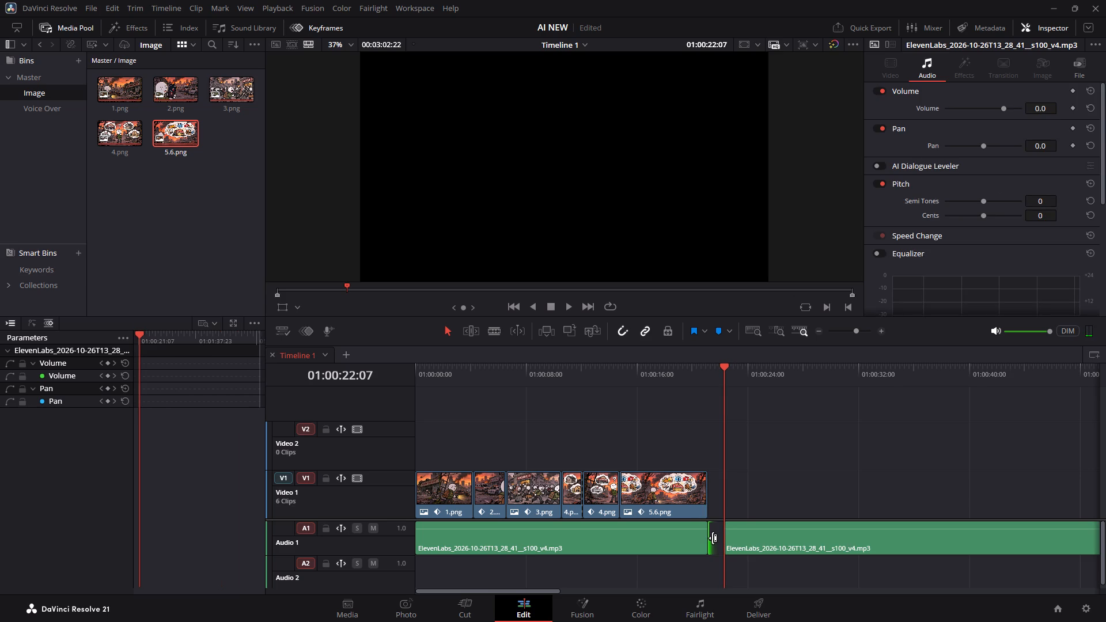
click(719, 541)
ctrl+scroll(717, 542, up, 10)
scroll(750, 519, up, 3)
click(748, 465)
ctrl+scroll(740, 494, up, 4)
alt+scroll(719, 540, up, 5)
click(723, 541)
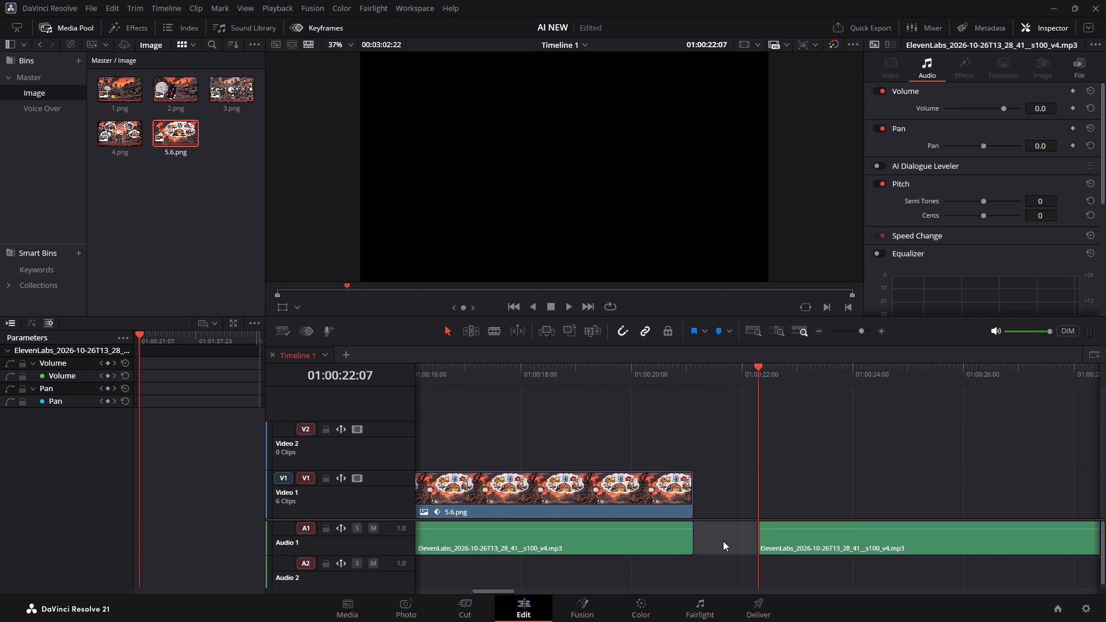
key(BackSpace)
key(space)
key(space)
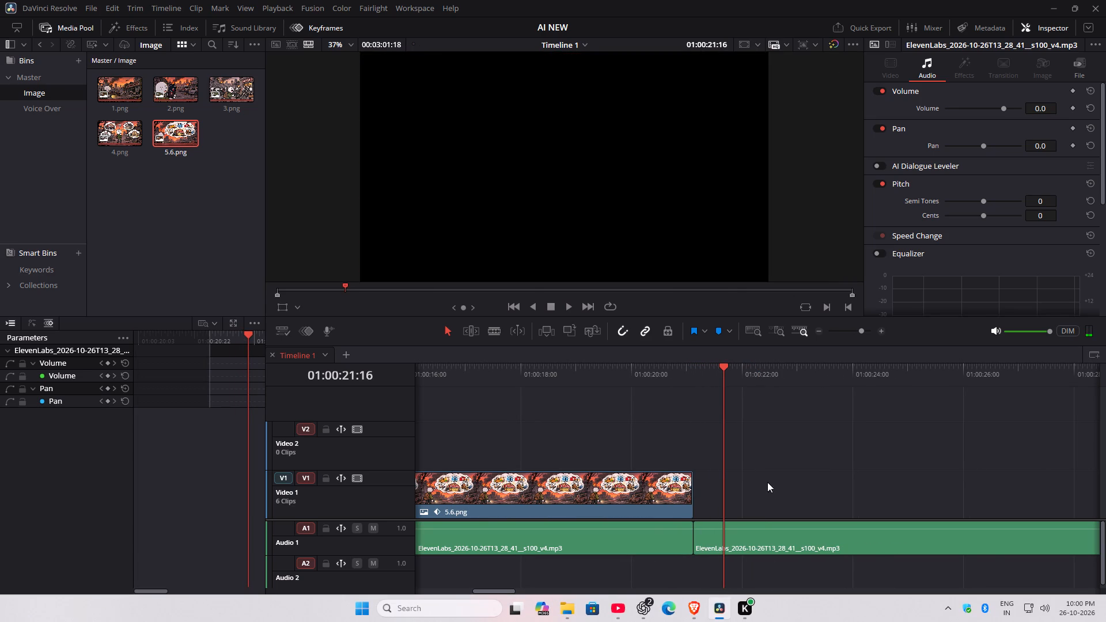
key(space)
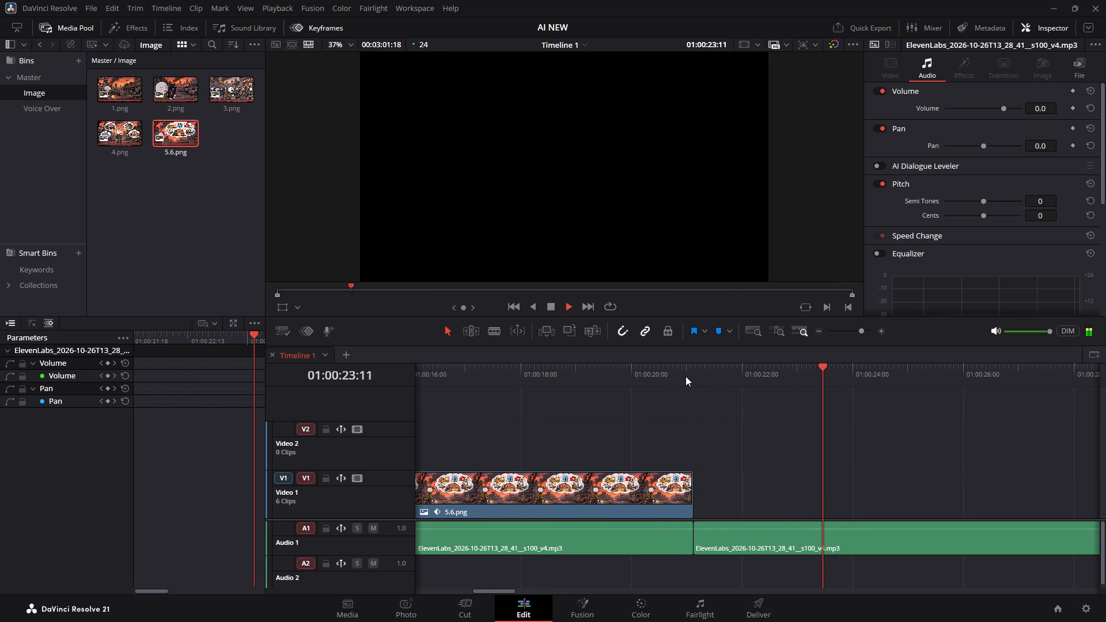
key(space)
click(685, 374)
drag(724, 450, 721, 446)
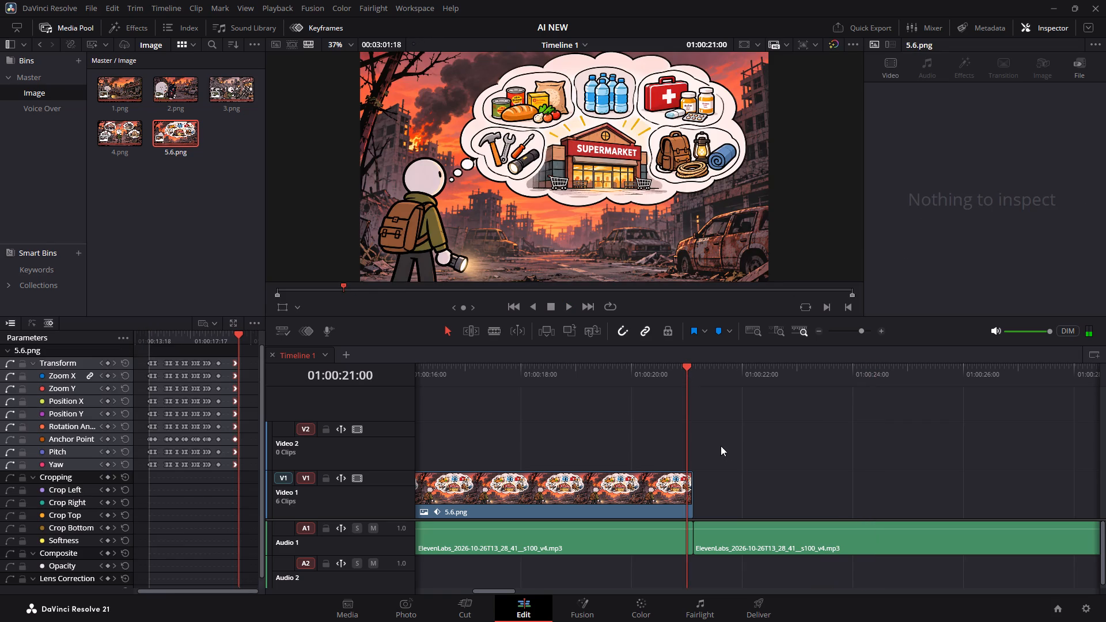
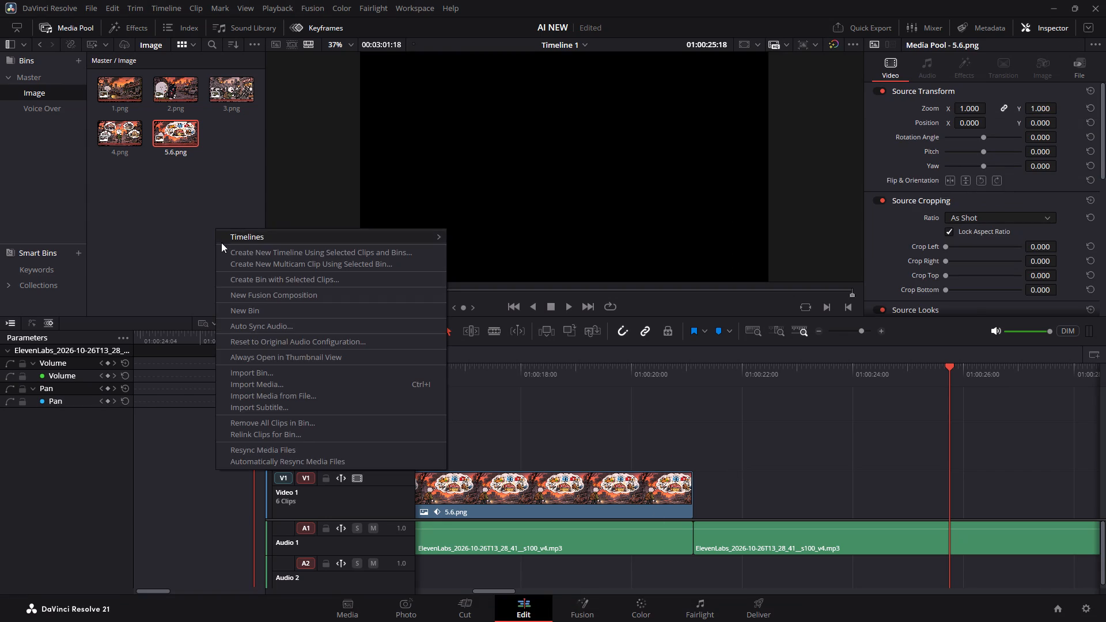
click(190, 226)
key(ctrl+i)
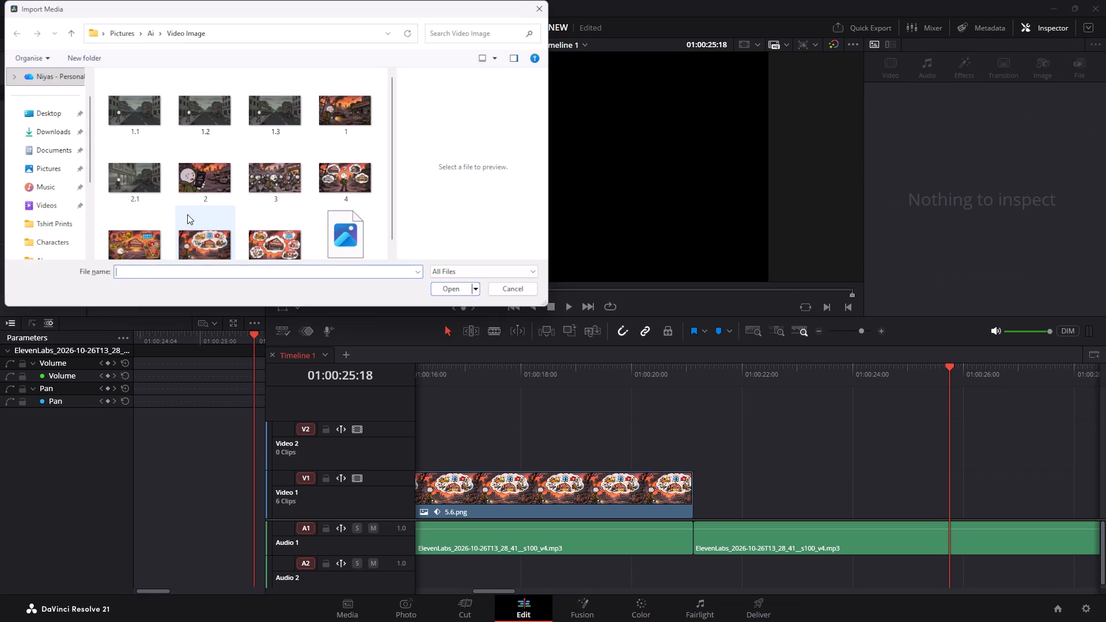
scroll(251, 206, down, 5)
double_click(334, 229)
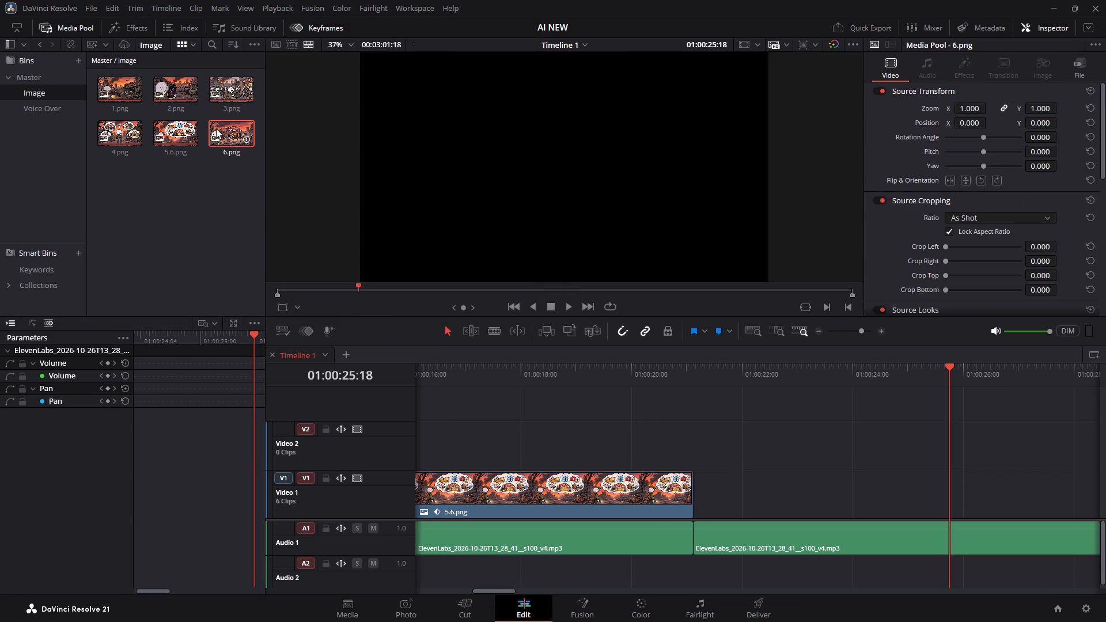
Place 6.png on the Video 1 track directly after the 5.6.png clip.
drag(222, 132, 691, 497)
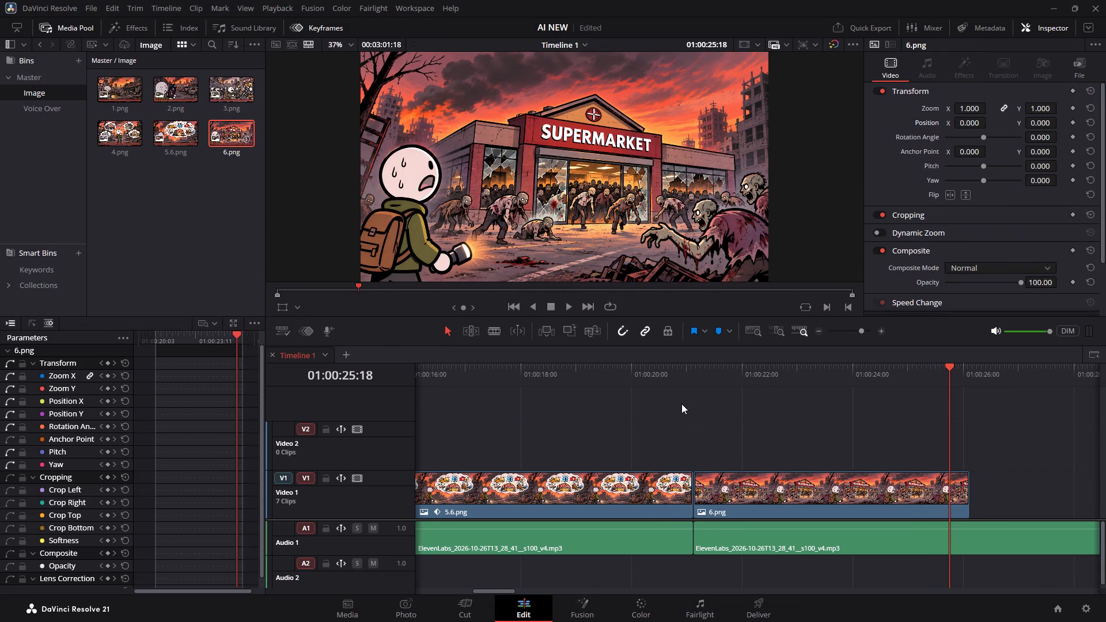
Play the voice-over around the cut and move the 6.png clip to start at about 01:00:22:00, leaving a gap after 5.6.png.
click(671, 369)
key(space)
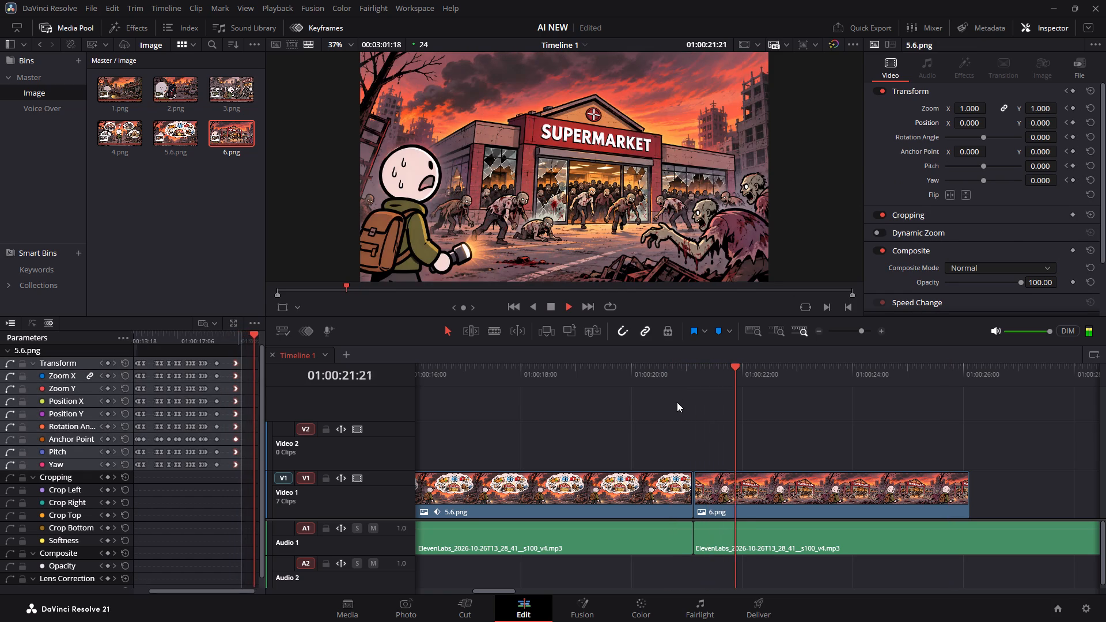
key(space)
drag(724, 370, 647, 369)
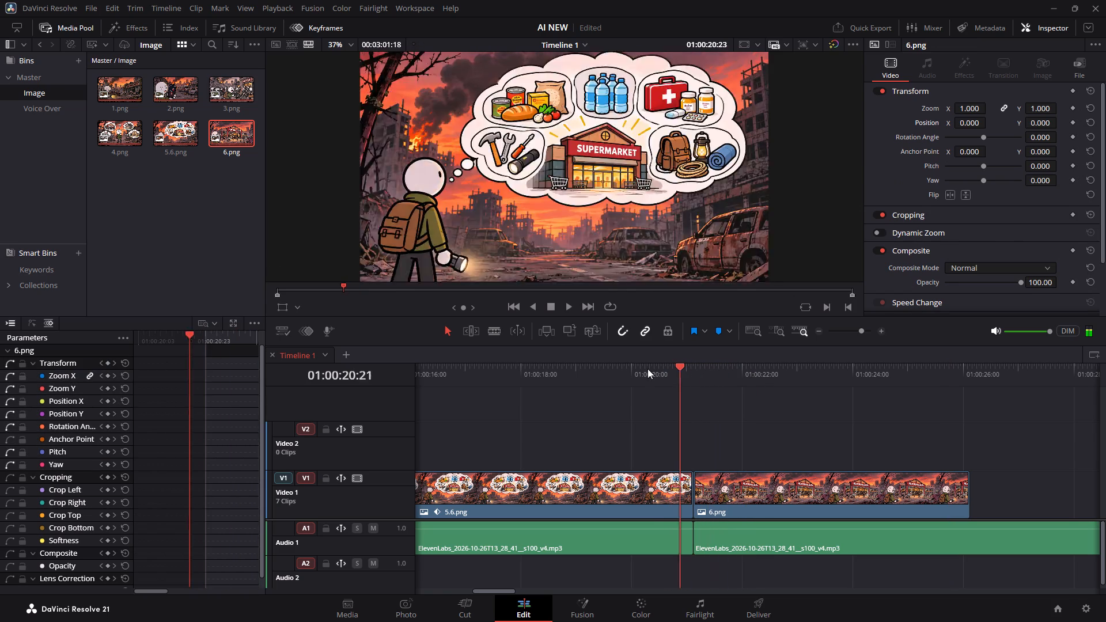
drag(647, 369, 601, 367)
key(space)
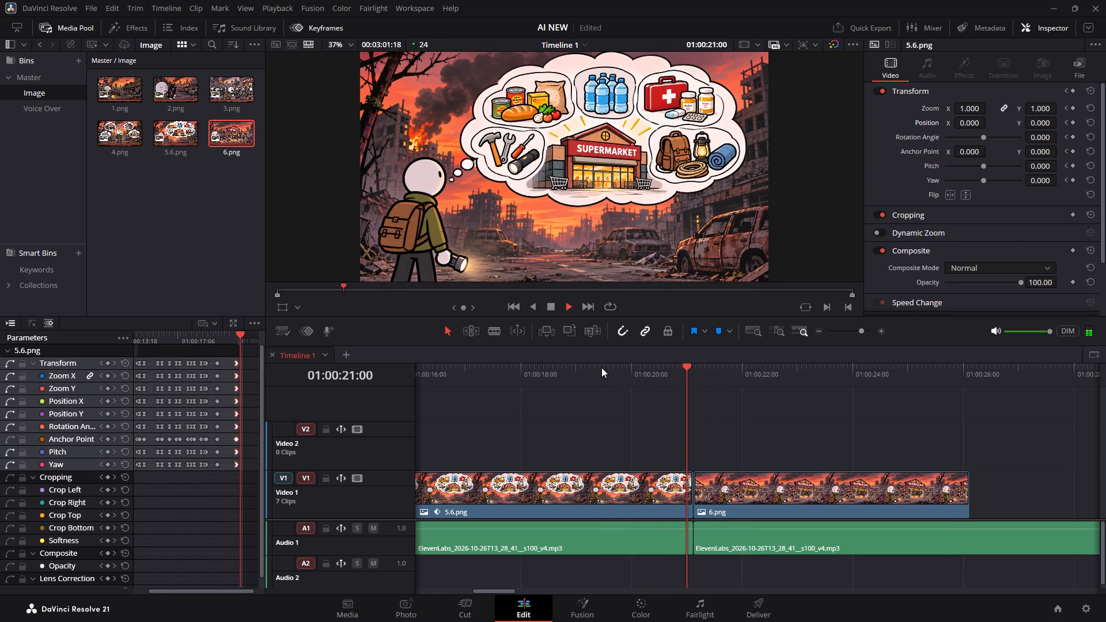
key(space)
key(space)
key(space)
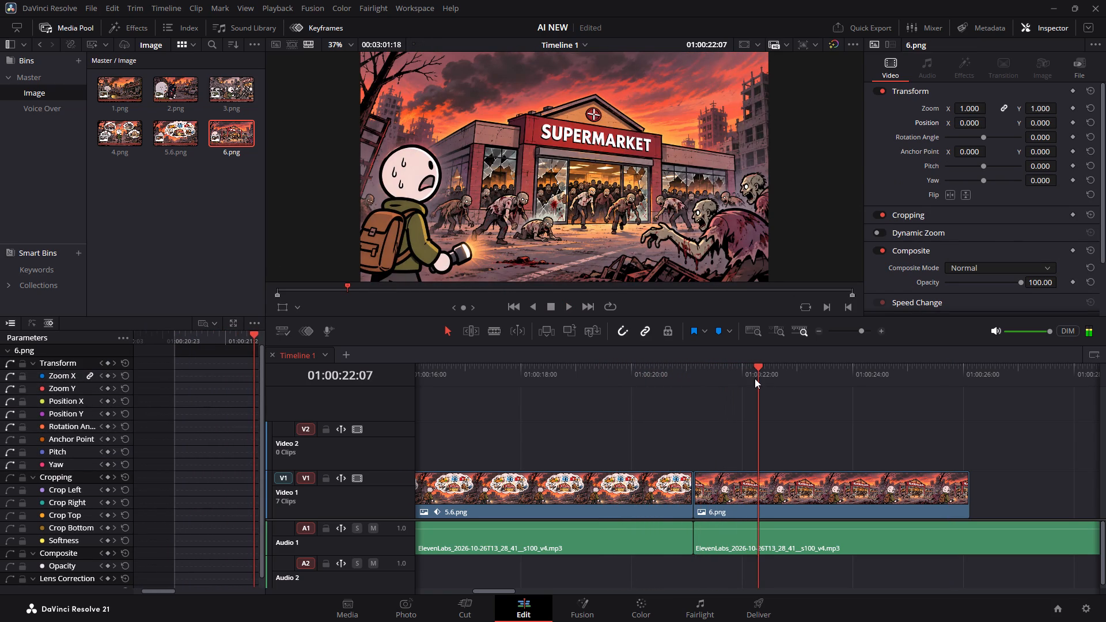
click(743, 369)
key(space)
key(space)
drag(770, 492, 821, 494)
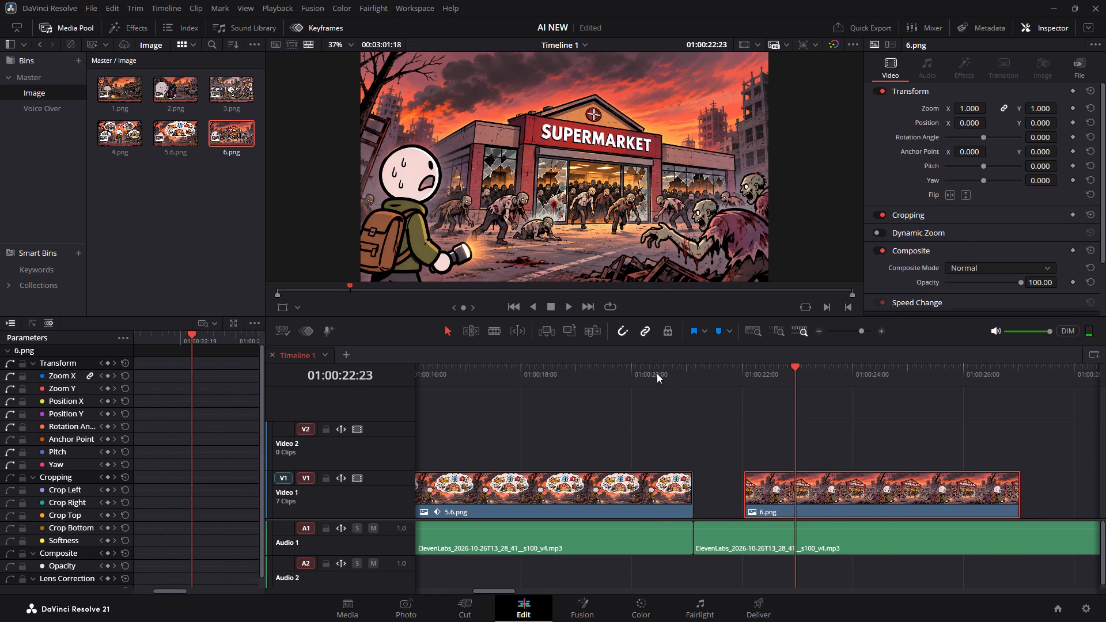
click(656, 373)
key(space)
key(space)
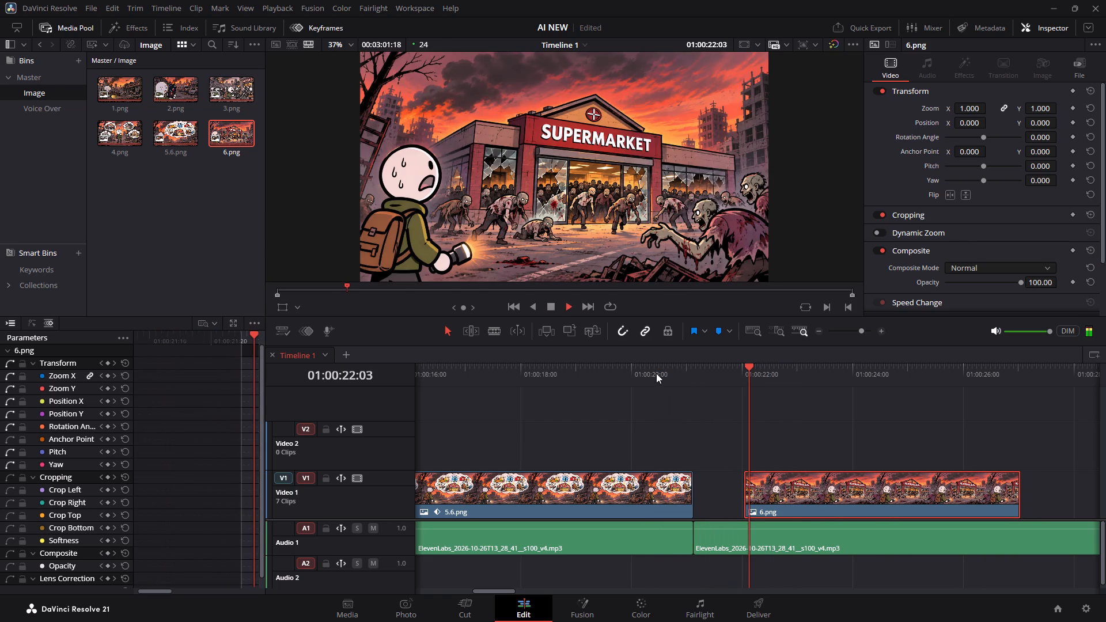
Add a 6 frame Cross Dissolve to the end of the 5.6.png clip and play it back.
right_click(692, 483)
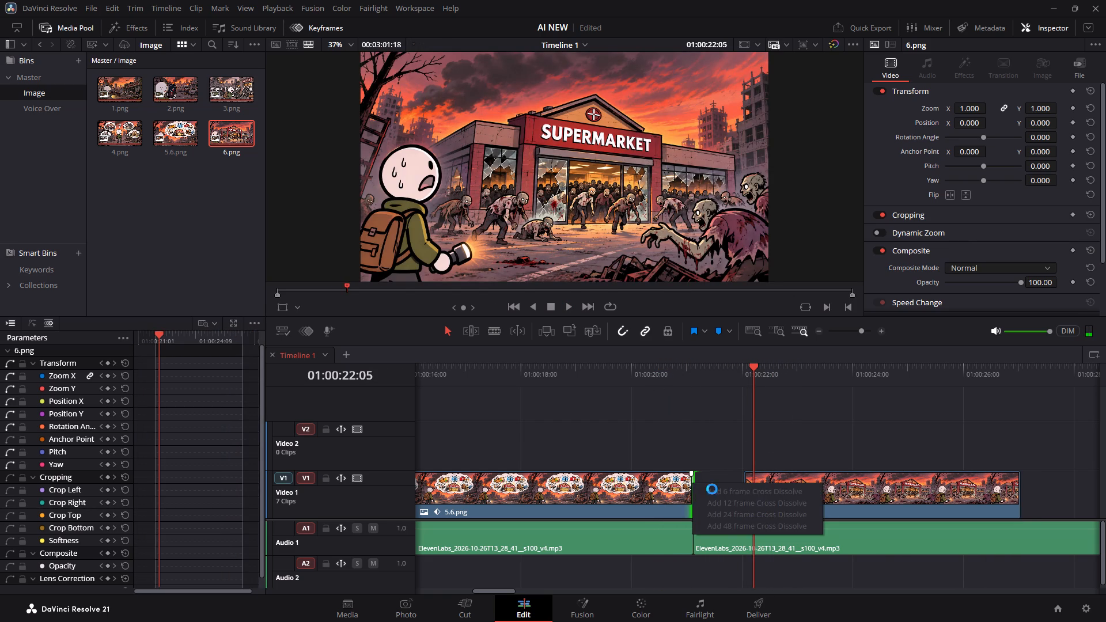
right_click(688, 480)
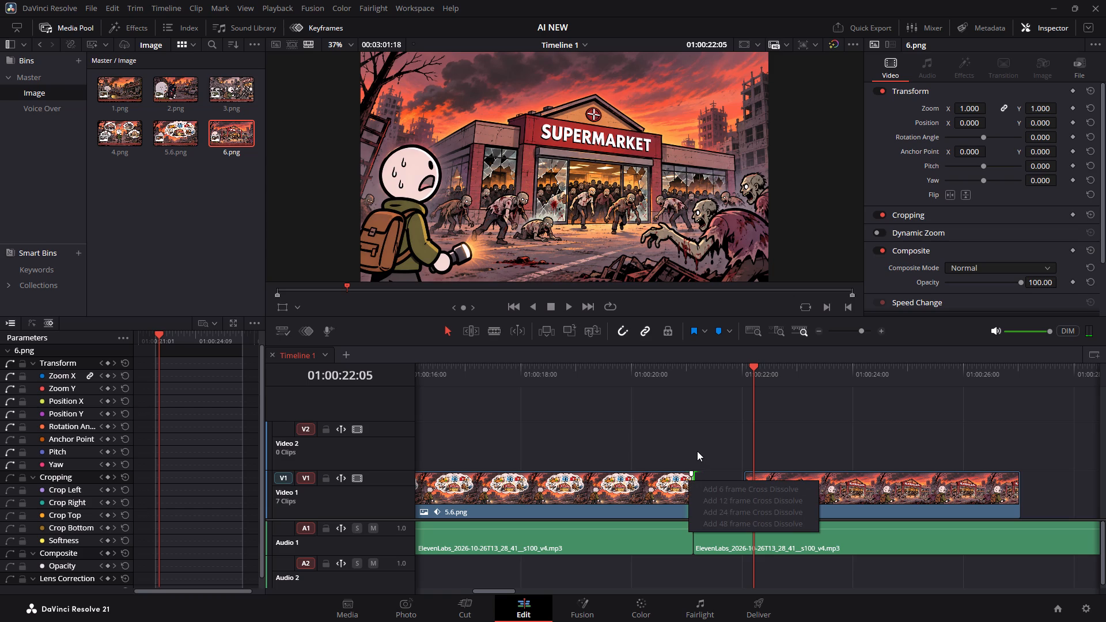
click(697, 451)
click(684, 489)
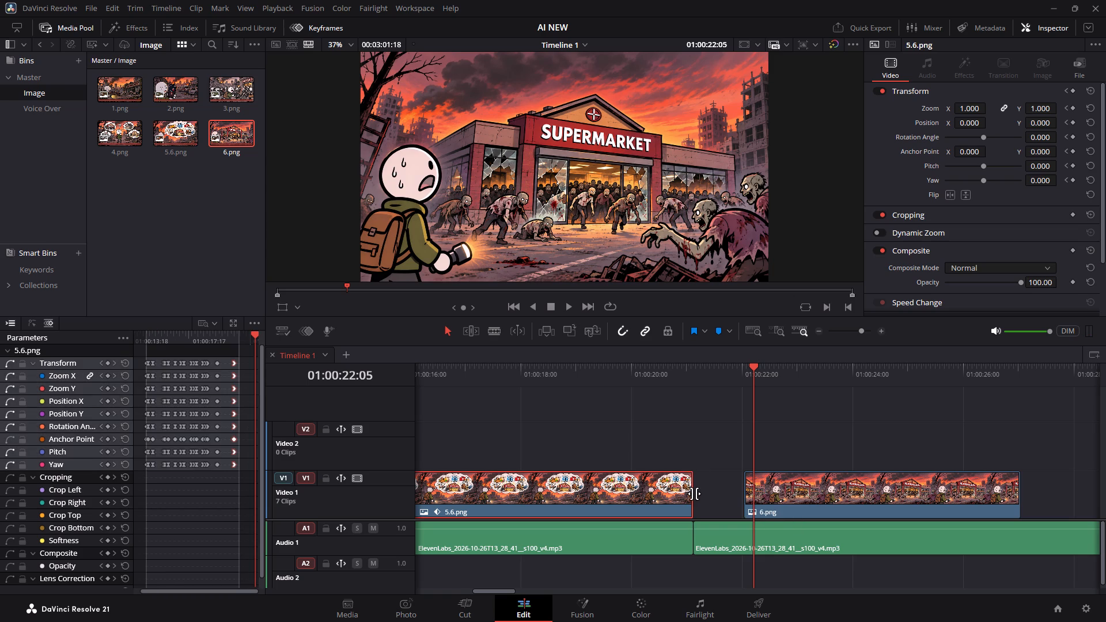
right_click(694, 494)
click(681, 484)
right_click(690, 487)
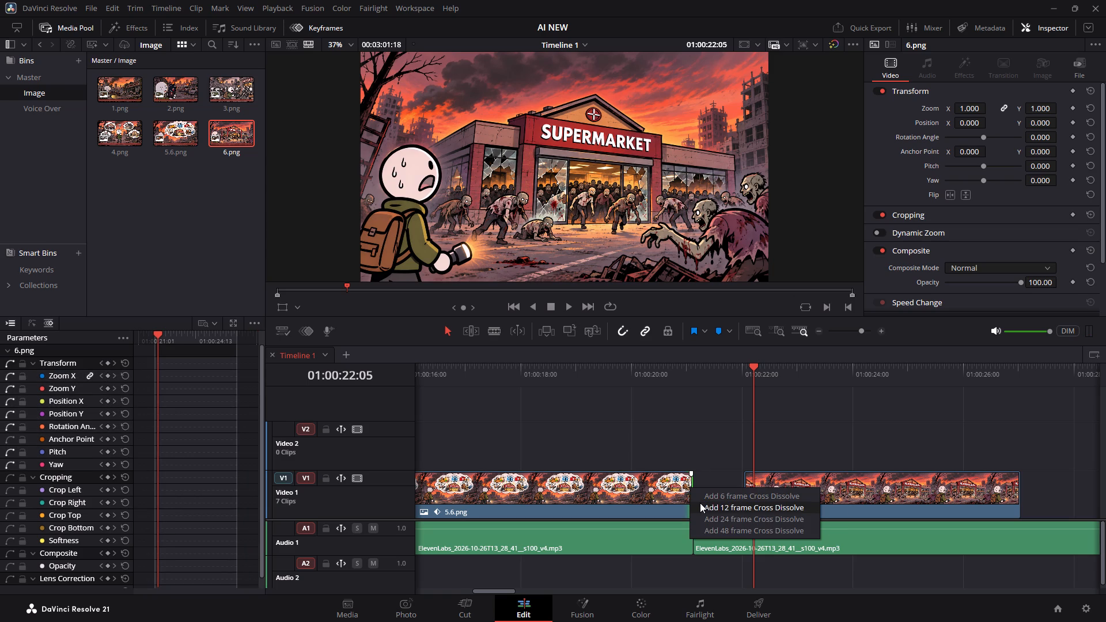
click(707, 498)
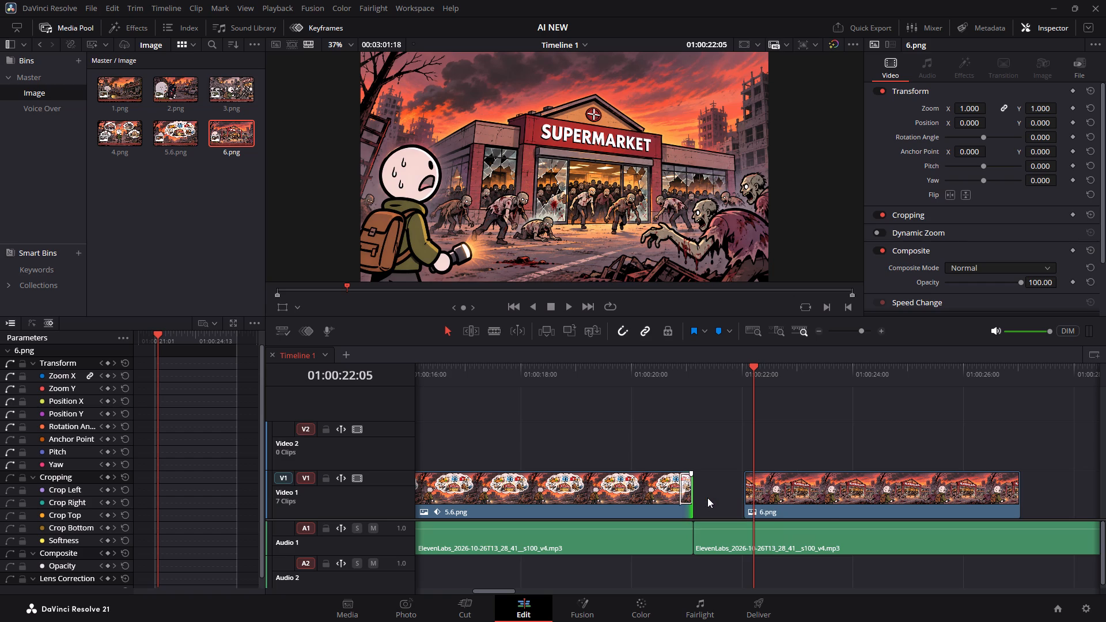
click(658, 381)
key(space)
key(space)
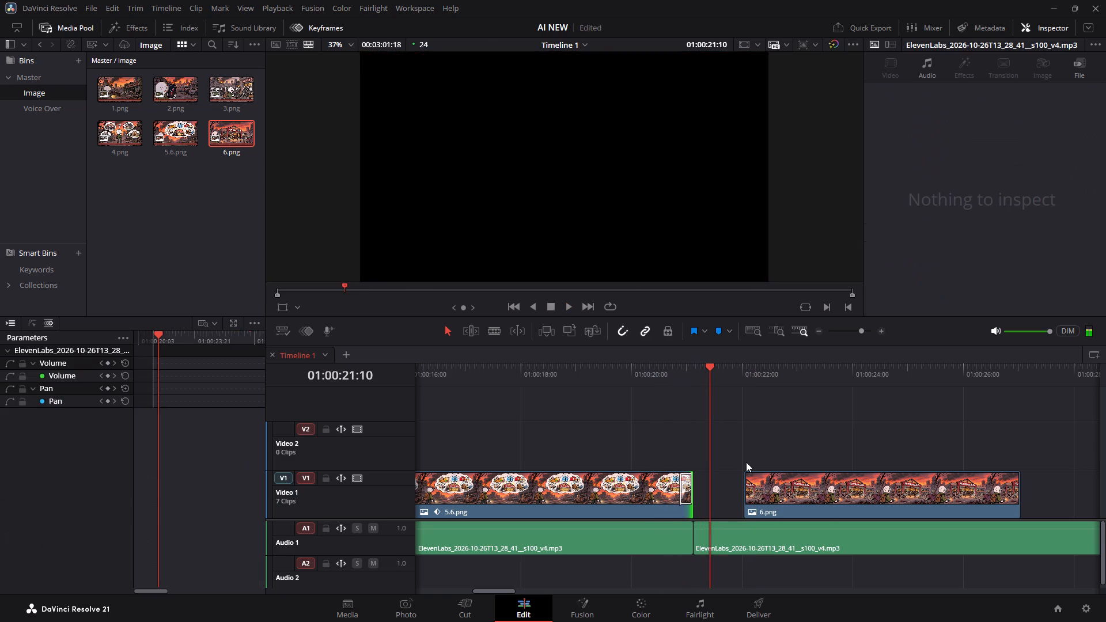
Add a 6 frame Cross Dissolve to the start of the 6.png clip.
right_click(748, 491)
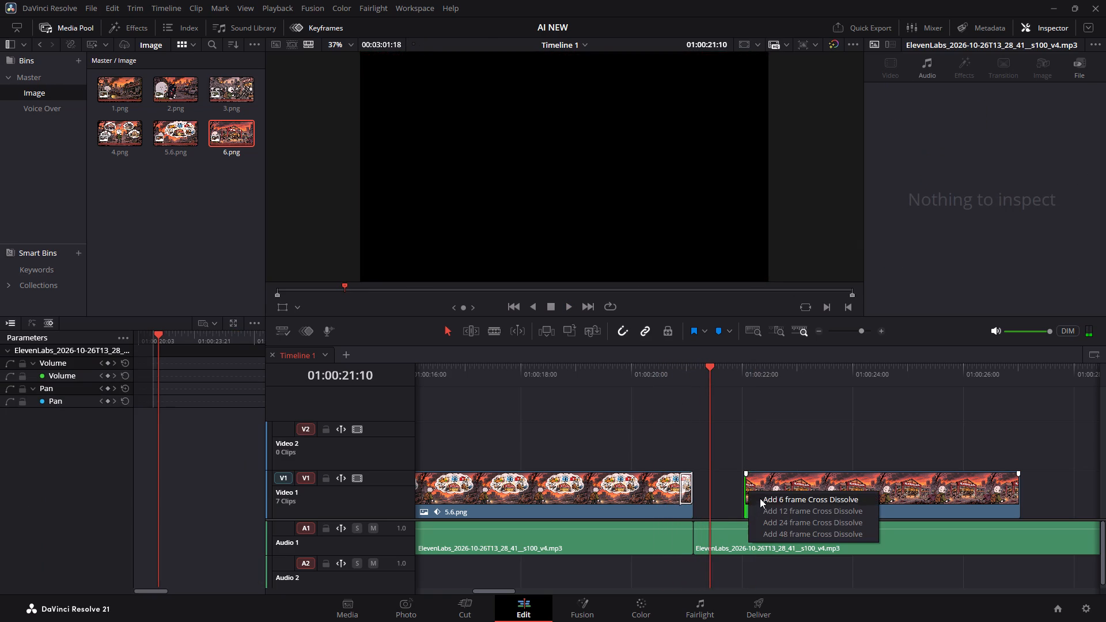
click(760, 498)
Play the voice-over across the 6.png clip and trim the clip's end to 01:00:26:00.
key(space)
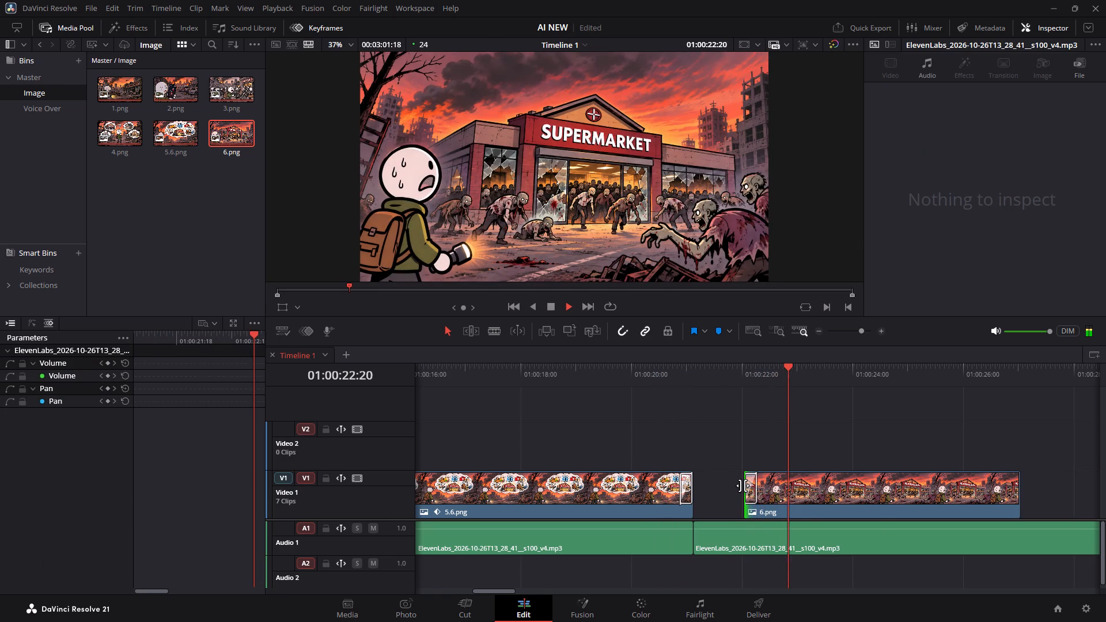
key(space)
key(space)
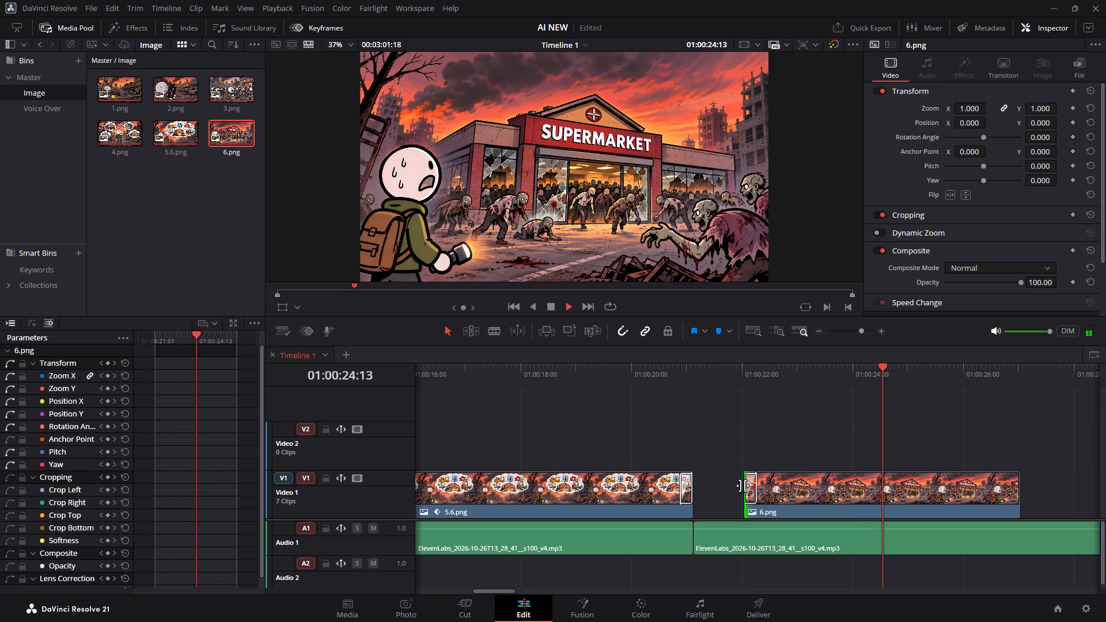
key(space)
key(space)
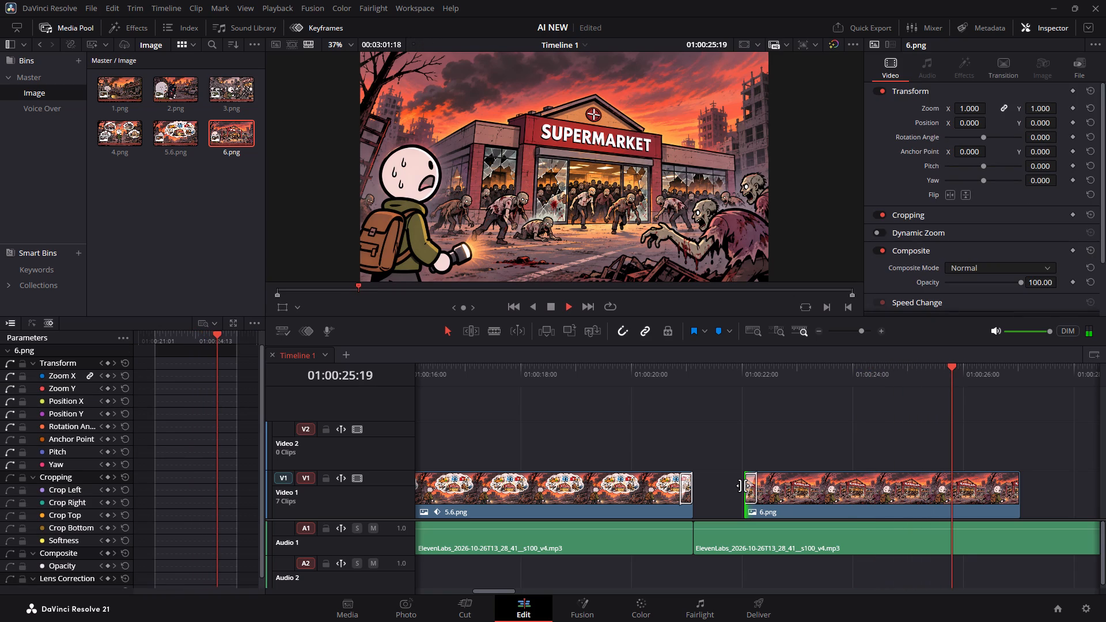
key(space)
key(space)
key(space)
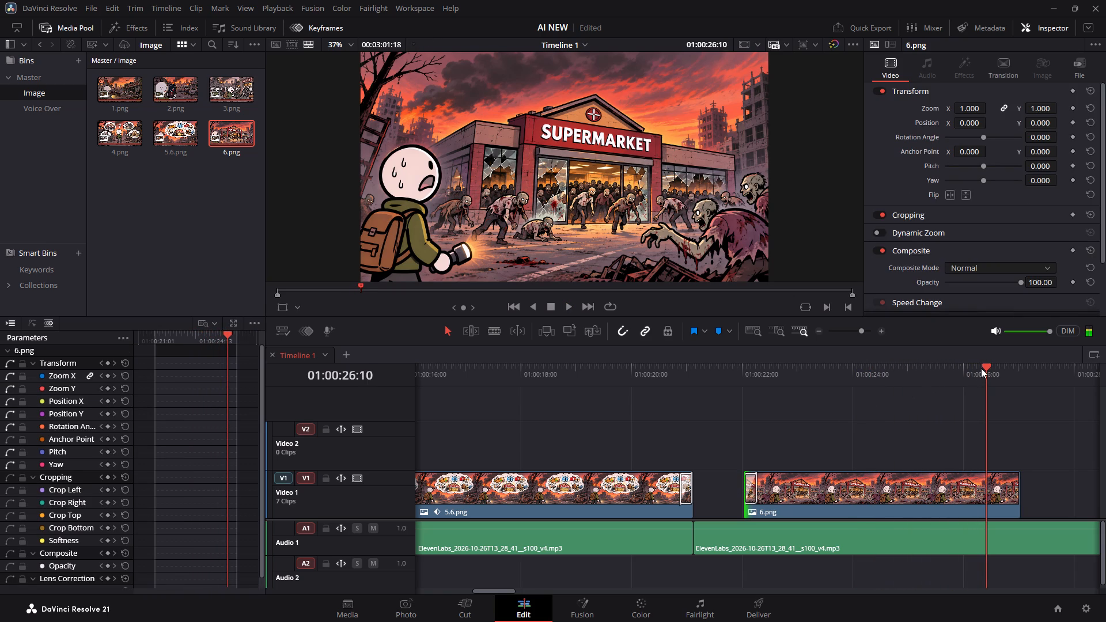
drag(982, 367, 963, 363)
drag(1018, 481, 964, 481)
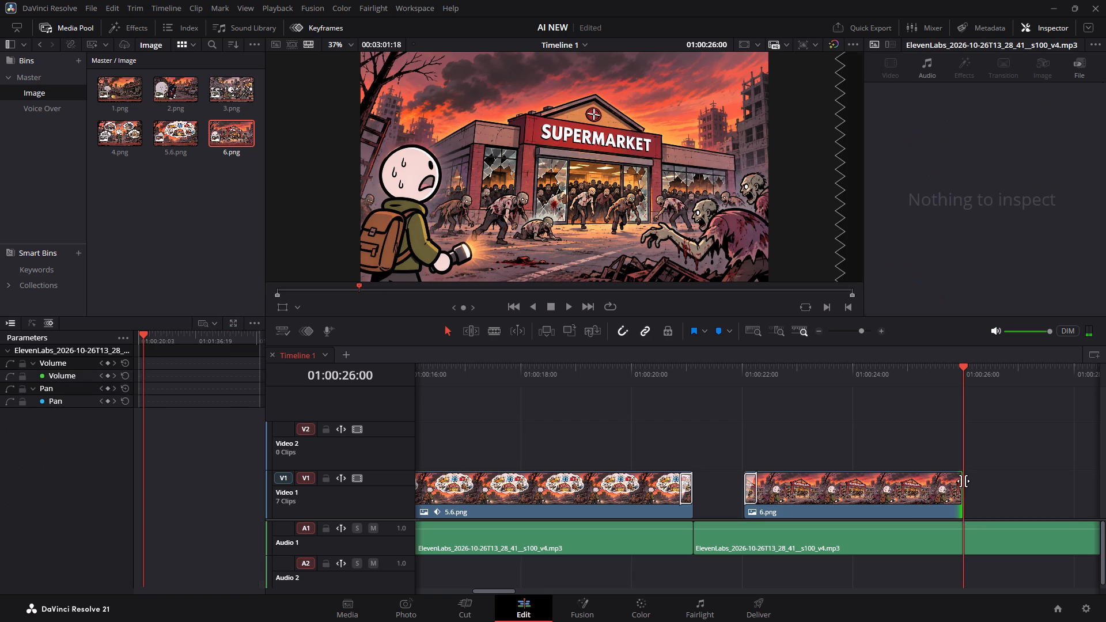
Add a 6 frame Cross Dissolve to the trimmed end of the 6.png clip.
right_click(961, 481)
click(967, 486)
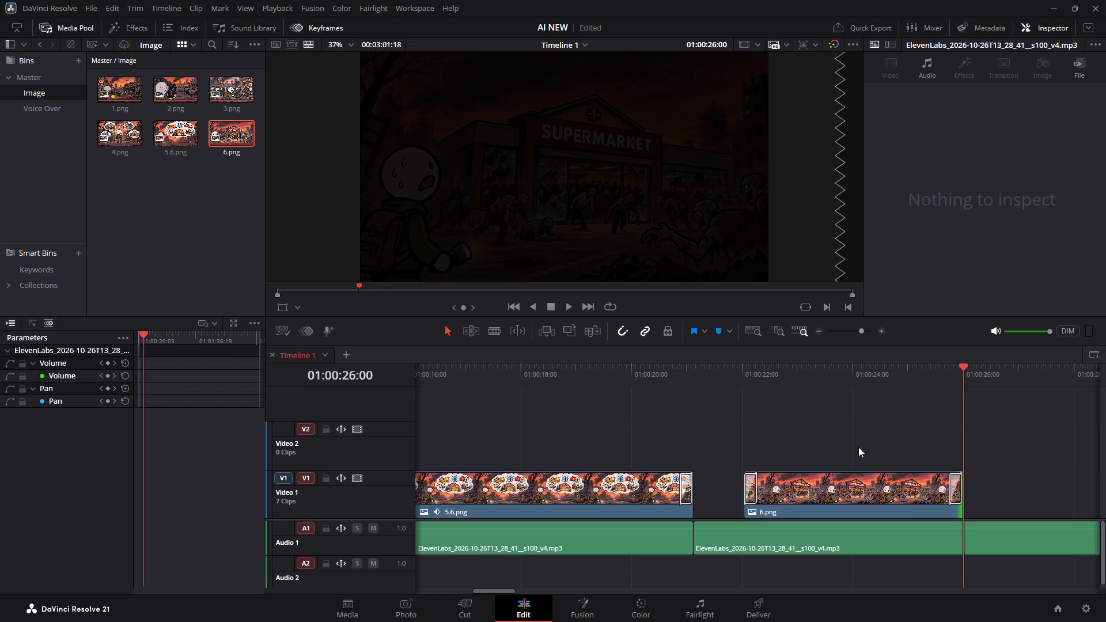
Set Transform keyframes on the 6.png clip at its start, 01:00:22:01.
click(776, 371)
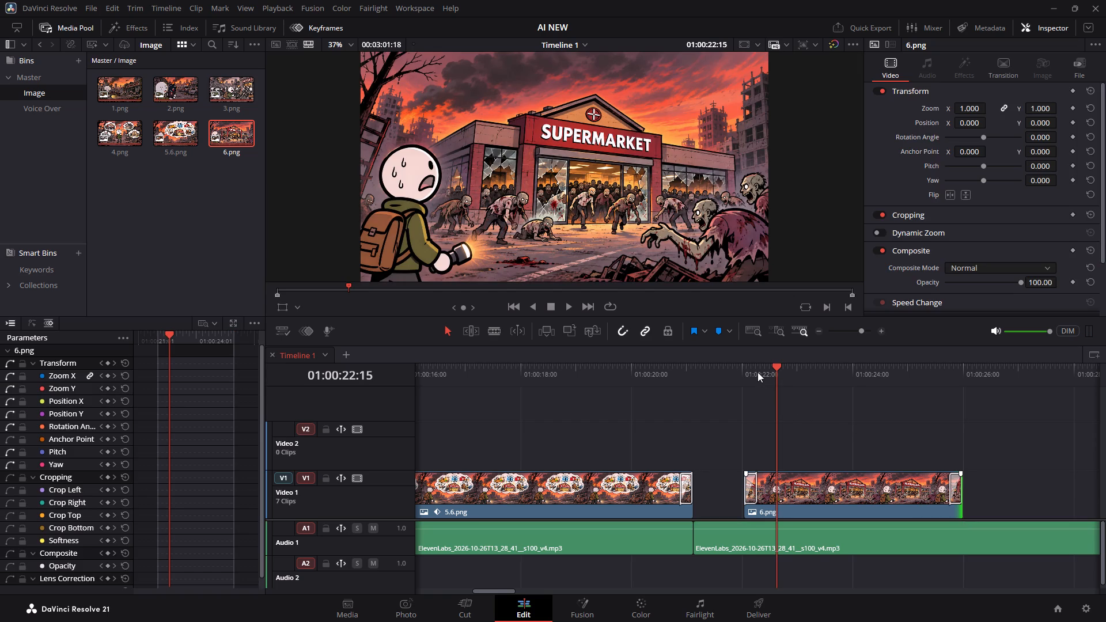
drag(753, 370, 736, 365)
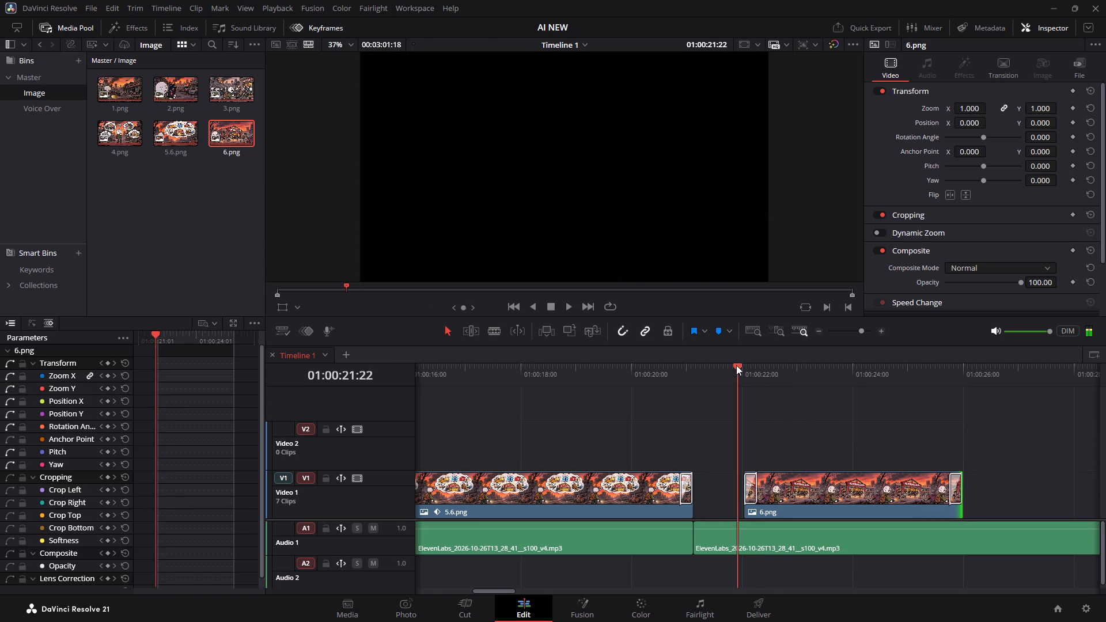
drag(736, 365, 744, 366)
click(1074, 90)
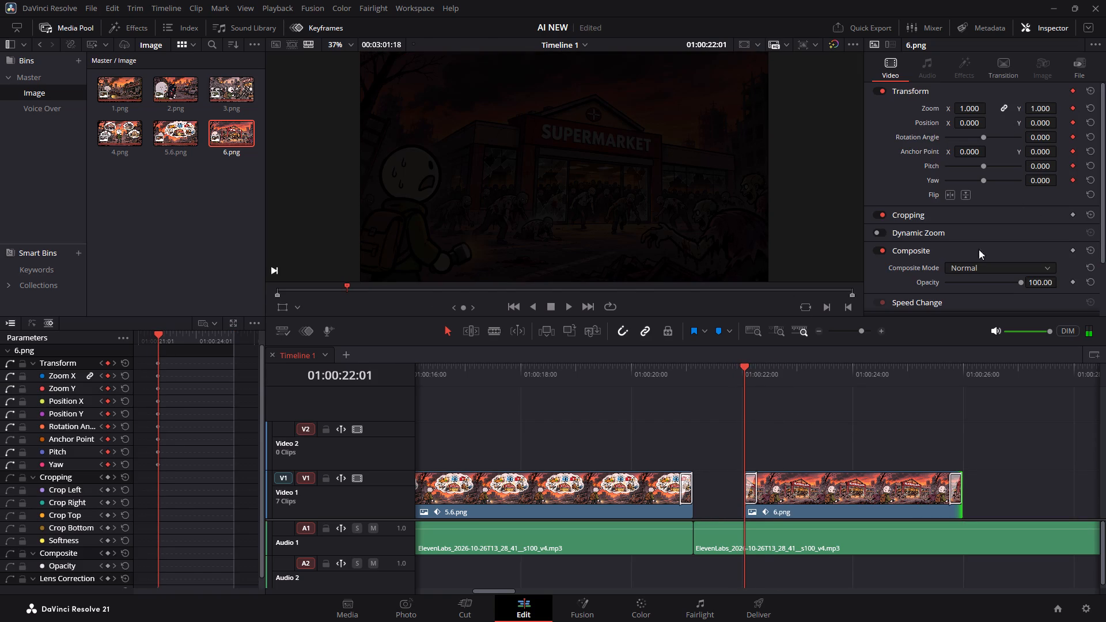
Add Transform keyframes at 01:00:25:23 on the 6.png clip and set Zoom to 1.120 there.
drag(879, 359, 884, 363)
drag(909, 371, 959, 373)
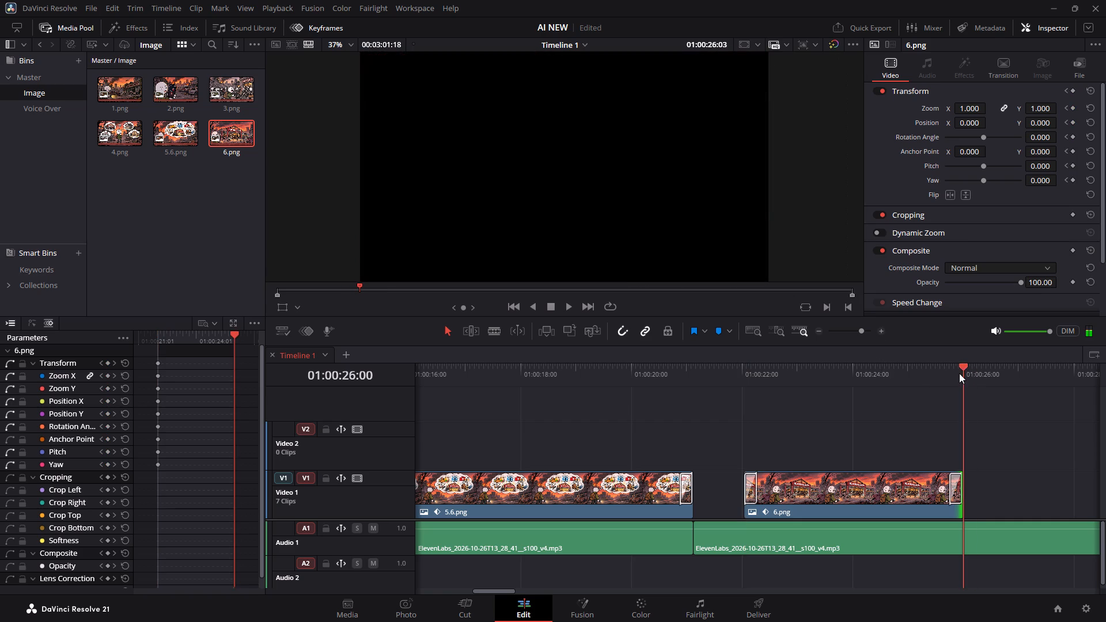
drag(959, 373, 958, 373)
key(Left)
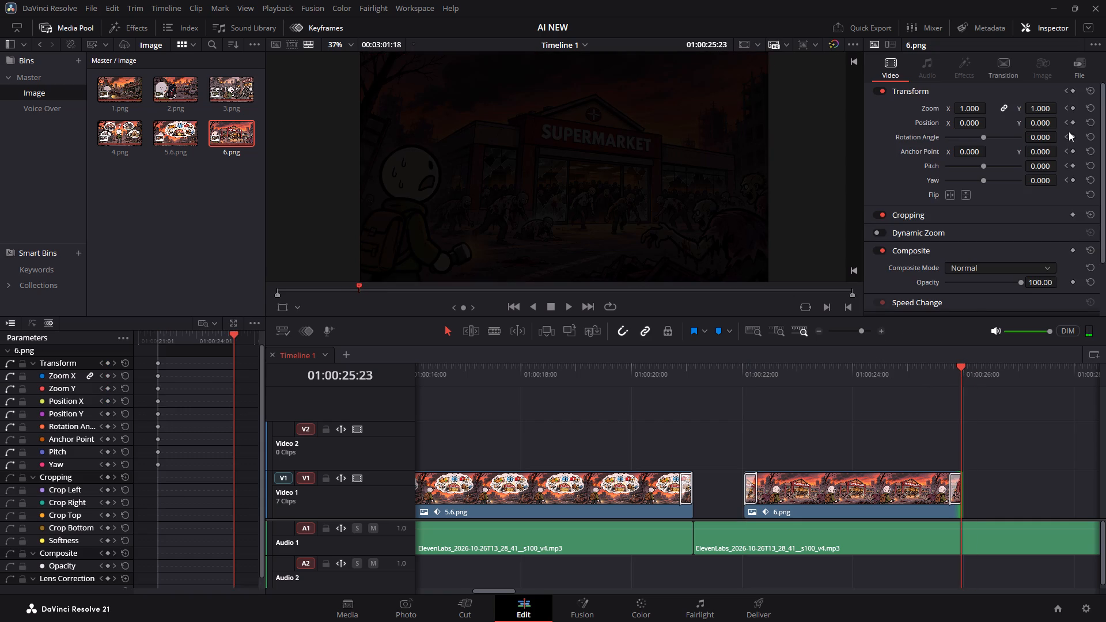
click(1072, 91)
drag(980, 107, 984, 108)
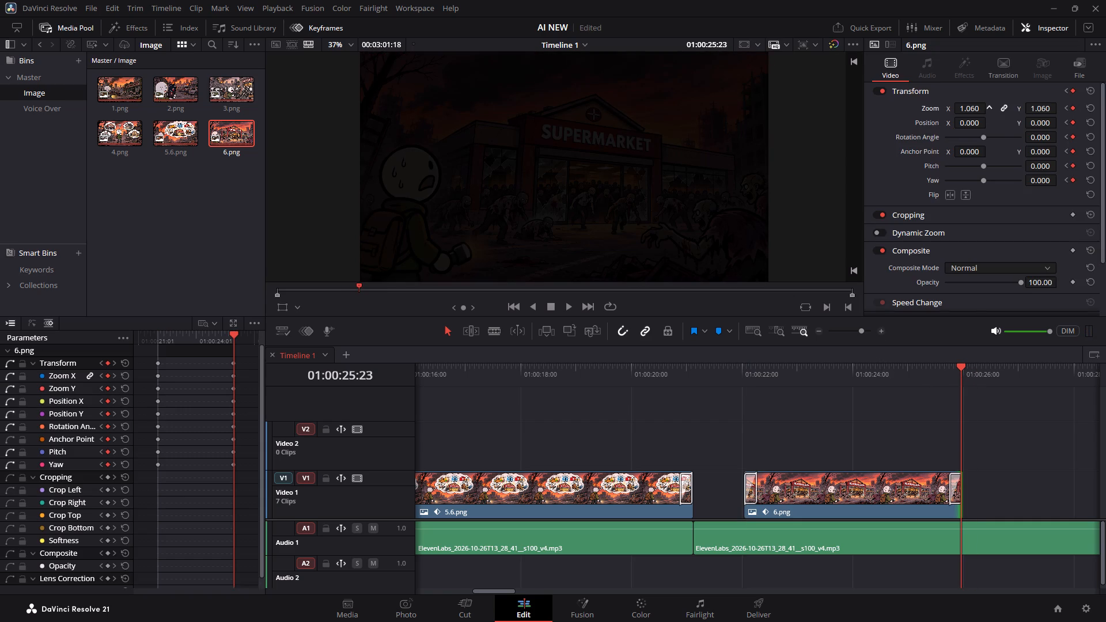
drag(984, 108, 985, 108)
drag(985, 108, 987, 108)
Select the start and end keyframes of 6.png in the expanded Keyframe Editor, smooth them into an ease-in/ease-out curve, and close the editor.
click(194, 373)
key(ctrl+a)
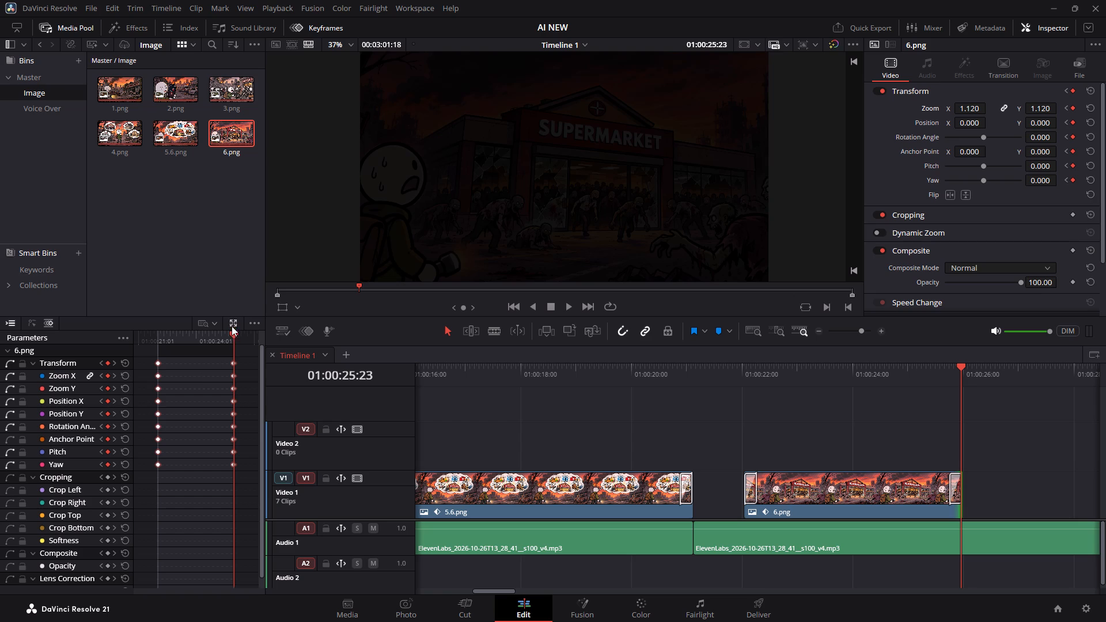
click(232, 324)
click(518, 74)
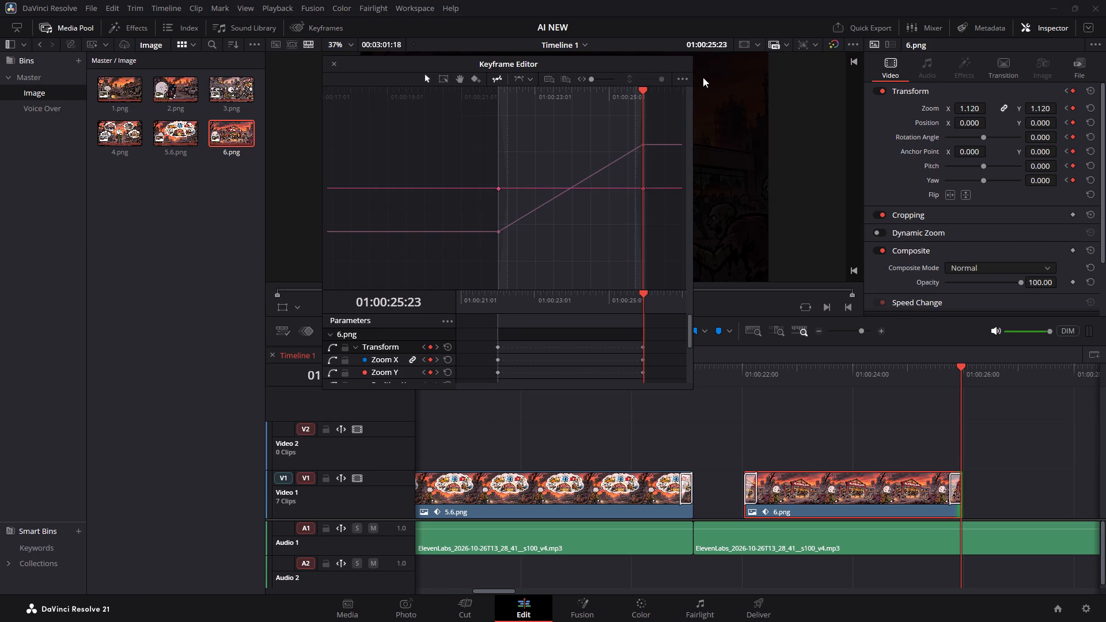
click(519, 76)
drag(468, 149, 673, 283)
drag(664, 124, 545, 261)
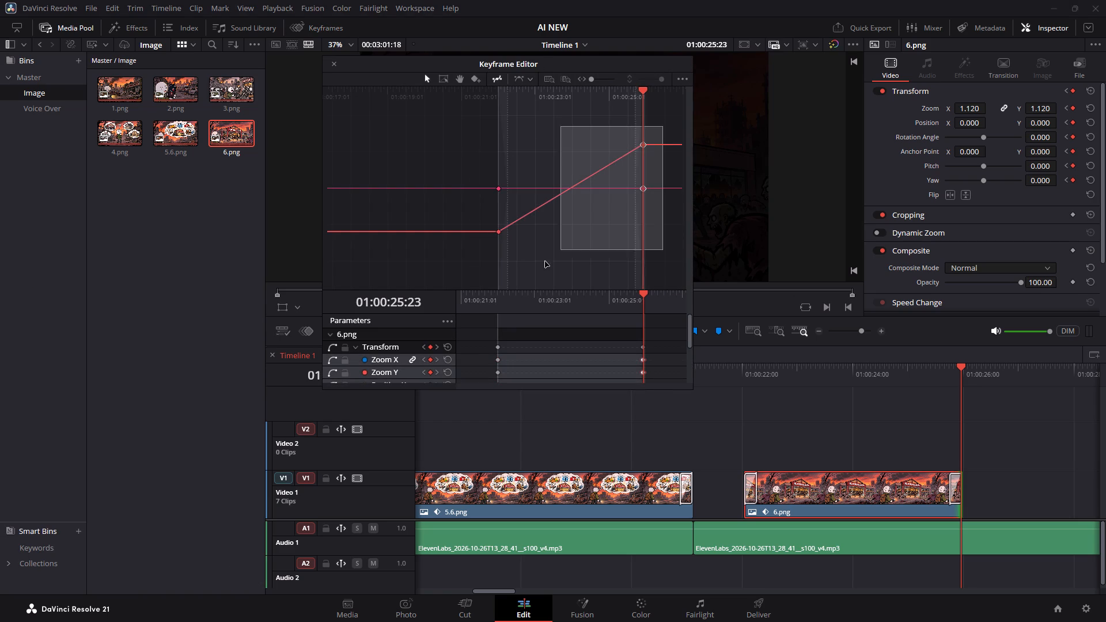
drag(545, 261, 464, 283)
click(517, 78)
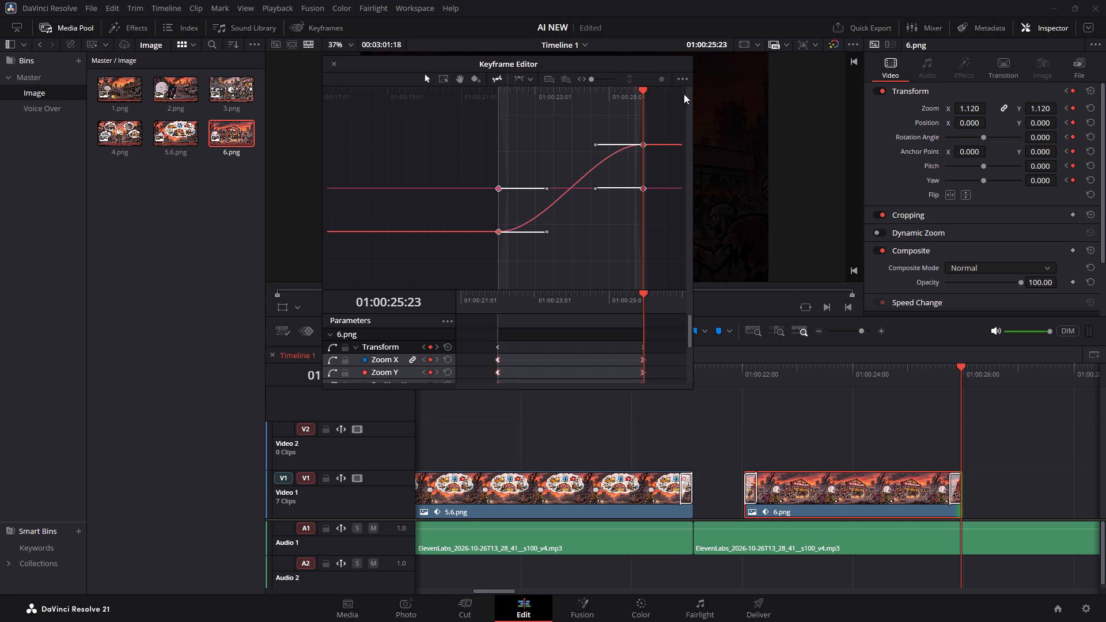
click(731, 116)
click(330, 27)
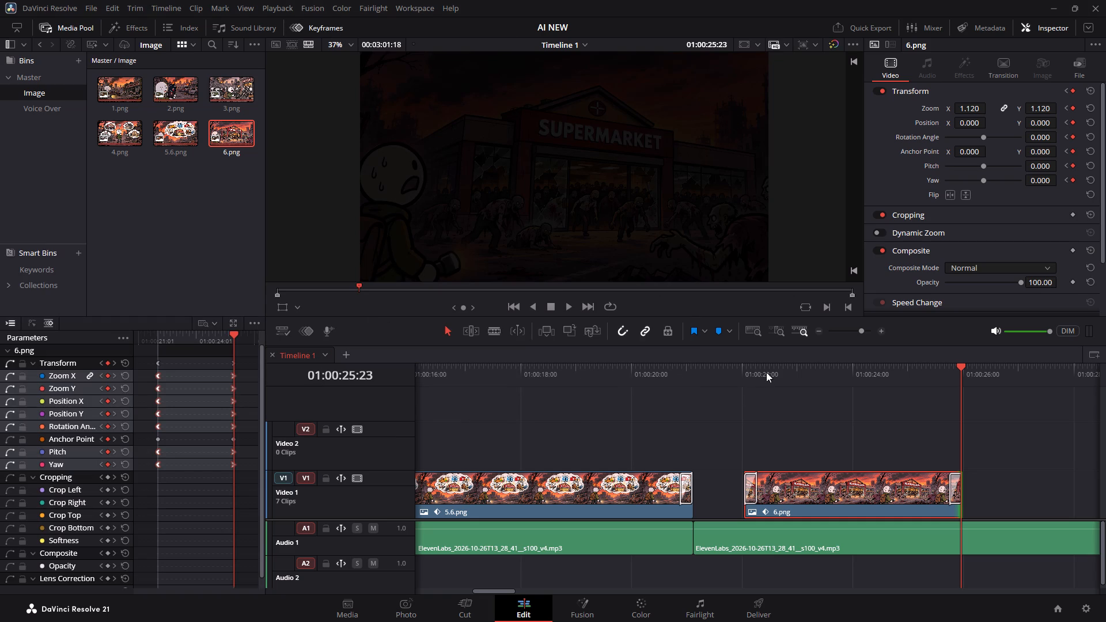
Play back the animated 6.png clip from the gap before it and park the playhead at 01:00:26:07.
click(700, 361)
click(698, 368)
key(space)
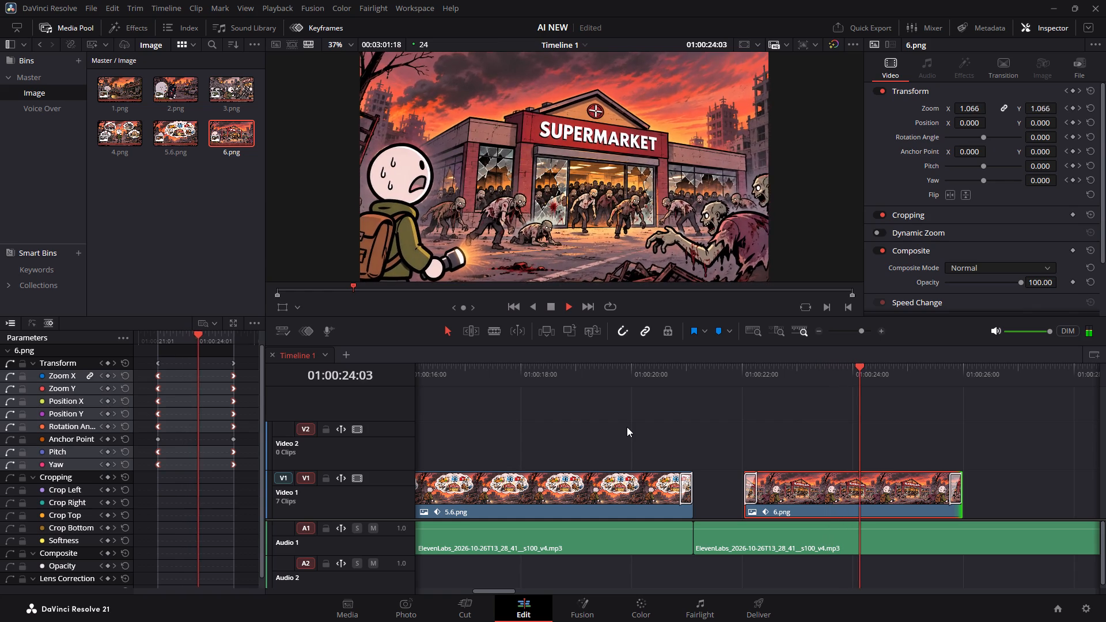
key(space)
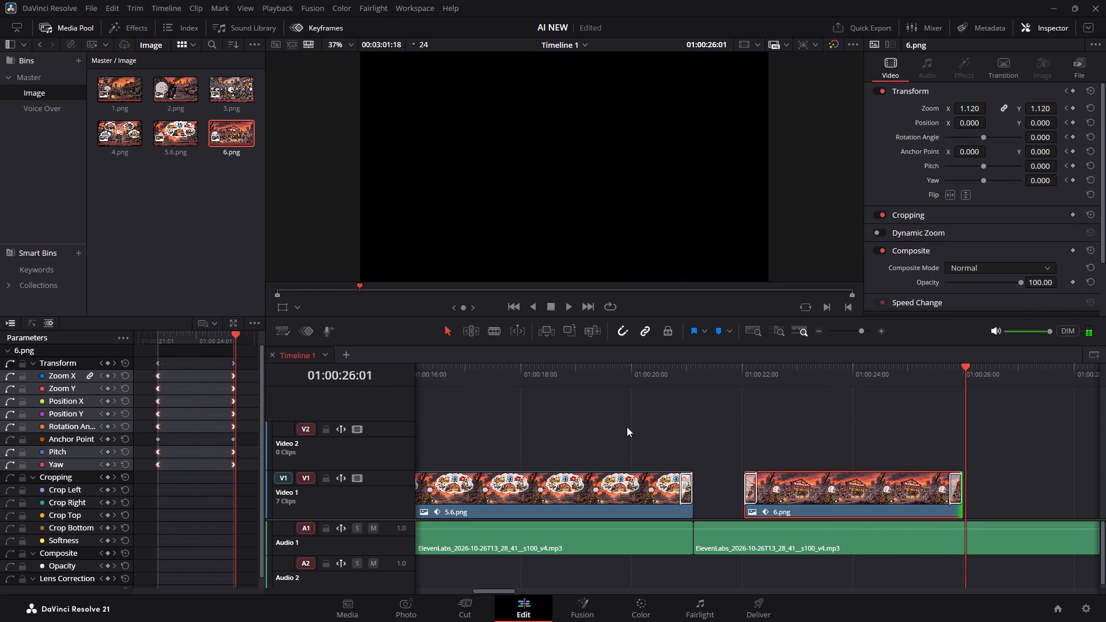
key(space)
key(space)
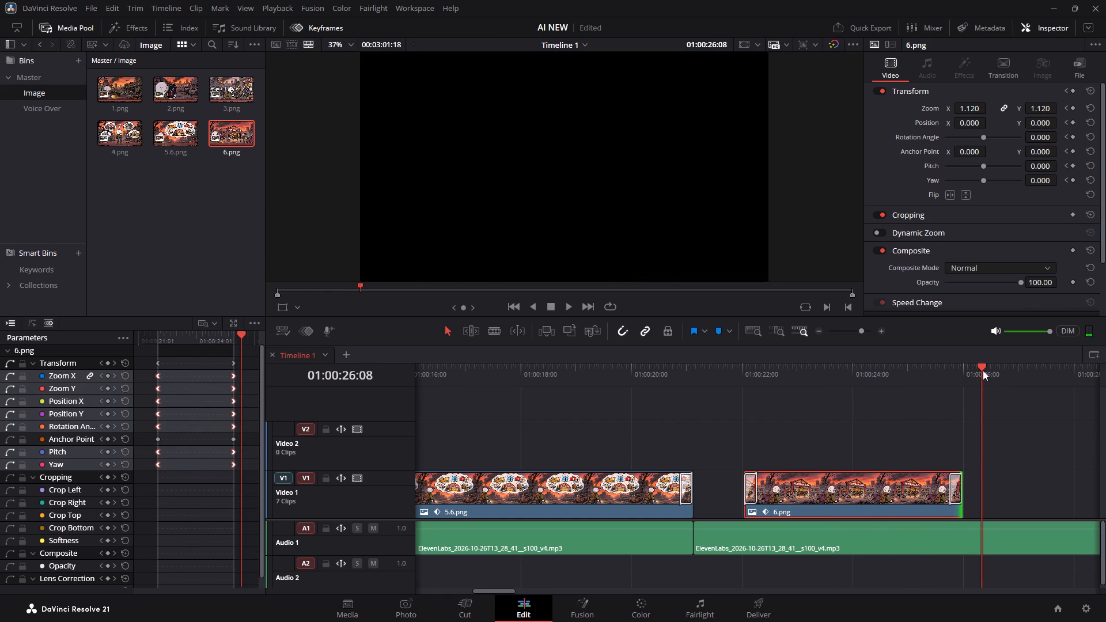
click(982, 370)
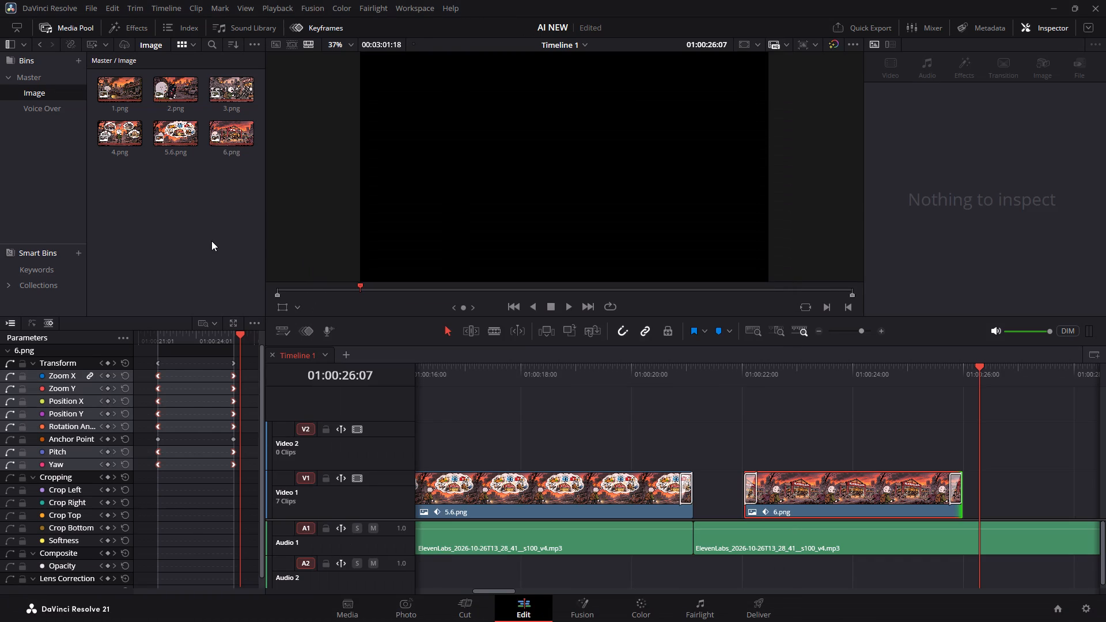
key(ctrl+k)
click(211, 241)
key(ctrl+i)
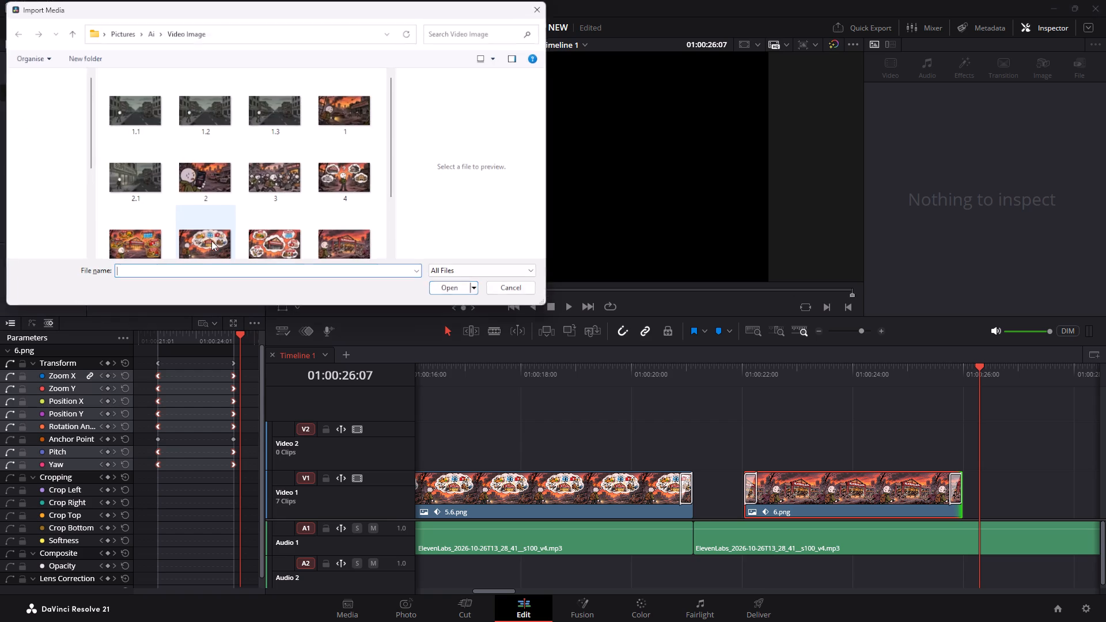
scroll(266, 198, down, 6)
double_click(141, 221)
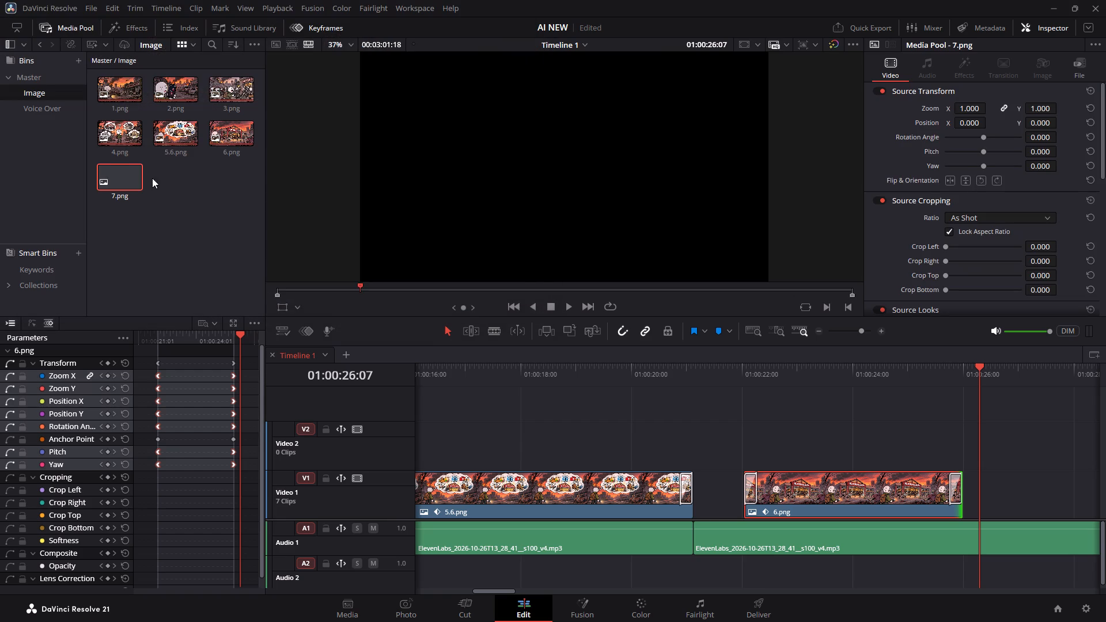
drag(124, 179, 983, 487)
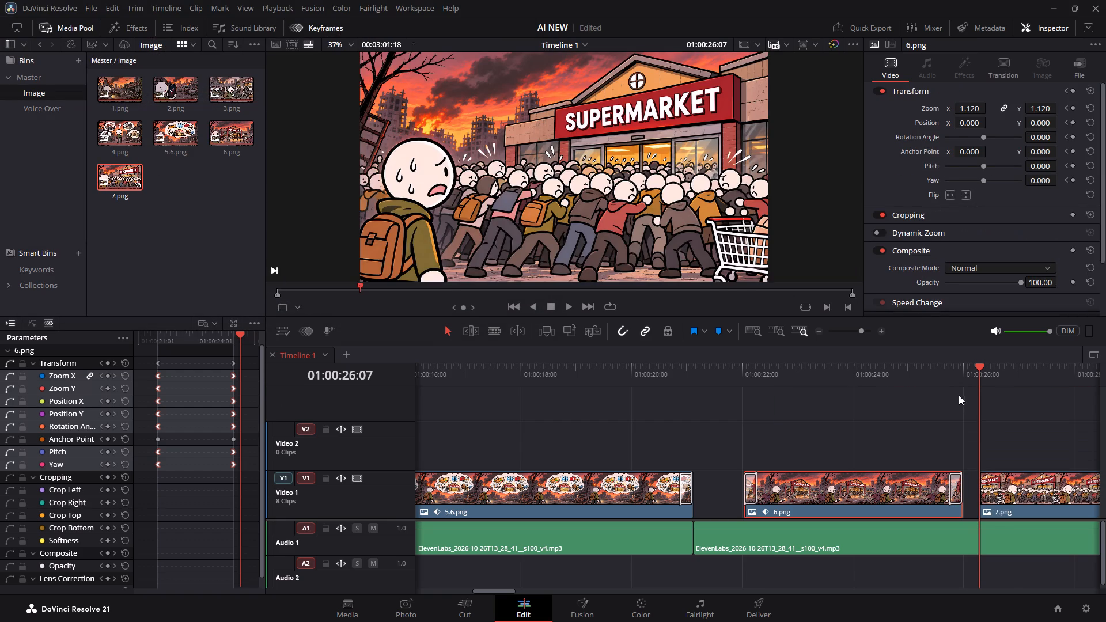
Add a 6-frame cross dissolve at the start of the 7.png clip and play it back.
key(space)
key(space)
ctrl+scroll(971, 392, down, 5)
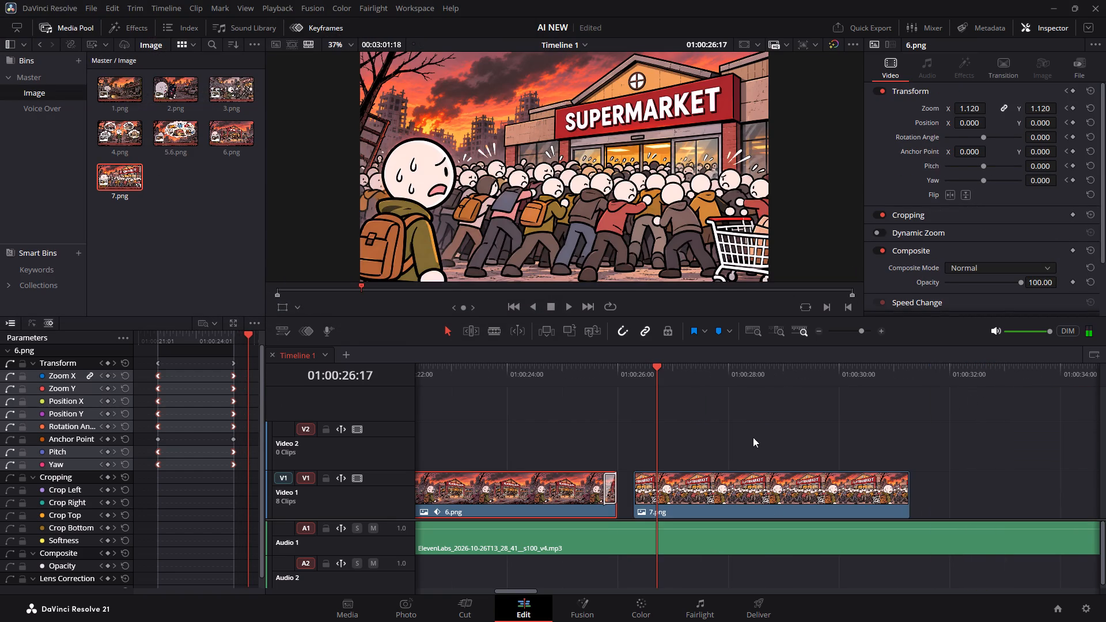
right_click(635, 481)
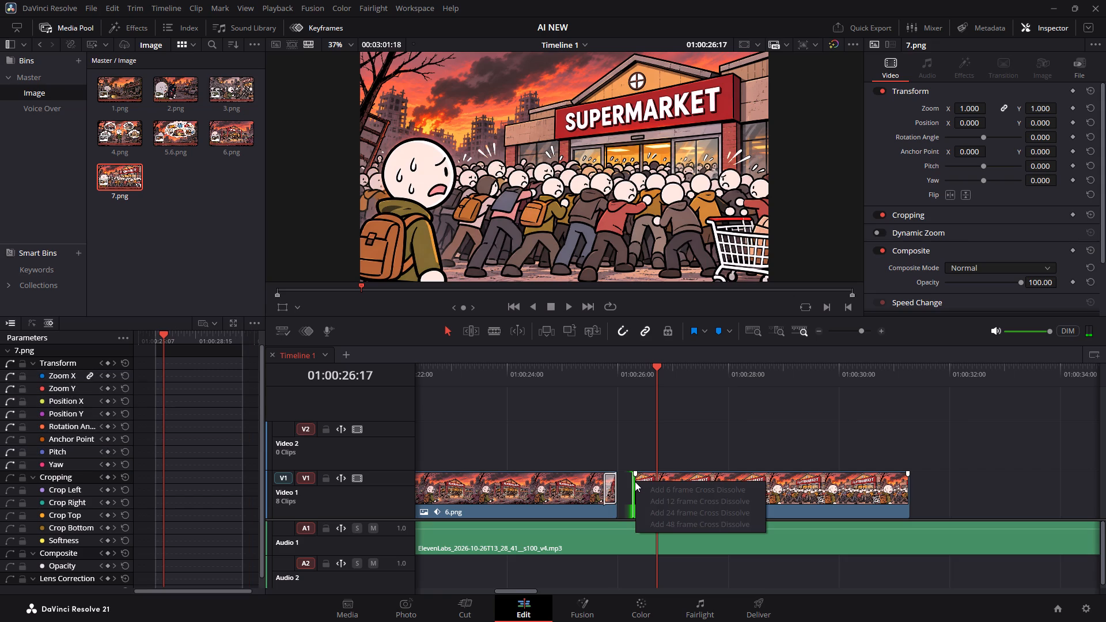
click(645, 476)
right_click(638, 476)
click(650, 481)
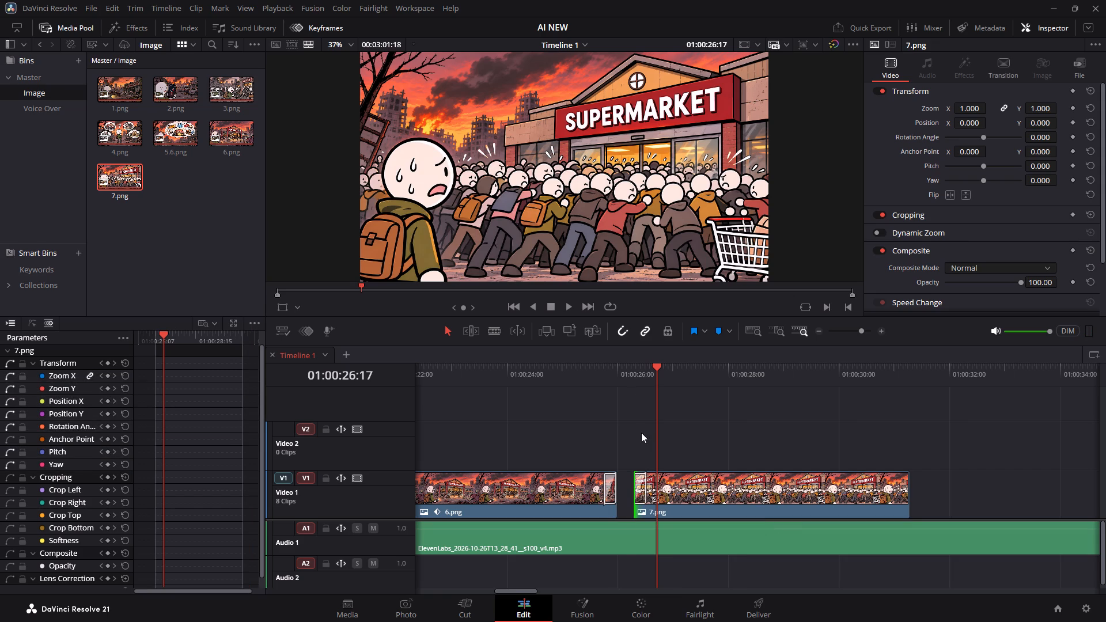
click(625, 374)
key(space)
key(space)
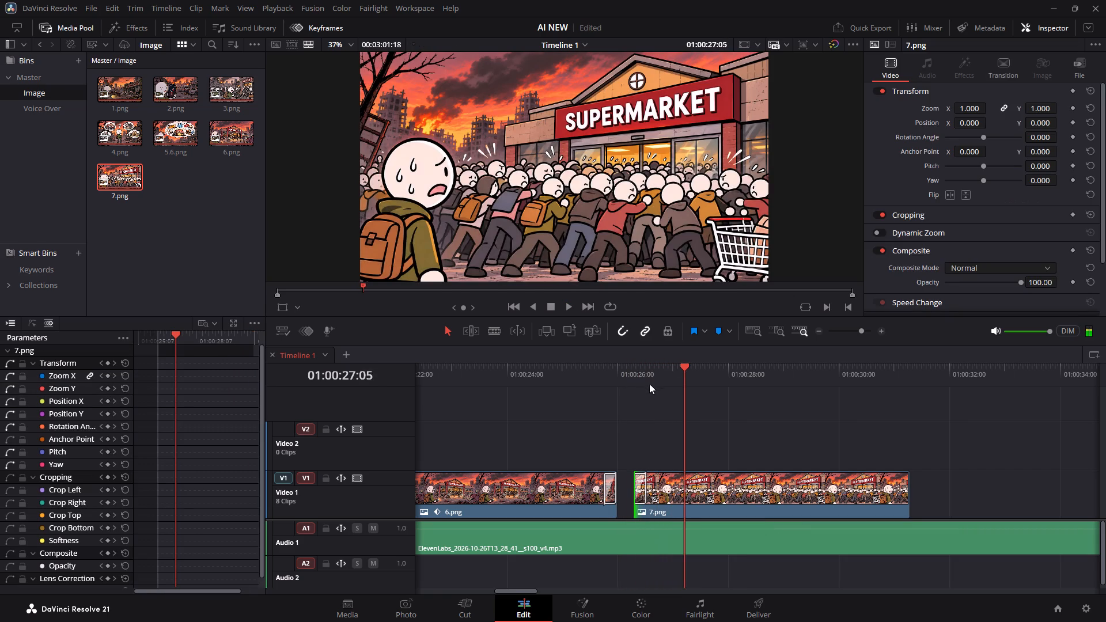
Add Transform keyframes on the 7.png clip at 01:00:26:07 and 01:00:26:18.
drag(643, 376, 638, 373)
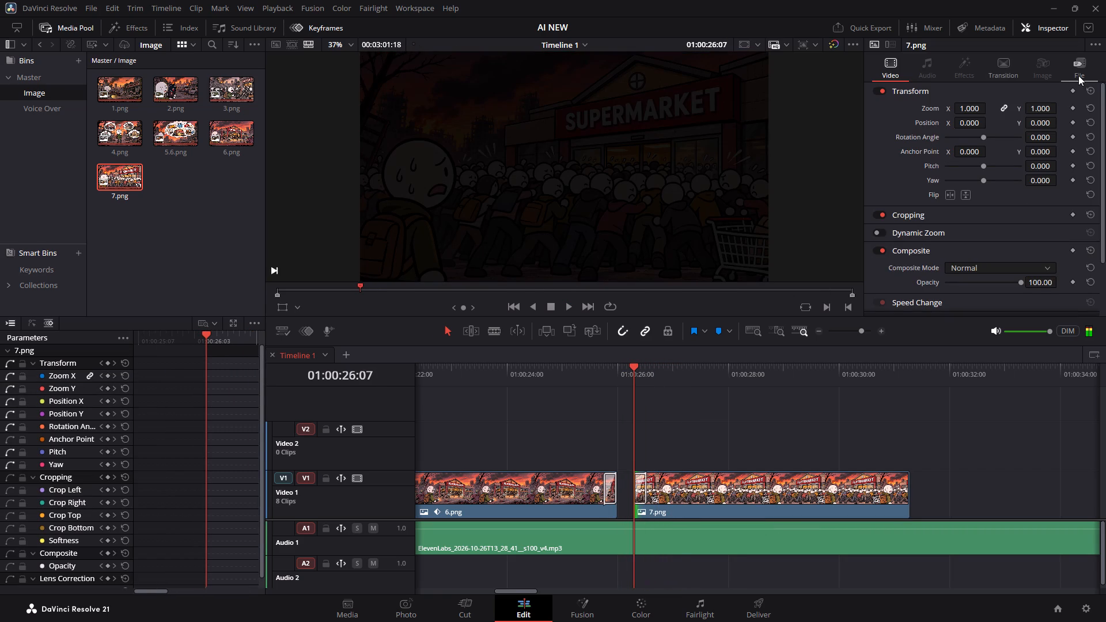
click(1070, 92)
key(space)
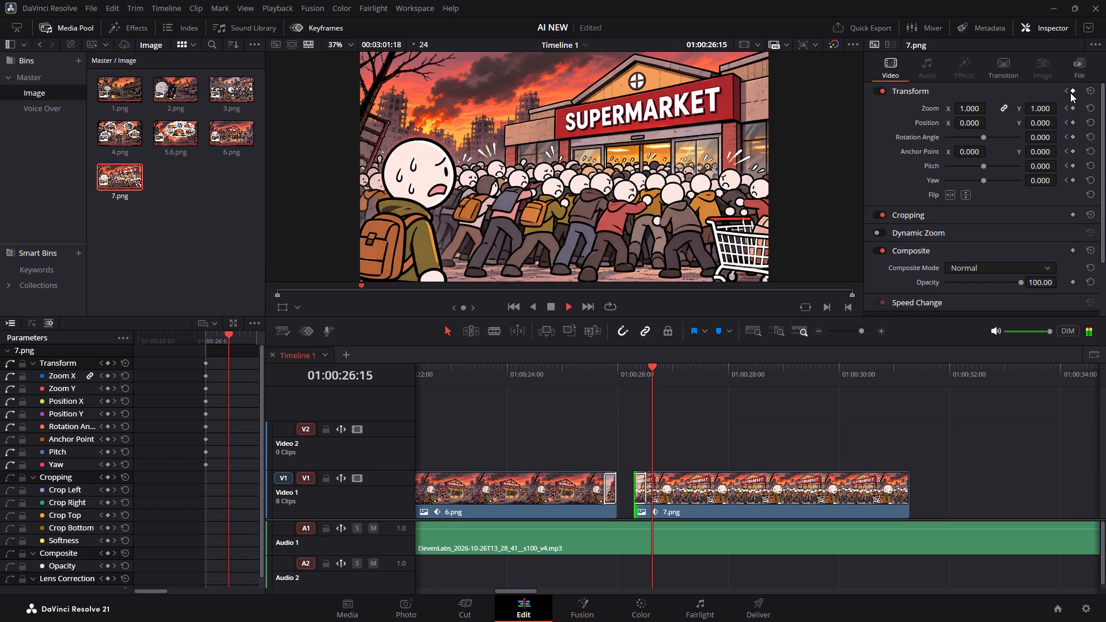
key(space)
click(1071, 93)
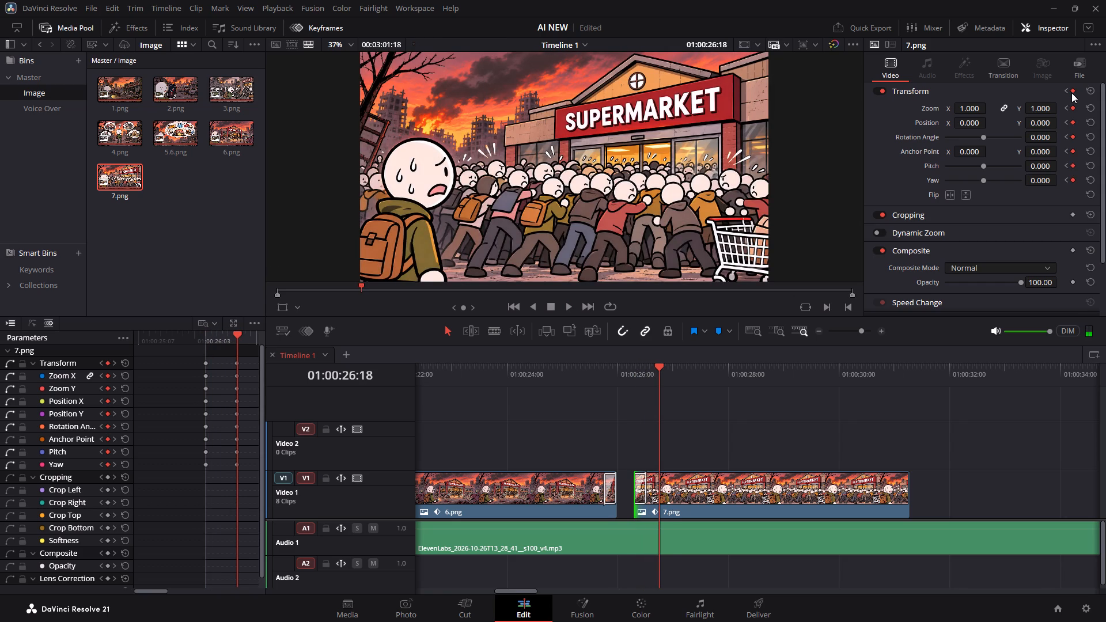
Add Transform keyframes at 01:00:29:11 on the 7.png clip and set Zoom to 1.090 there.
key(space)
key(space)
key(space)
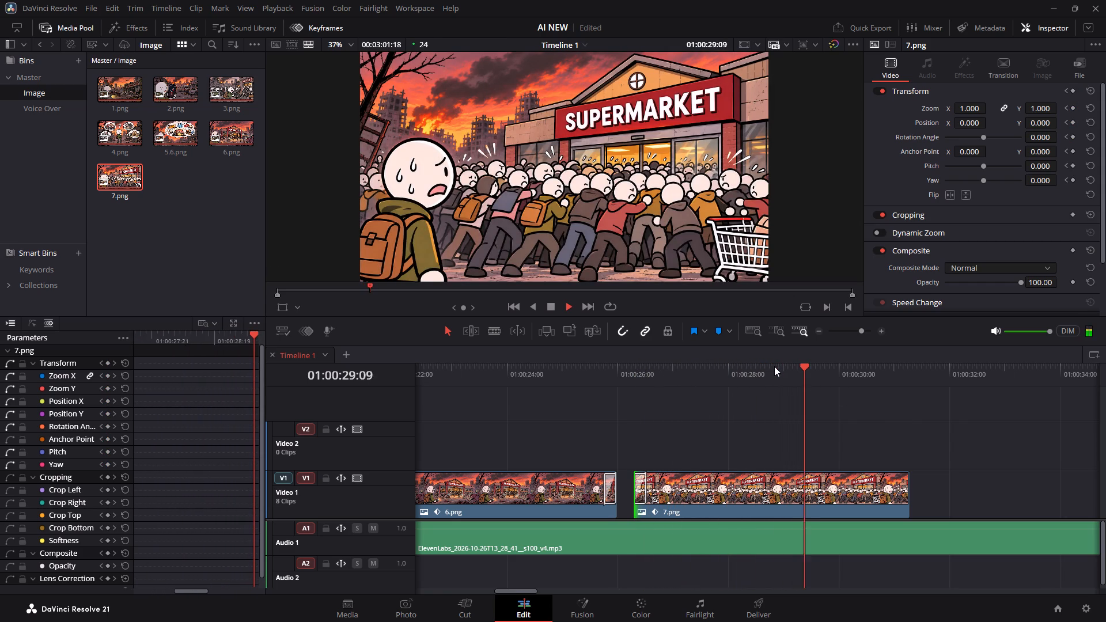
key(space)
click(812, 366)
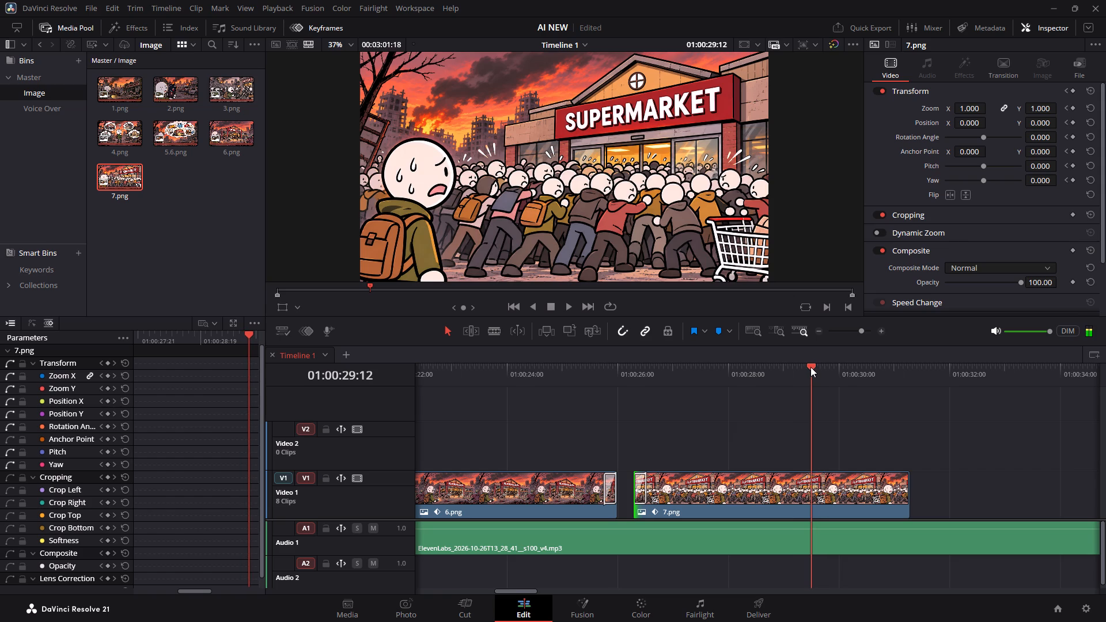
click(1071, 90)
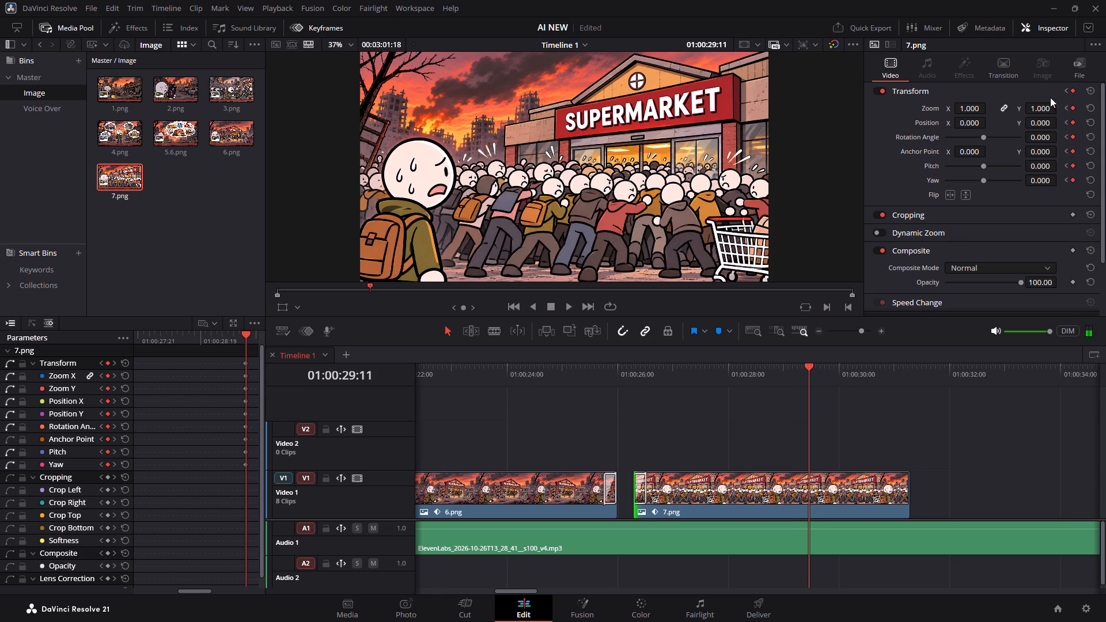
drag(973, 108, 979, 110)
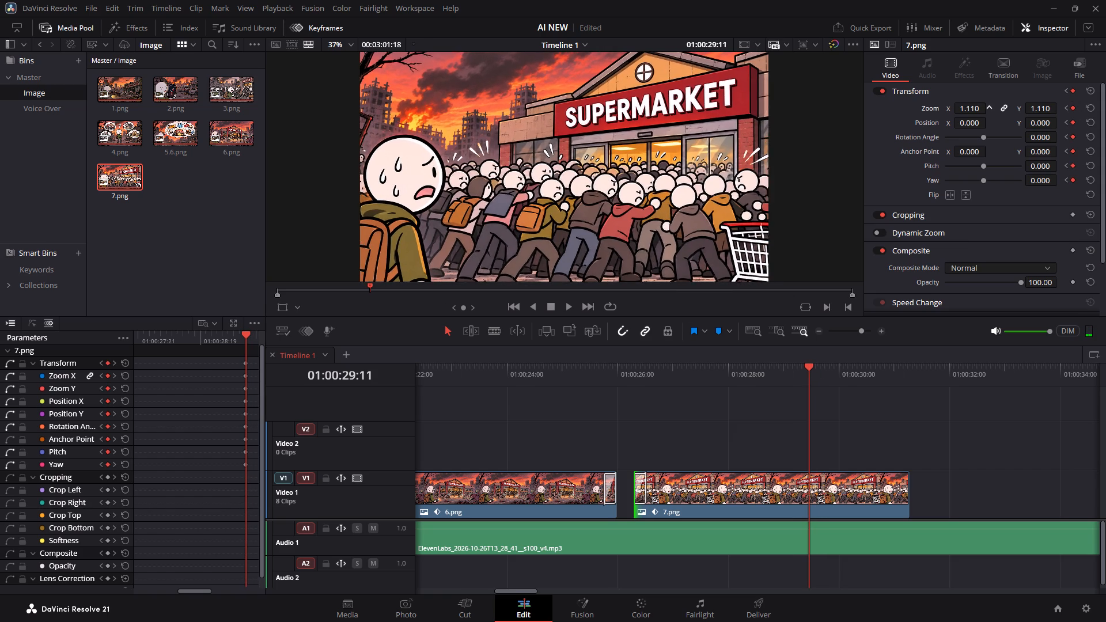
drag(979, 110, 978, 110)
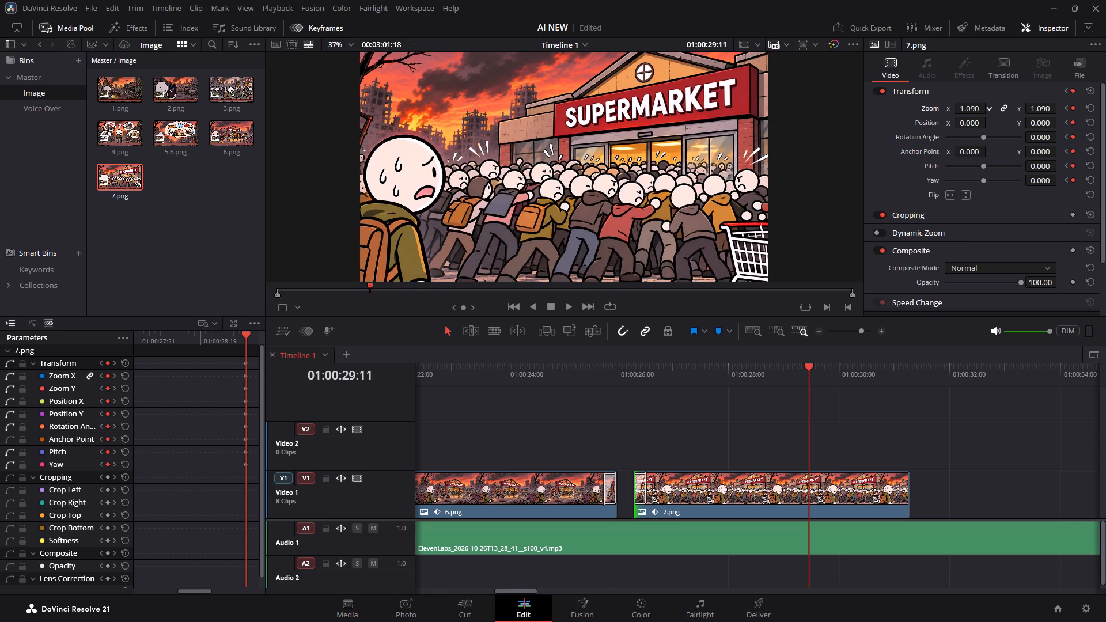
drag(978, 110, 977, 110)
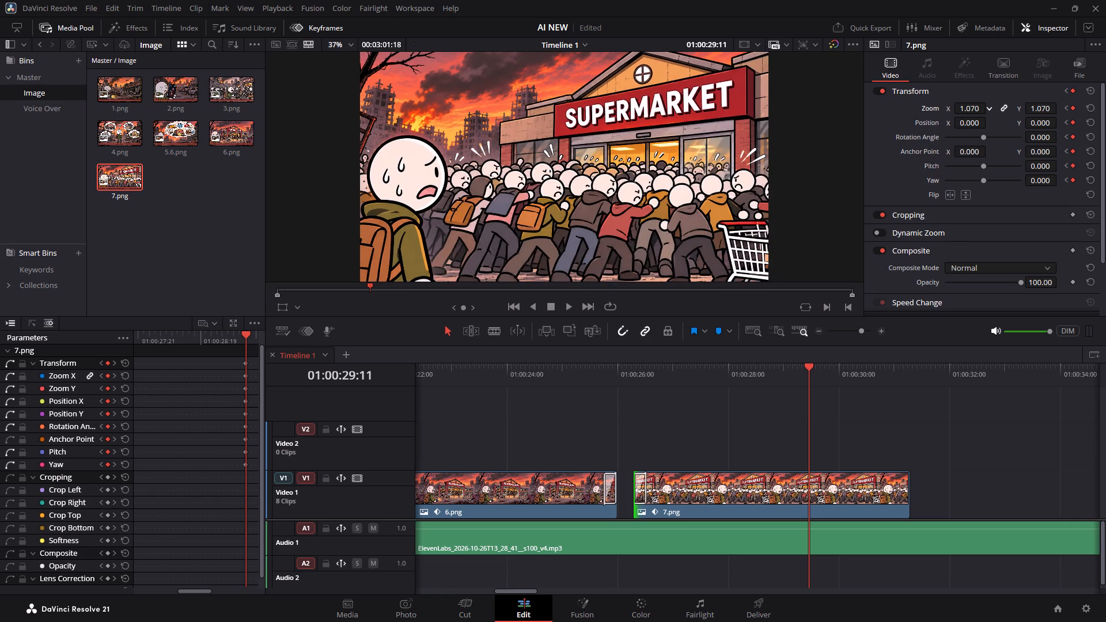
drag(977, 110, 979, 110)
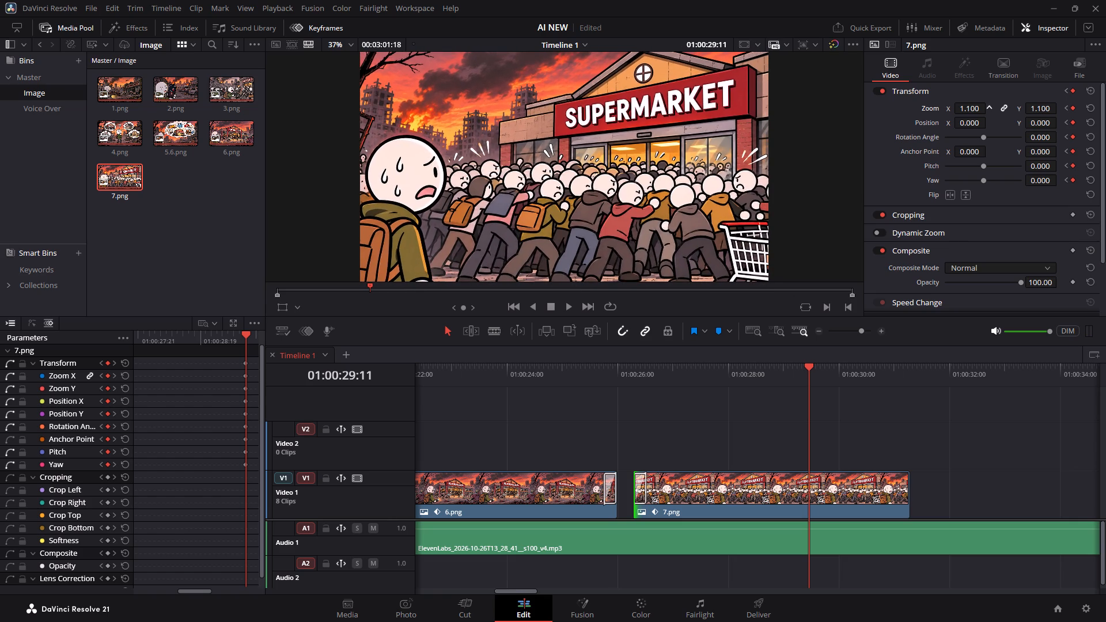
drag(979, 110, 978, 110)
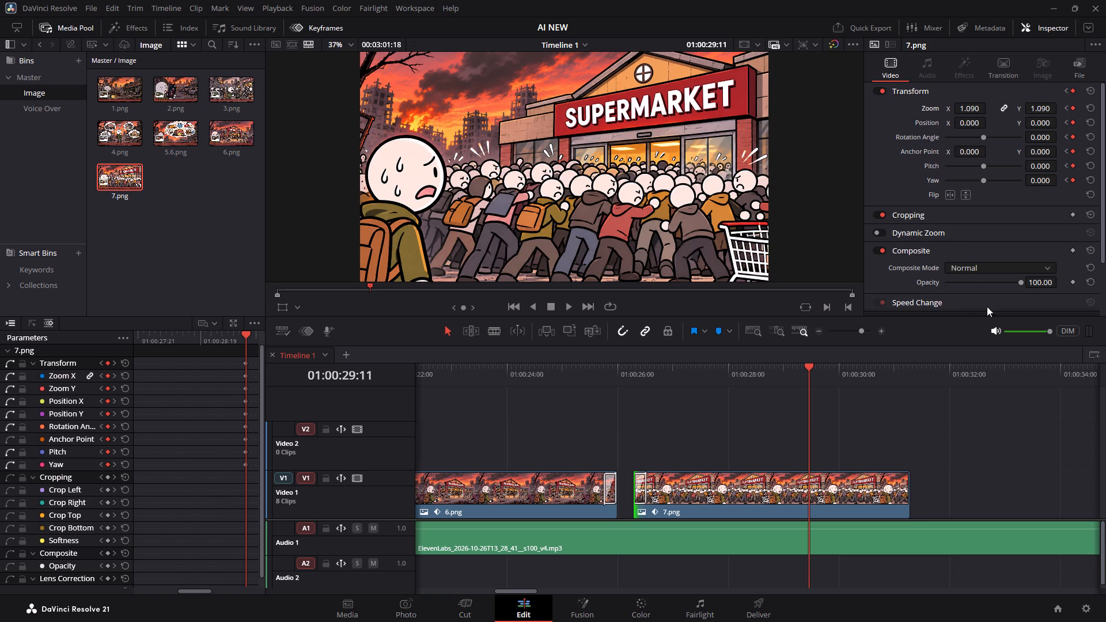
Smooth the 7.png clip's curve into the 01:00:29:11 keyframe in the expanded Keyframe Editor, and close the editor.
click(210, 380)
key(ctrl+a)
click(228, 322)
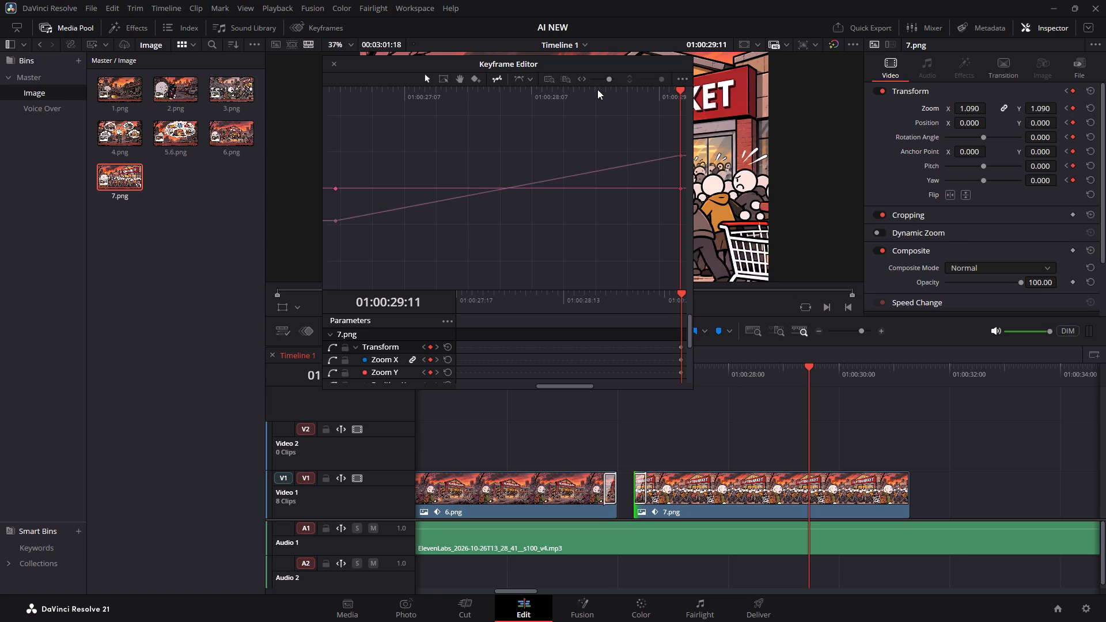
drag(333, 142, 701, 281)
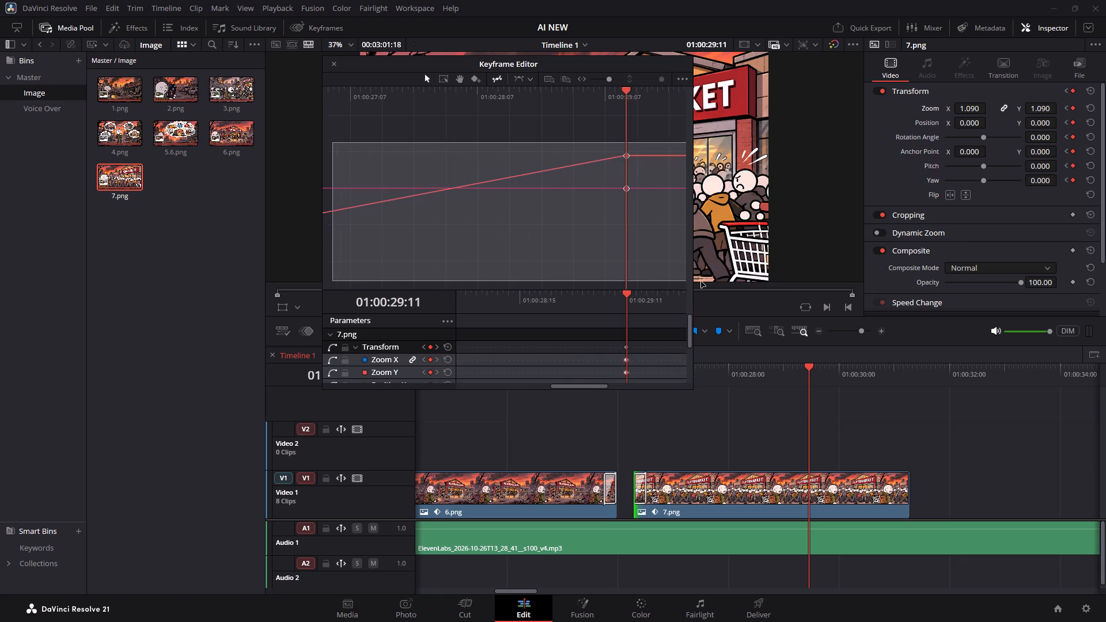
drag(701, 281, 678, 280)
click(517, 80)
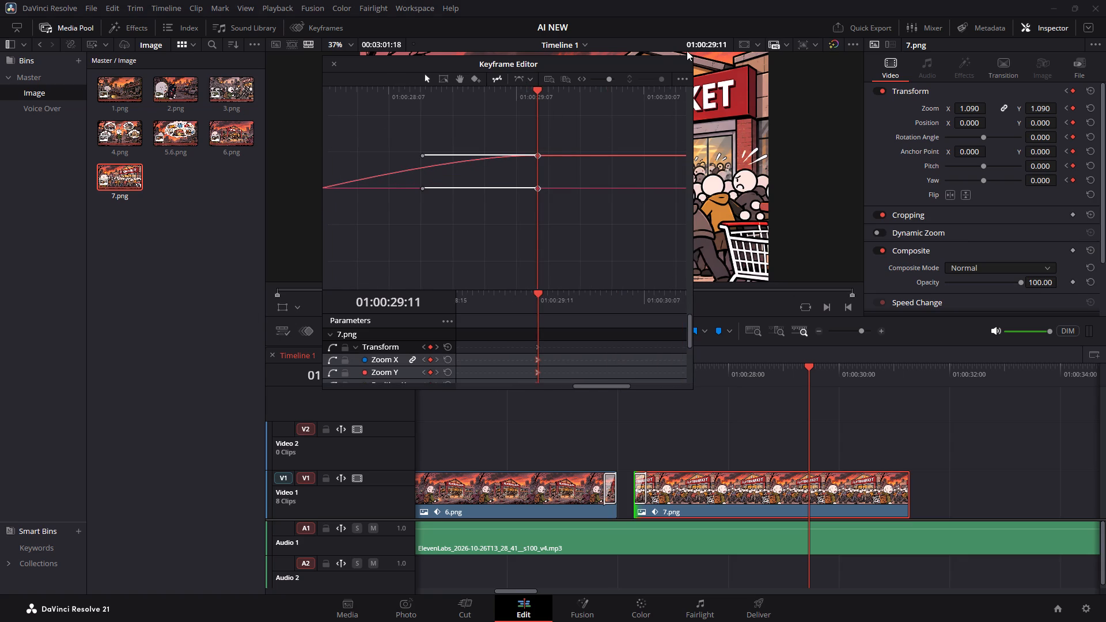
click(323, 29)
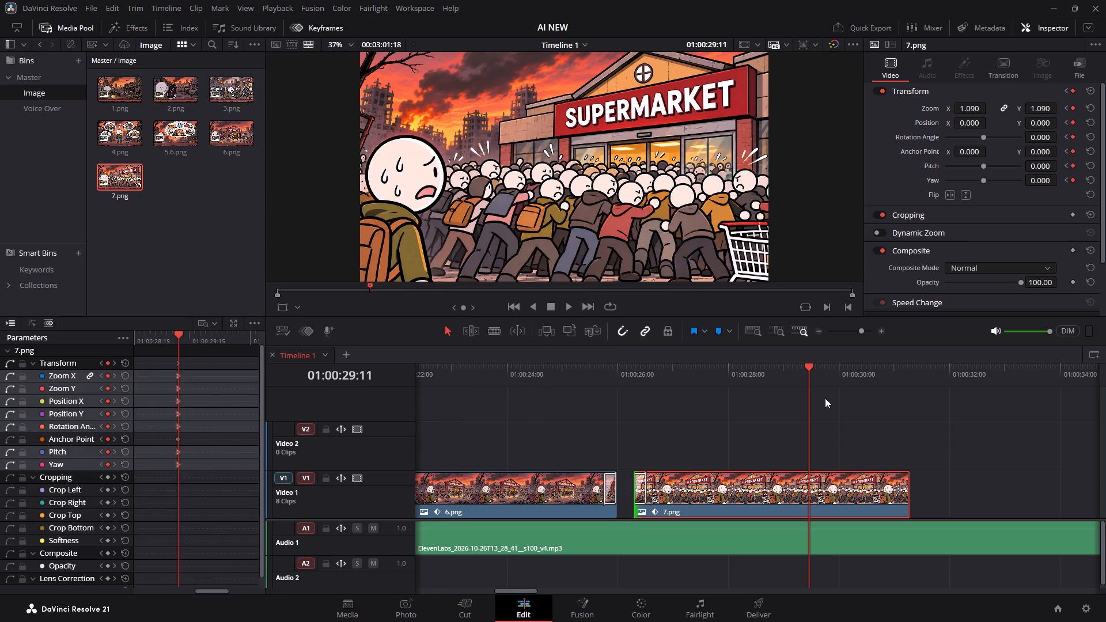
Play back the animated 7.png clip, return to its 01:00:29:11 keyframe and set Zoom to 1.110.
click(622, 367)
key(space)
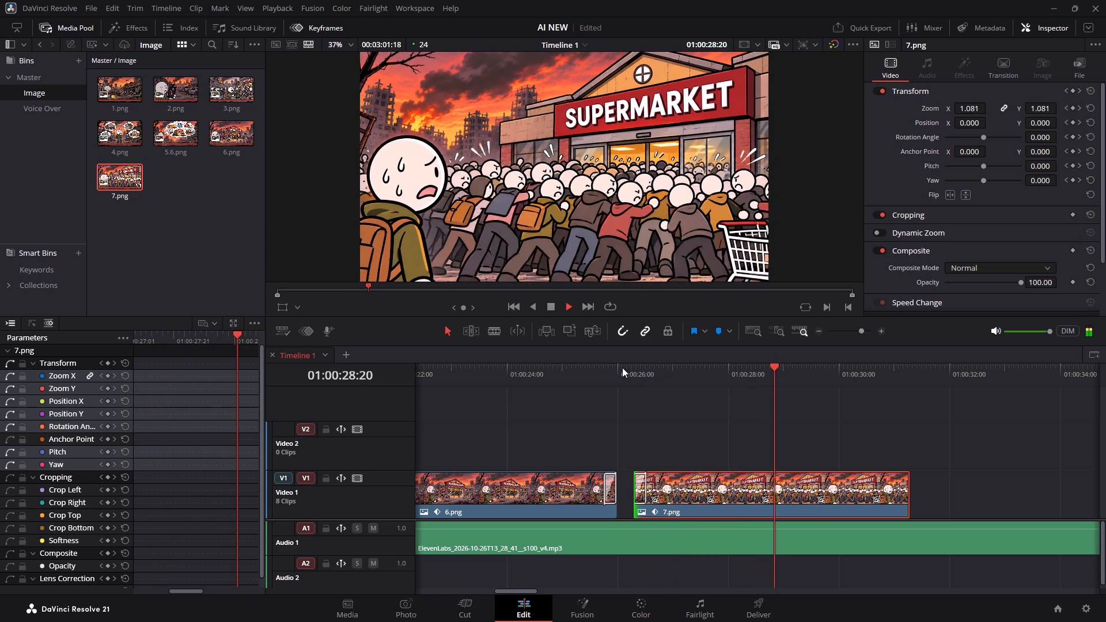
key(space)
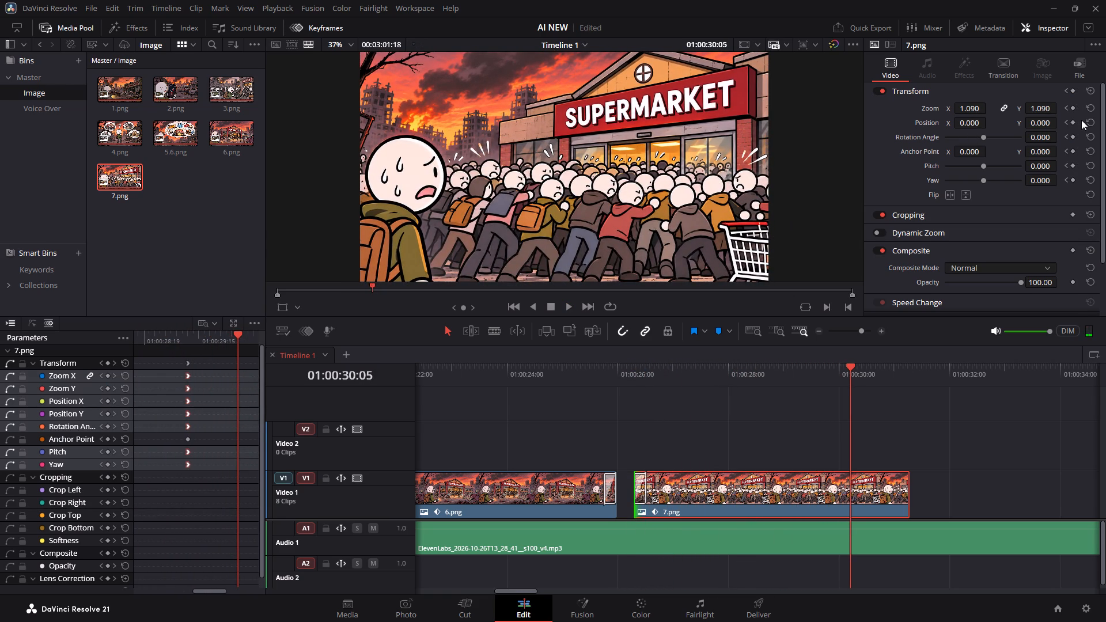
click(1066, 90)
click(972, 108)
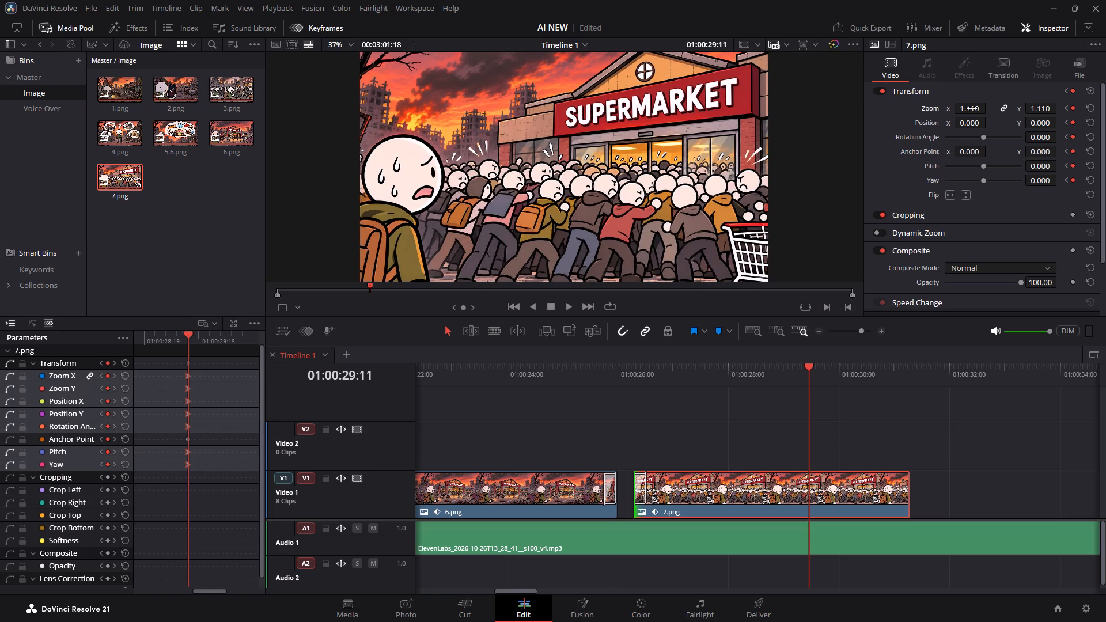
Play back the animated 7.png clip against the voice-over to check its zoom and where the narration line ends.
click(647, 376)
click(625, 370)
key(space)
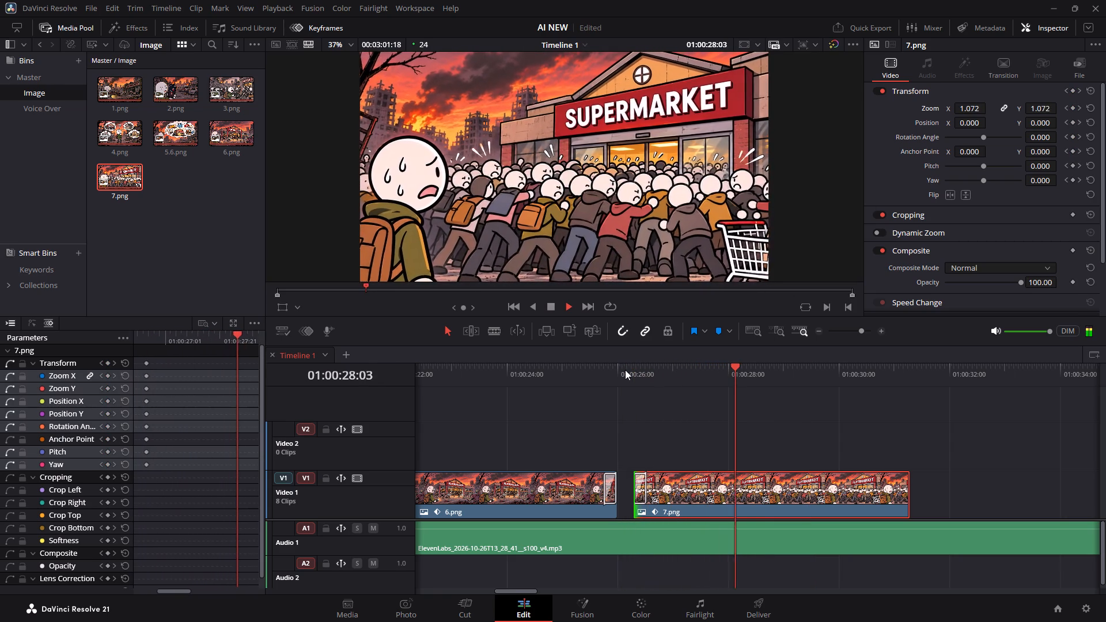
key(space)
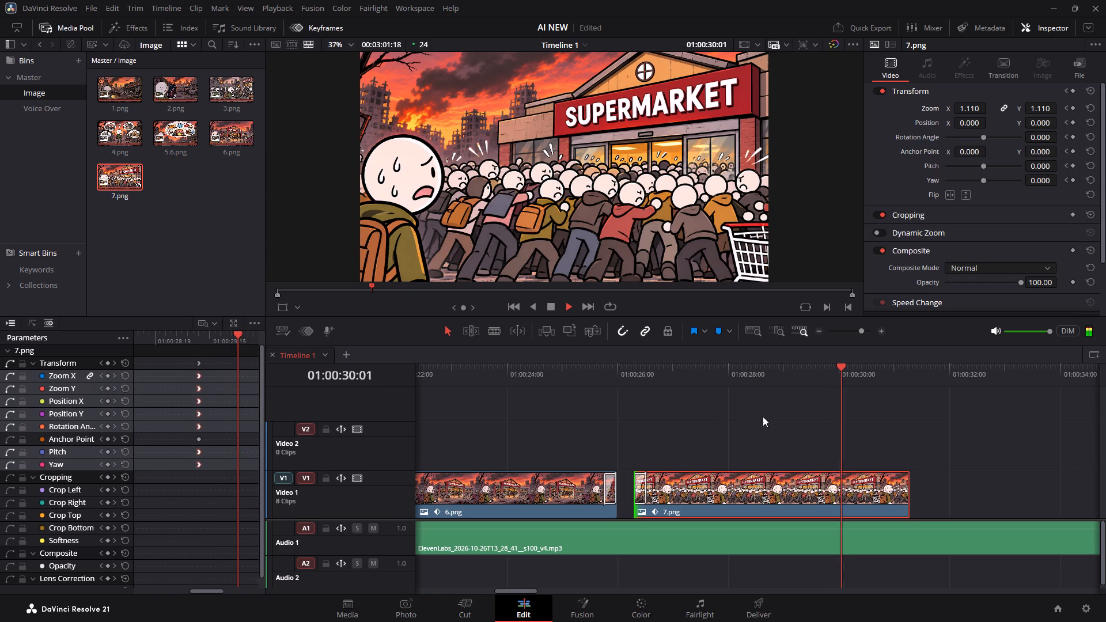
click(797, 383)
key(space)
key(space)
key(space)
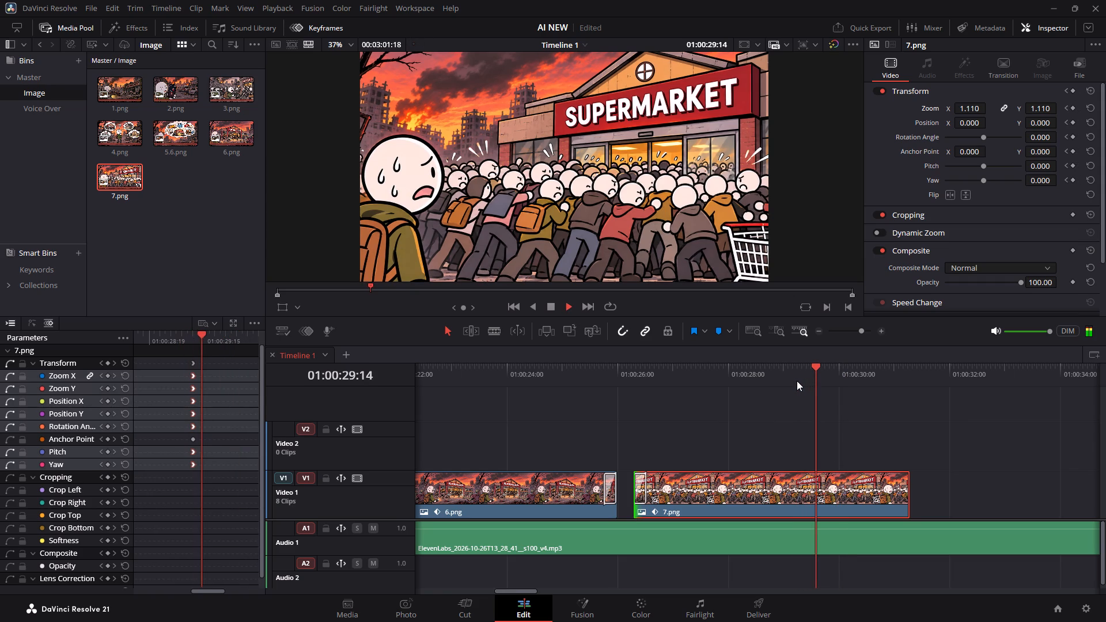
key(space)
Split the 7.png clip at 01:00:29:12 and delete the part after the cut.
drag(800, 377, 811, 375)
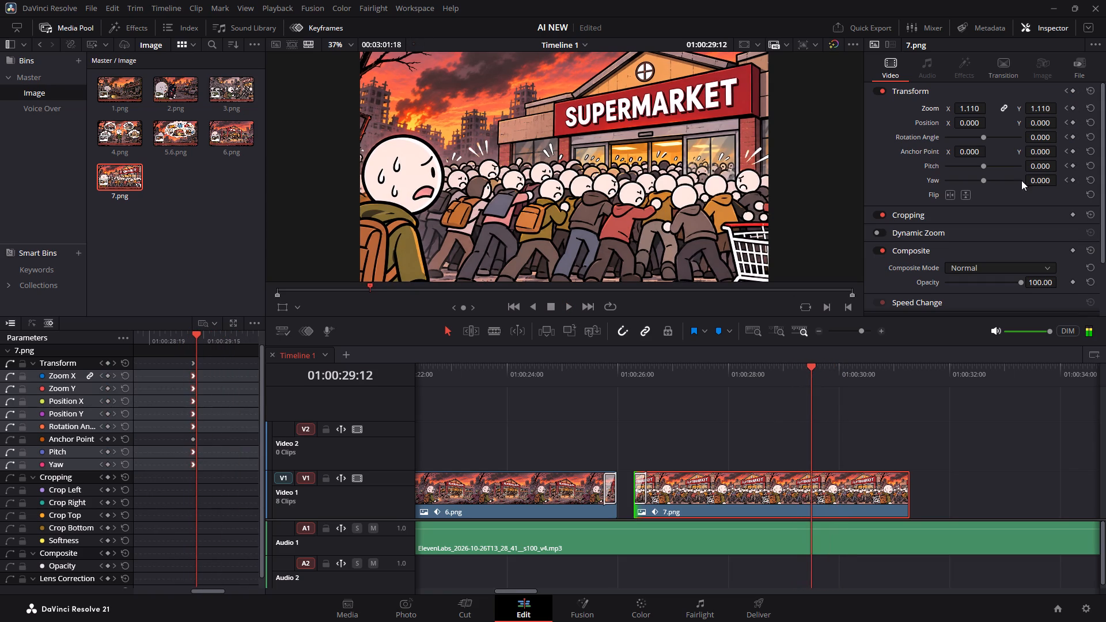
click(1067, 91)
key(Right)
key(ctrl+b)
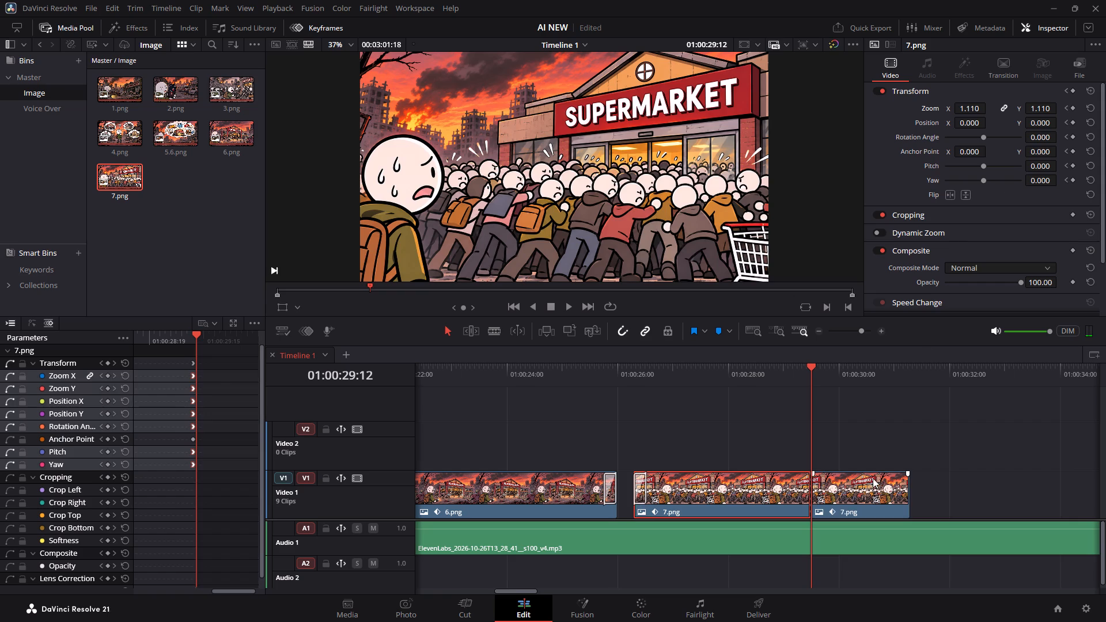
click(870, 445)
click(869, 471)
drag(861, 479, 882, 481)
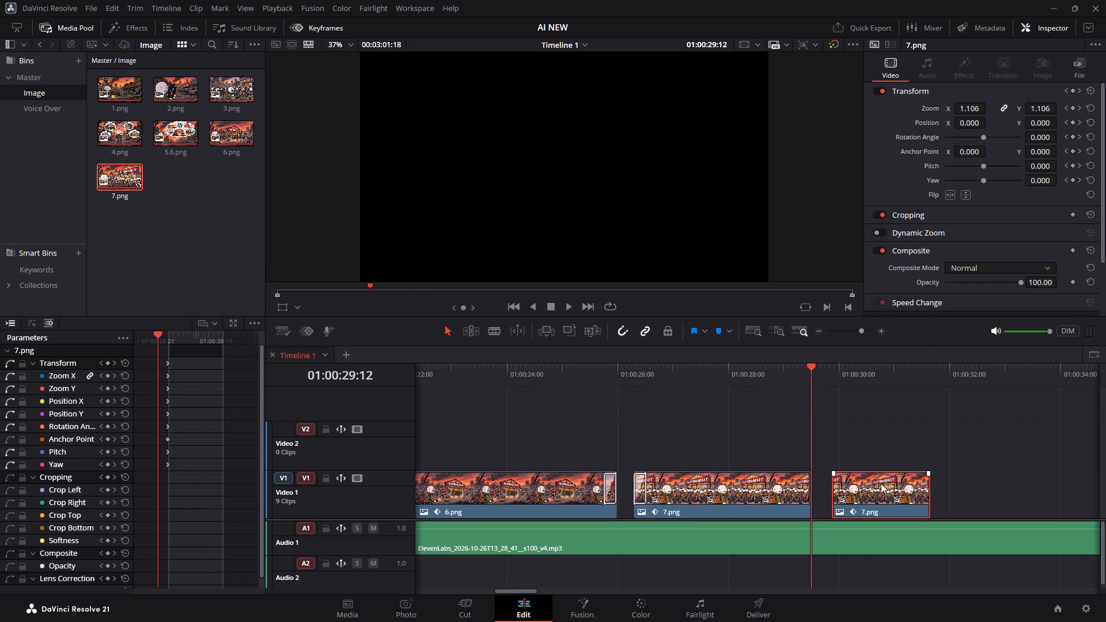
click(815, 537)
click(881, 488)
key(BackSpace)
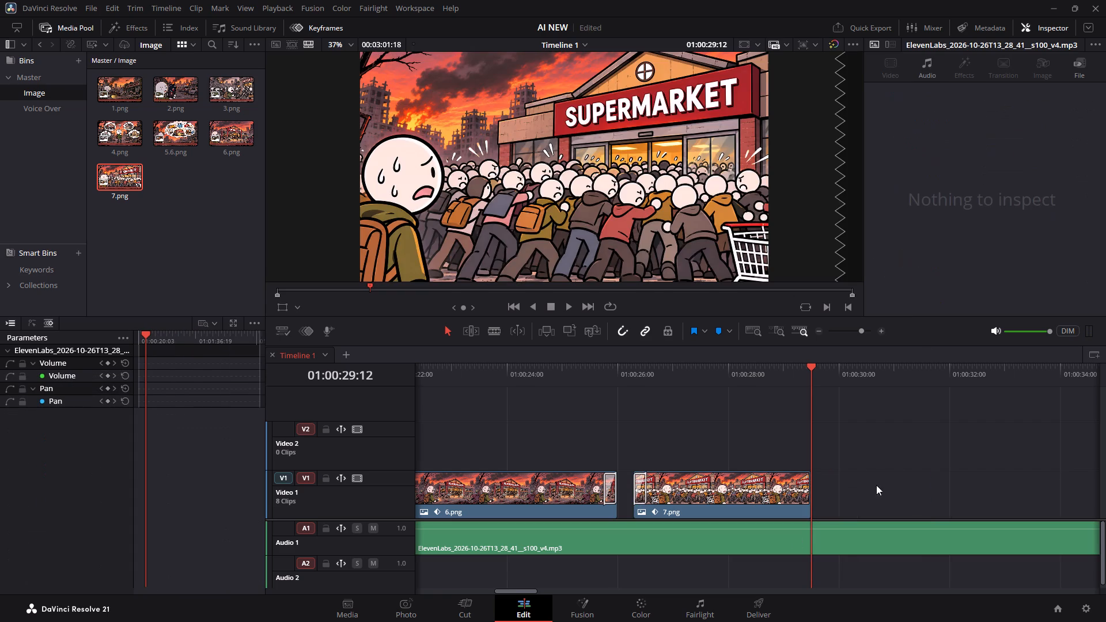
click(689, 606)
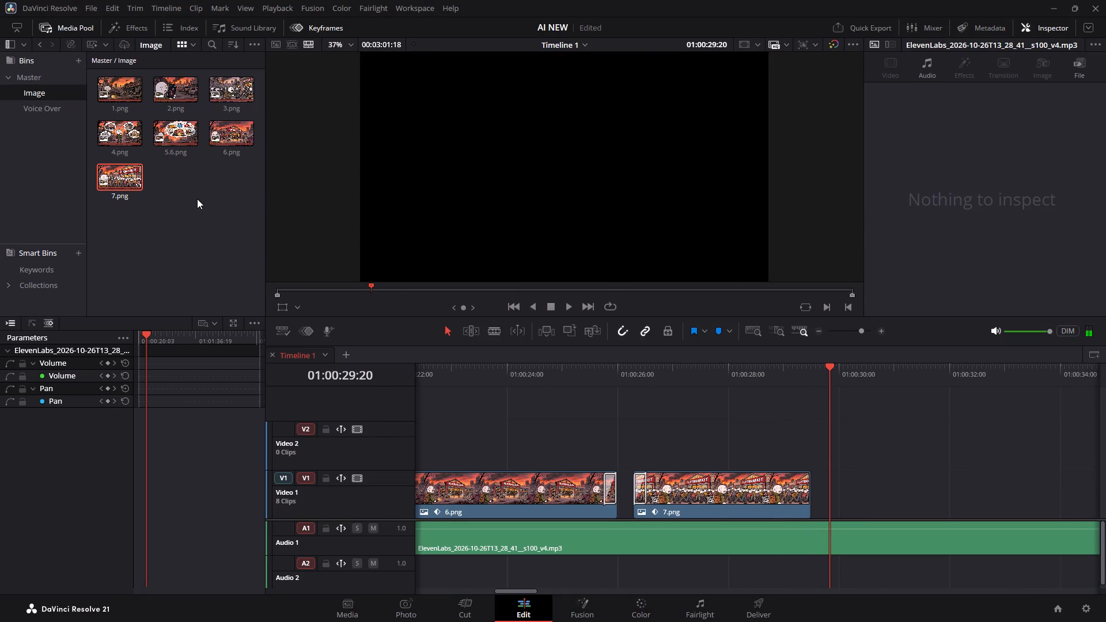
click(195, 198)
key(ctrl+i)
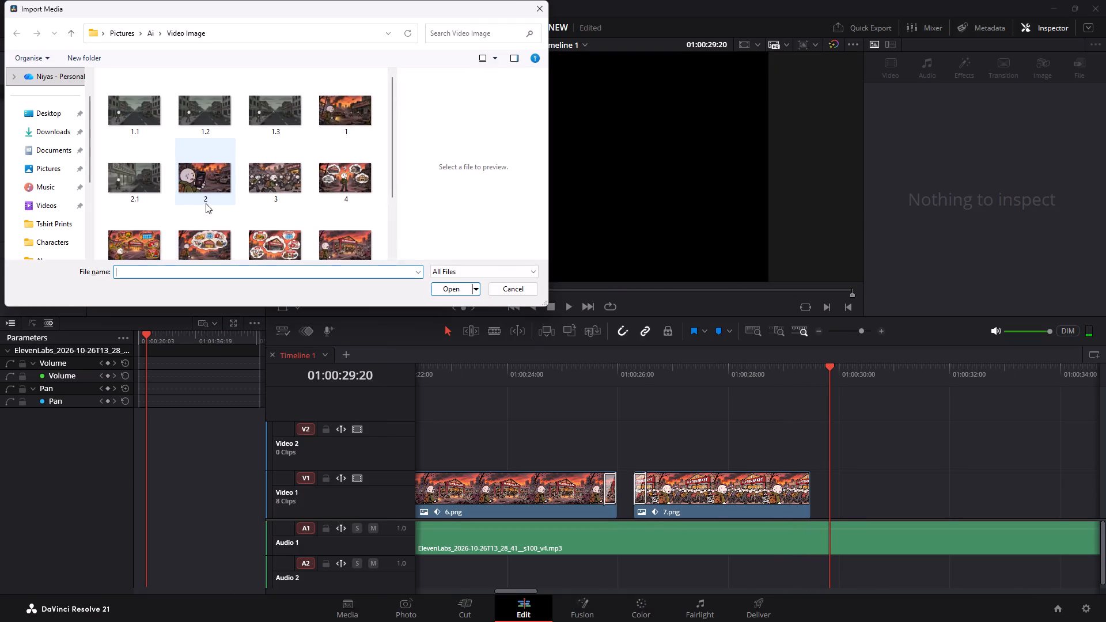
scroll(225, 210, down, 5)
double_click(211, 224)
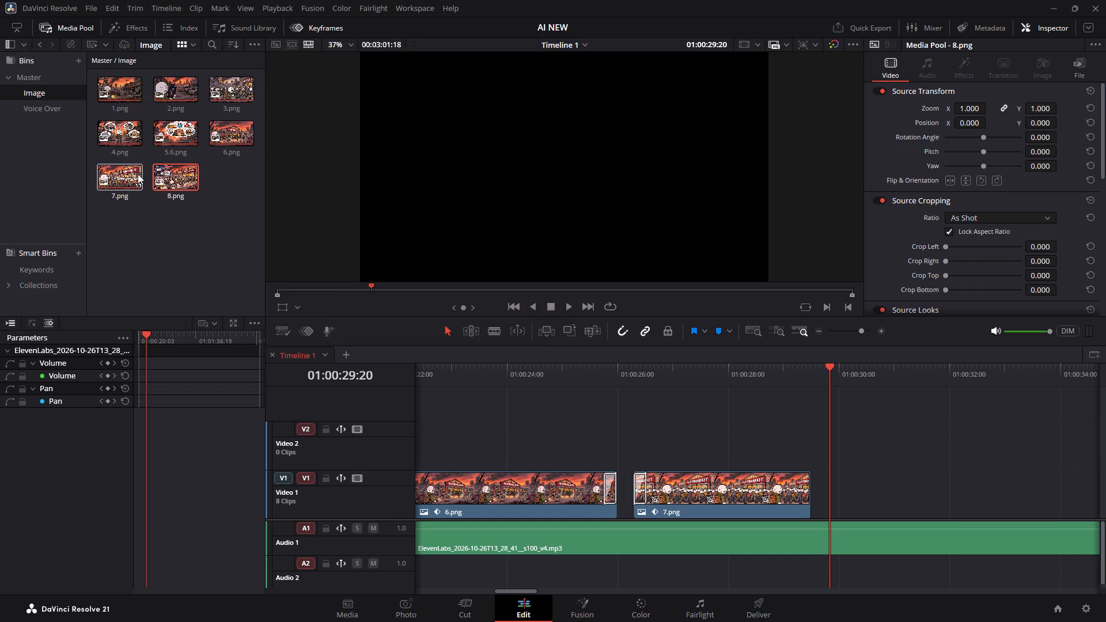
Place 8.png on Video 1 directly after the 7.png clip and play across the cut.
drag(169, 176, 807, 492)
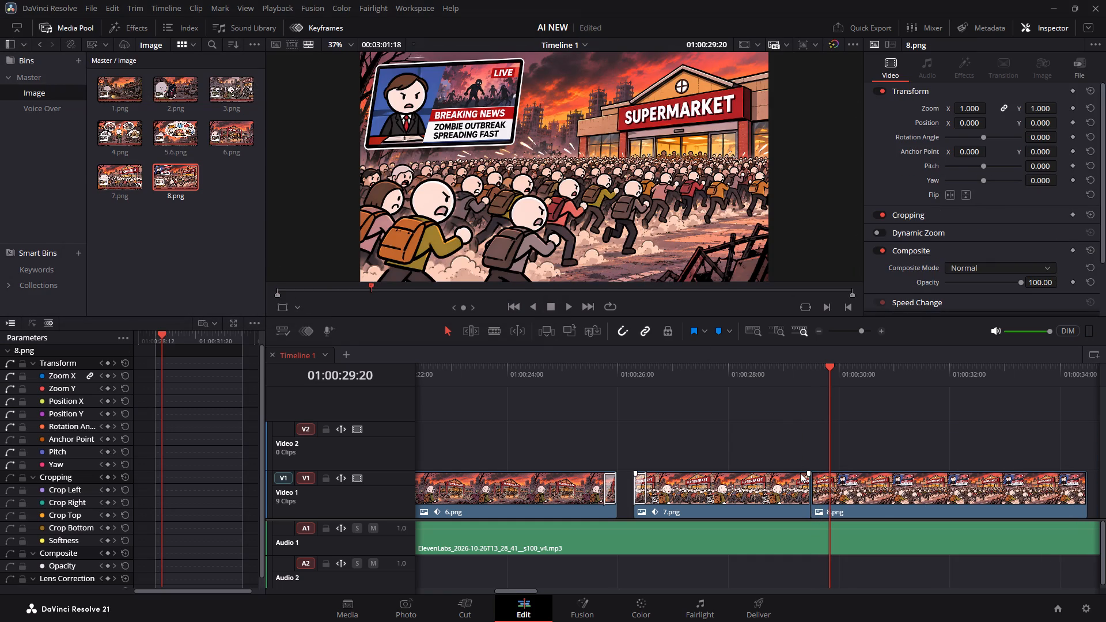
click(799, 377)
key(space)
key(space)
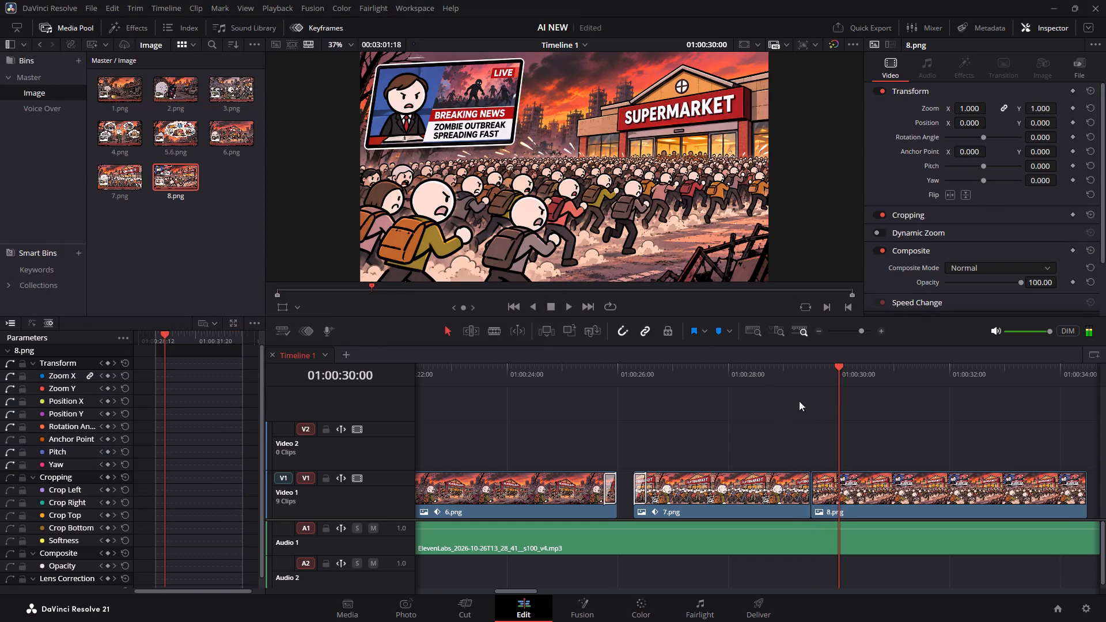
Add Transform keyframes at the start of the 8.png clip, at 01:00:29:12.
drag(816, 371, 811, 371)
click(1075, 90)
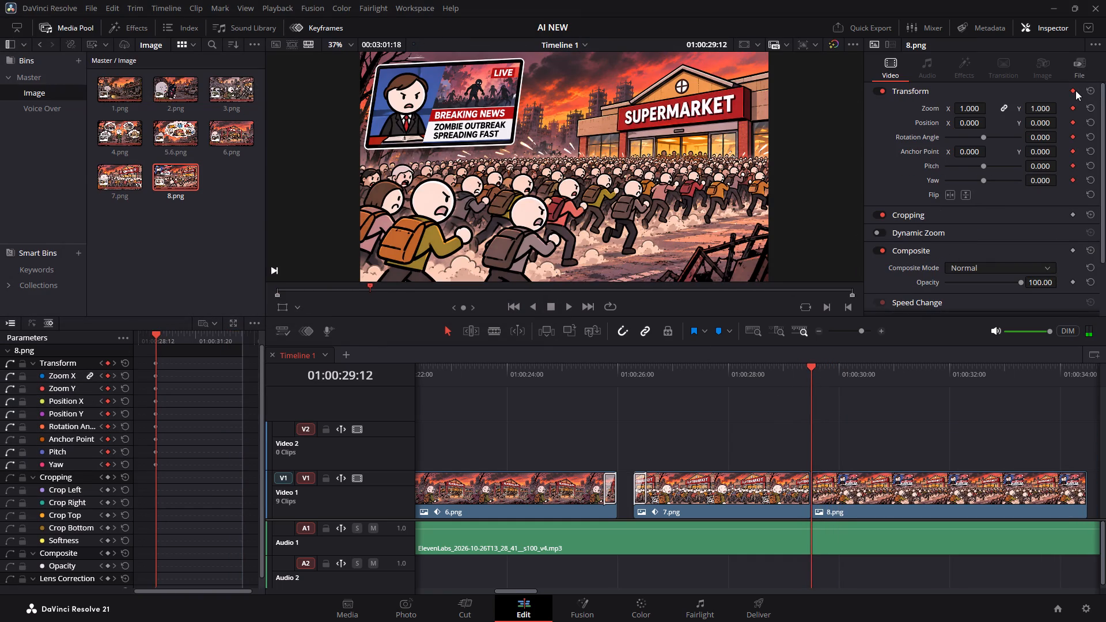
Add a second set of Transform keyframes to the 8.png clip at 01:00:29:22.
key(Right)
key(Right)
key(Right)
key(Right)
key(Right)
key(Right)
key(Right)
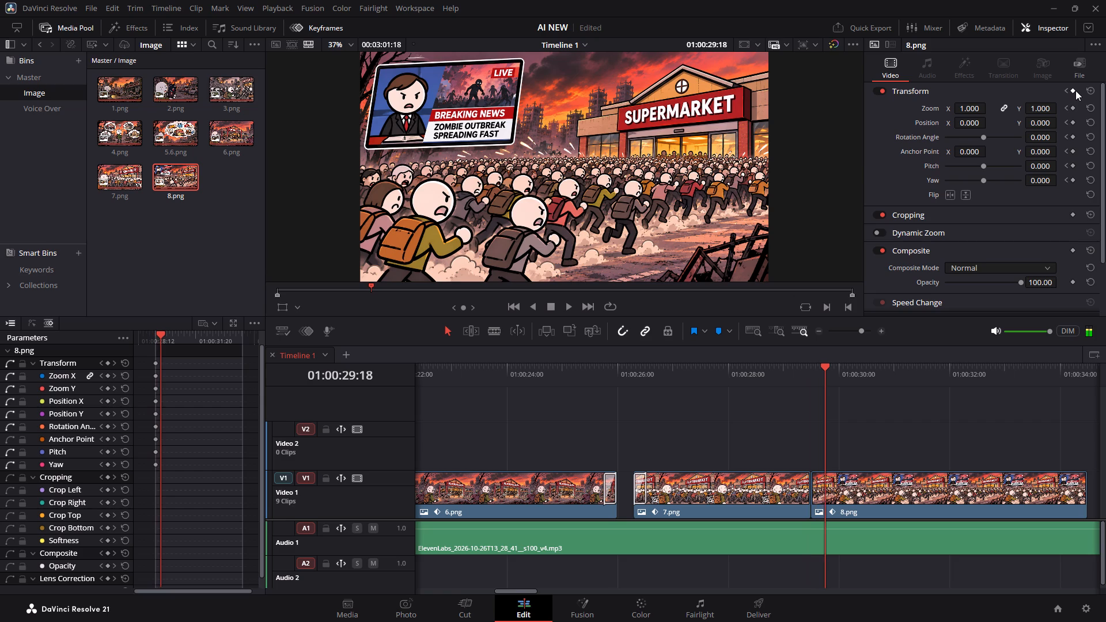
key(Right)
key(Right)
key(Right)
key(Left)
key(Right)
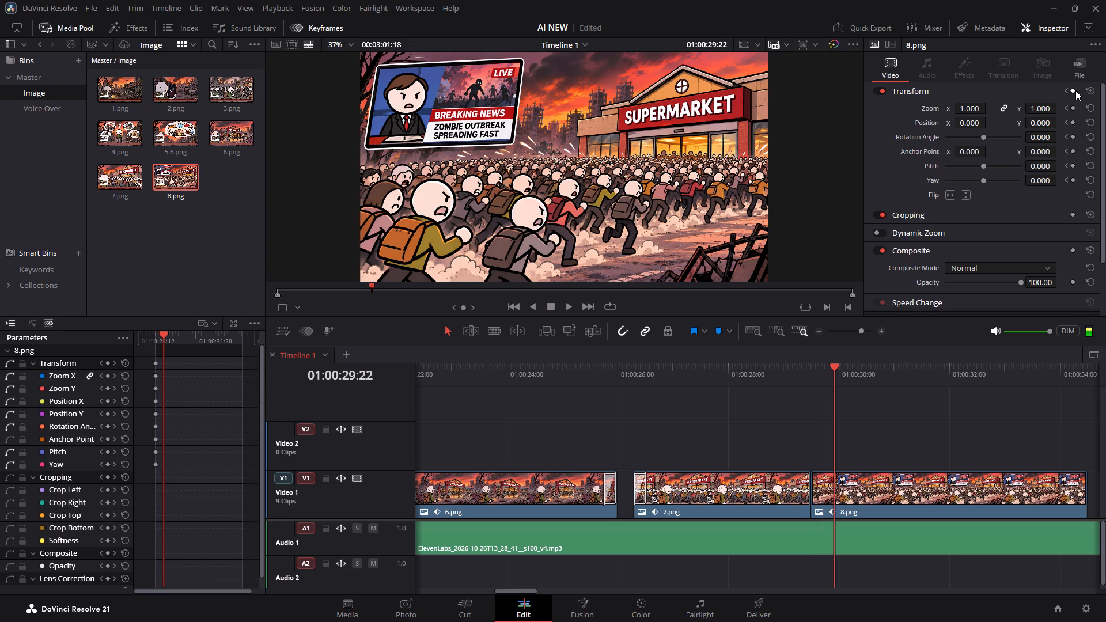
click(1073, 88)
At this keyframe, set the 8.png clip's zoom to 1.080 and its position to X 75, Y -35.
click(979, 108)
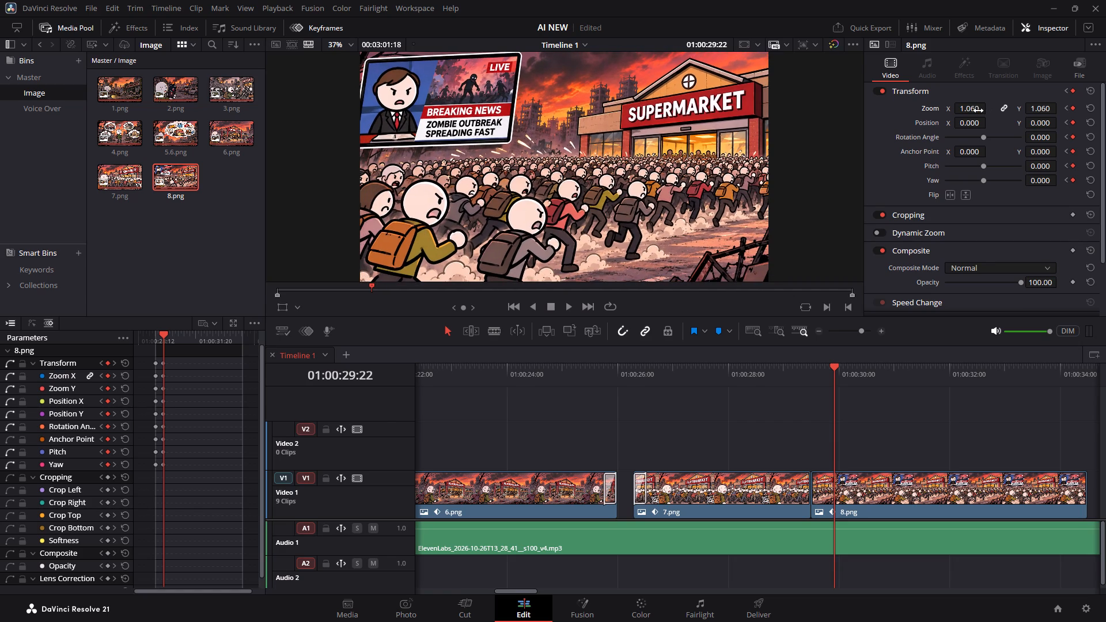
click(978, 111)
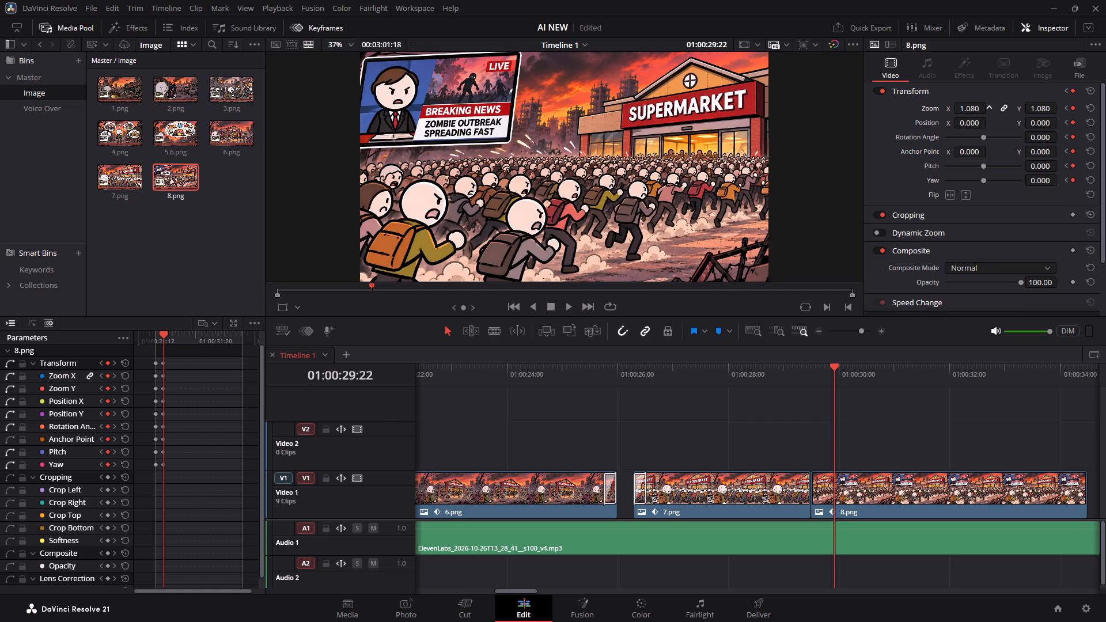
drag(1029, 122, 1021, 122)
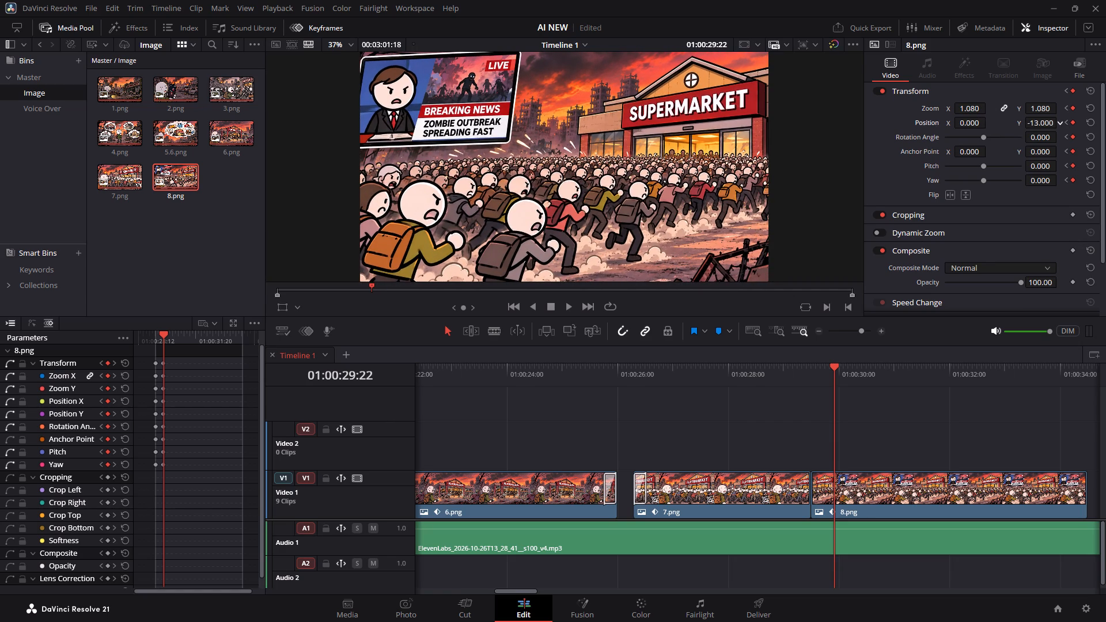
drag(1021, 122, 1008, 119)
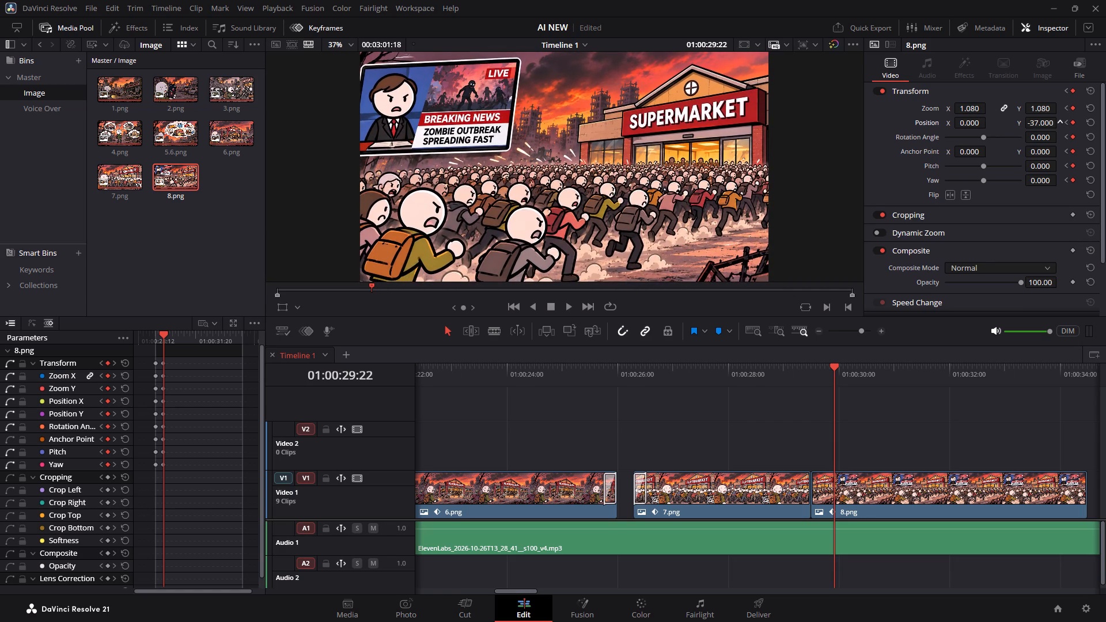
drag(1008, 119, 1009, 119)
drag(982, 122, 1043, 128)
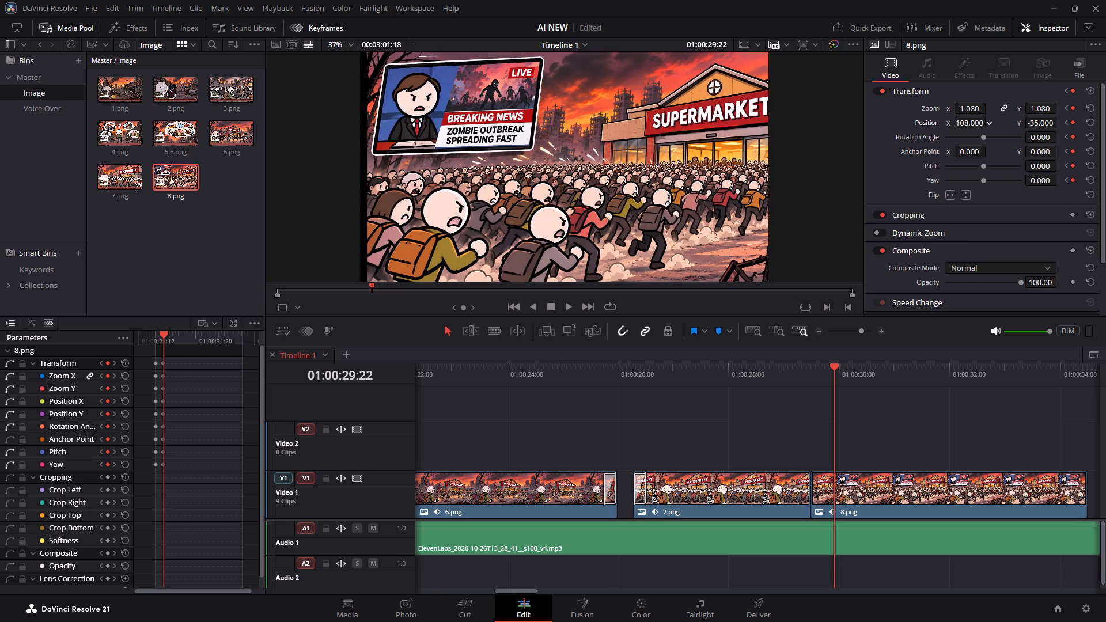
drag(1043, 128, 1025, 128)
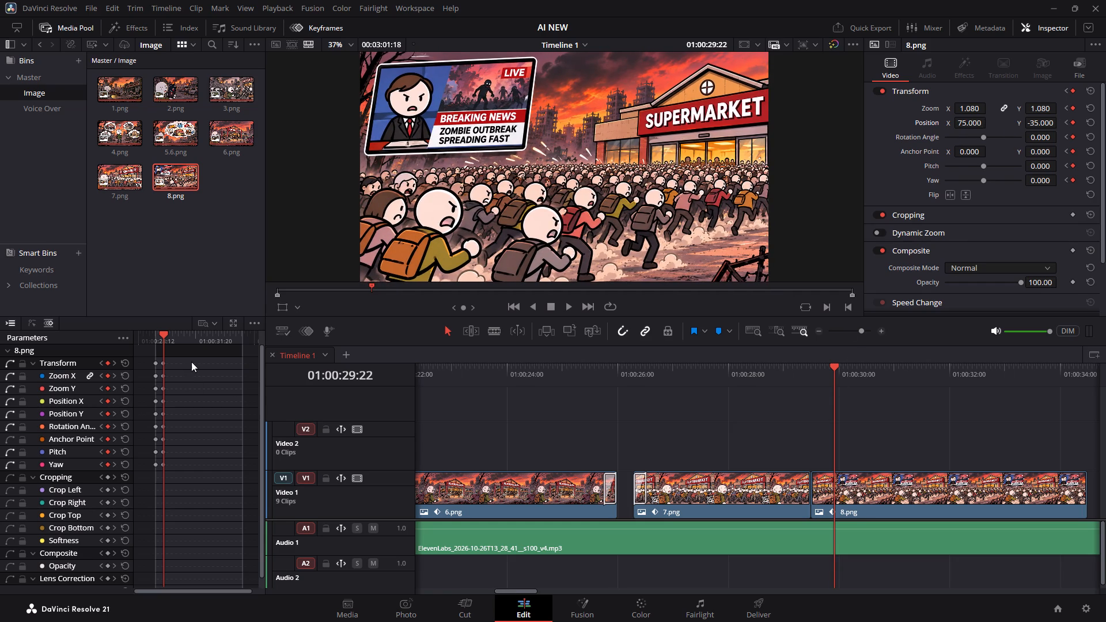
Play the start of the 8.png clip to review the zoom and position movement.
click(813, 375)
key(space)
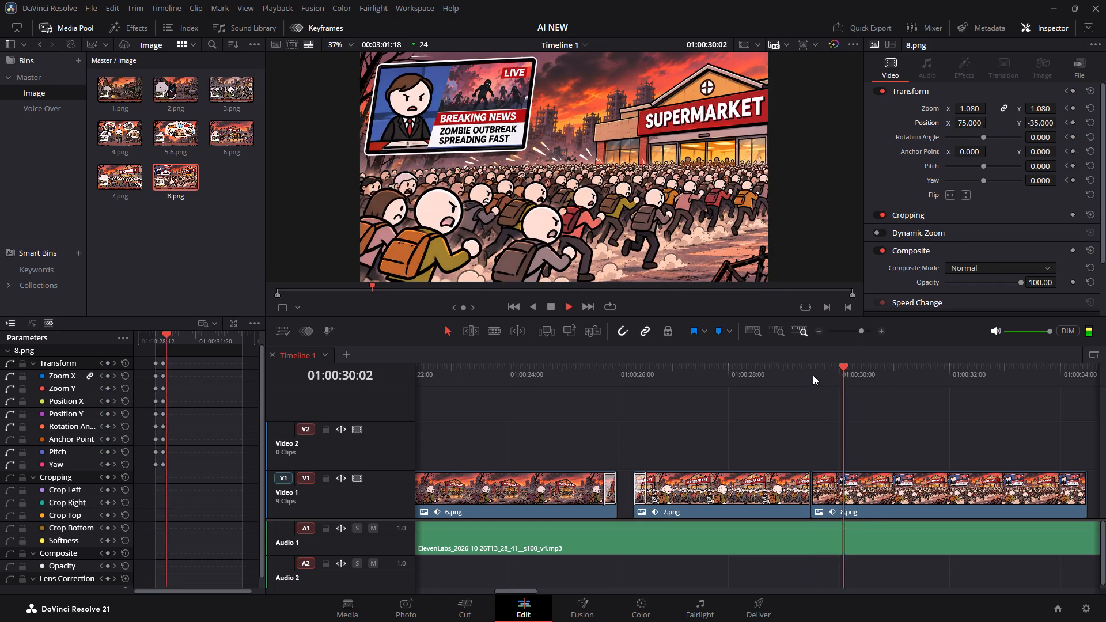
key(space)
click(813, 375)
key(space)
key(space)
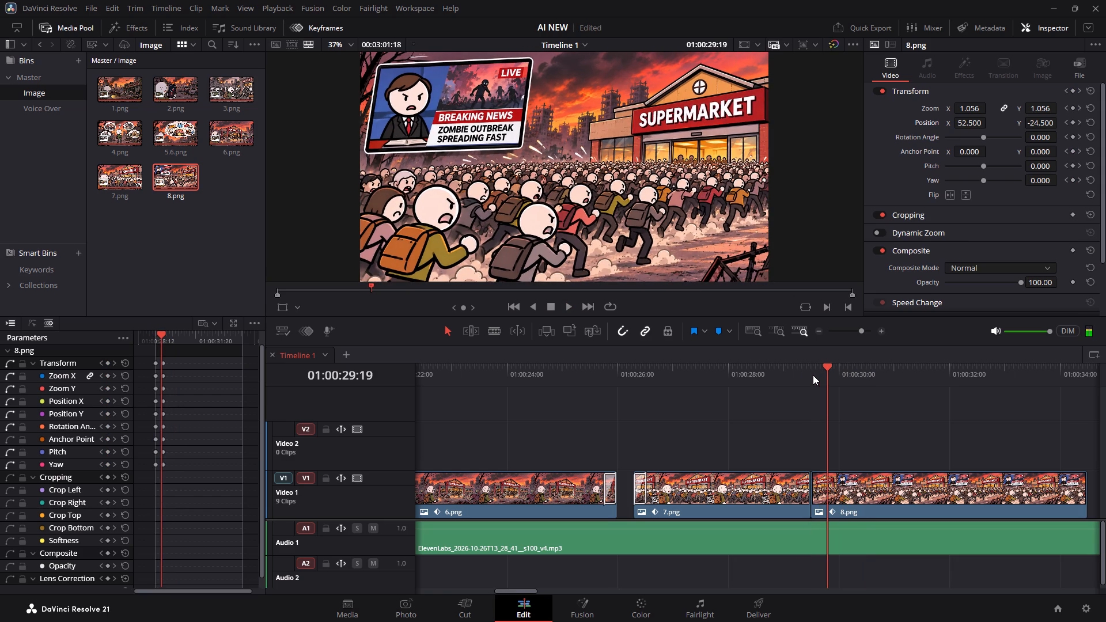
key(space)
key(space)
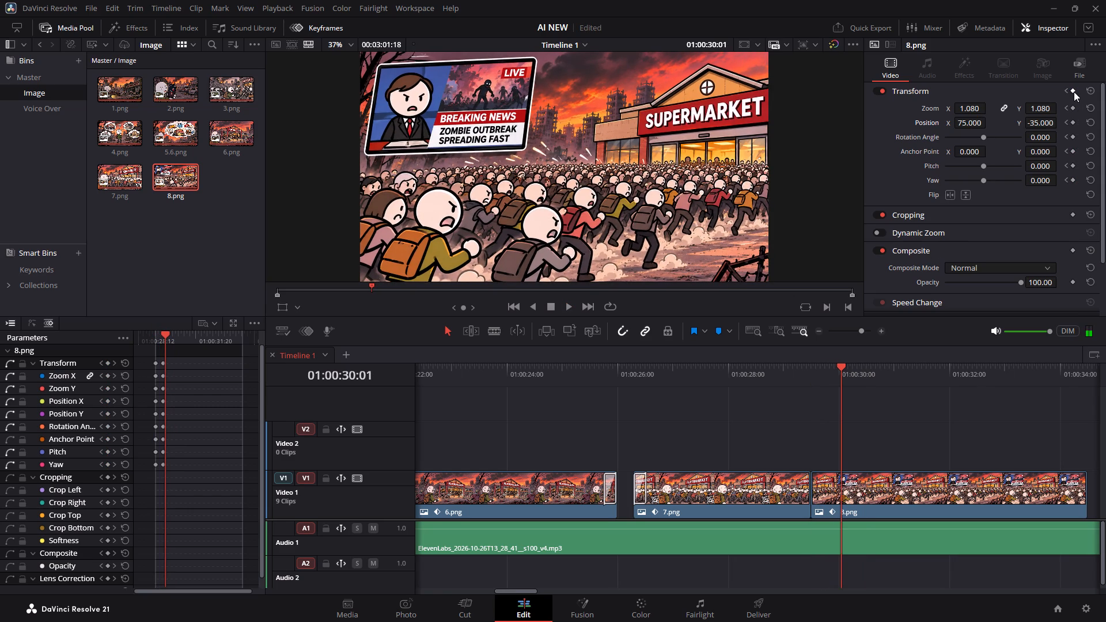
Return to the 01:00:29:22 keyframe and set the zoom to 1.050 and the position to X 48, Y -22.
click(1065, 93)
click(980, 109)
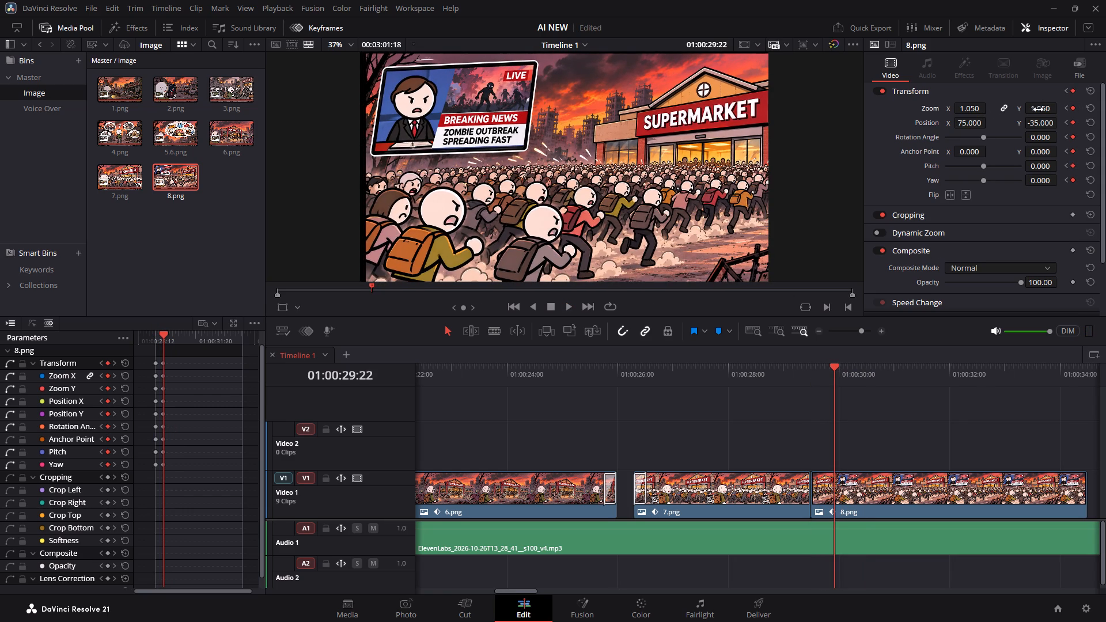
drag(975, 123, 964, 122)
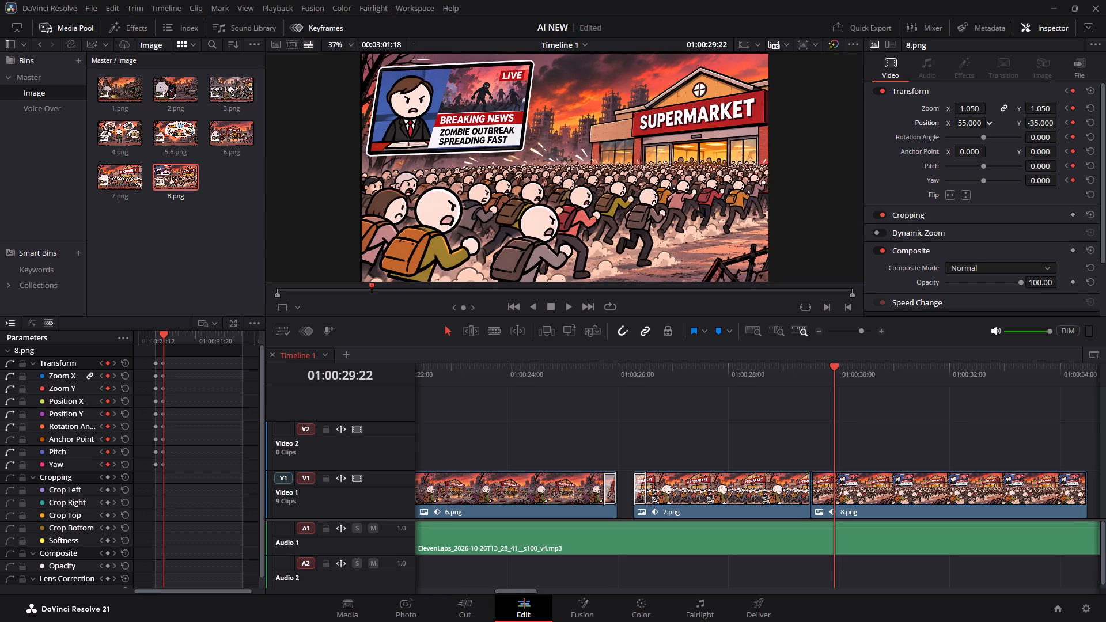
drag(964, 122, 960, 122)
drag(1043, 123, 1036, 123)
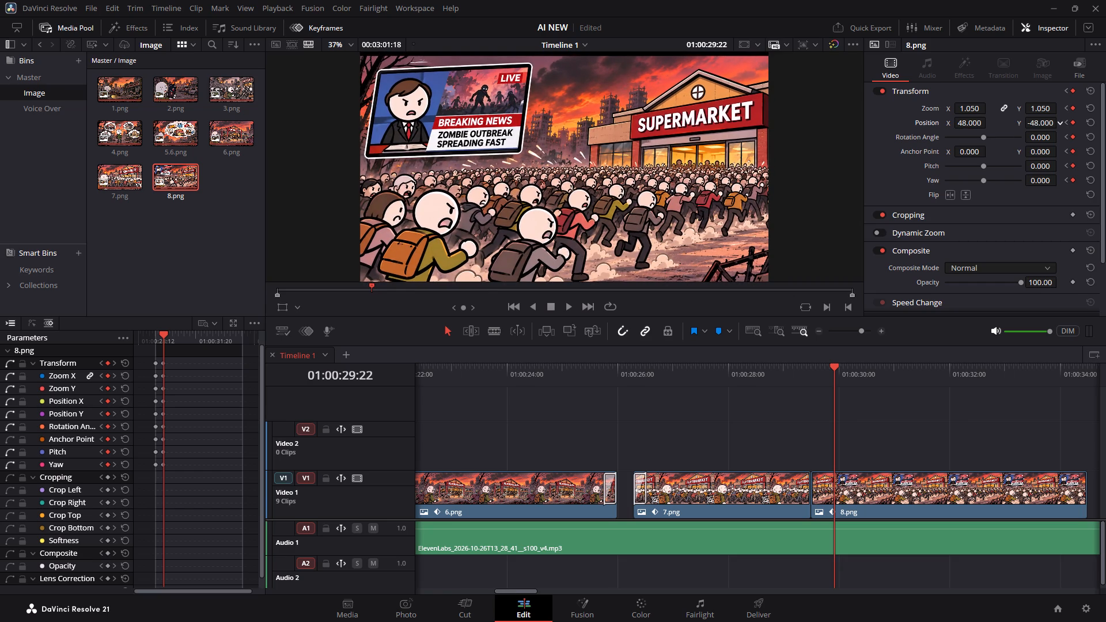
drag(1036, 123, 1051, 123)
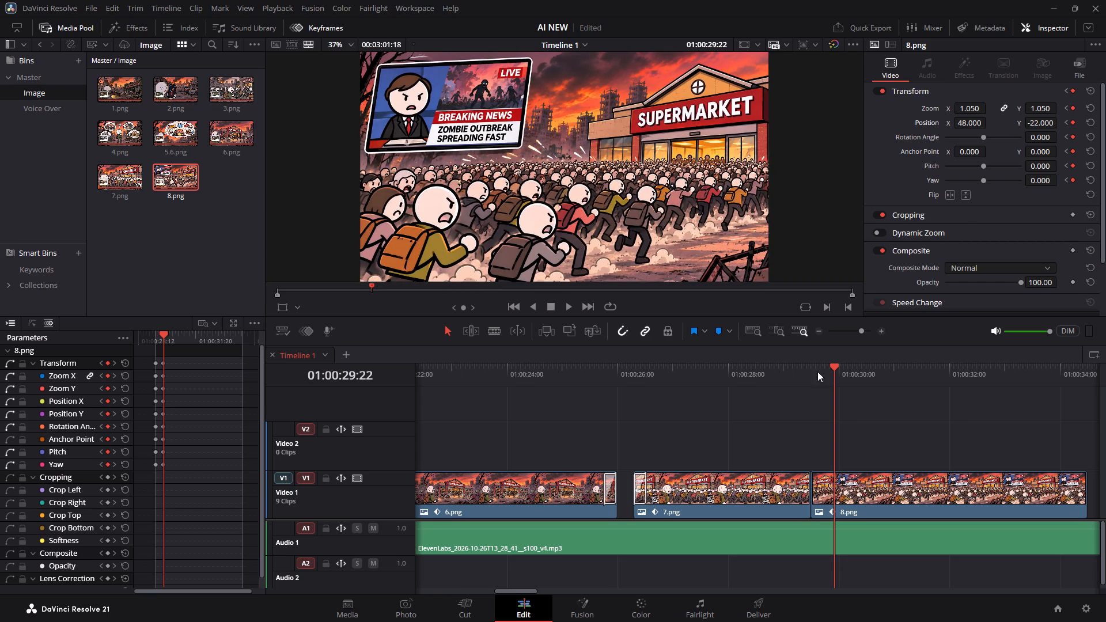
Play the revised opening movement of 8.png and listen to the voice-over up to 01:00:31:21.
click(809, 371)
key(space)
key(space)
key(space)
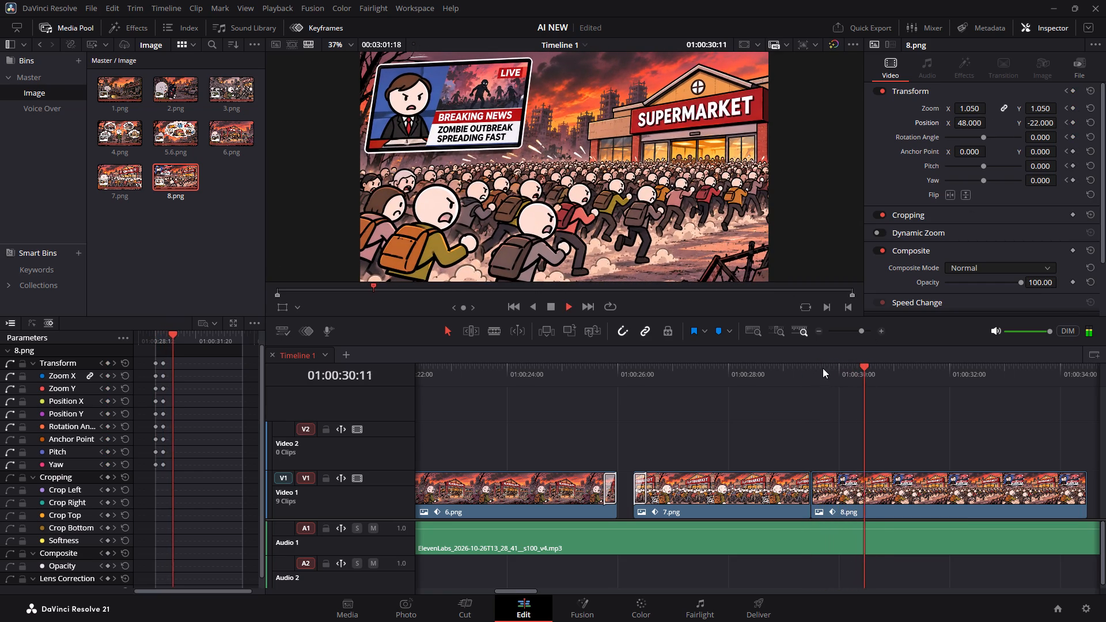
key(space)
key(space)
key(space)
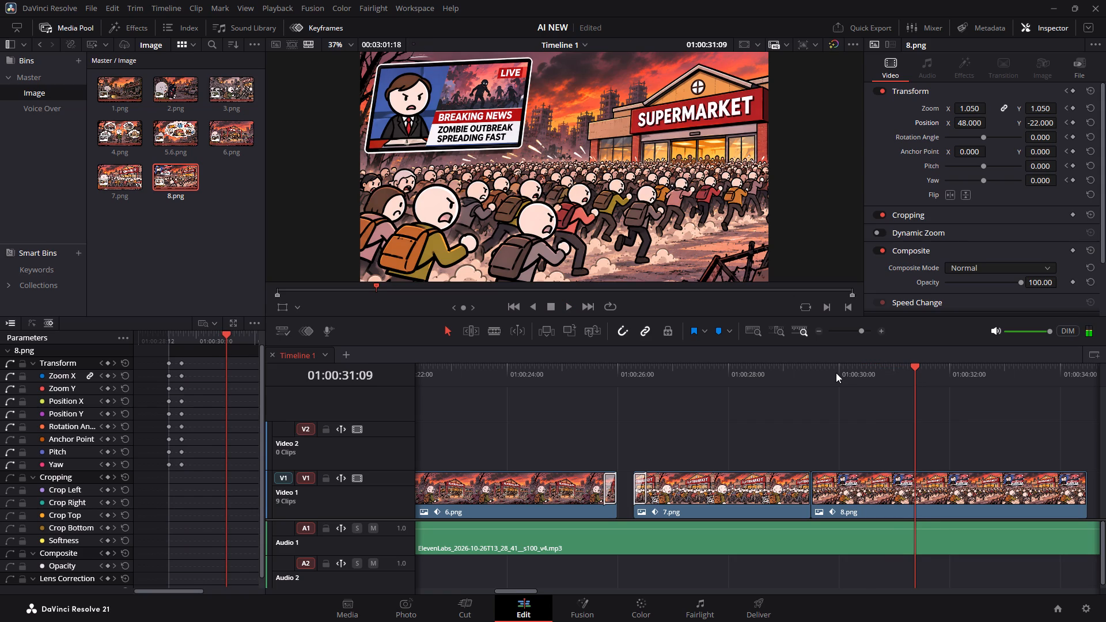
key(space)
key(space)
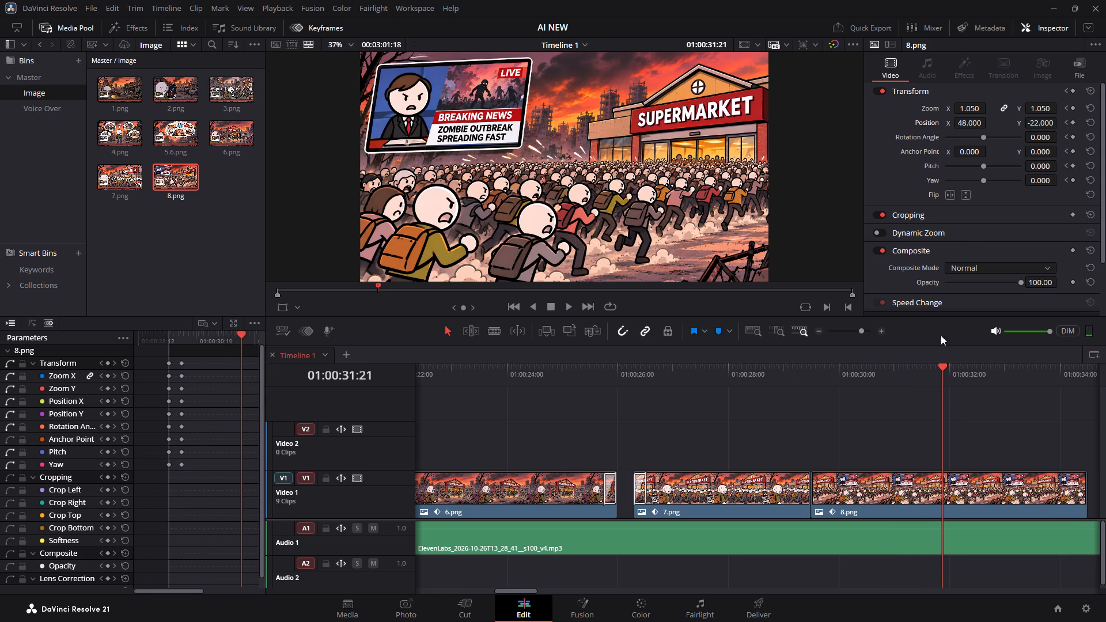
Add Transform keyframes to the 8.png clip at 01:00:31:16.
key(Left)
key(Left)
key(Left)
key(Left)
key(Left)
click(1073, 90)
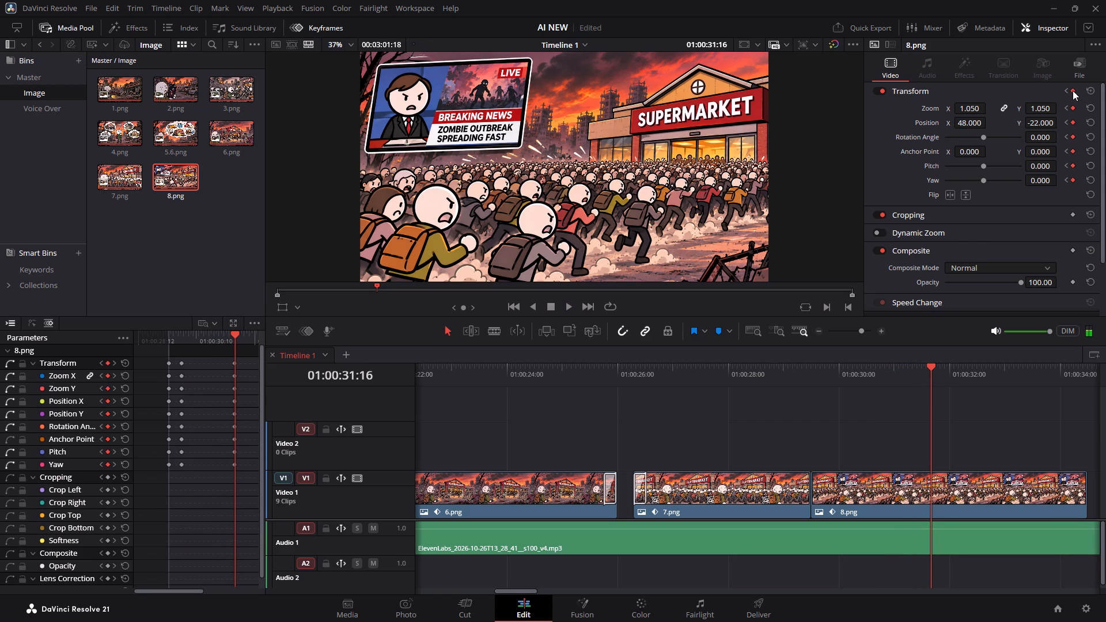
Add another set of Transform keyframes to the 8.png clip five frames further on, at 01:00:31:21.
key(Right)
key(Right)
key(Right)
key(Right)
key(Right)
key(Right)
key(Right)
key(Right)
key(Right)
key(Right)
key(Left)
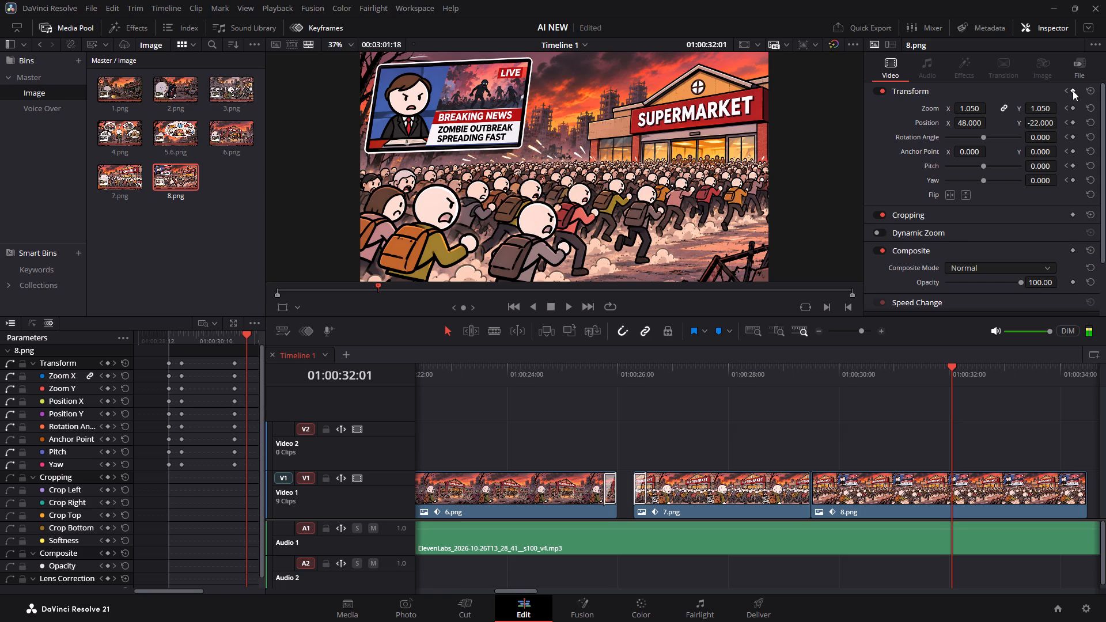
key(Left)
key(Left)
key(Left)
key(Left)
click(1073, 90)
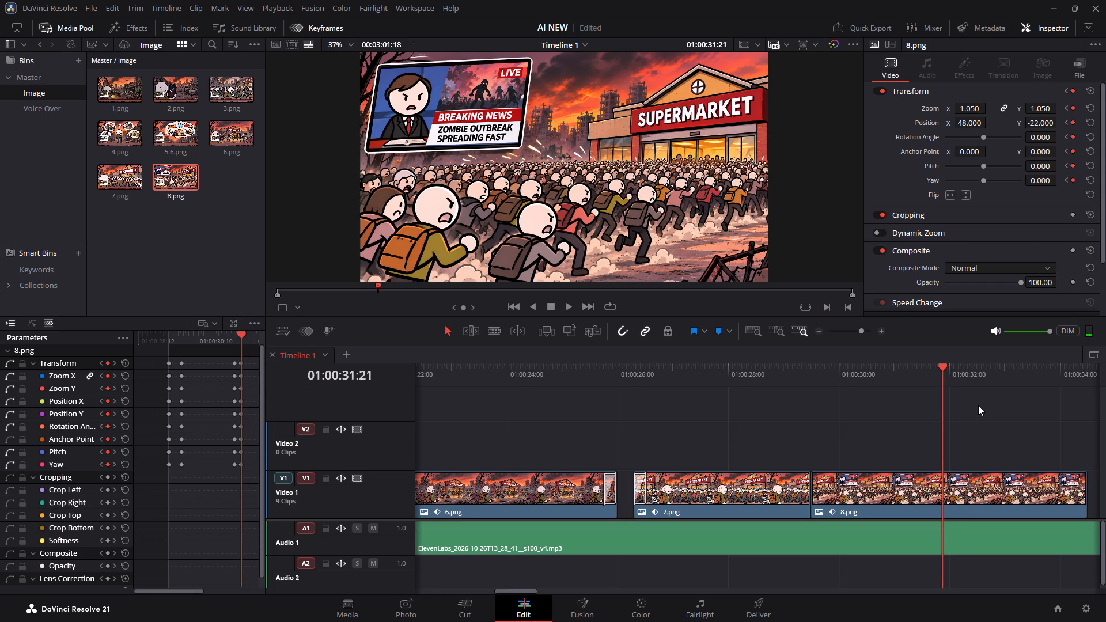
Play the voice-over past the end of the 8.png clip and extend the clip's end to about 01:00:36:20.
key(space)
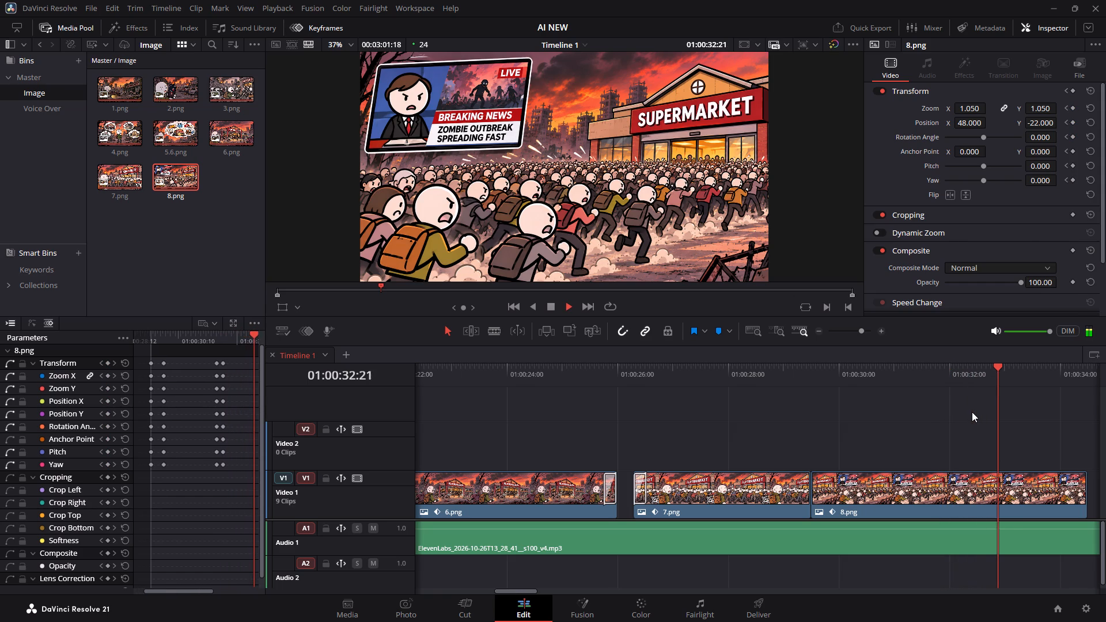
key(space)
key(space)
key(space)
key(space)
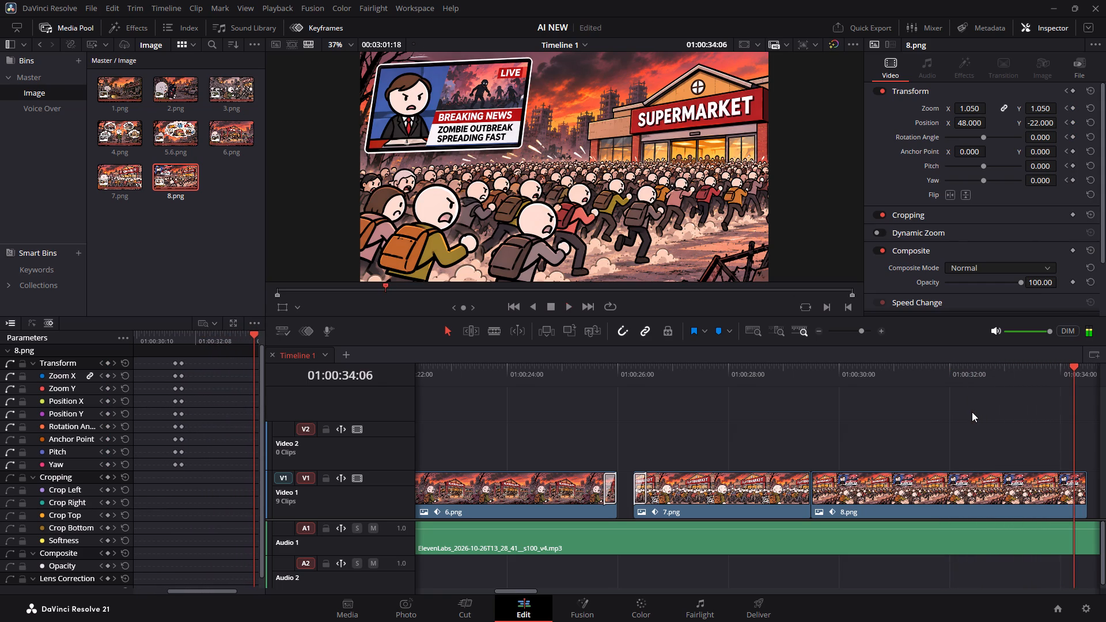
key(space)
key(space)
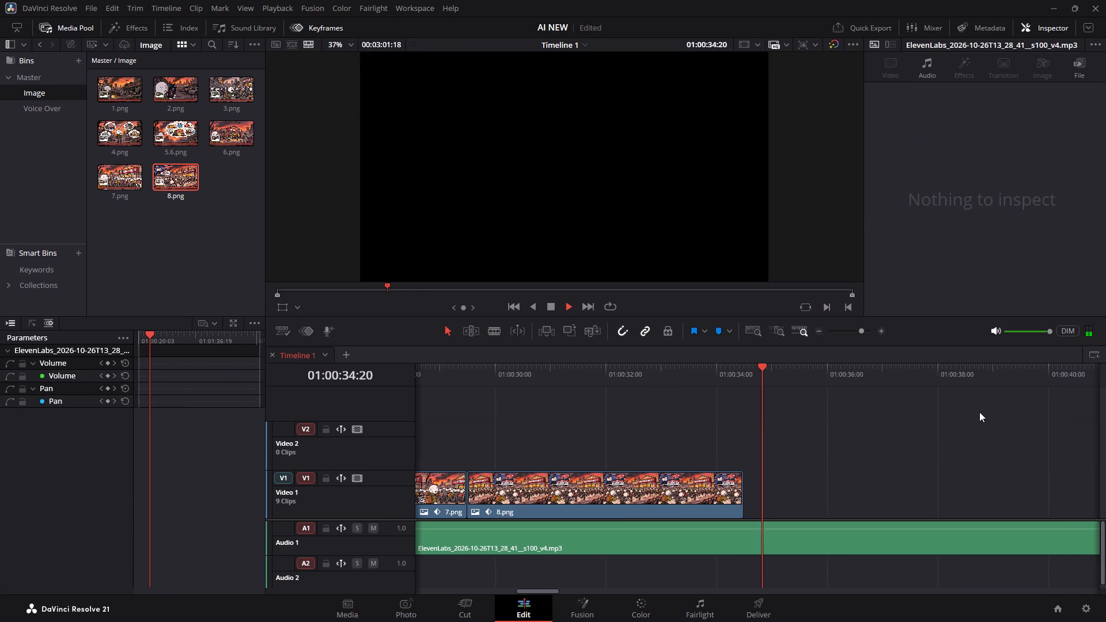
key(space)
key(space)
key(space)
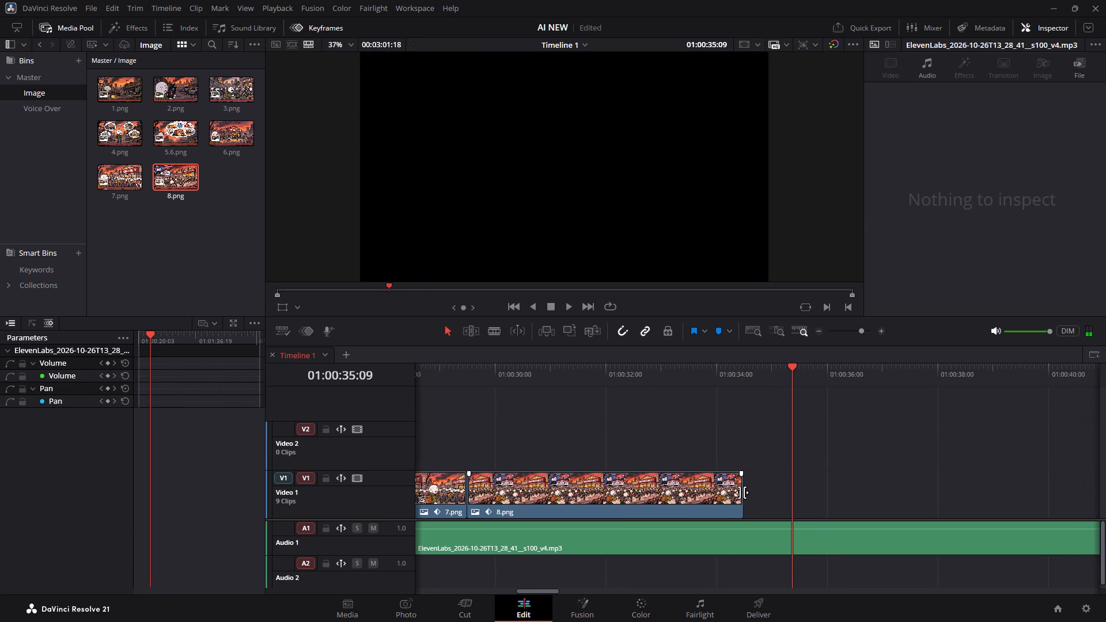
drag(741, 491, 783, 491)
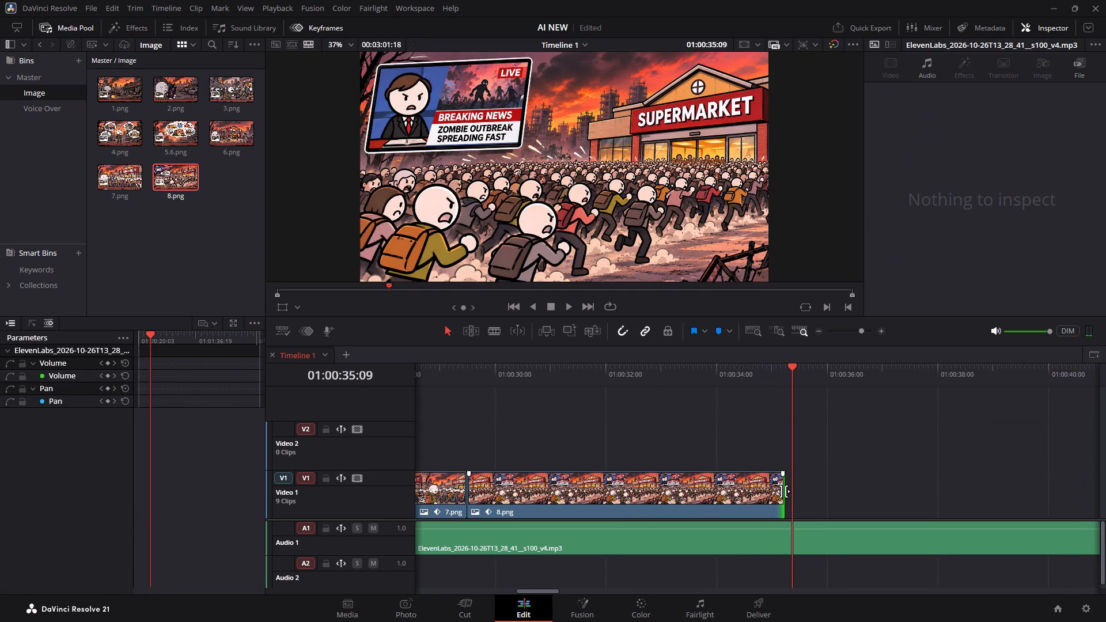
click(783, 491)
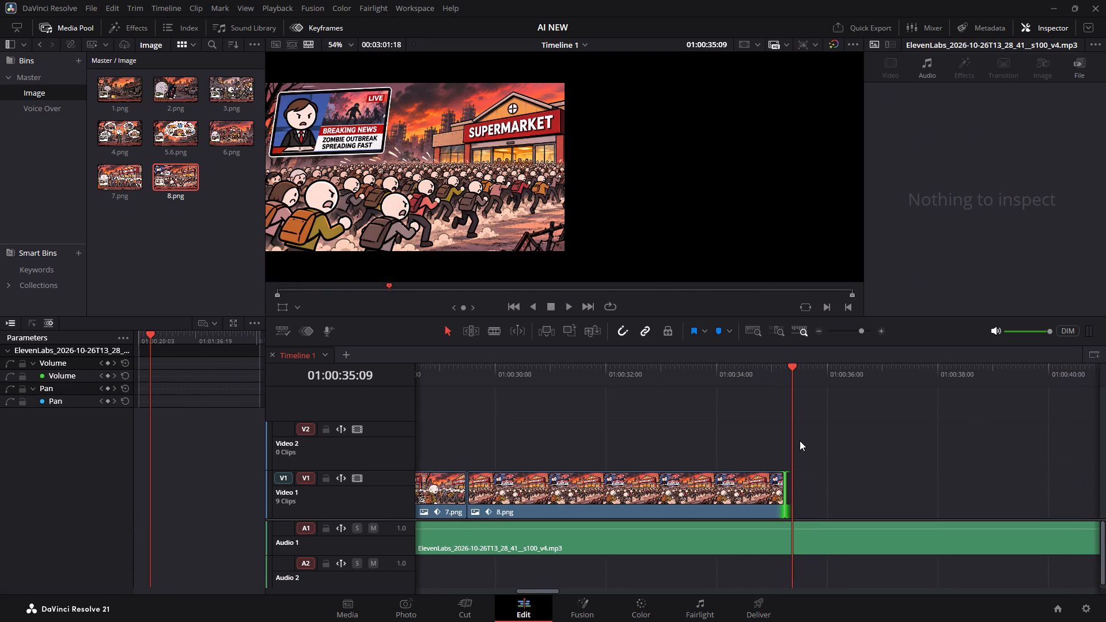
drag(783, 492, 872, 496)
Split the 8.png clip at 01:00:35:03 and delete the part after the cut.
key(space)
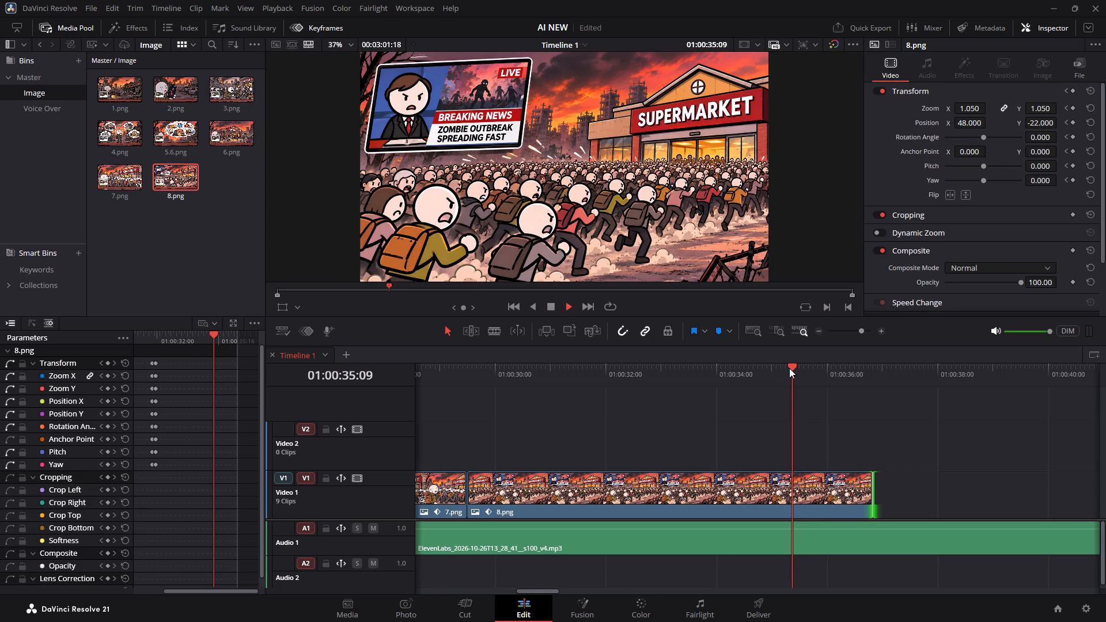
click(790, 367)
click(783, 367)
click(776, 367)
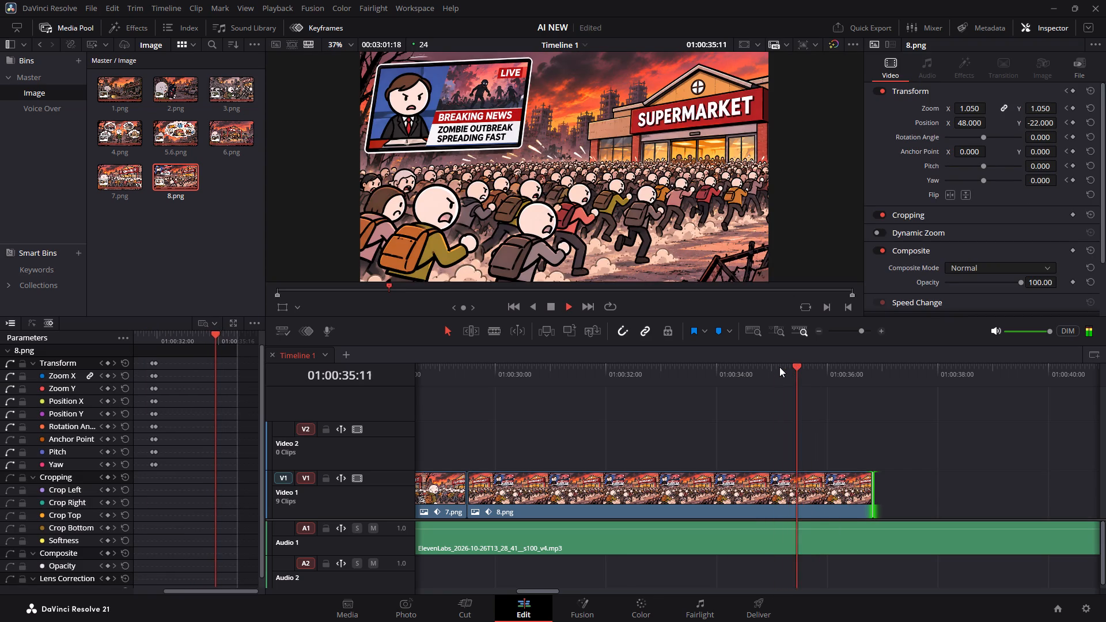
click(779, 367)
key(space)
click(779, 367)
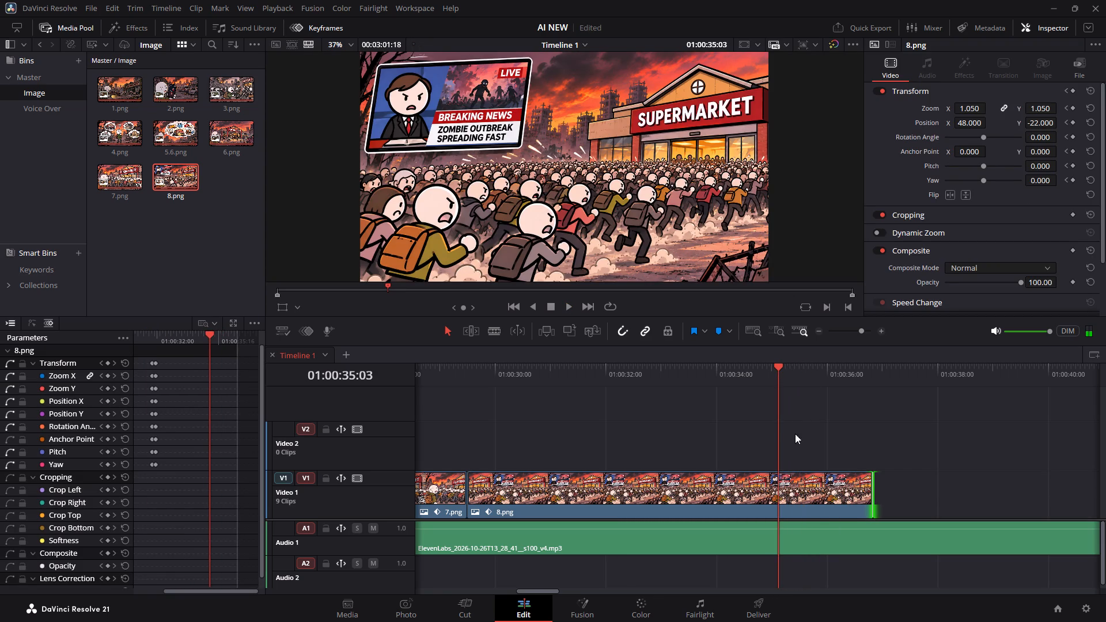
ctrl+click(804, 494)
key(ctrl+b)
click(804, 494)
key(BackSpace)
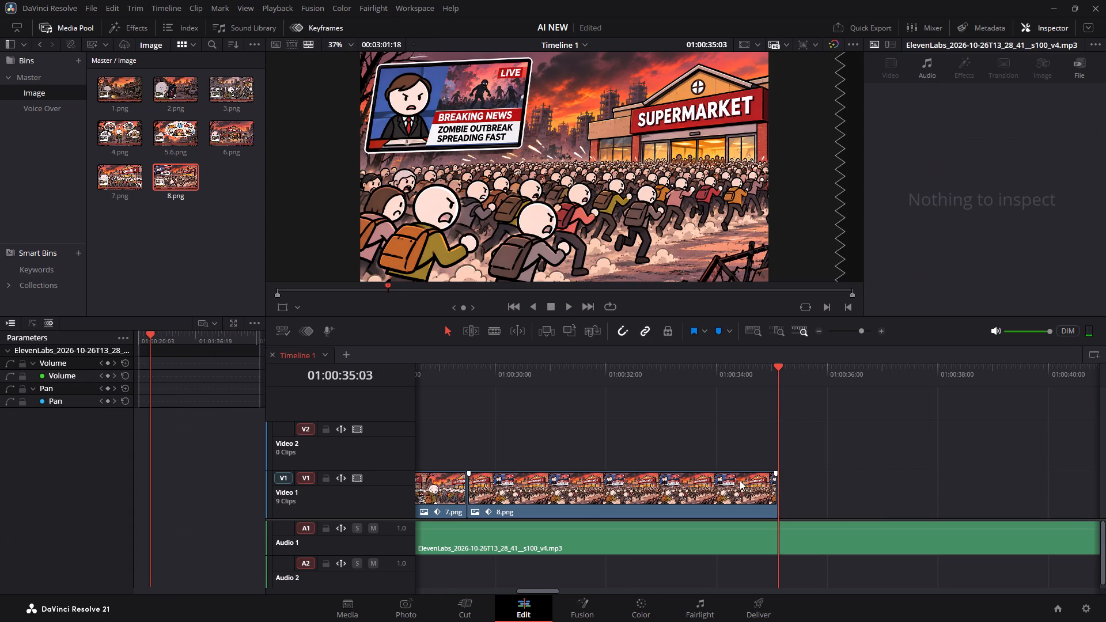
Keyframe the 8.png clip's Transform at its last frame, 01:00:35:02, with Position X -48 and Zoom 1.100, and play the move back.
key(Left)
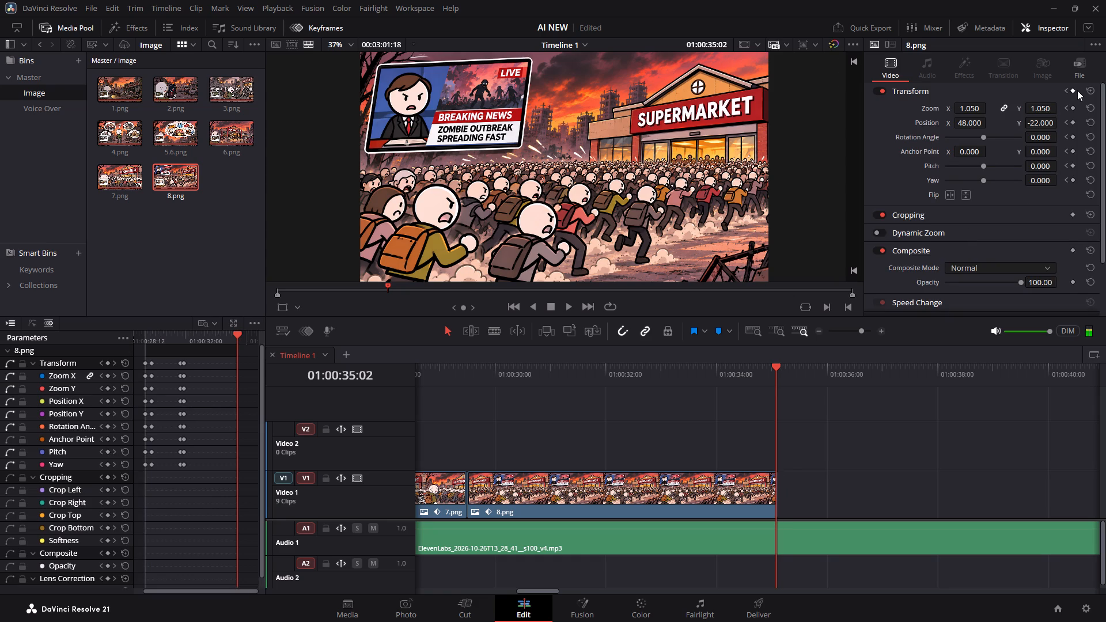
click(1077, 90)
click(1074, 90)
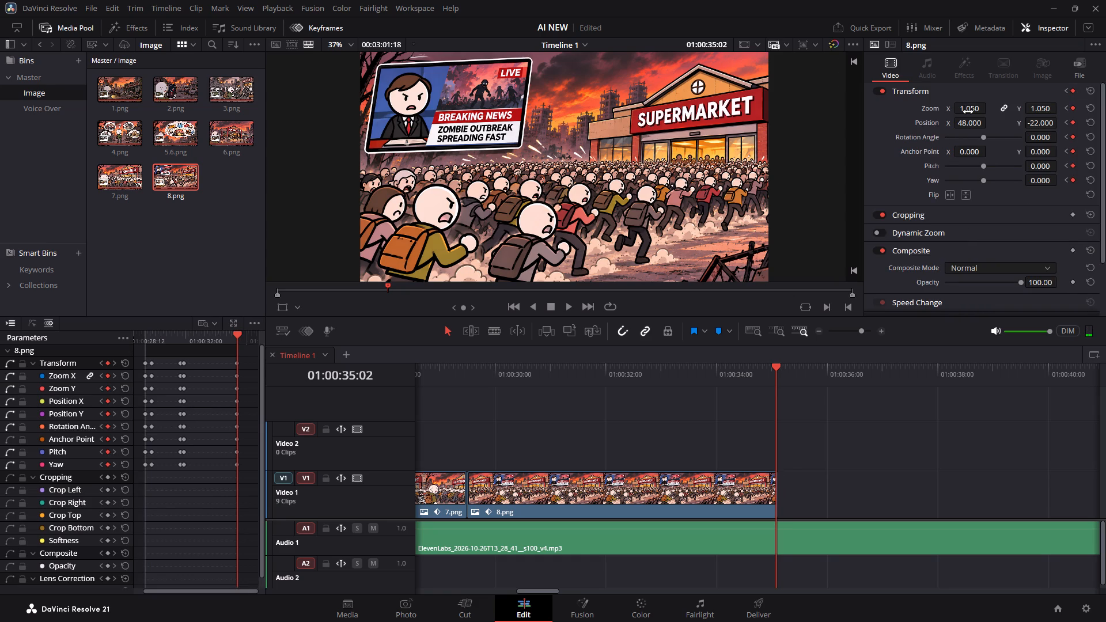
drag(969, 122, 965, 123)
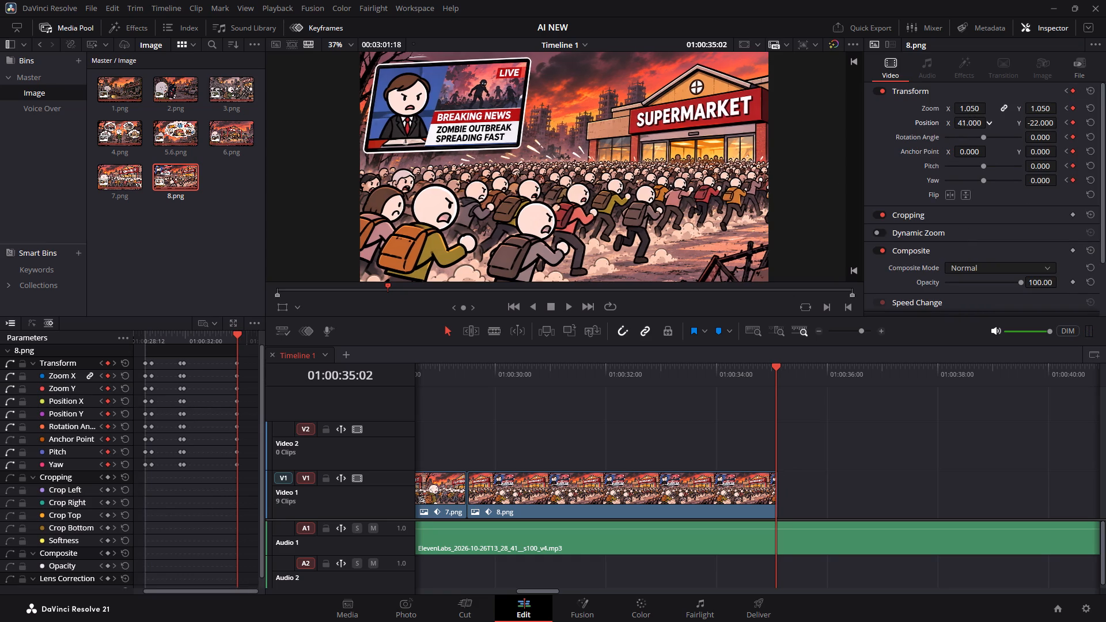
drag(965, 123, 911, 104)
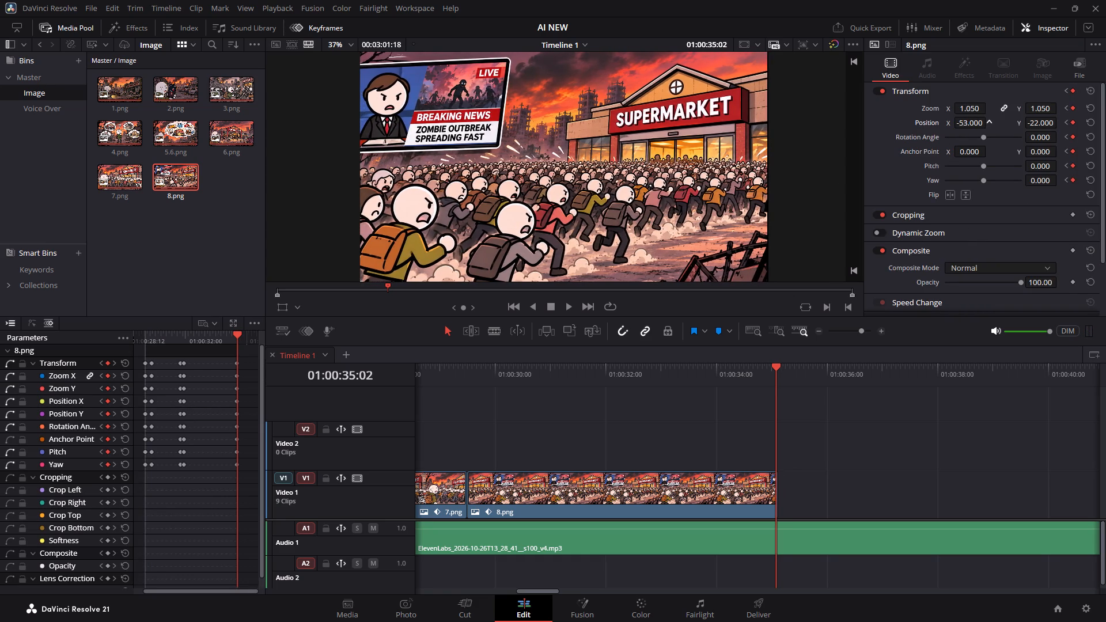
drag(911, 104, 914, 104)
click(974, 109)
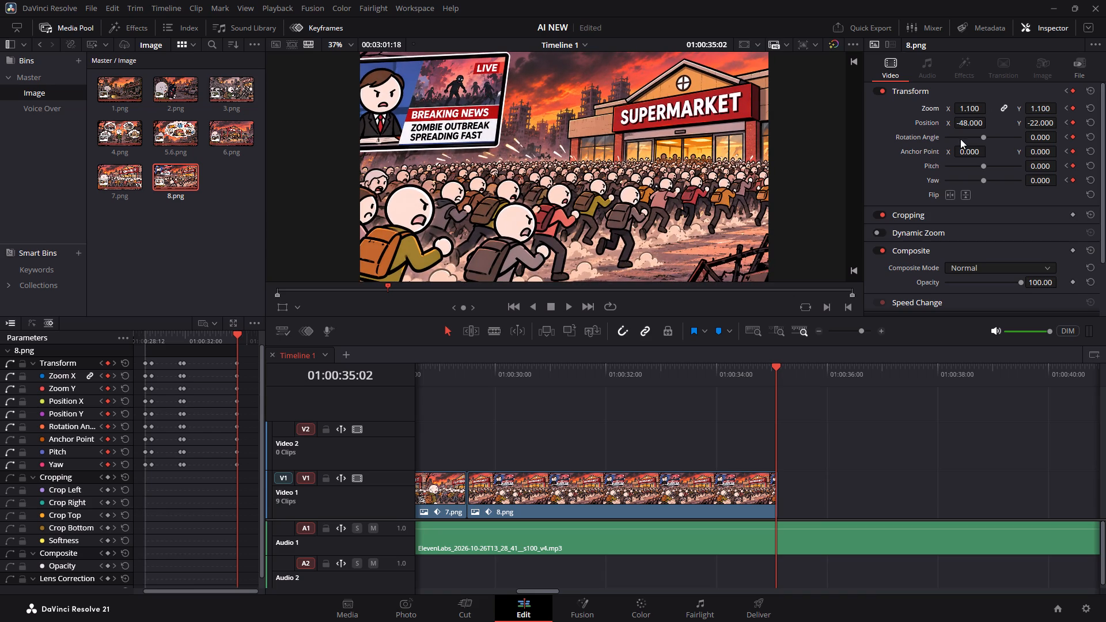
drag(635, 370, 460, 366)
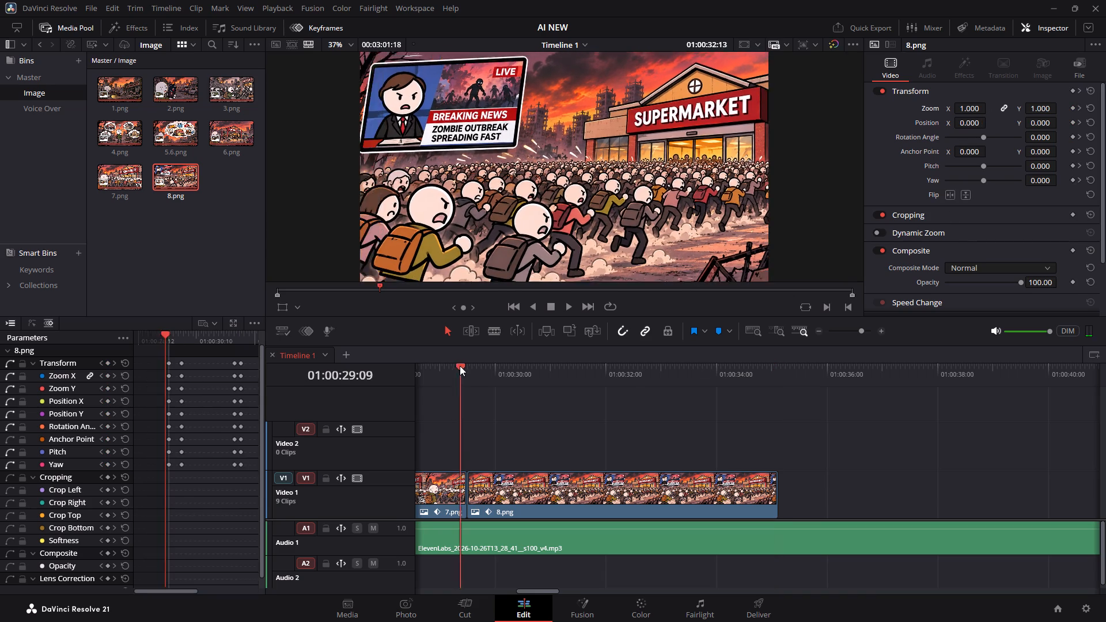
drag(460, 366, 431, 367)
key(space)
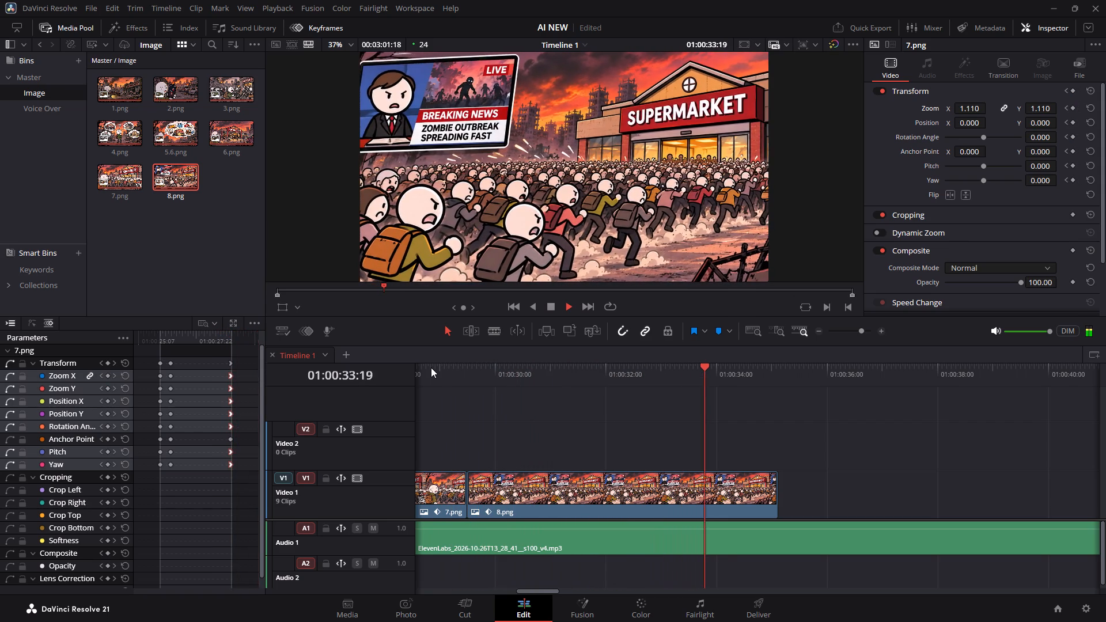
key(space)
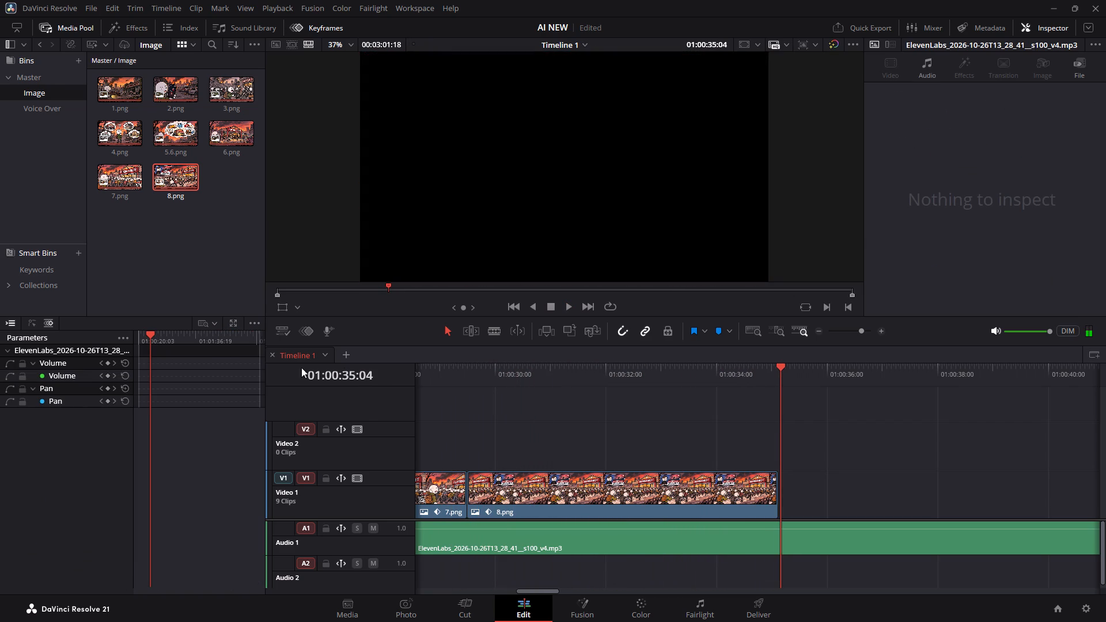
Select all of the 8.png clip's Transform keyframes in the Keyframe Editor and smooth their curves.
click(605, 498)
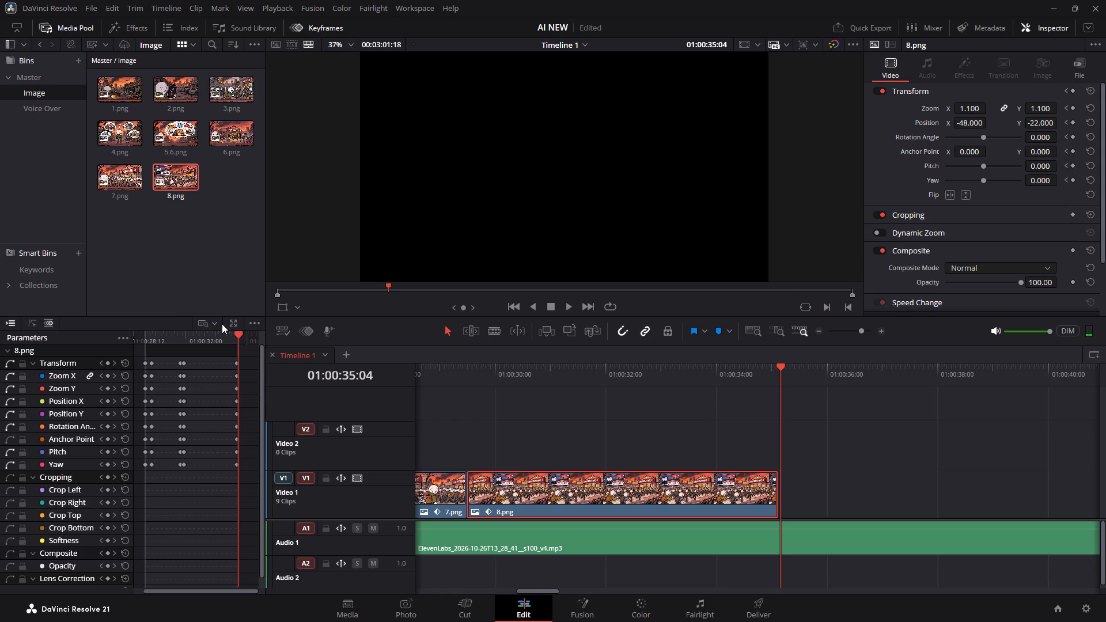
click(230, 324)
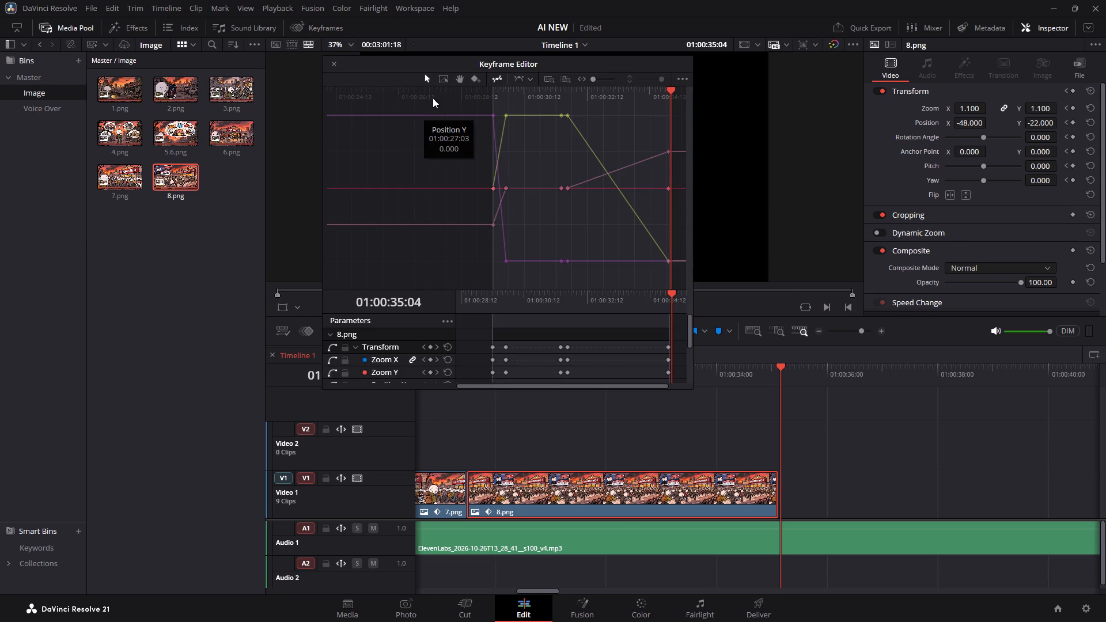
click(434, 97)
drag(461, 109, 690, 267)
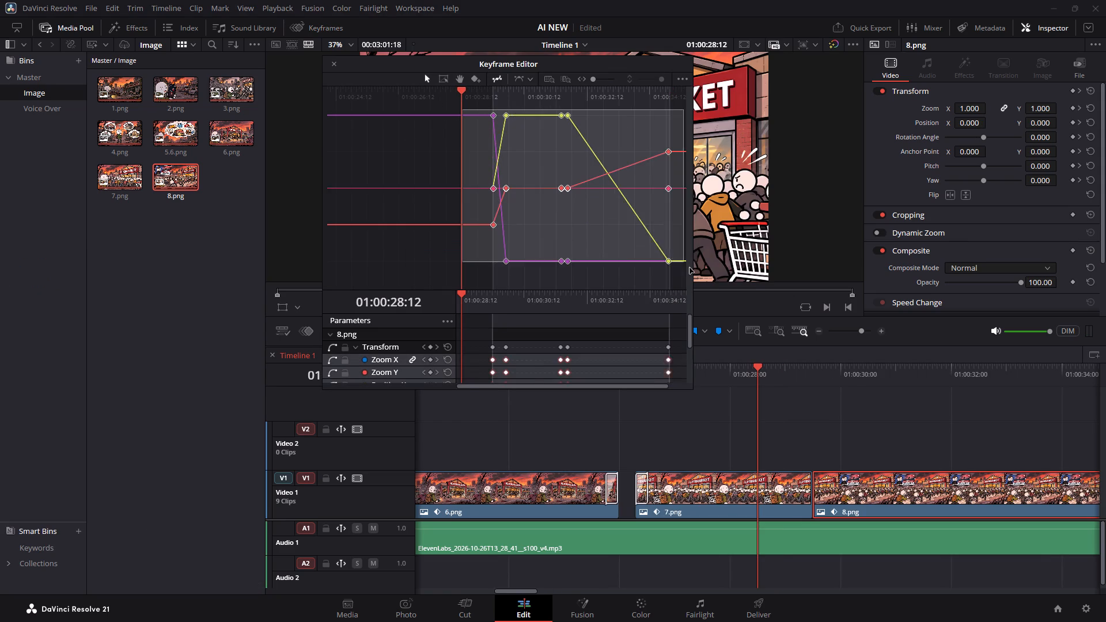
drag(690, 267, 700, 283)
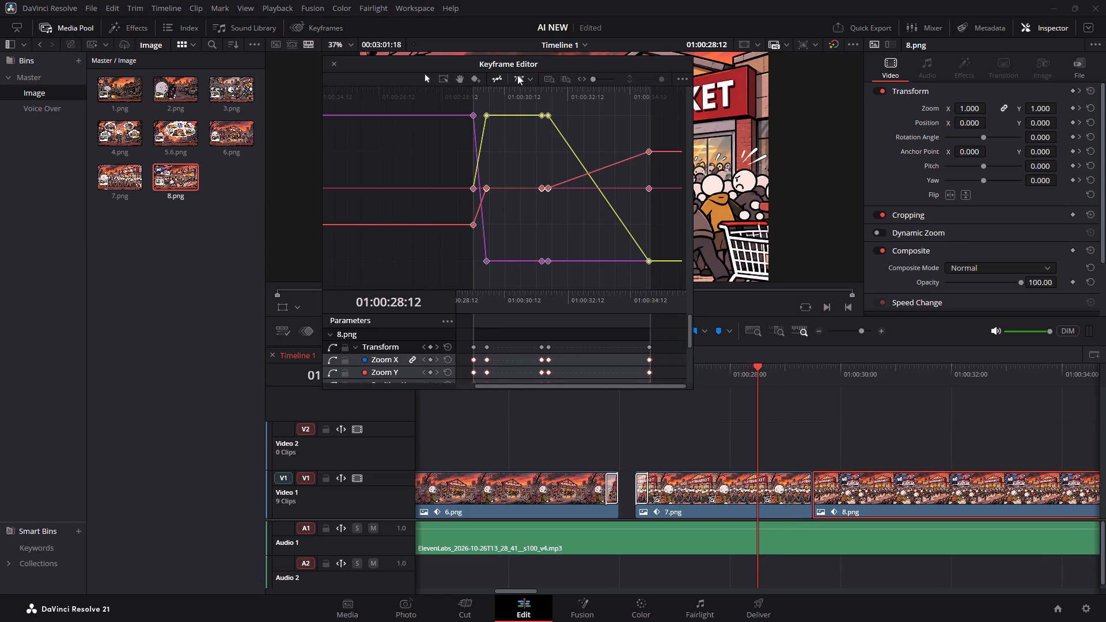
click(517, 75)
click(797, 404)
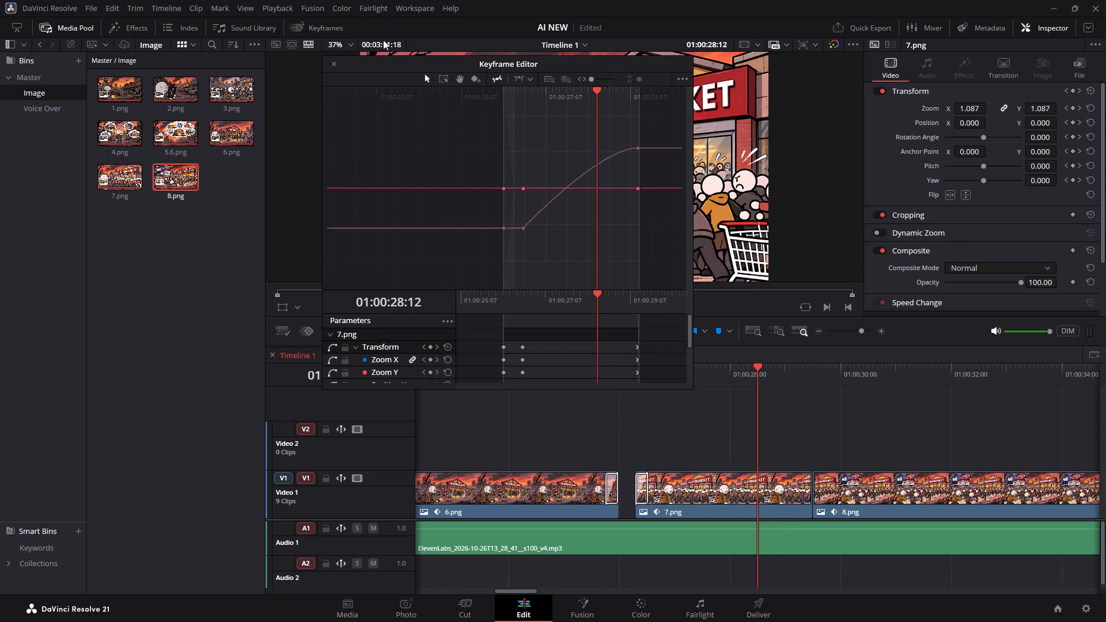
click(332, 30)
Play back the end of 7.png and the 8.png clip to review the smoothed zoom and pan.
click(584, 357)
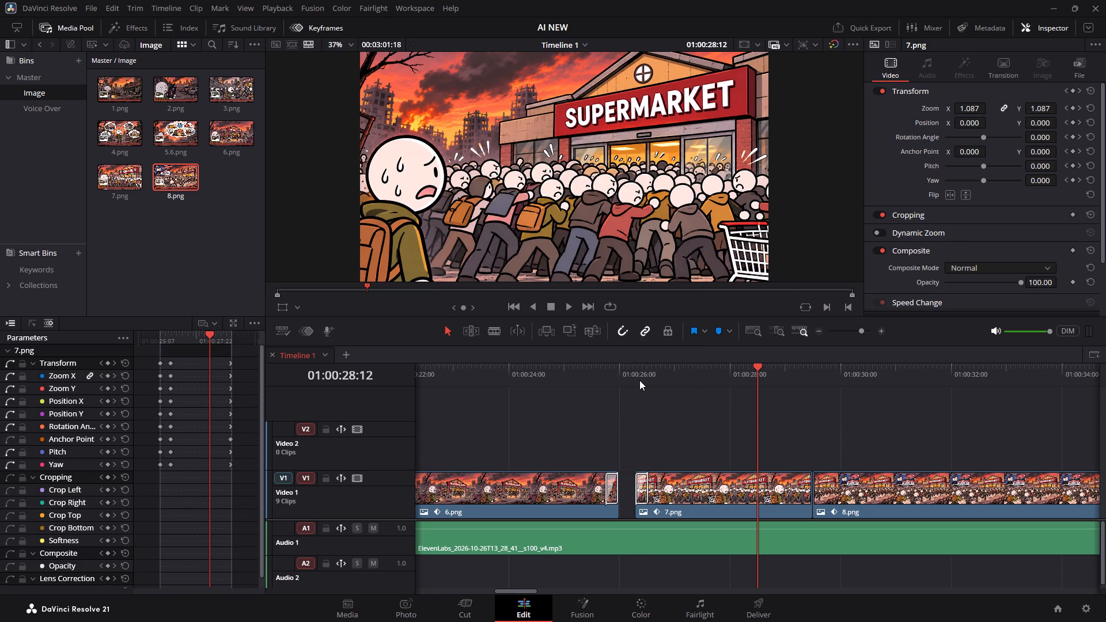
click(639, 380)
click(791, 347)
click(778, 360)
click(775, 368)
key(space)
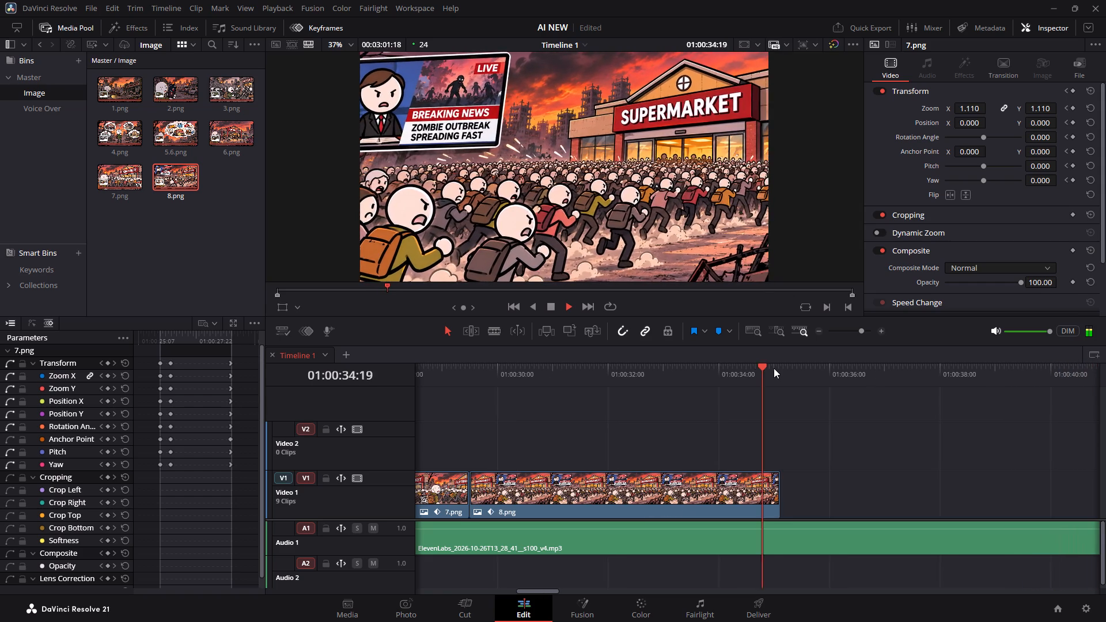
key(space)
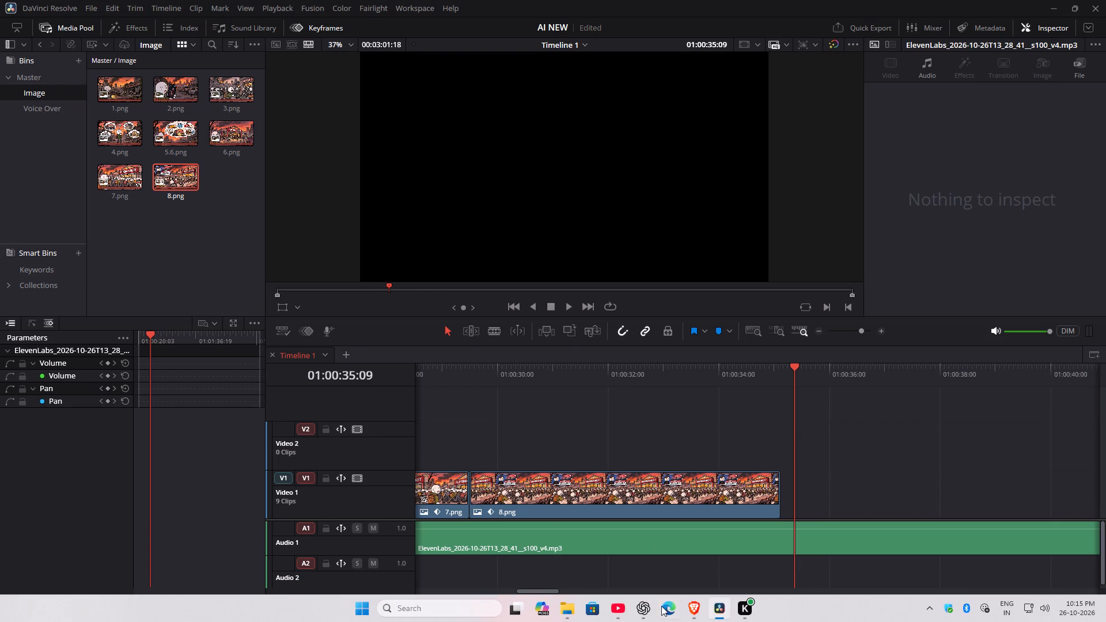
click(637, 606)
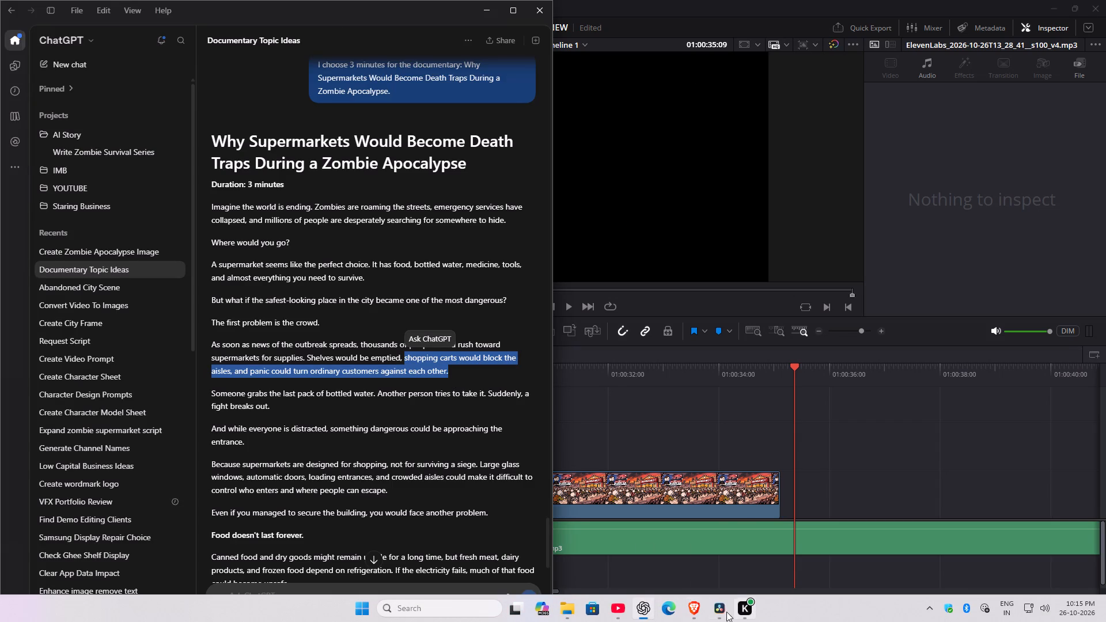
click(726, 612)
click(698, 610)
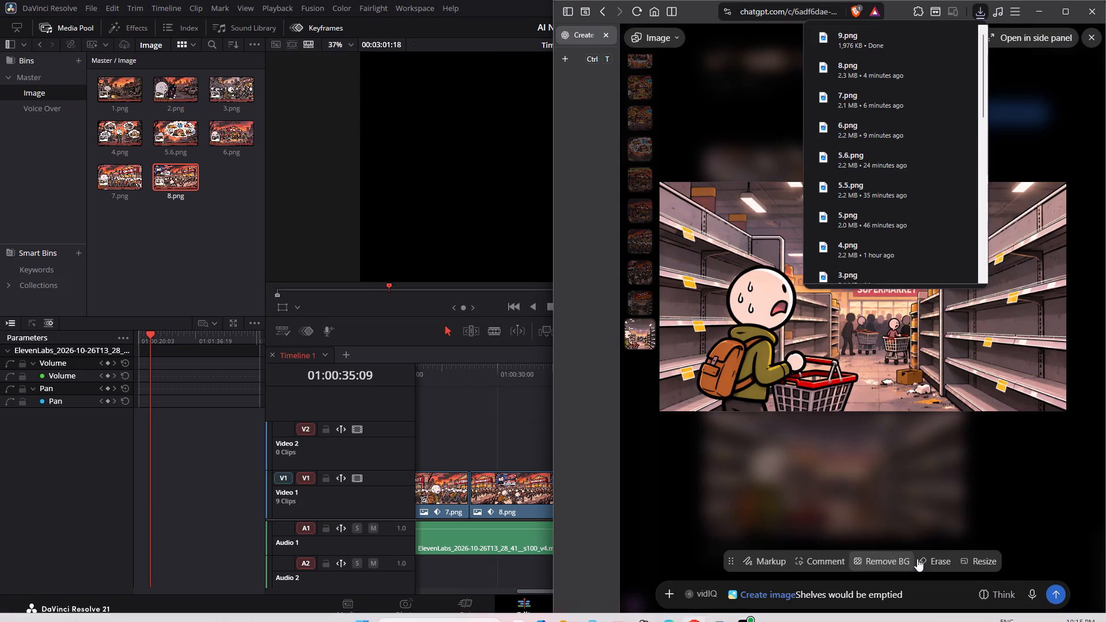
click(1050, 560)
click(1047, 524)
click(1025, 484)
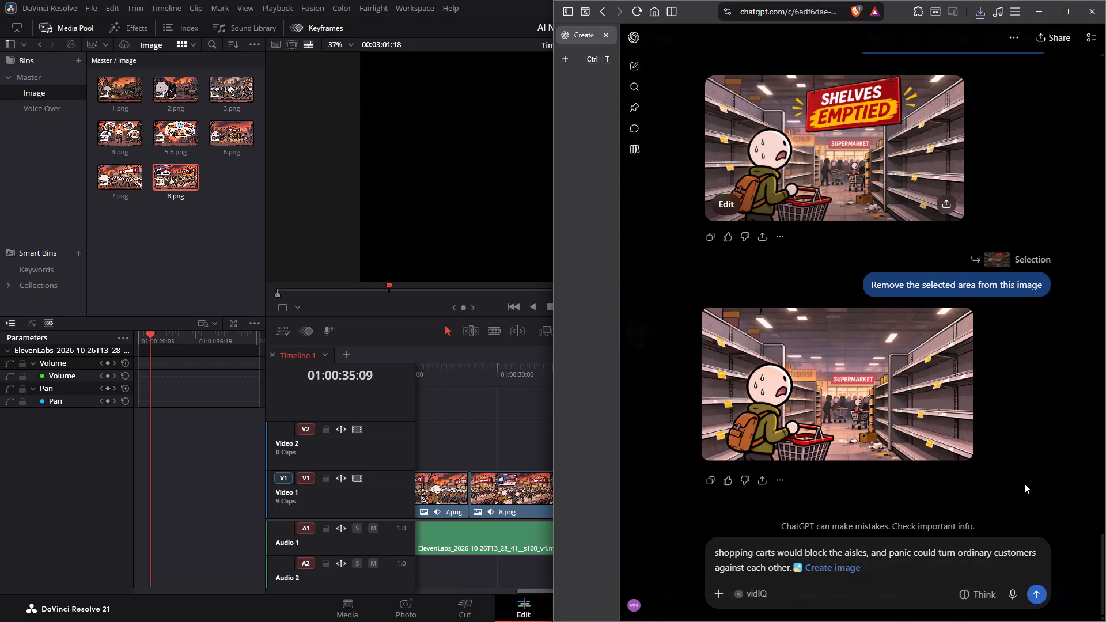
click(1036, 589)
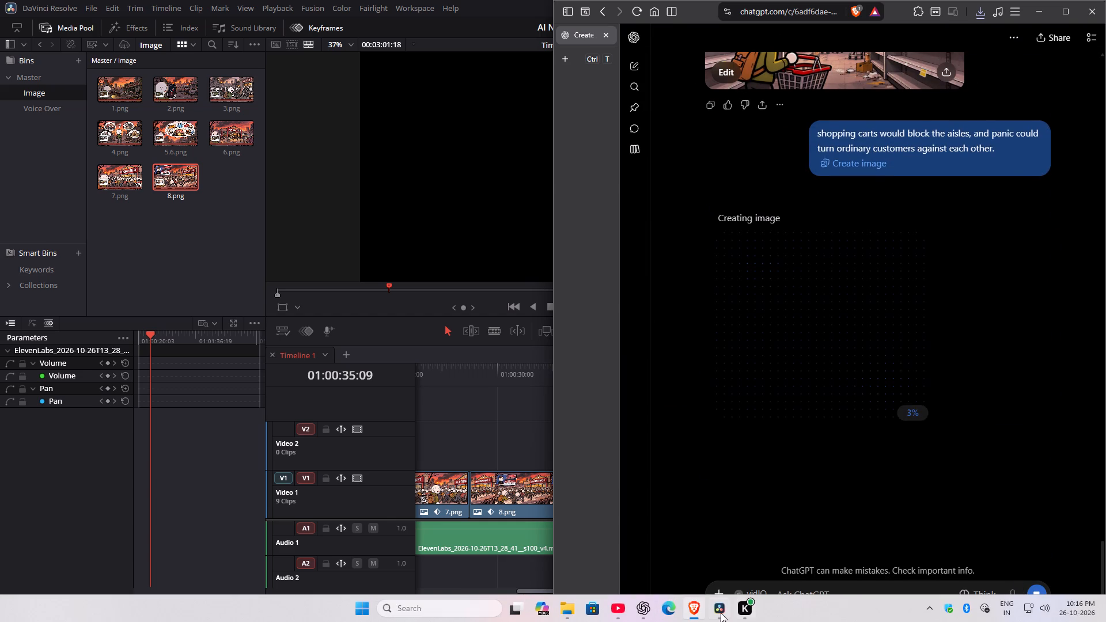
Switch to DaVinci Resolve and import 9.png into the Image bin.
click(721, 613)
click(166, 238)
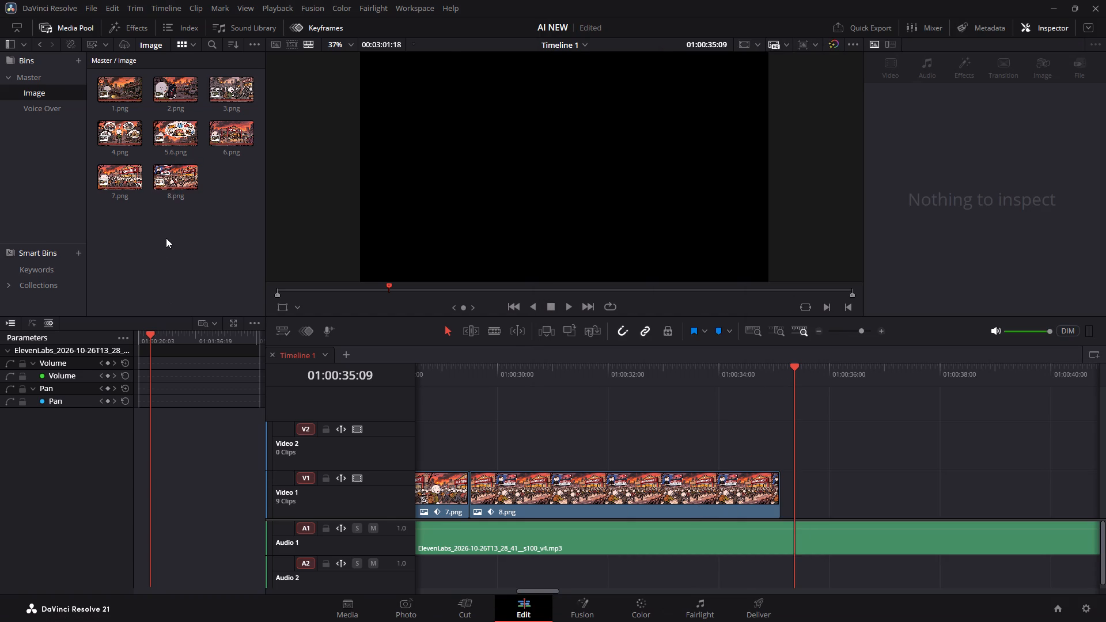
key(ctrl+i)
scroll(228, 207, down, 4)
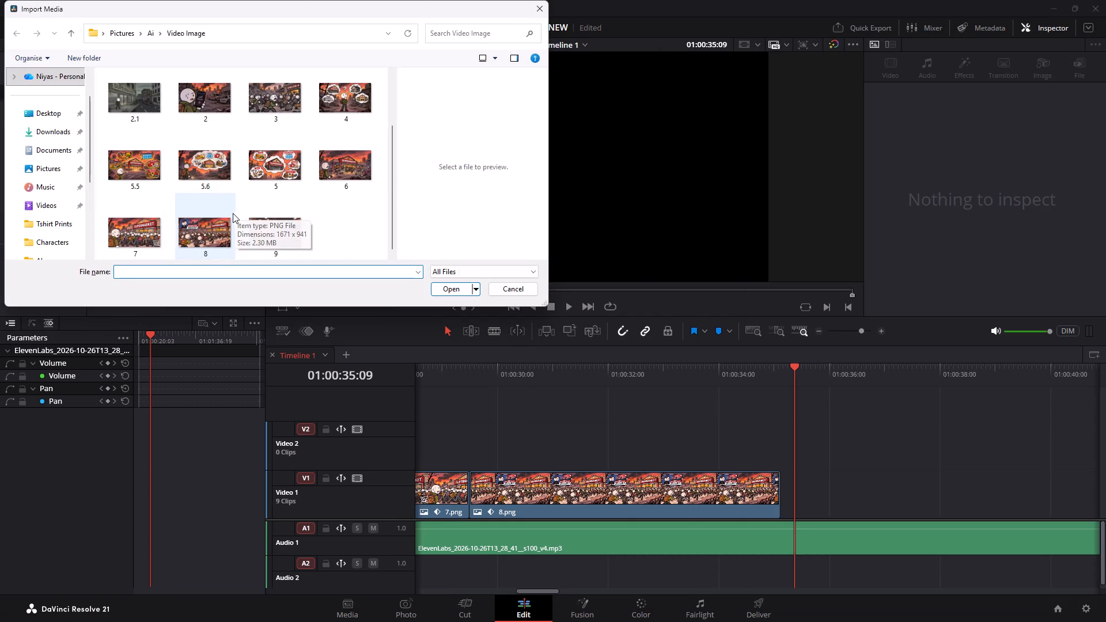
double_click(284, 237)
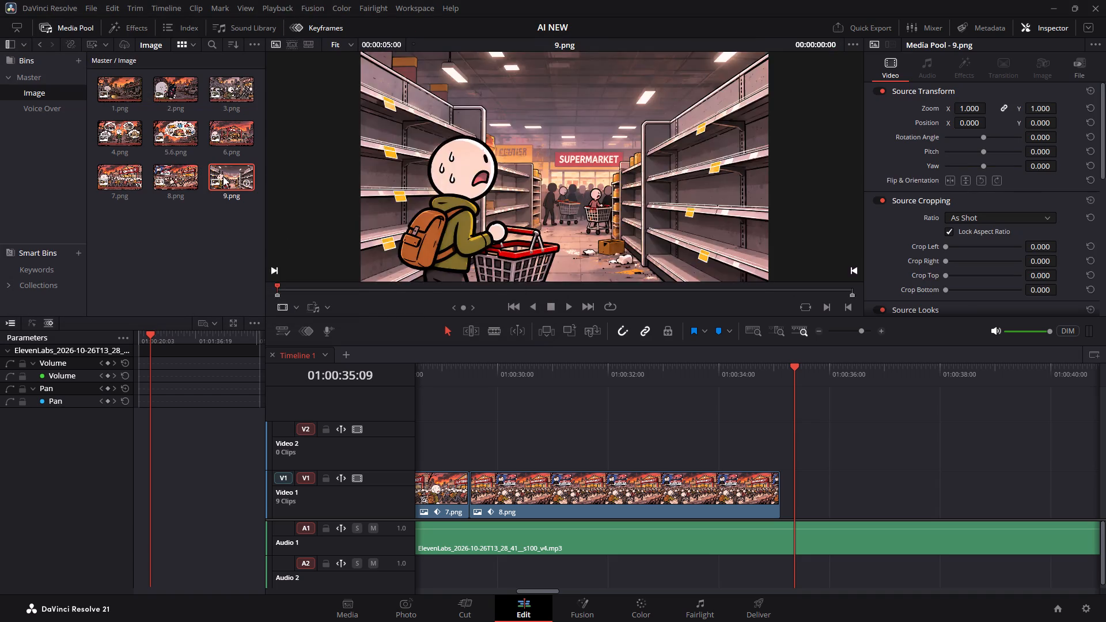
Place 9.png on the Video 1 track directly after the 8.png clip.
drag(223, 176, 749, 477)
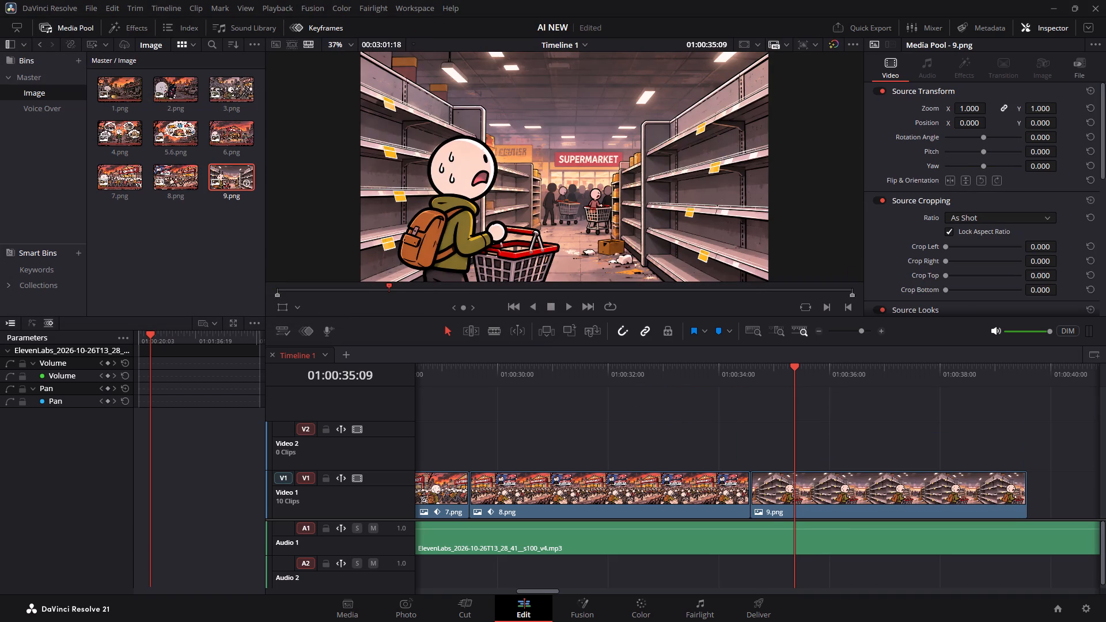
drag(749, 477, 784, 479)
Find the voice-over cue, move the 9.png clip to start at 01:00:35:10, and extend the end of 8.png to meet it.
click(773, 377)
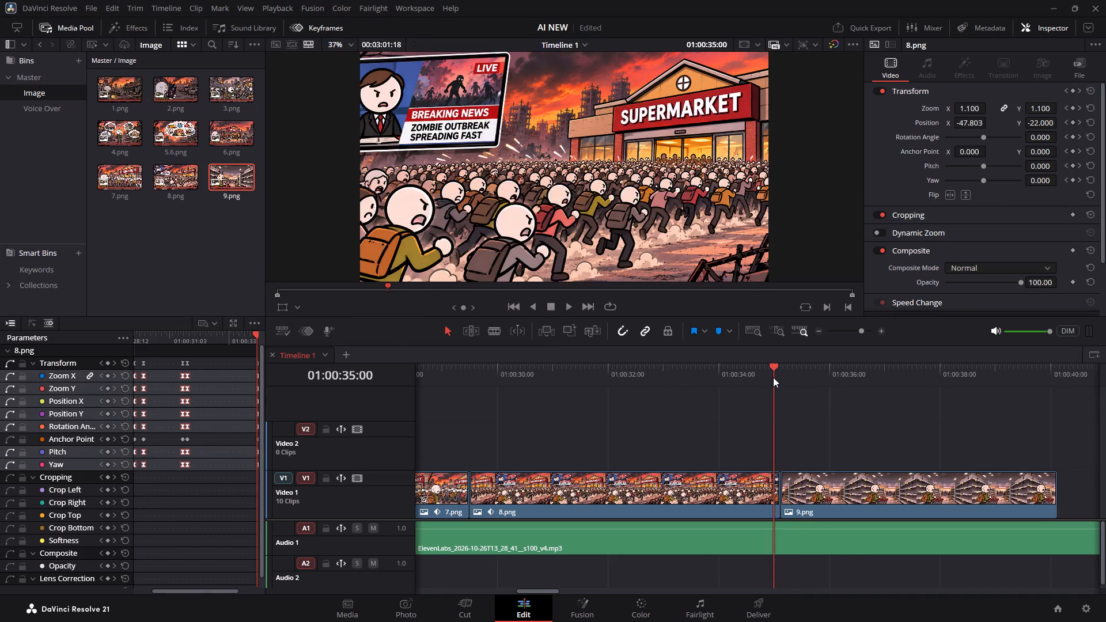
key(space)
key(space)
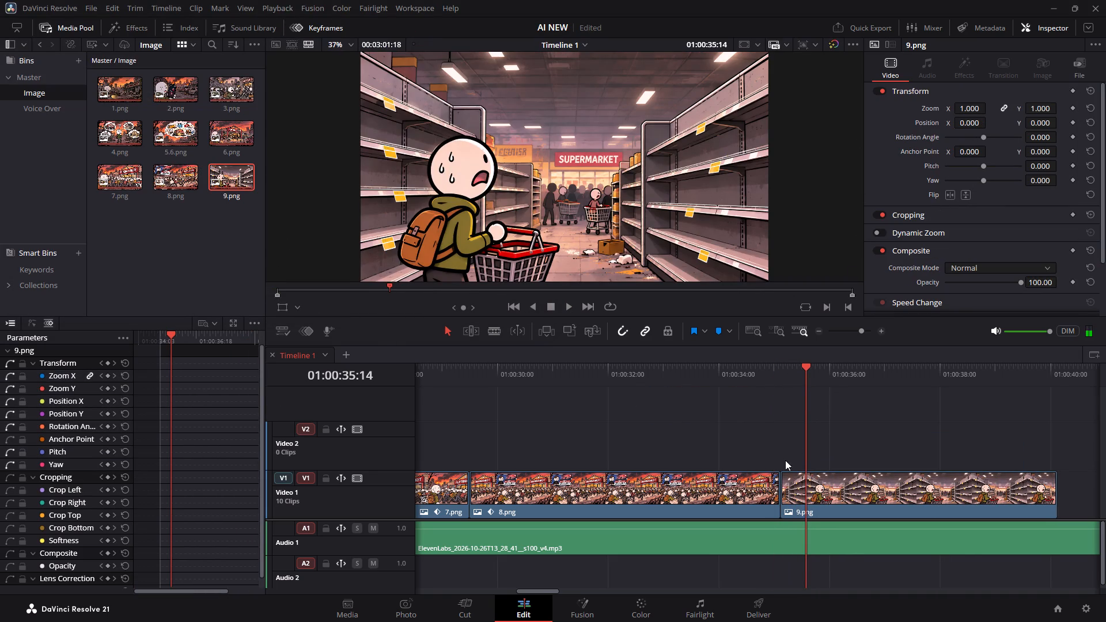
click(790, 371)
key(space)
click(785, 367)
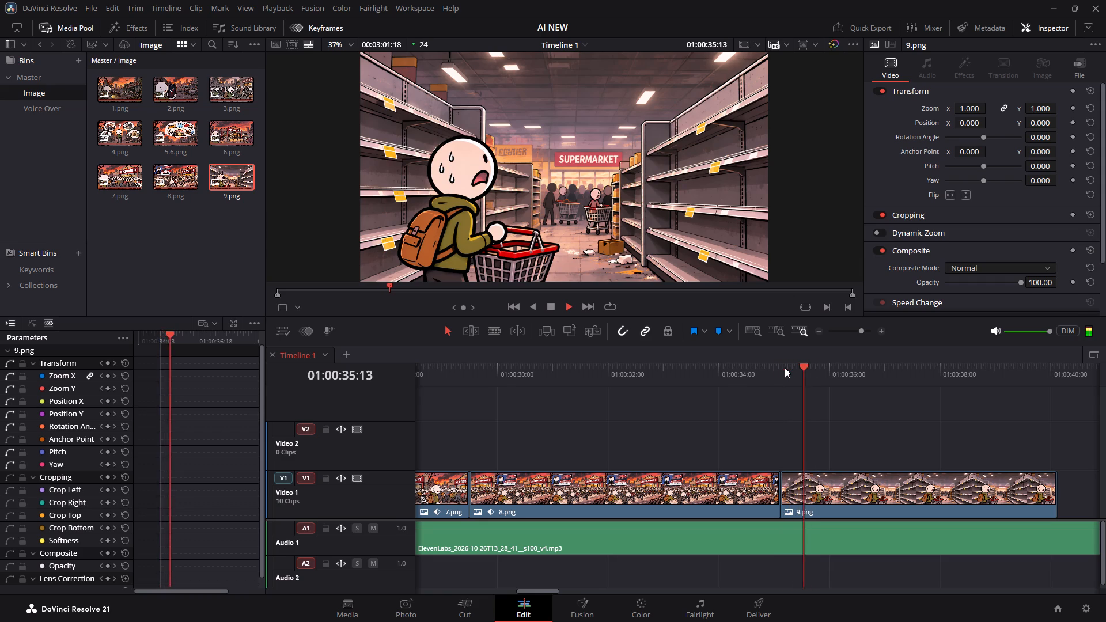
key(space)
click(785, 367)
key(Right)
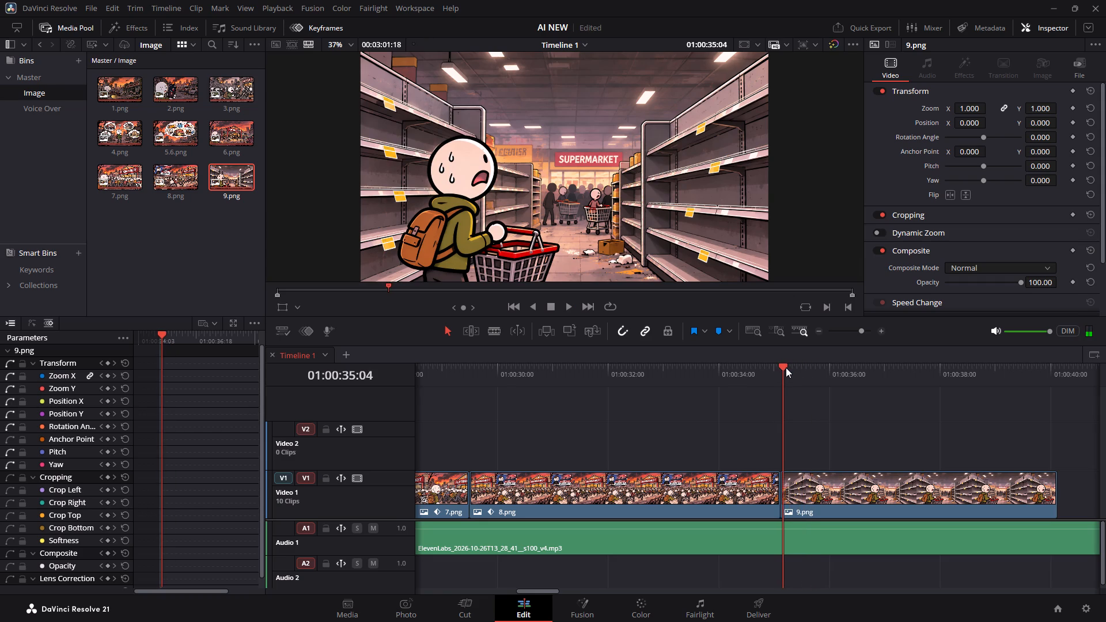
key(Right)
key(Right)
key(Right)
key(Right)
key(Right)
key(Right)
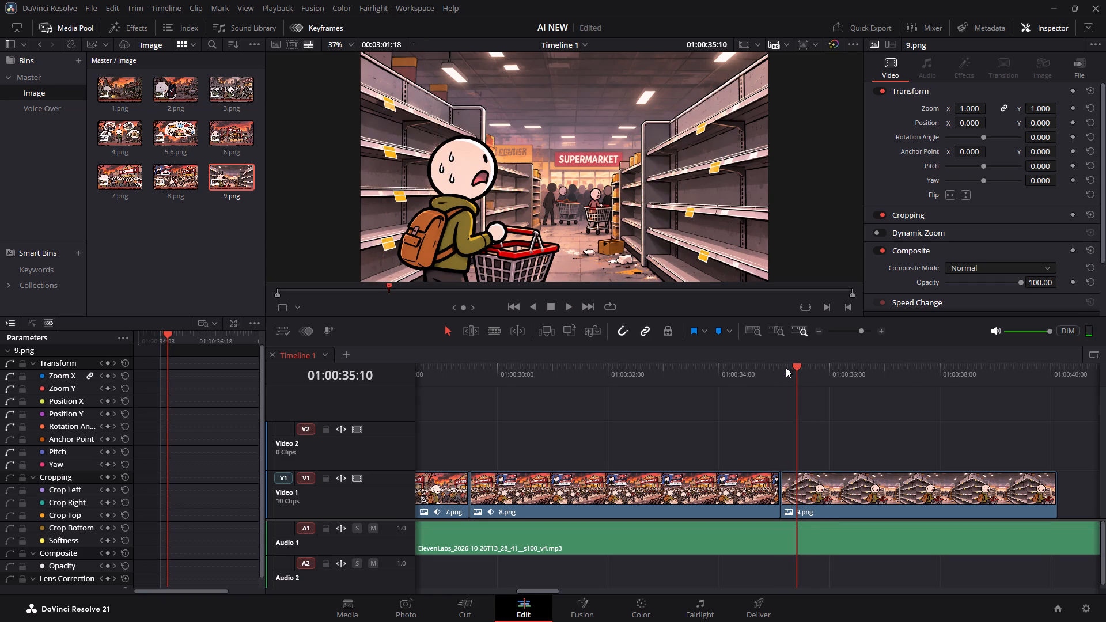
drag(817, 488, 833, 488)
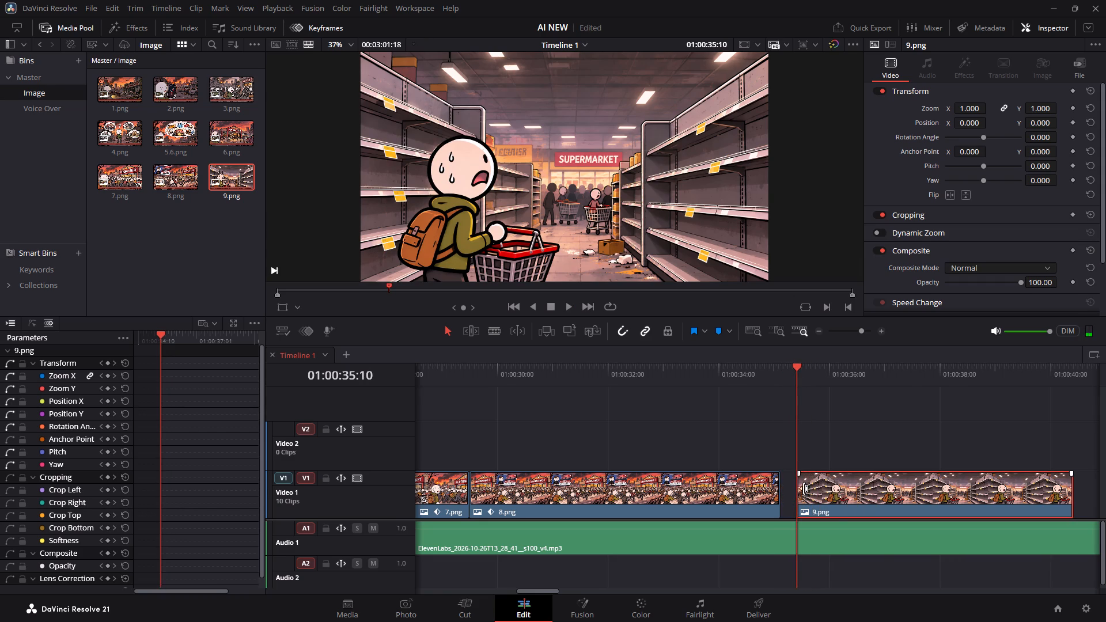
drag(781, 487, 797, 488)
Play back the cut from 8.png to 9.png to check its timing against the voice-over.
click(741, 375)
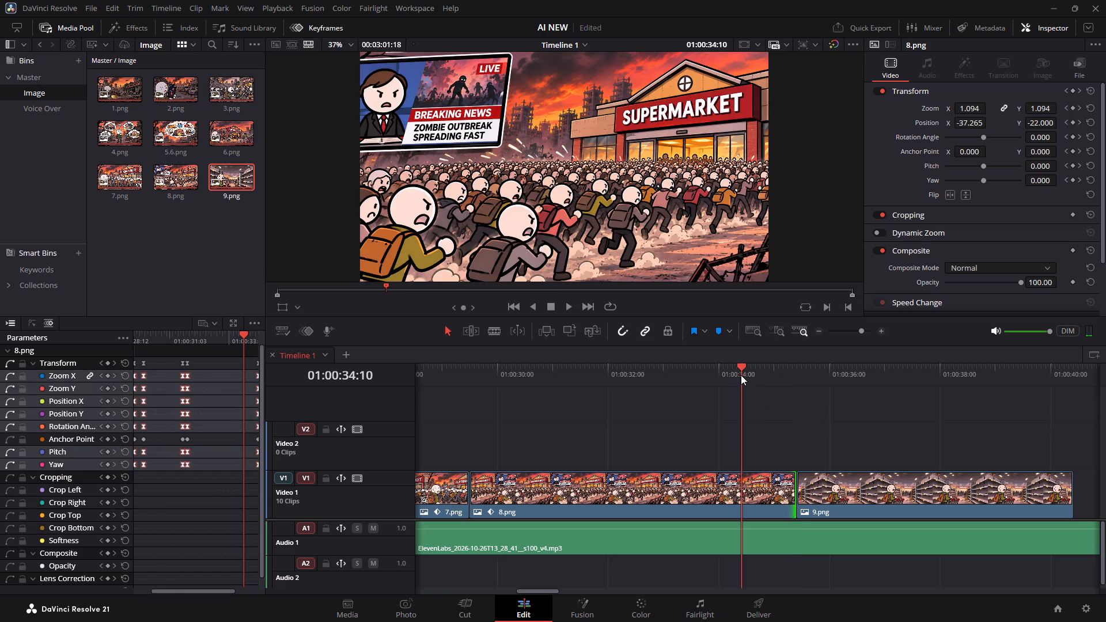
key(space)
key(space)
key(space)
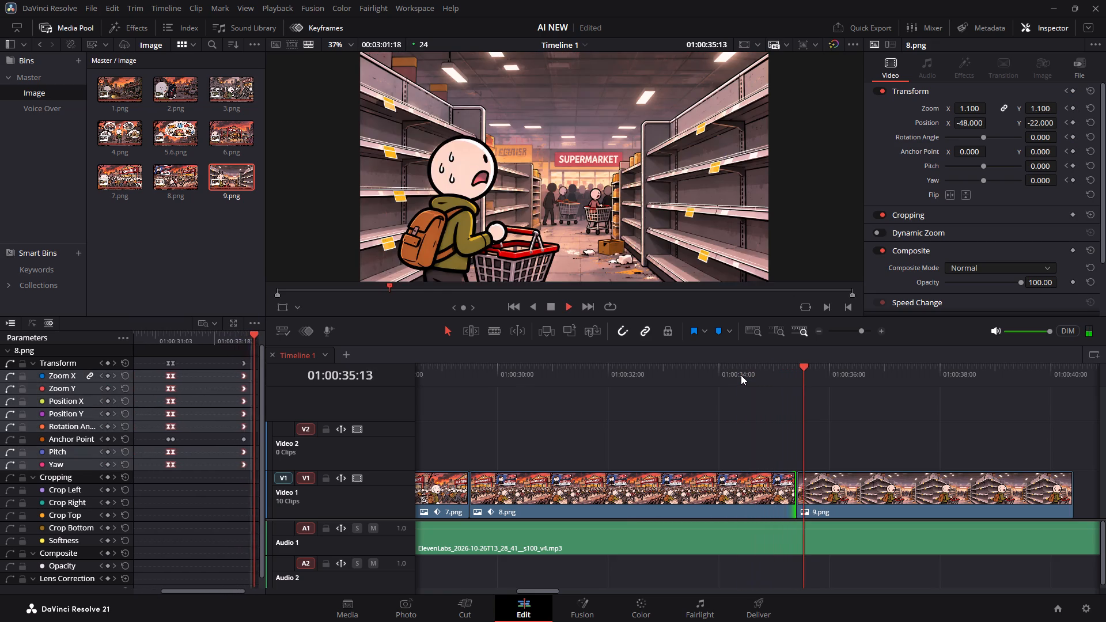
key(space)
drag(775, 384, 765, 375)
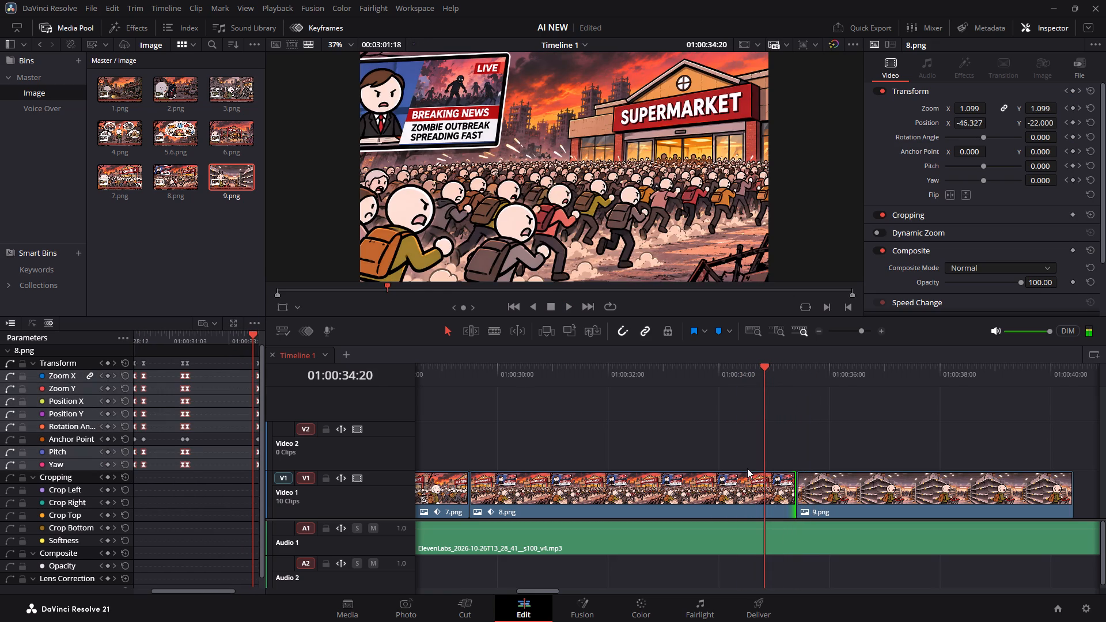
key(space)
key(space)
key(space)
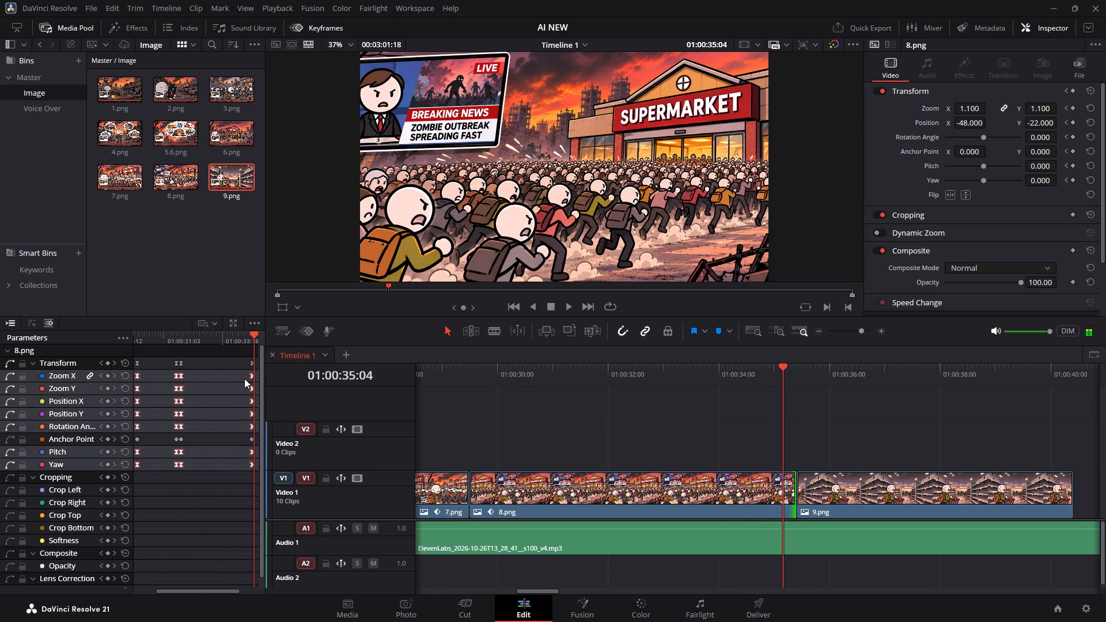
key(space)
key(space)
key(space)
drag(734, 371, 765, 371)
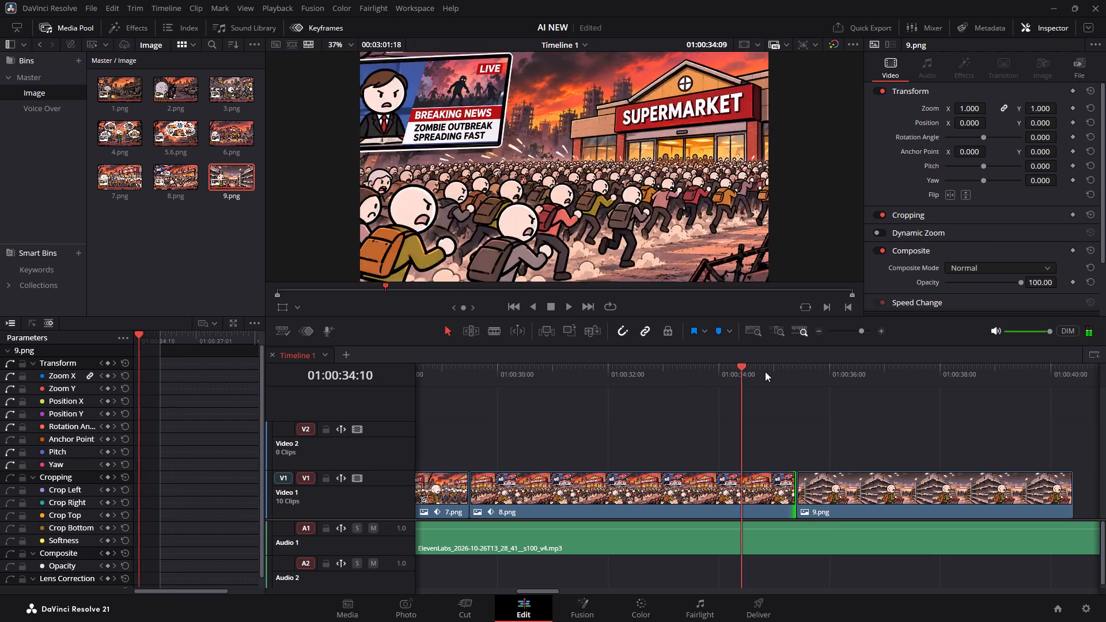
drag(765, 371, 763, 370)
Move the 8.png clip's last set of Transform keyframes to the clip's extended end in the Keyframe Editor.
click(729, 486)
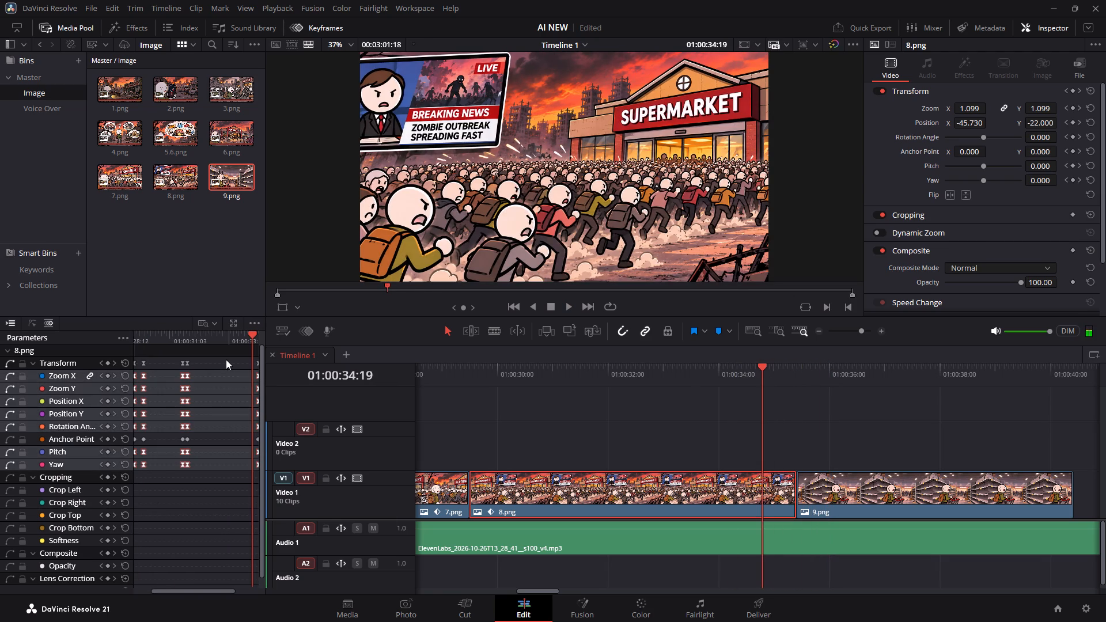
drag(251, 336, 260, 338)
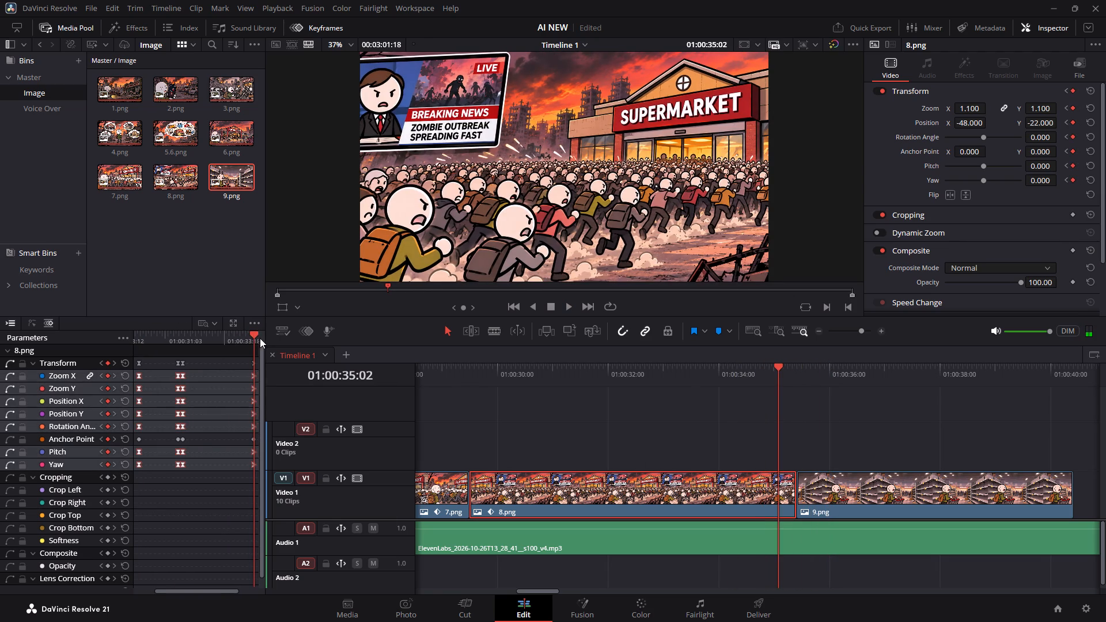
click(249, 337)
drag(245, 360, 241, 446)
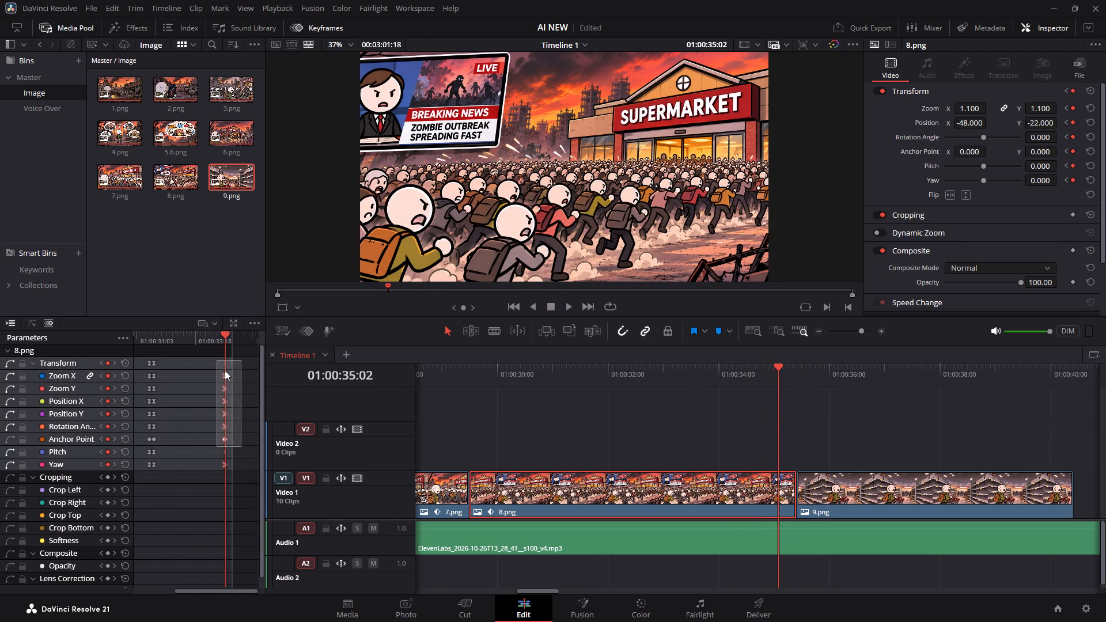
drag(212, 362, 231, 468)
drag(226, 363, 226, 363)
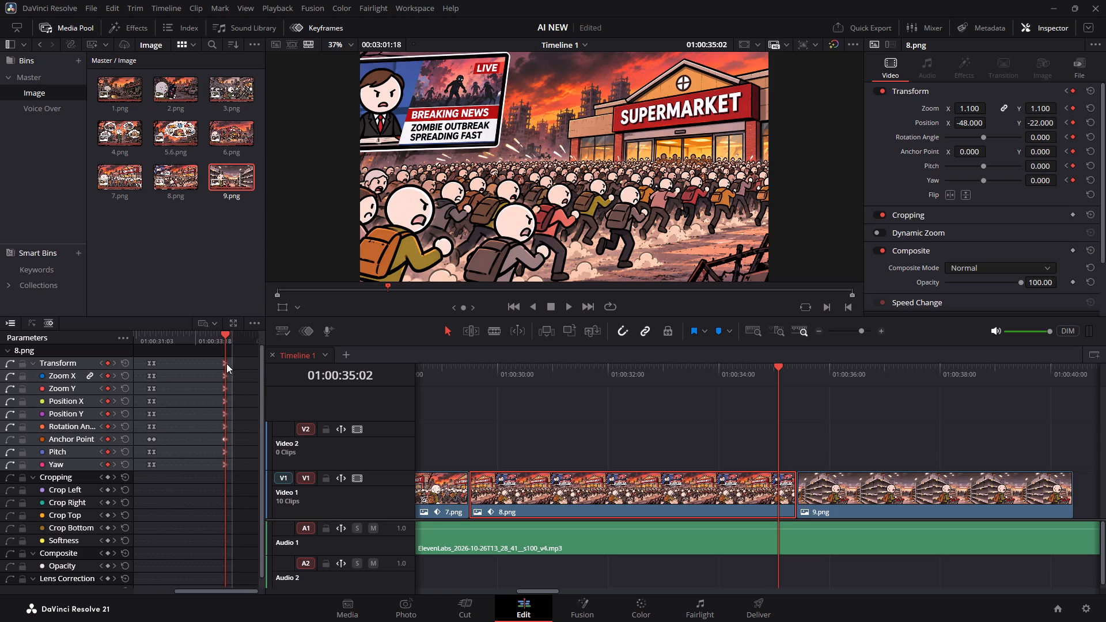
drag(226, 363, 232, 366)
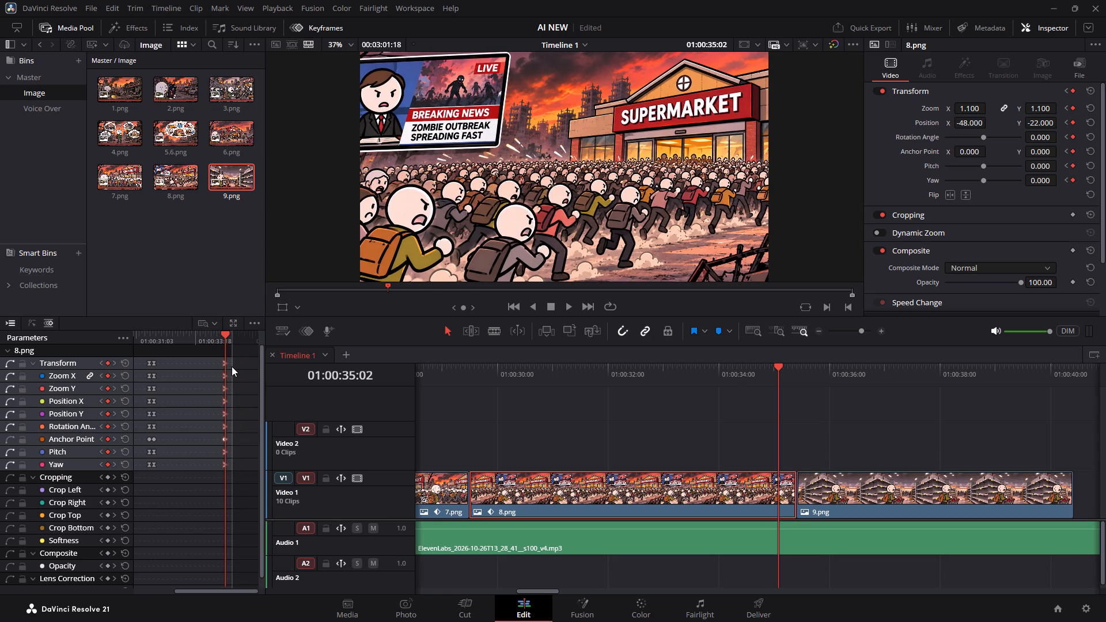
drag(232, 366, 233, 366)
Play back the 8.png clip into 9.png to review the retimed ending movement.
key(space)
key(space)
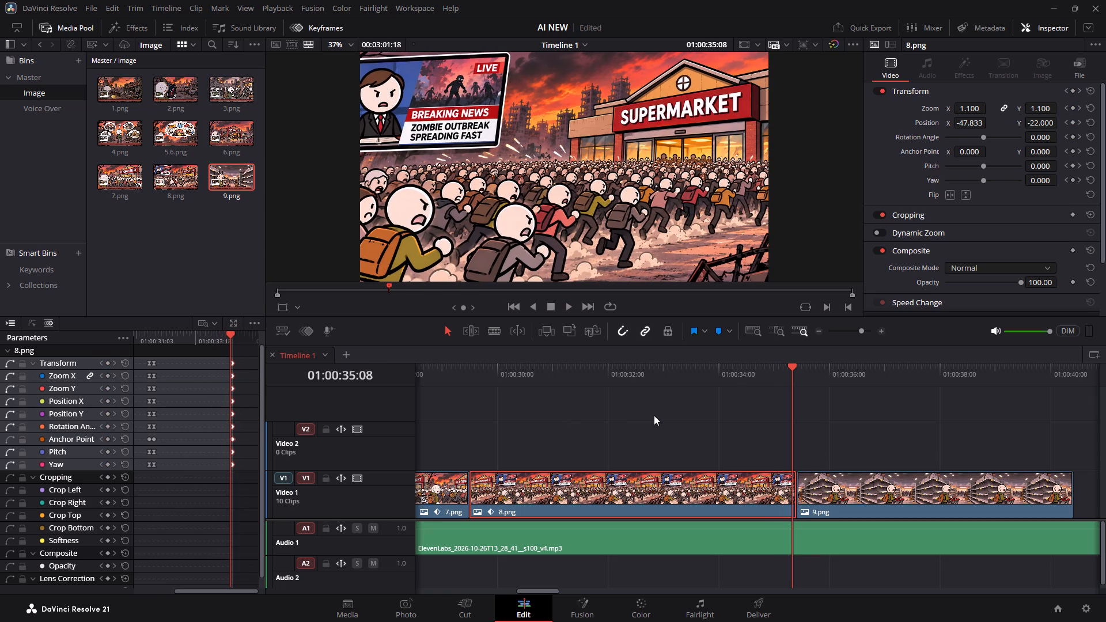
click(677, 371)
key(space)
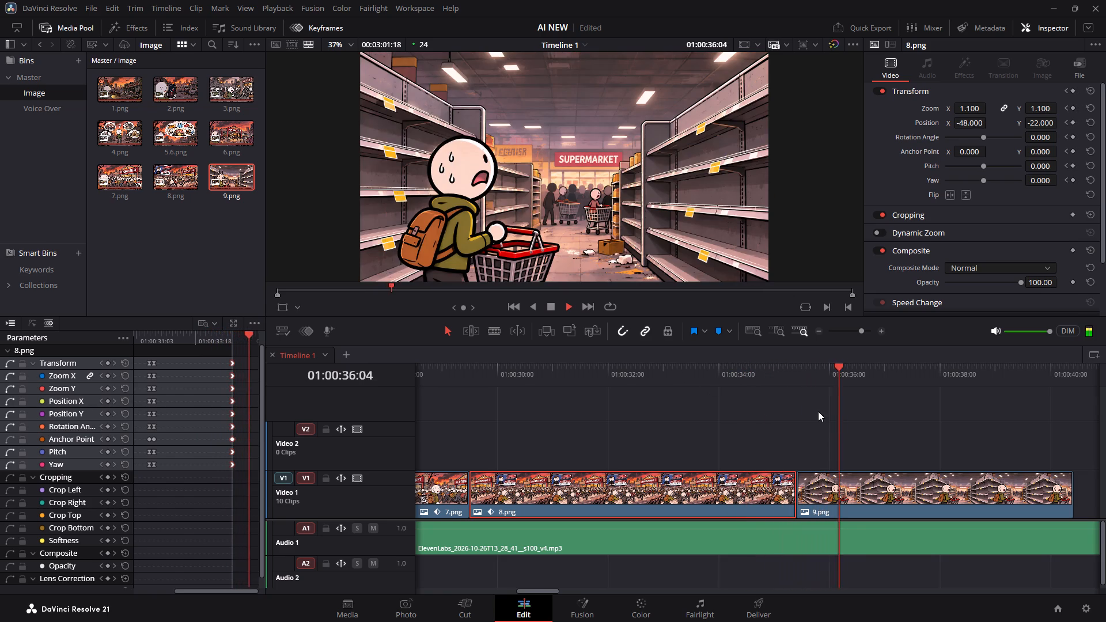
key(space)
Add Transform keyframes at the start of the 9.png clip, at 01:00:35:10.
drag(842, 377, 798, 371)
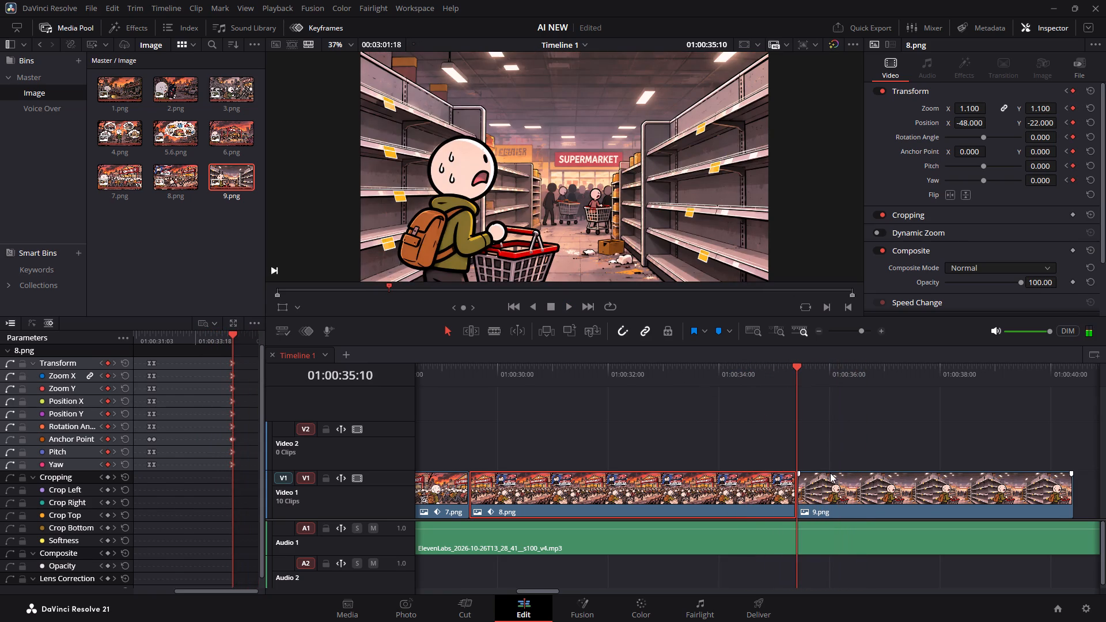
click(830, 473)
click(1070, 90)
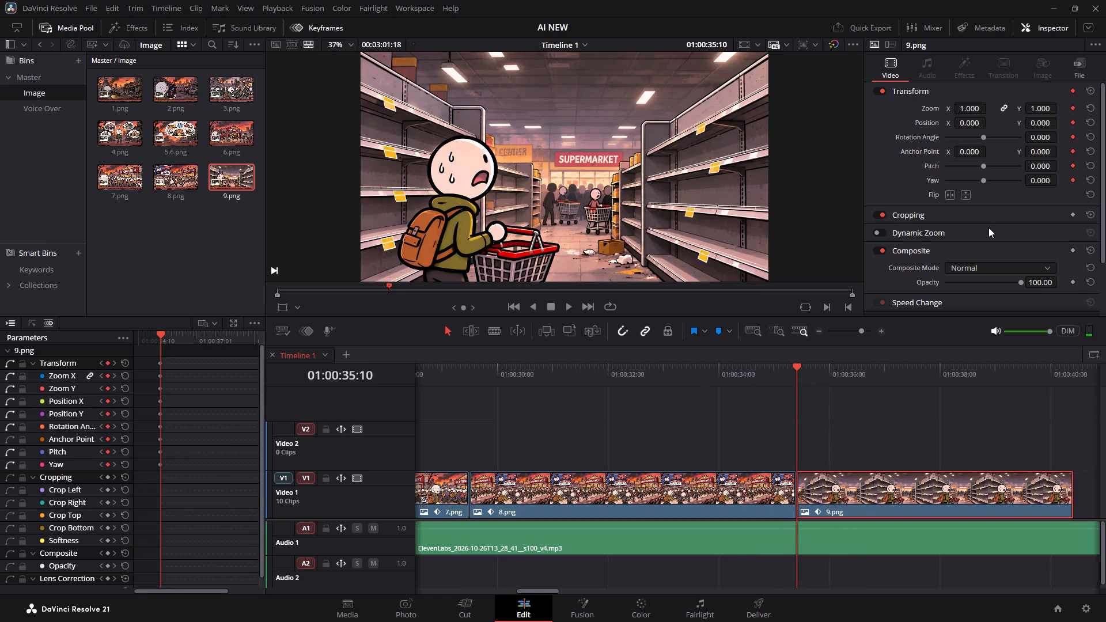
Time the 9.png clip against the voice-over, split it at 01:00:36:23 and delete the remainder.
click(1017, 361)
key(space)
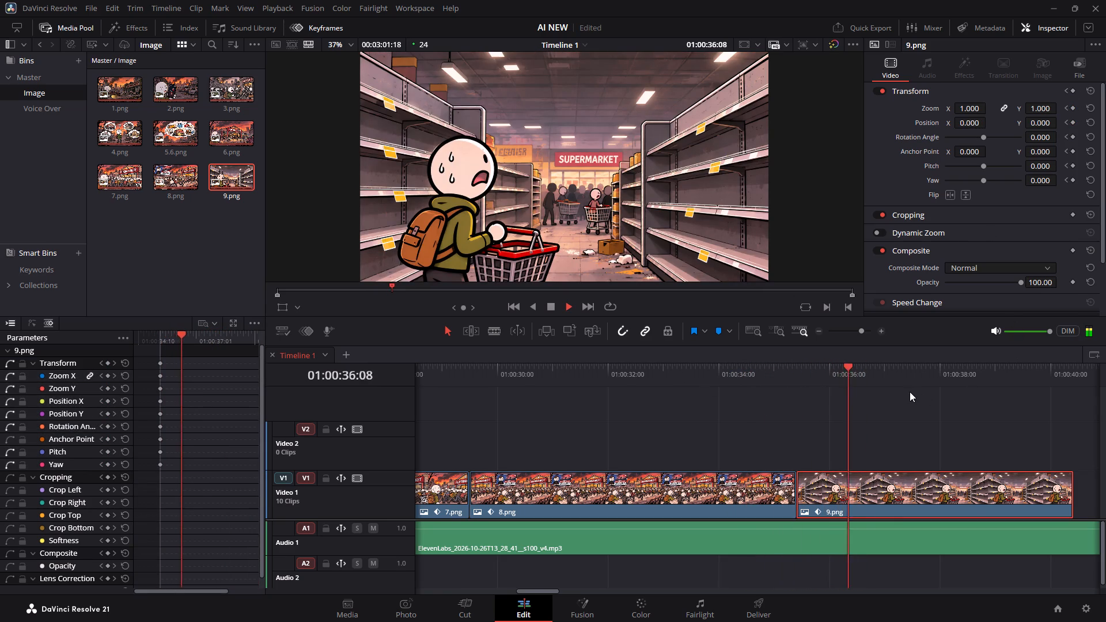
key(space)
click(883, 367)
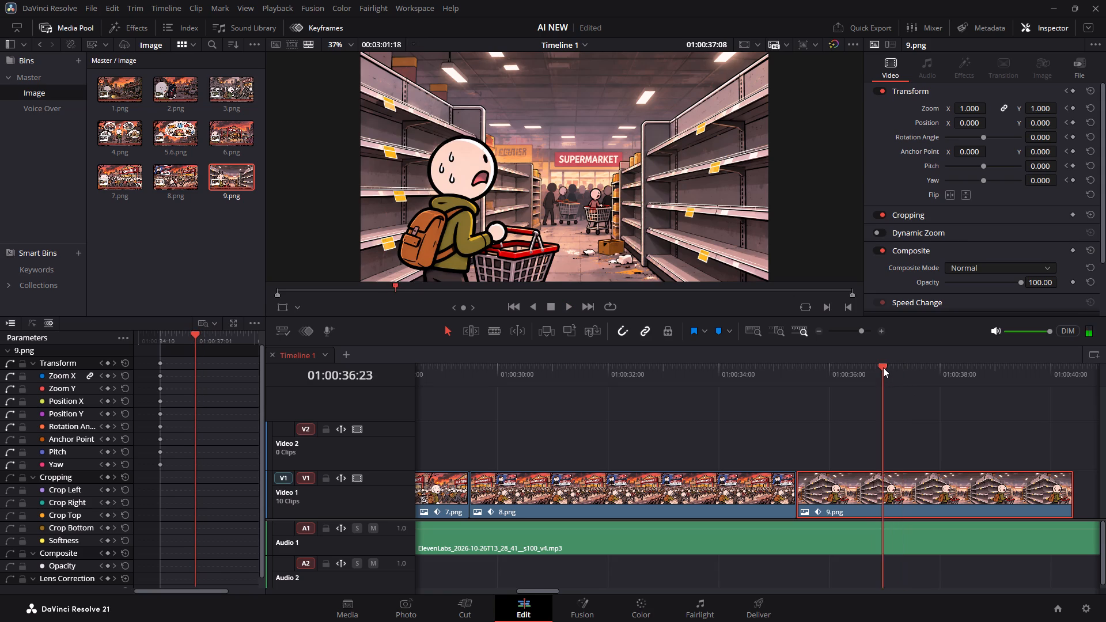
key(space)
click(871, 367)
click(875, 367)
click(882, 370)
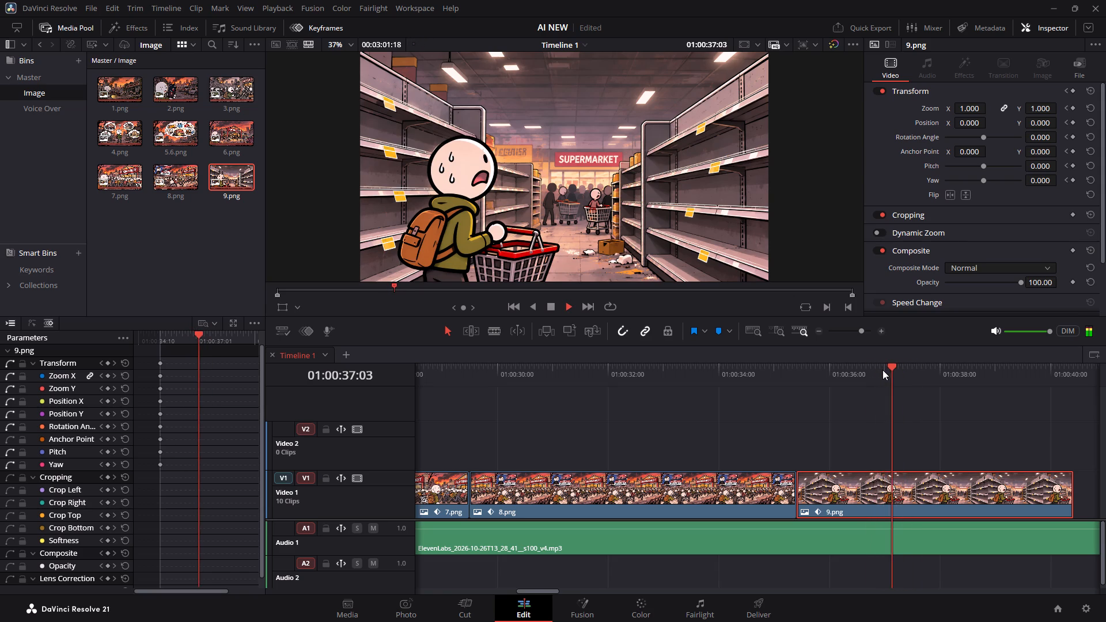
key(space)
click(882, 370)
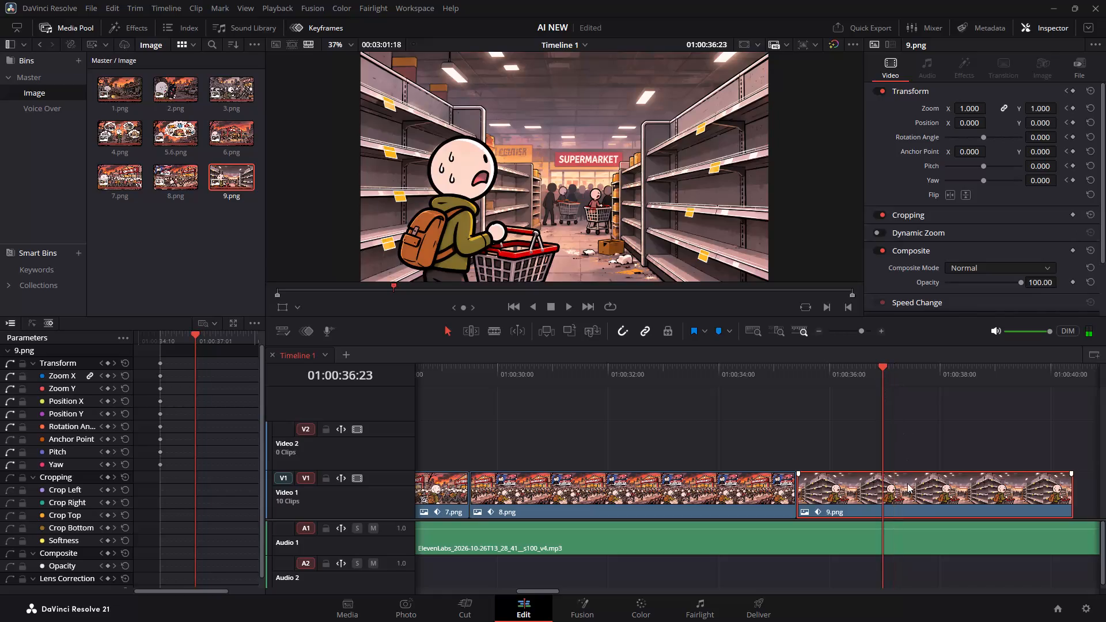
key(ctrl+b)
click(910, 491)
key(BackSpace)
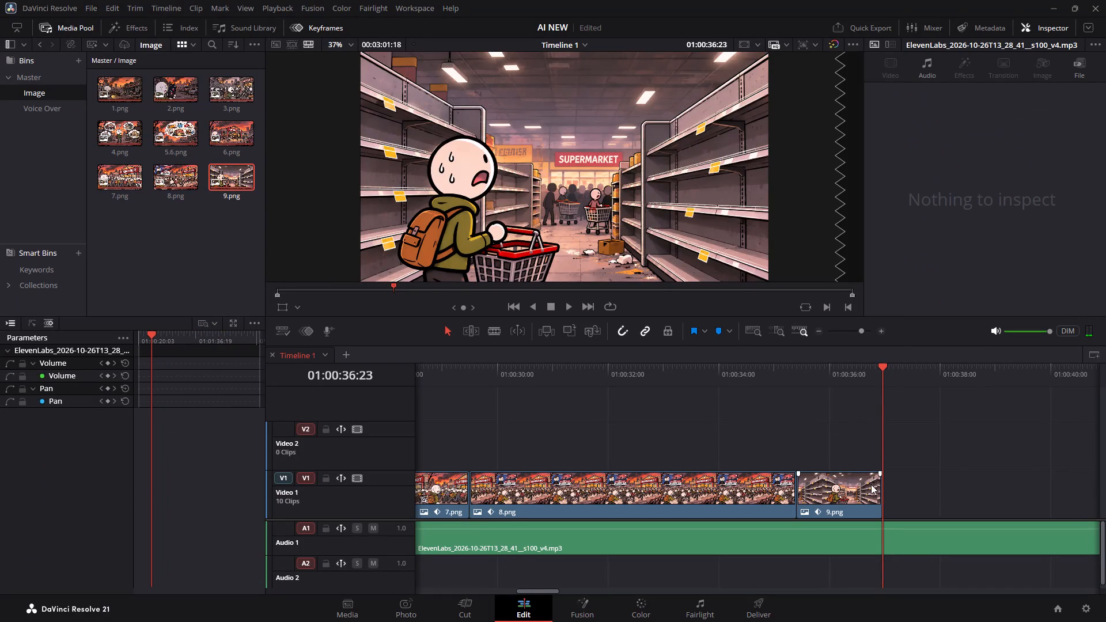
Add Transform keyframes on 9.png's last frame, 01:00:36:22, with Zoom 1.050 and Position X -44, and play back the movement.
key(Left)
click(1075, 91)
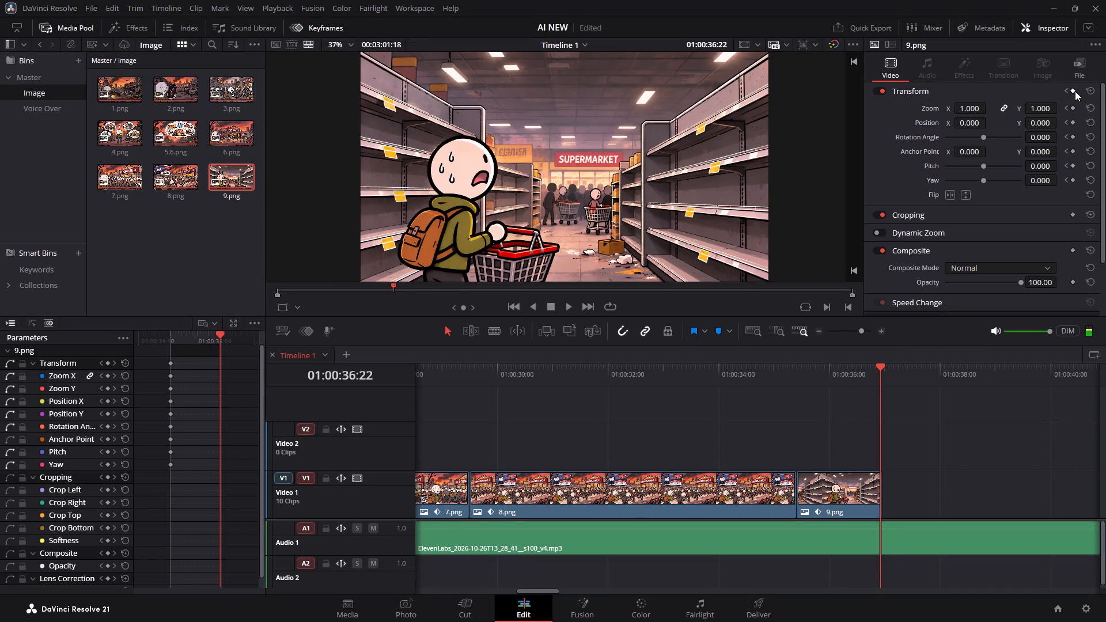
click(980, 112)
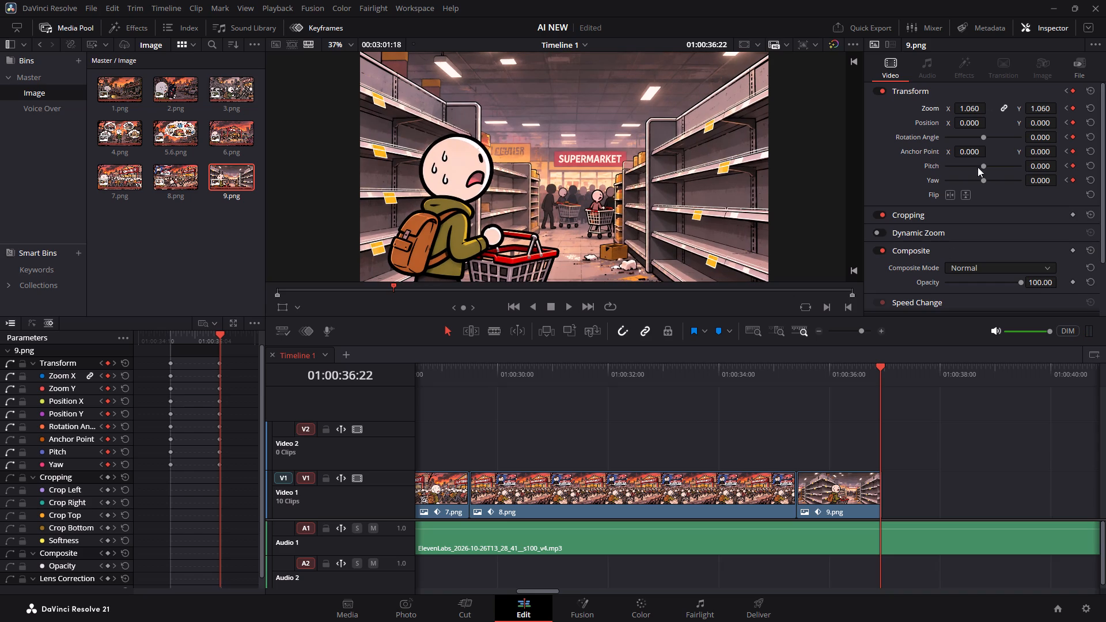
click(978, 109)
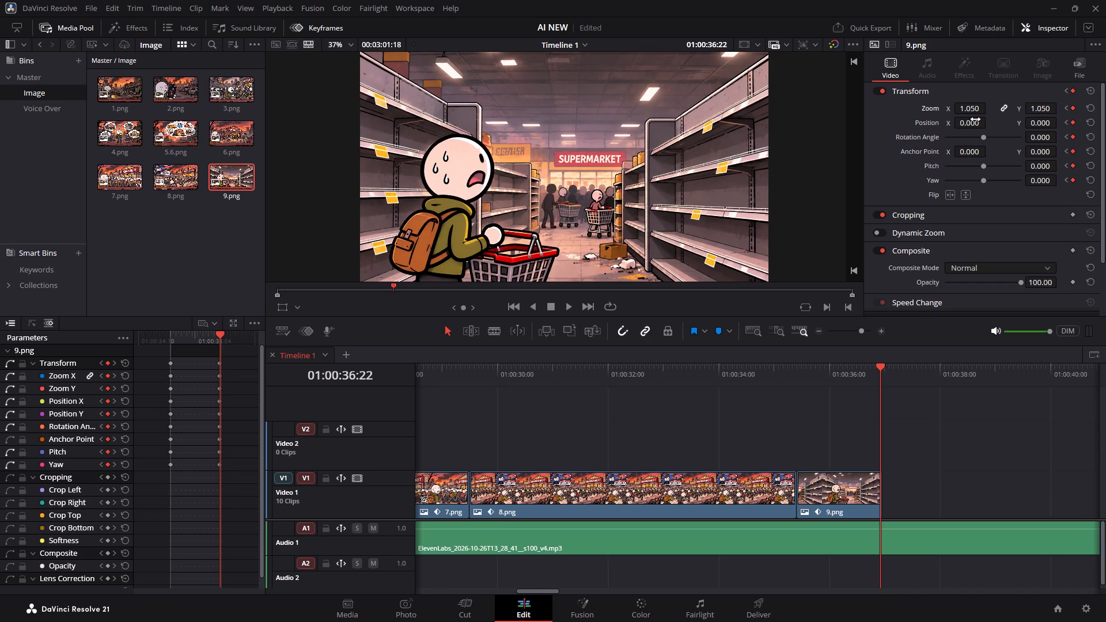
click(973, 126)
drag(973, 126, 856, 116)
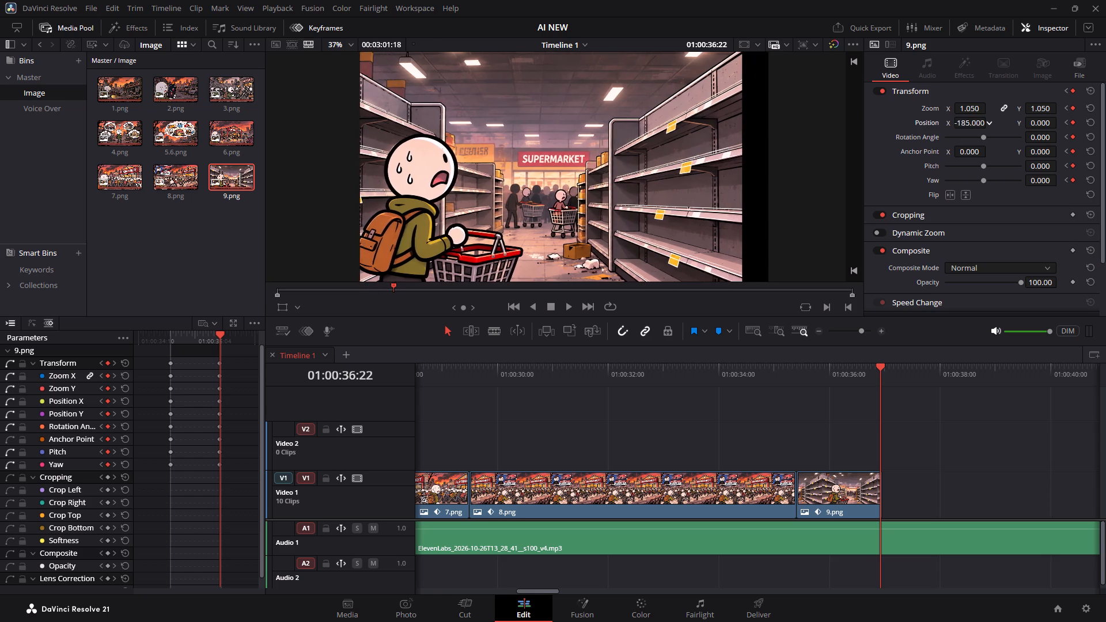
drag(856, 116, 946, 148)
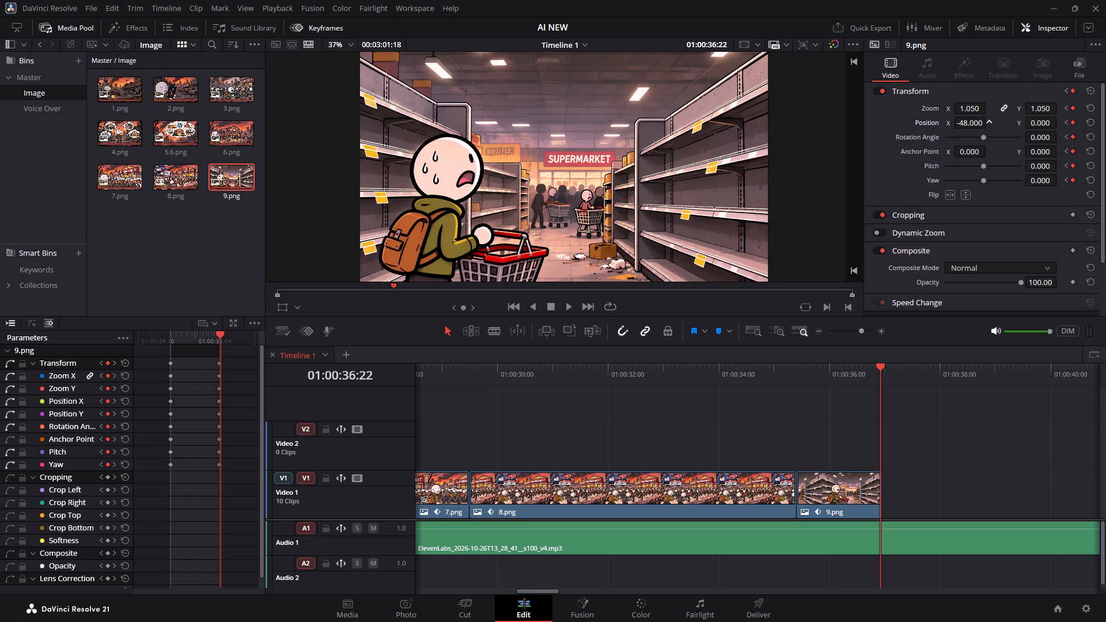
drag(946, 148, 948, 149)
click(782, 374)
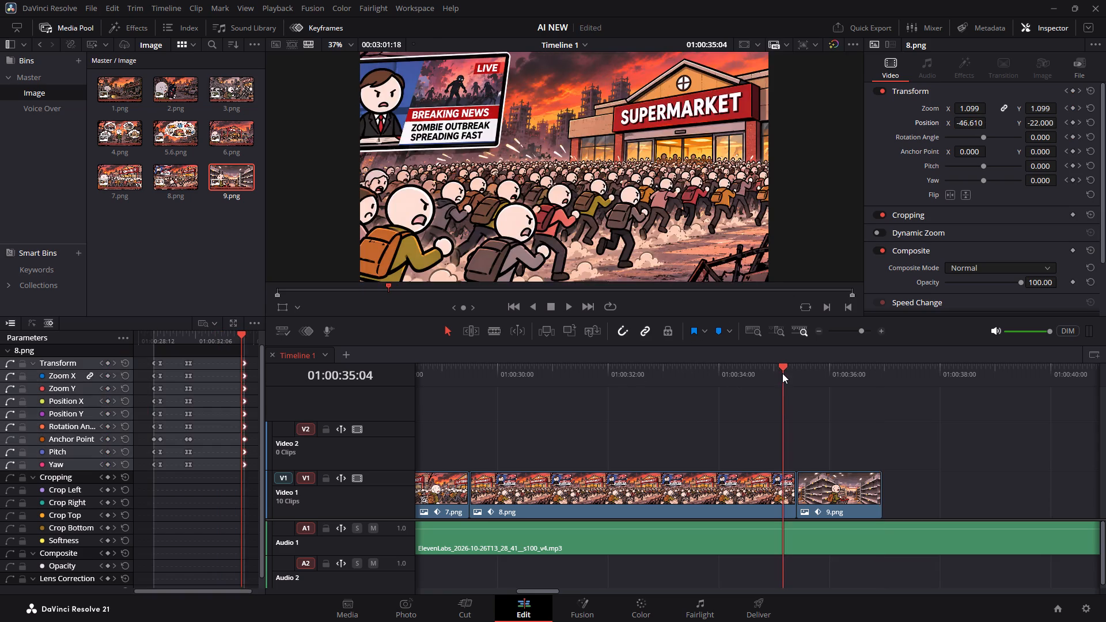
key(space)
key(space)
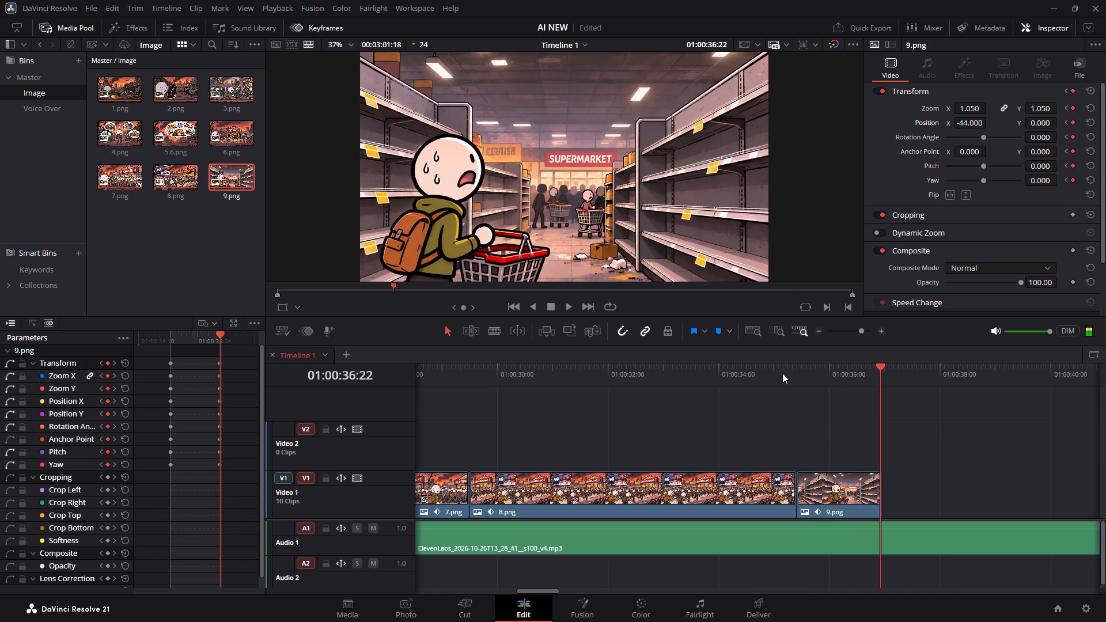
Smooth 9.png's start and end Transform keyframes with eased curves in the Keyframe Editor, and play back the clip.
click(199, 366)
key(ctrl+a)
click(235, 325)
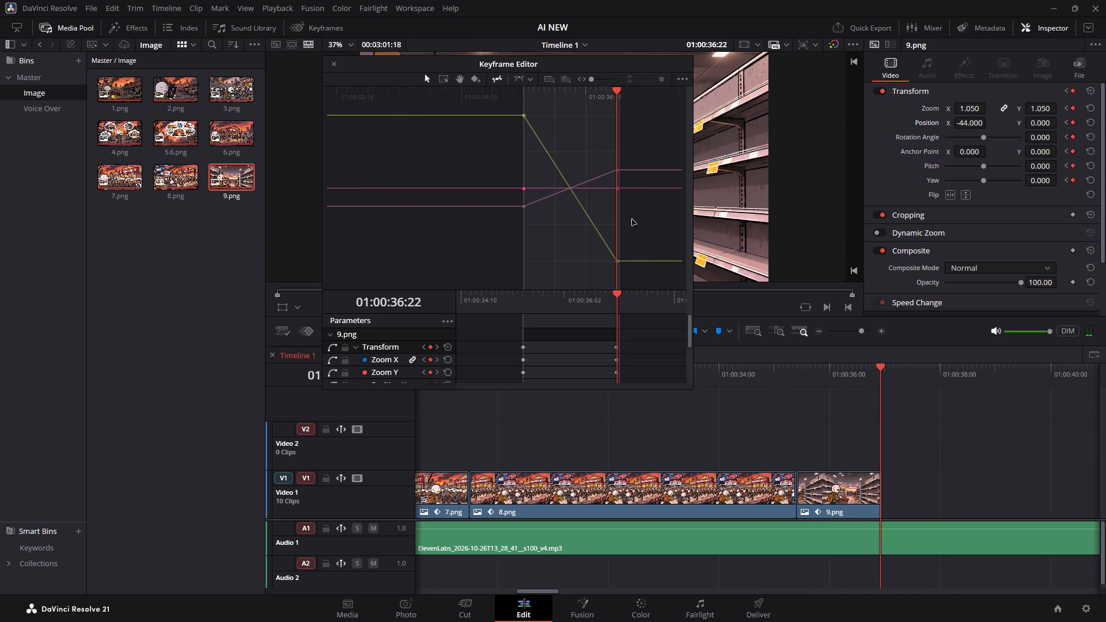
drag(507, 101, 624, 224)
drag(504, 107, 507, 108)
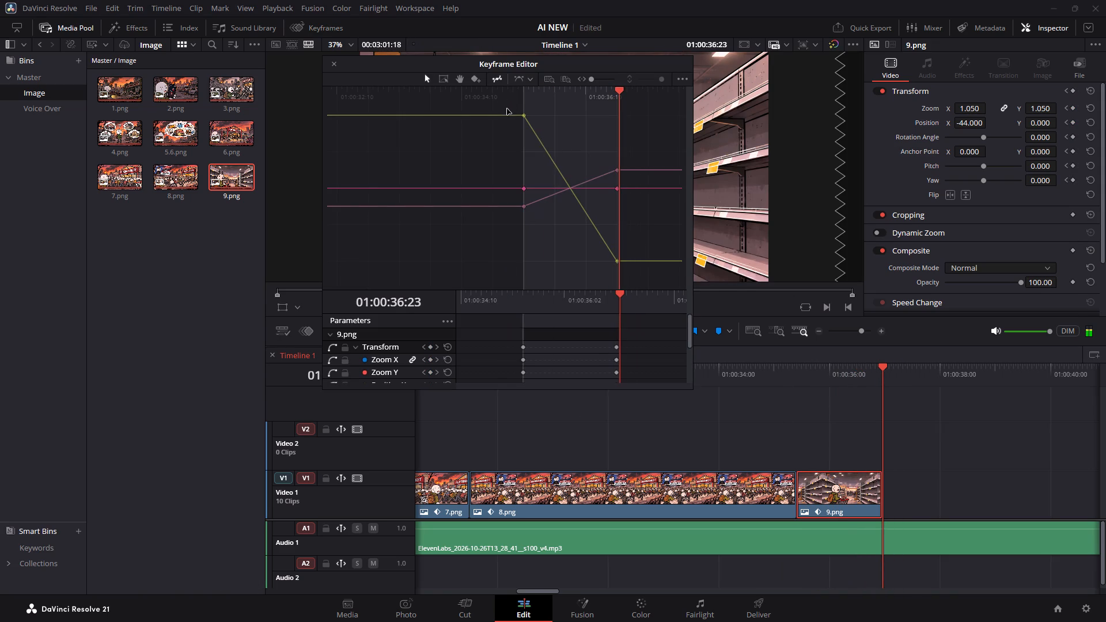
drag(507, 108, 639, 284)
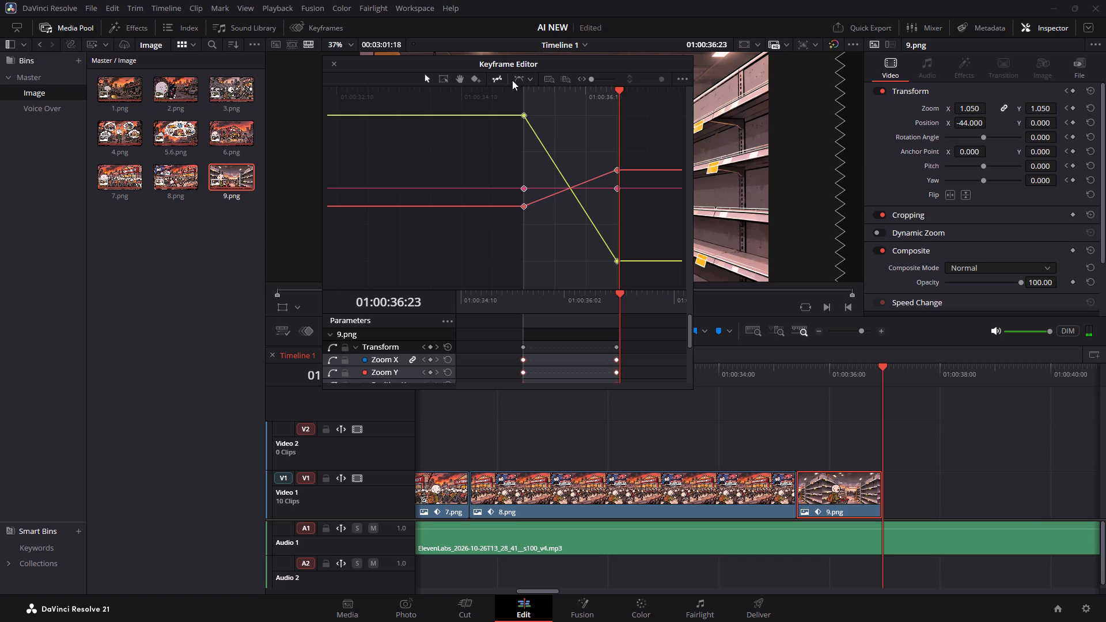
click(512, 80)
click(518, 80)
click(740, 124)
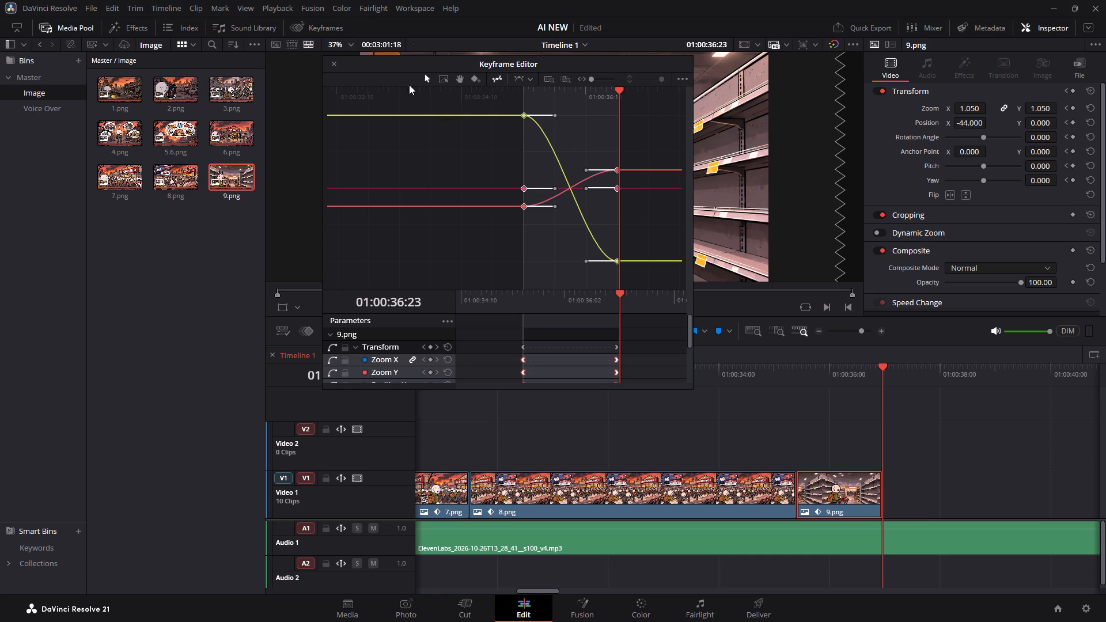
click(325, 34)
drag(796, 380, 787, 374)
click(785, 373)
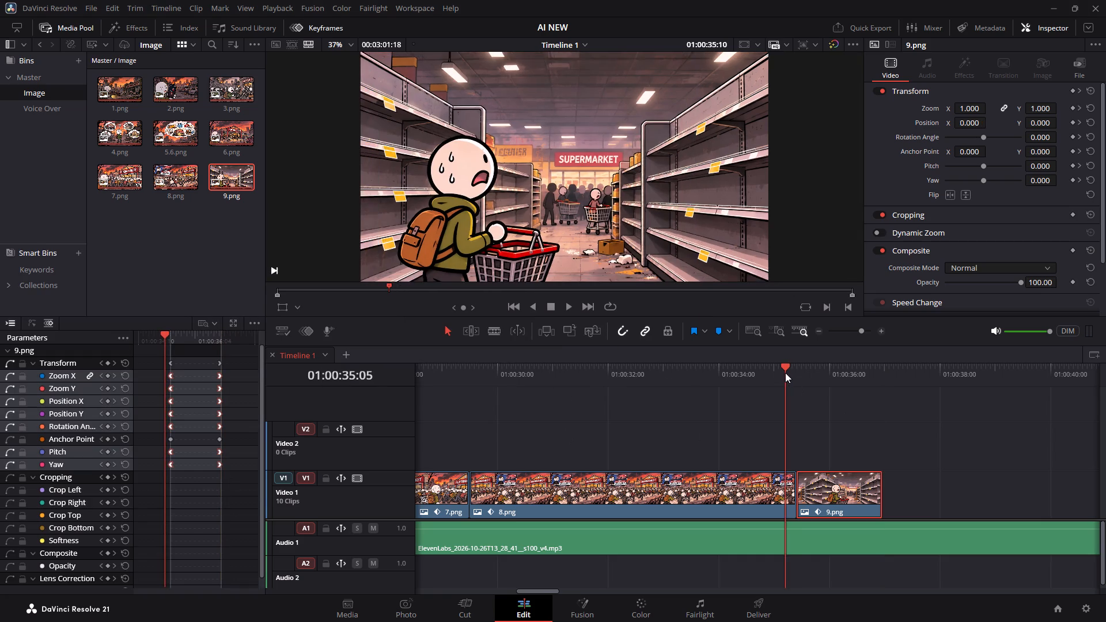
key(space)
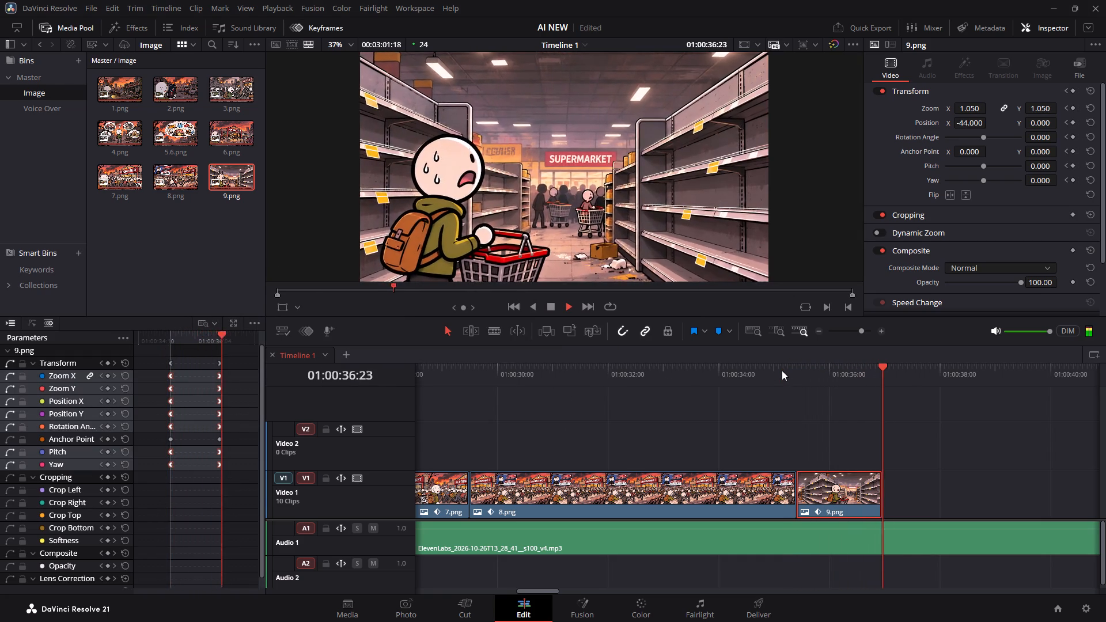
key(space)
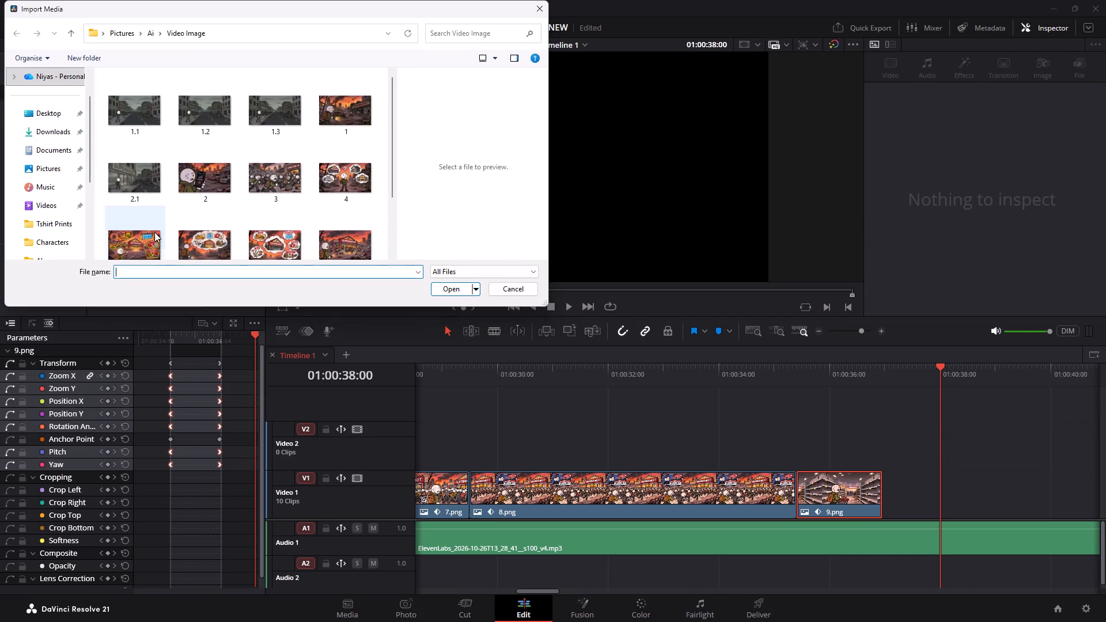
scroll(224, 201, down, 5)
double_click(336, 246)
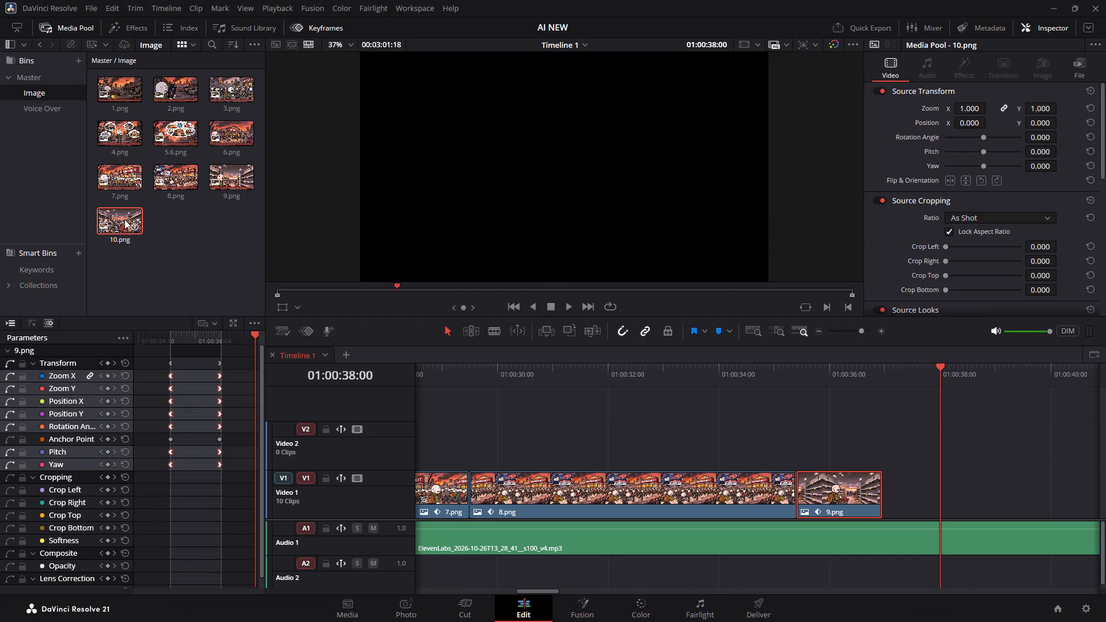
drag(119, 218, 880, 497)
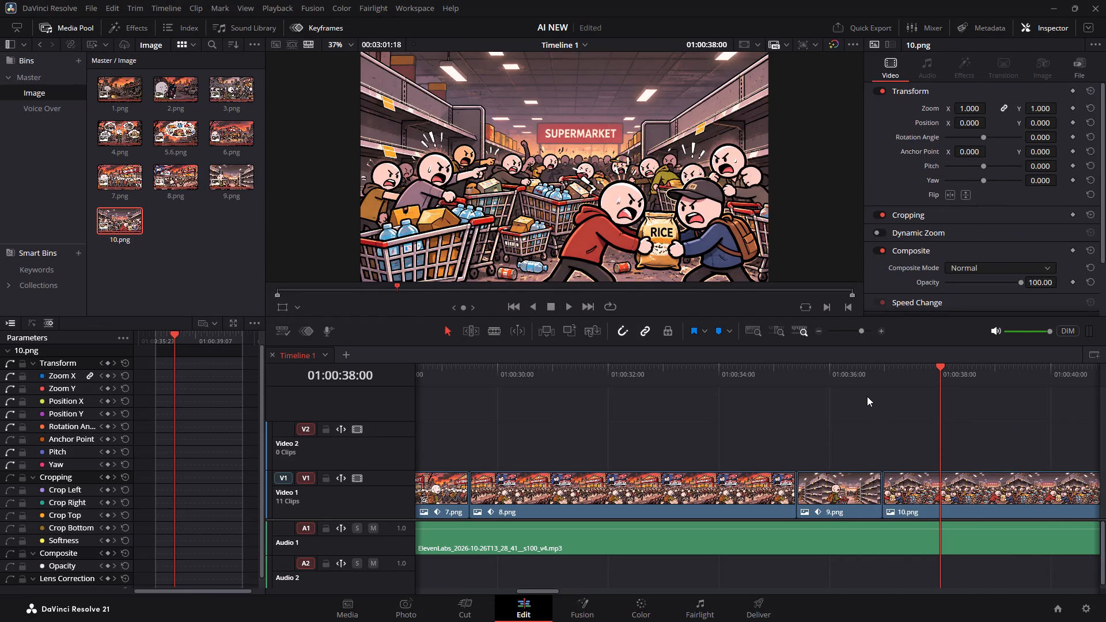
Play back the voice-over over 10.png and around its end to check where the clip should finish.
click(862, 380)
key(space)
key(space)
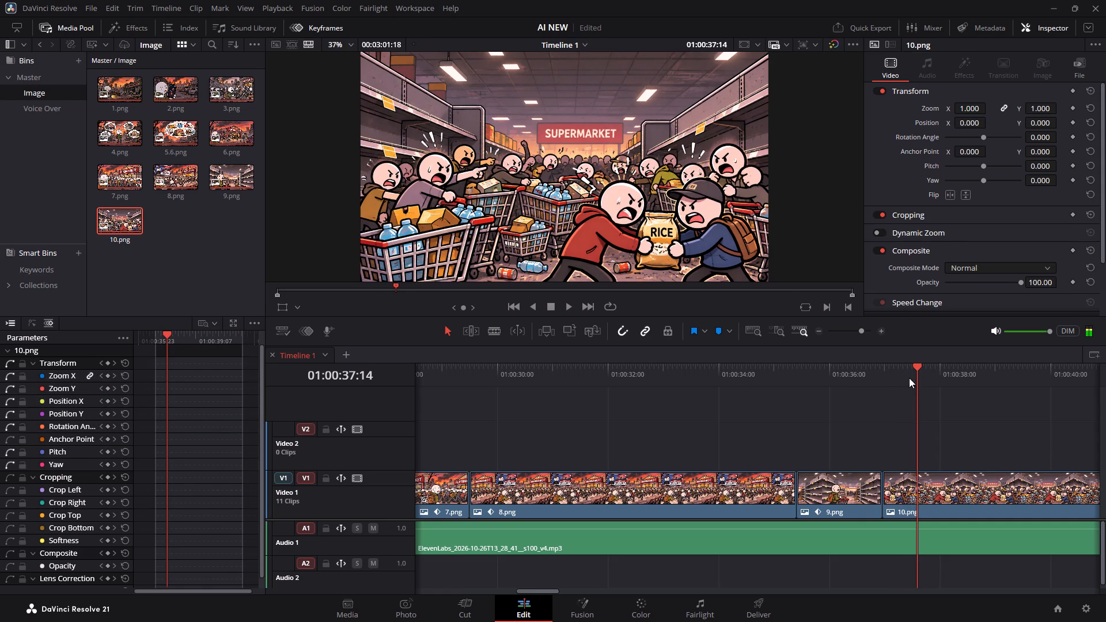
drag(902, 376, 885, 368)
key(space)
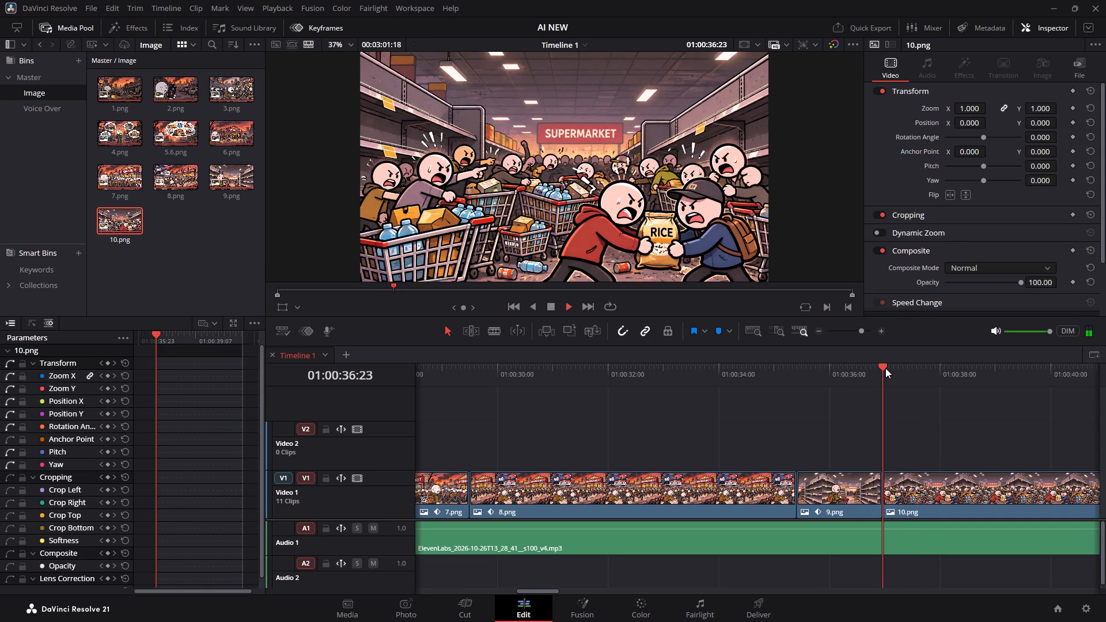
ctrl+scroll(879, 431, down, 3)
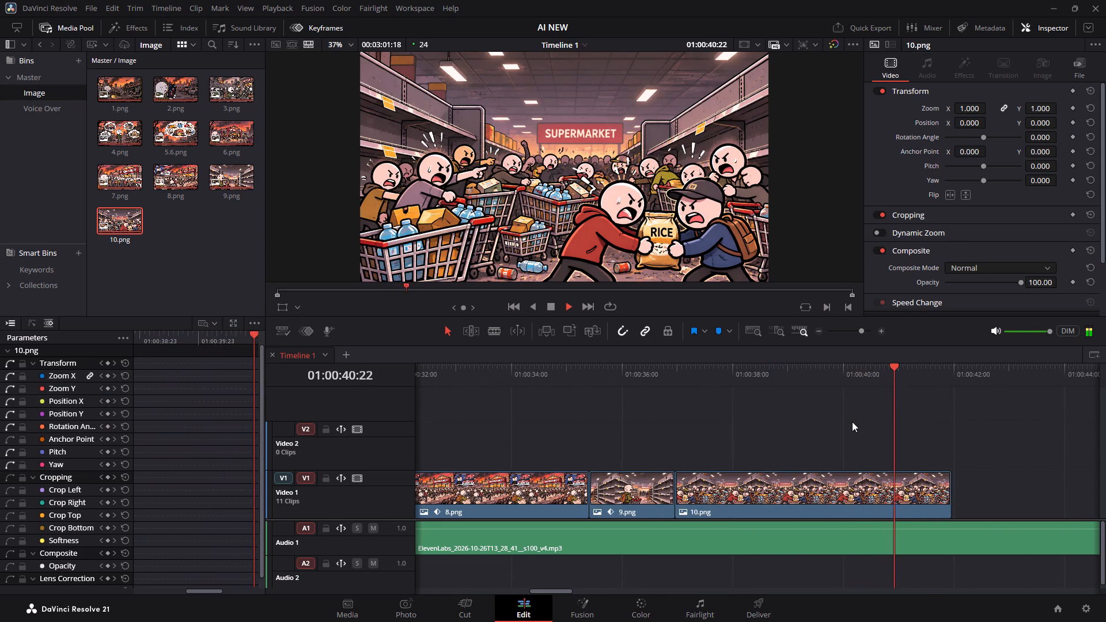
key(space)
key(space)
key(space)
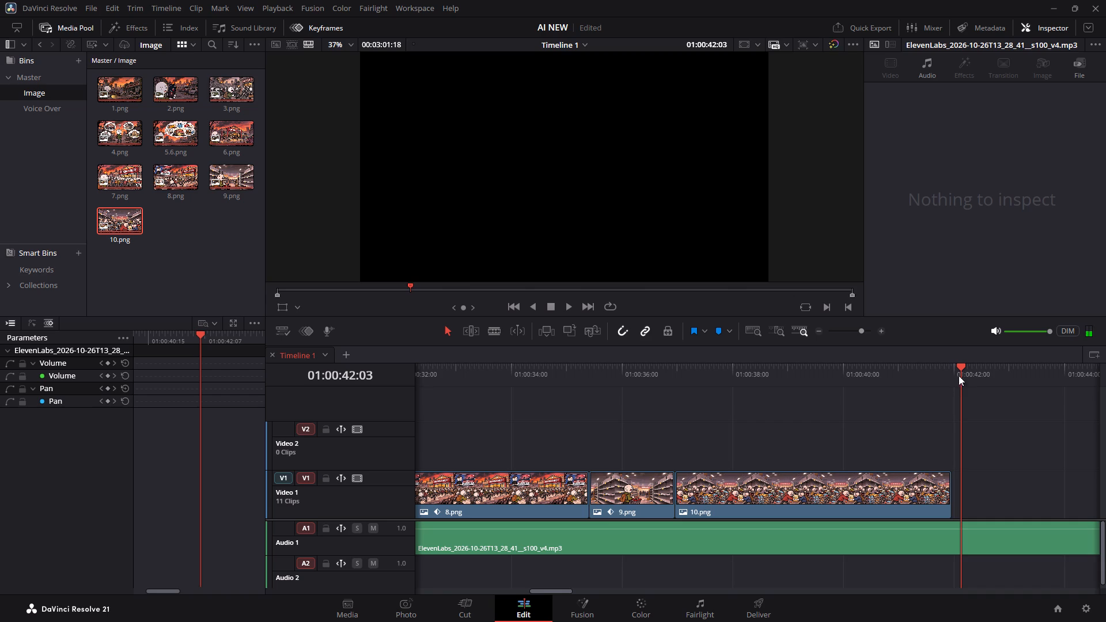
drag(961, 370, 955, 370)
key(space)
key(space)
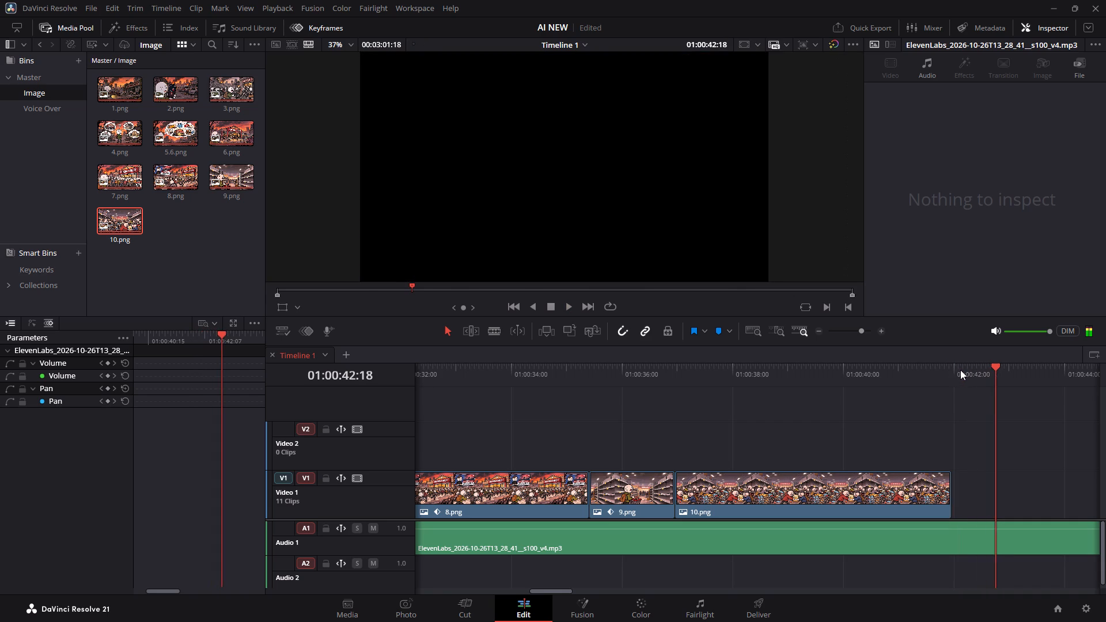
drag(961, 370, 933, 369)
key(space)
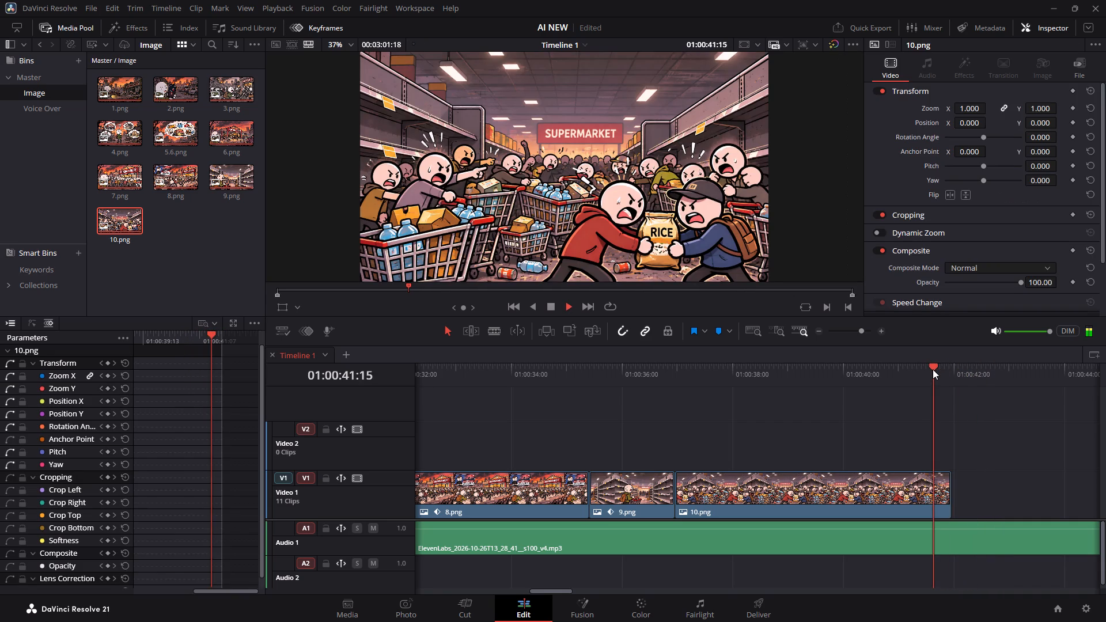
key(space)
key(space)
key(space)
drag(938, 373, 952, 372)
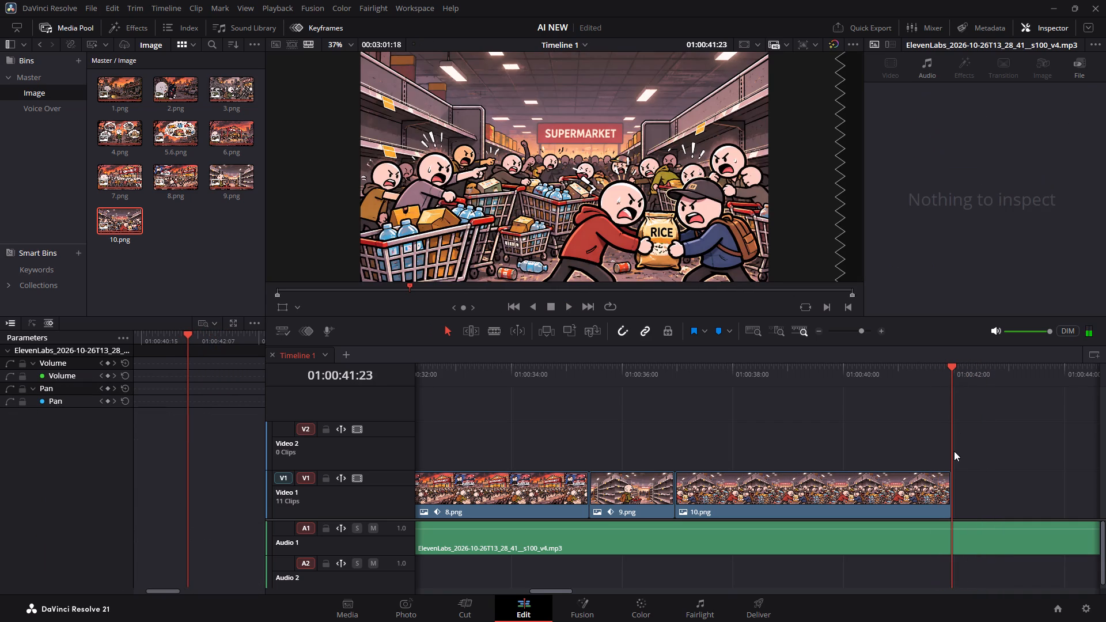
key(space)
key(space)
Extend the end of 10.png by a few frames to about 01:00:42:01 and add a short transition at that end.
drag(950, 480, 955, 480)
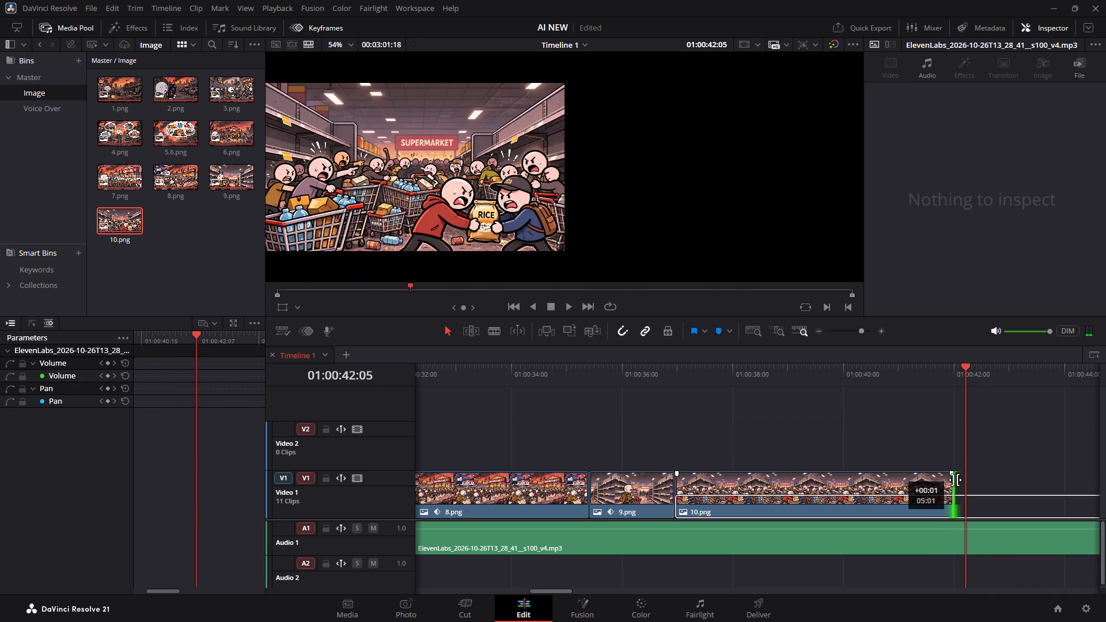
drag(955, 480, 958, 480)
click(949, 377)
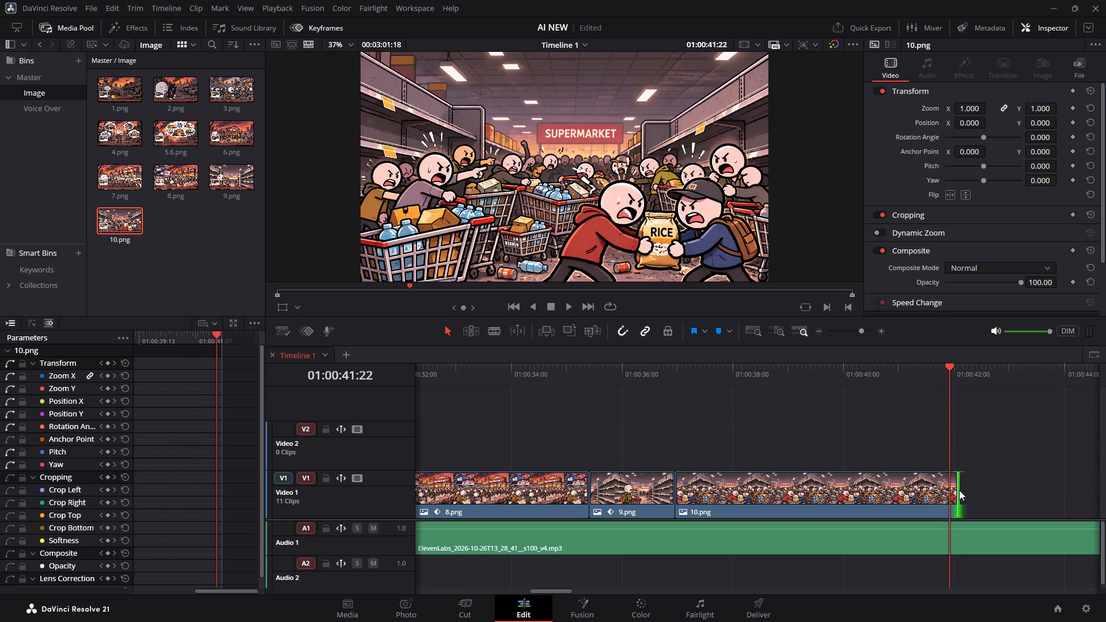
click(952, 489)
right_click(958, 490)
click(968, 496)
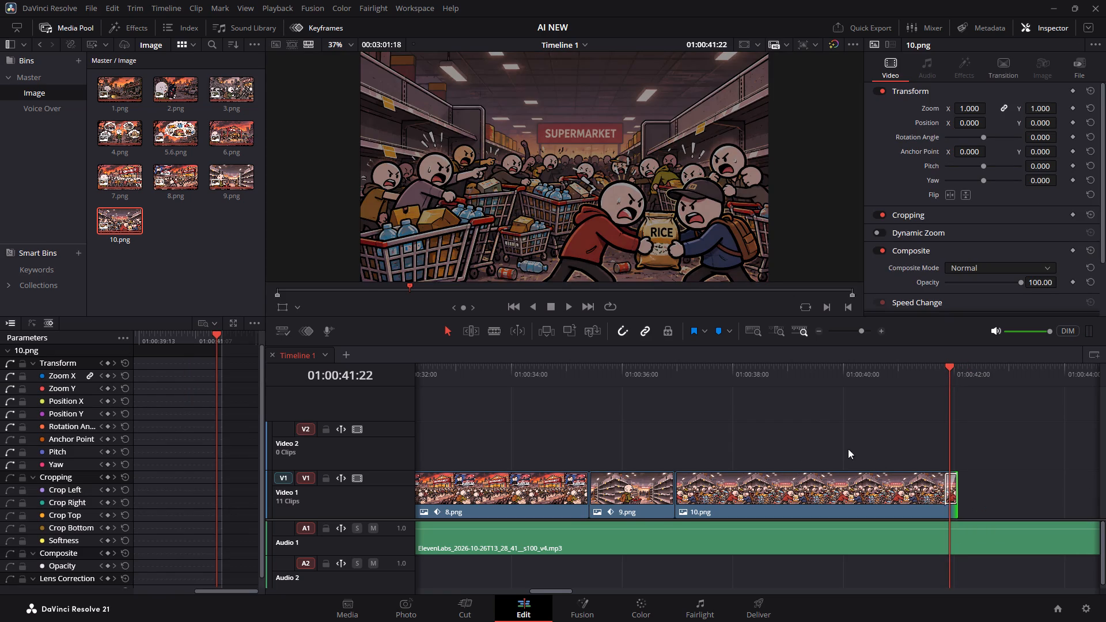
Add Transform keyframes on 10.png's first frame, 01:00:36:23, with Zoom 1.000 and Position 0.
click(673, 371)
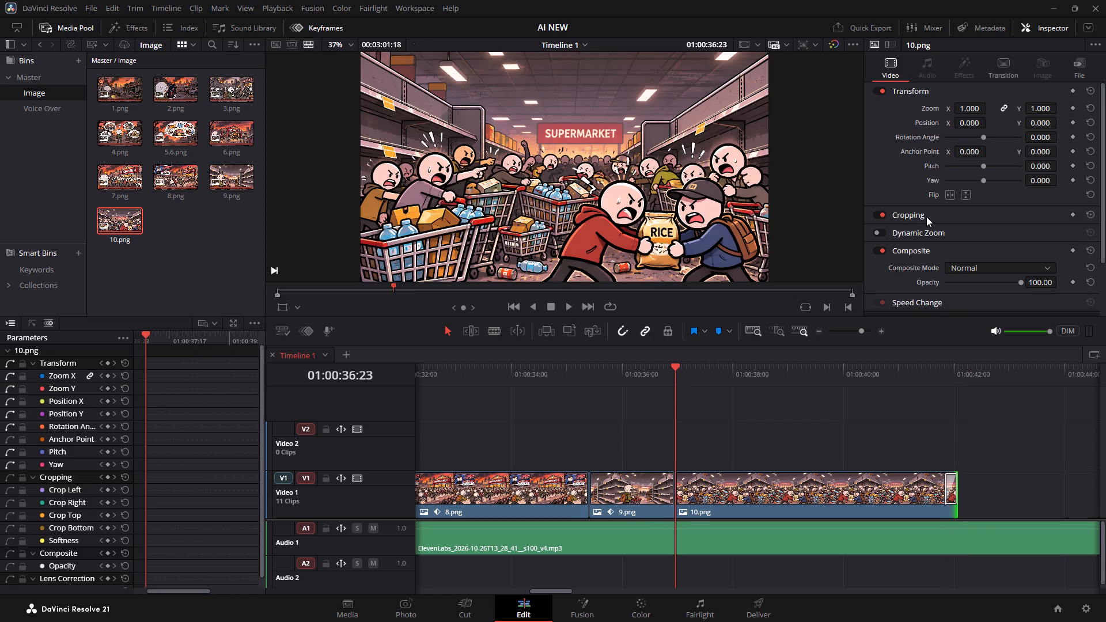
click(1071, 91)
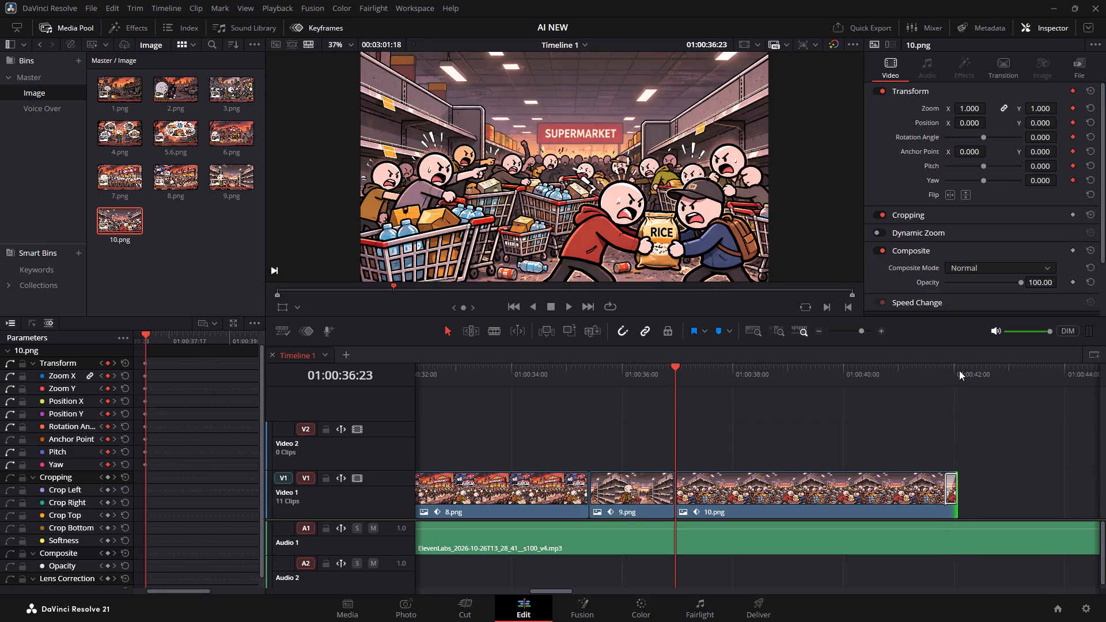
Add Transform keyframes at the end of 10.png, 01:00:42:01, and set Zoom there to 1.110.
click(959, 371)
key(Left)
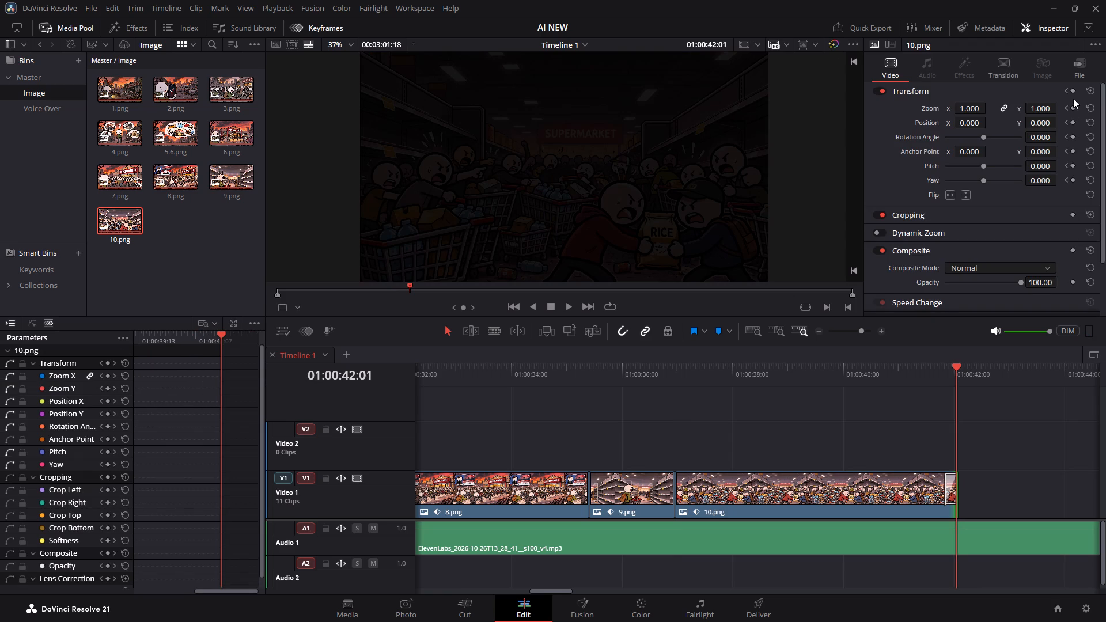
click(1073, 94)
click(1041, 93)
click(1073, 88)
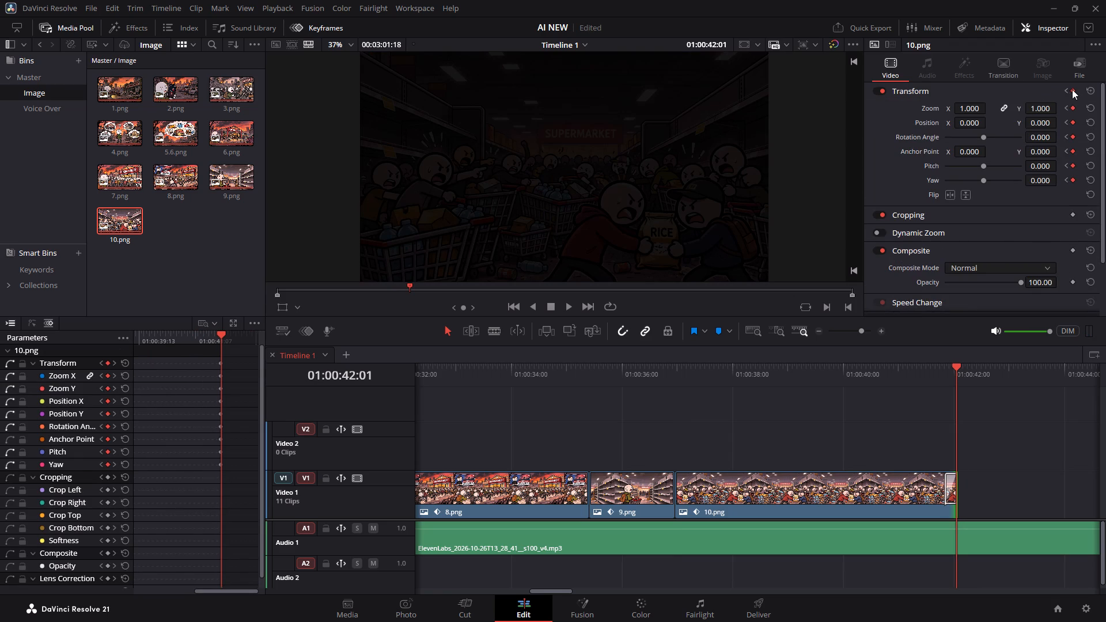
drag(972, 113, 979, 113)
drag(979, 113, 977, 113)
drag(977, 113, 978, 113)
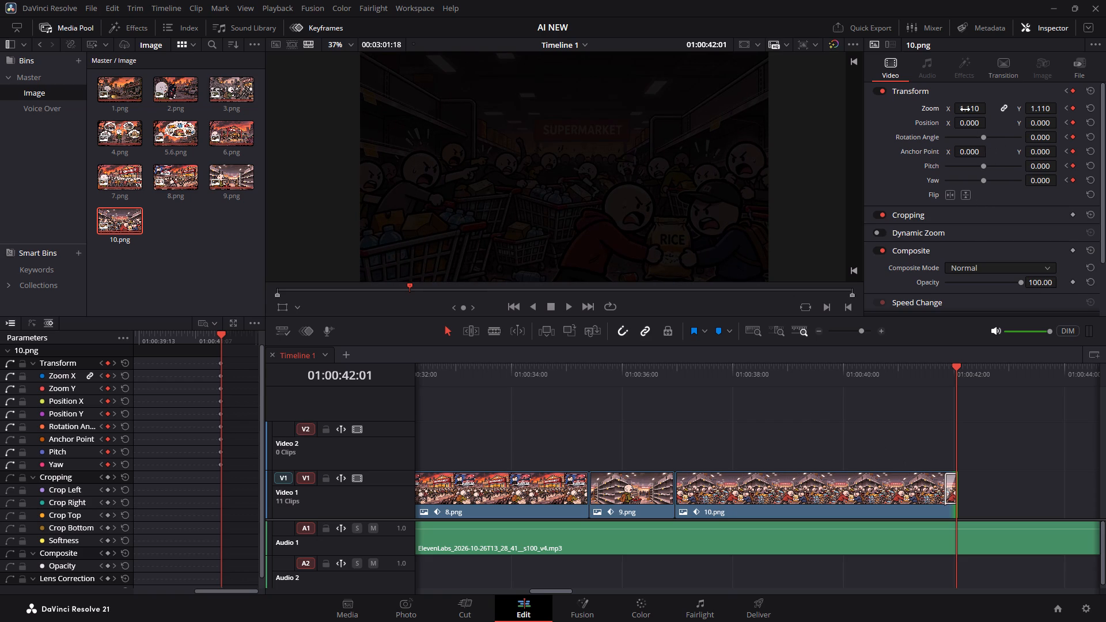
Set the Position at 10.png's end keyframe to X -103 and Y 56.
drag(974, 123, 953, 114)
drag(953, 114, 900, 109)
drag(900, 109, 914, 113)
drag(1050, 126, 1036, 122)
drag(1036, 122, 540, 314)
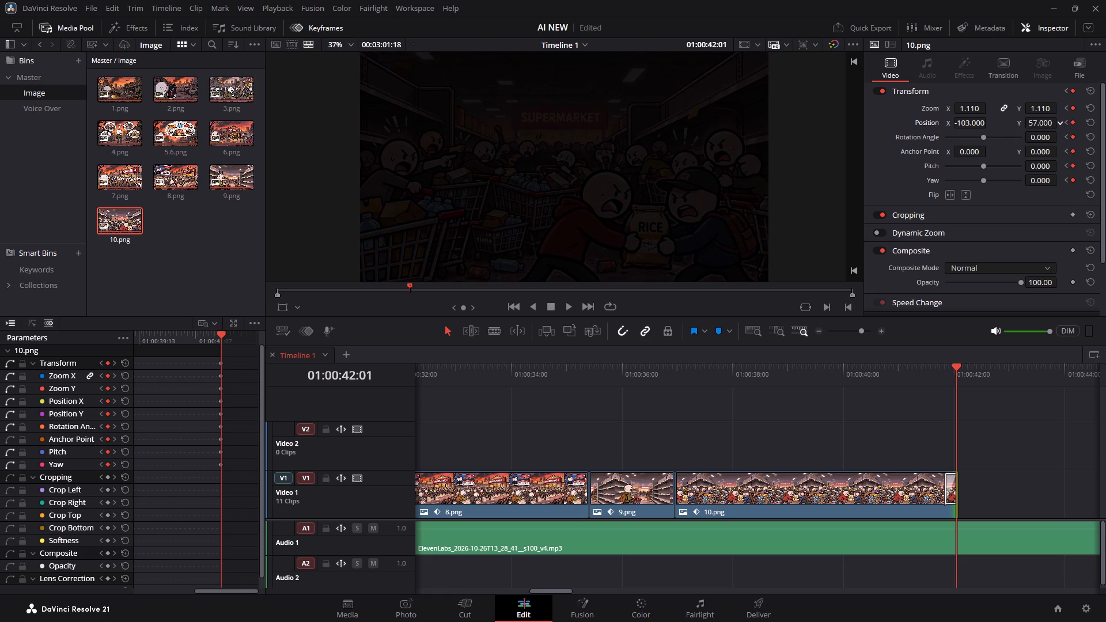
drag(540, 314, 540, 314)
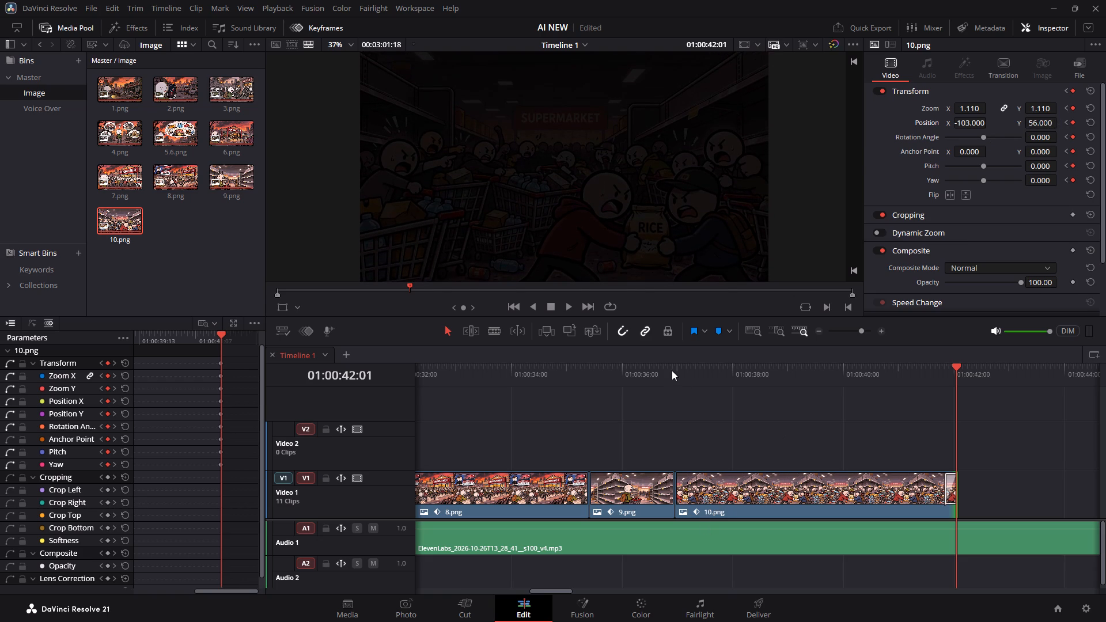
Play back 10.png from just before its start to check the zoom and pan animation.
click(672, 370)
key(space)
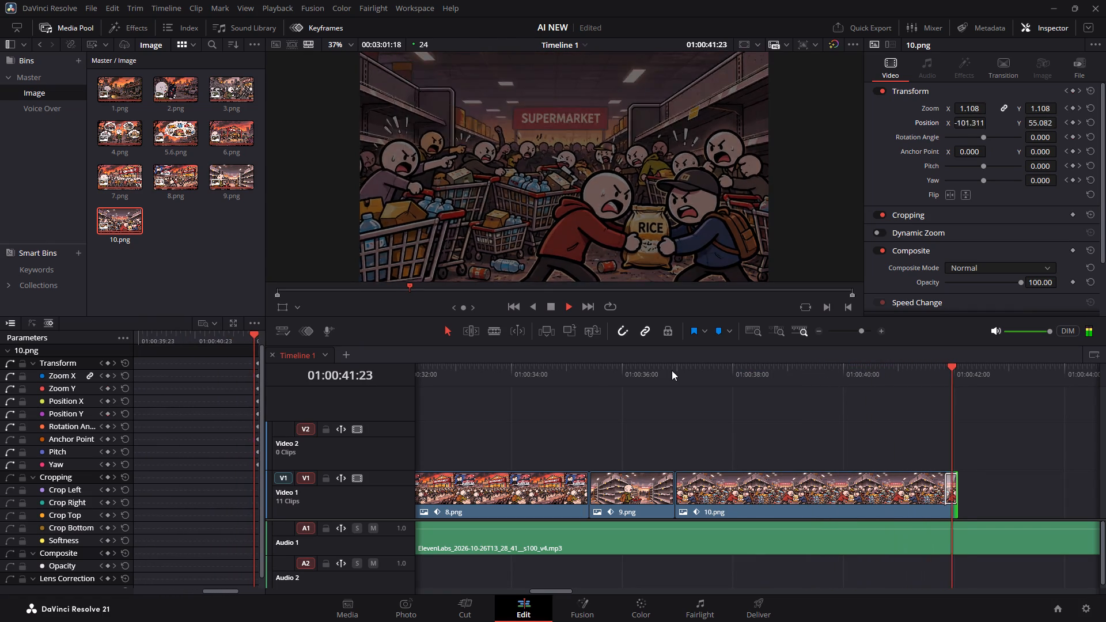
key(space)
In the expanded Keyframe Editor, select 10.png's start and end Transform keyframes and smooth their linear curves with ease in and out.
click(718, 492)
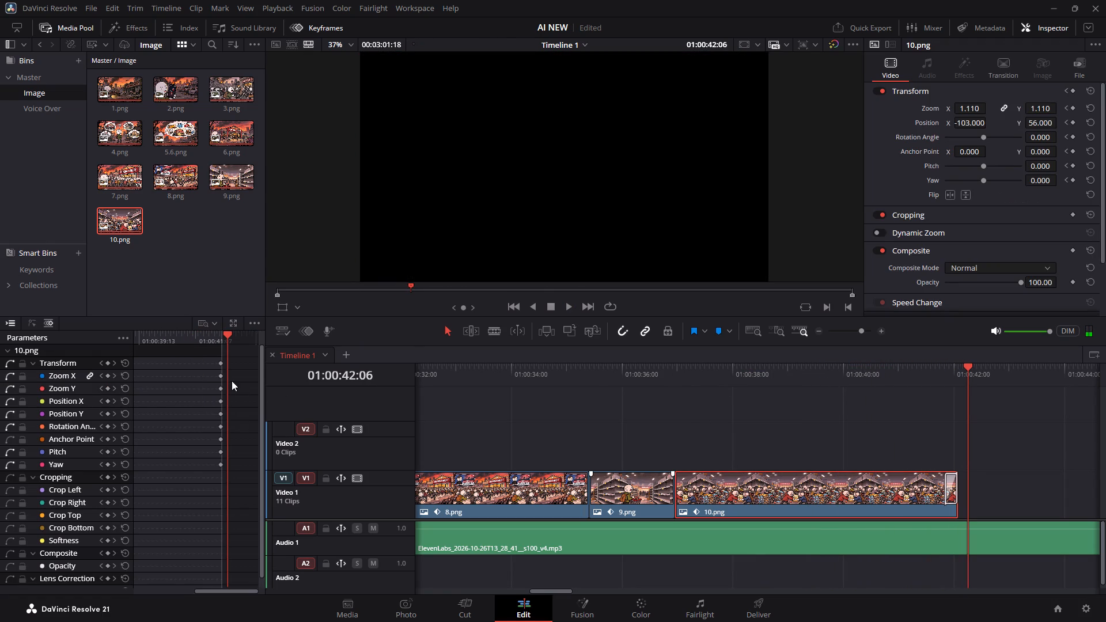
click(196, 382)
click(234, 325)
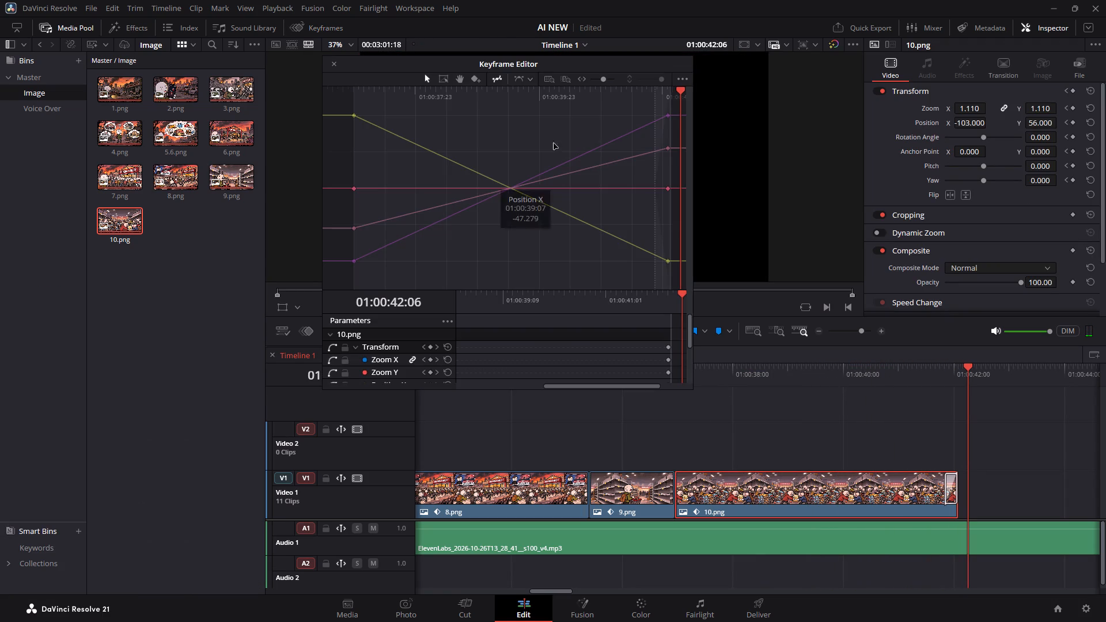
drag(335, 101, 373, 121)
drag(514, 94, 573, 173)
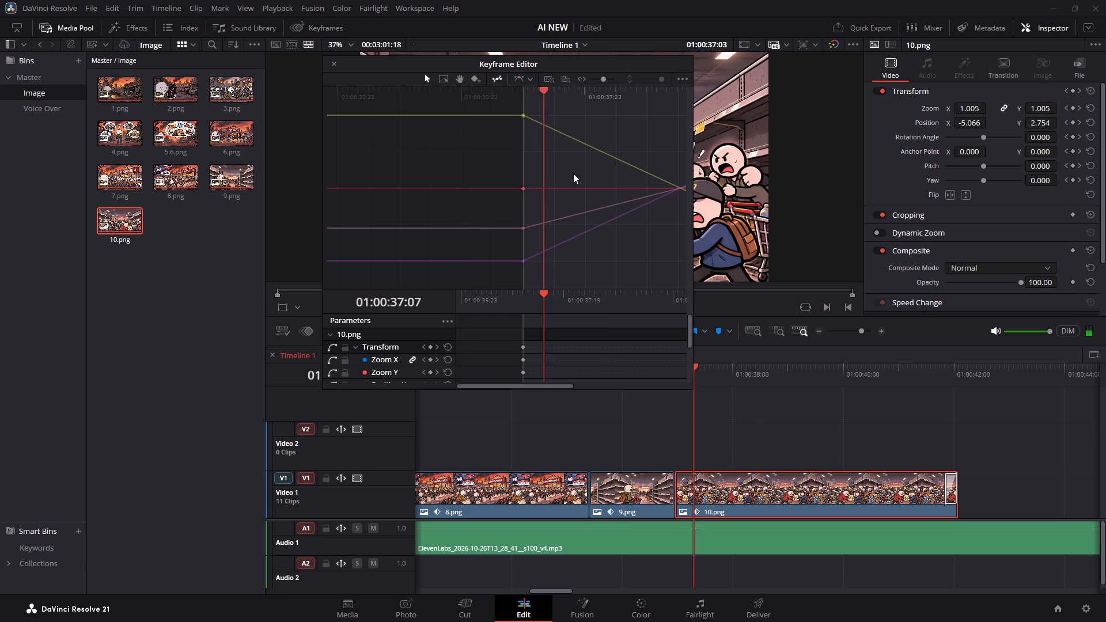
drag(573, 173, 609, 219)
click(611, 220)
ctrl+scroll(617, 154, down, 2)
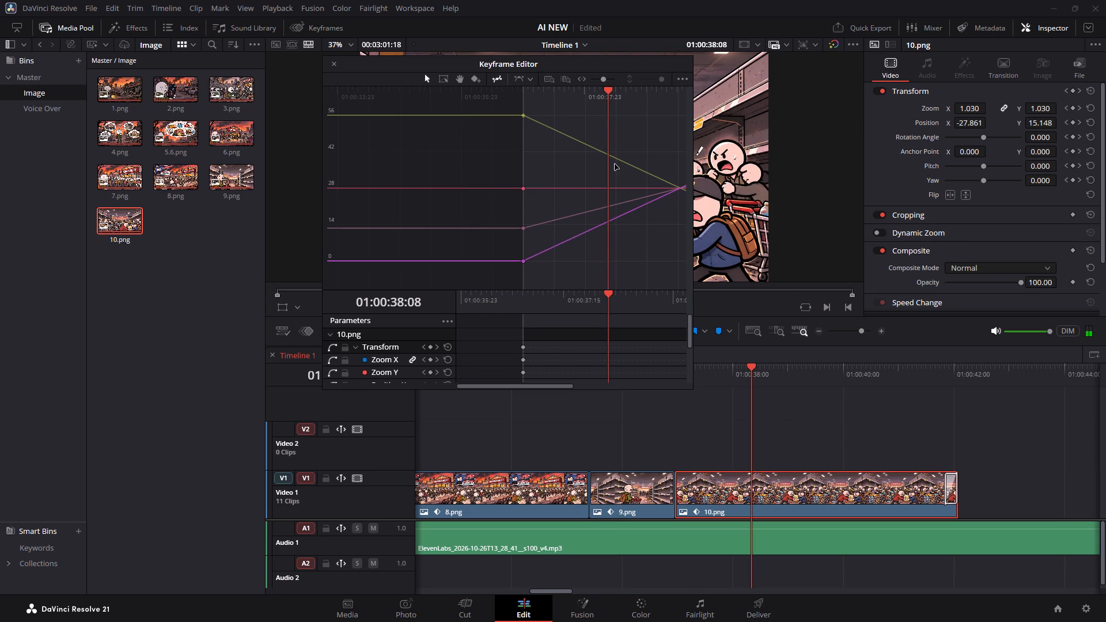
scroll(571, 179, down, 4)
click(612, 89)
drag(604, 78, 603, 78)
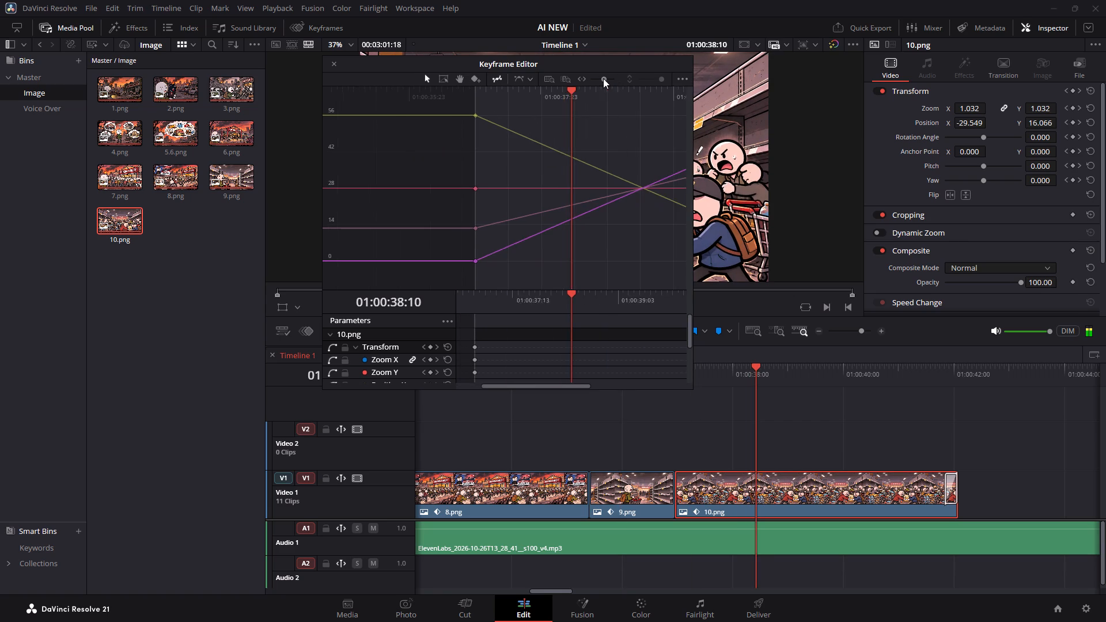
drag(603, 78, 582, 73)
drag(483, 109, 672, 280)
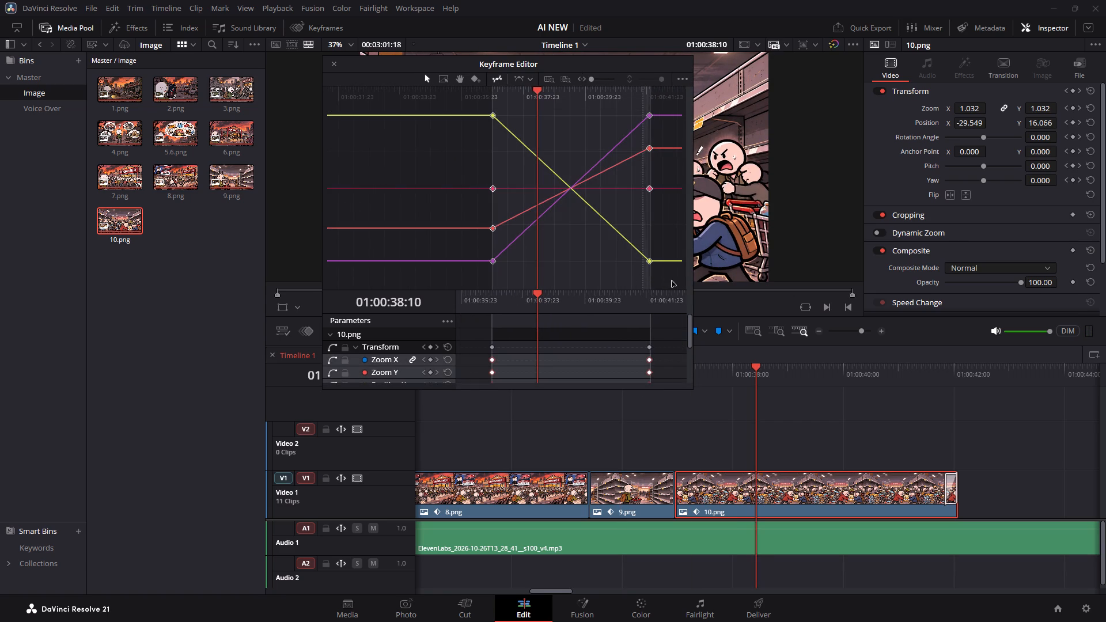
click(525, 75)
click(521, 75)
click(757, 124)
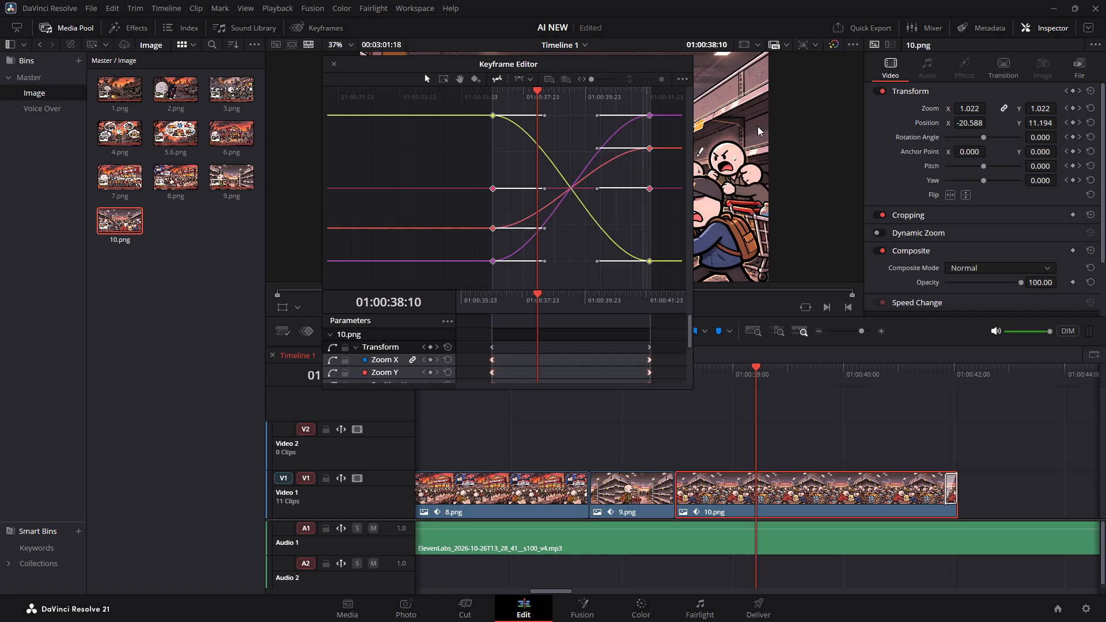
click(328, 25)
Play back 10.png from just before its start to check the eased animation.
click(663, 369)
key(space)
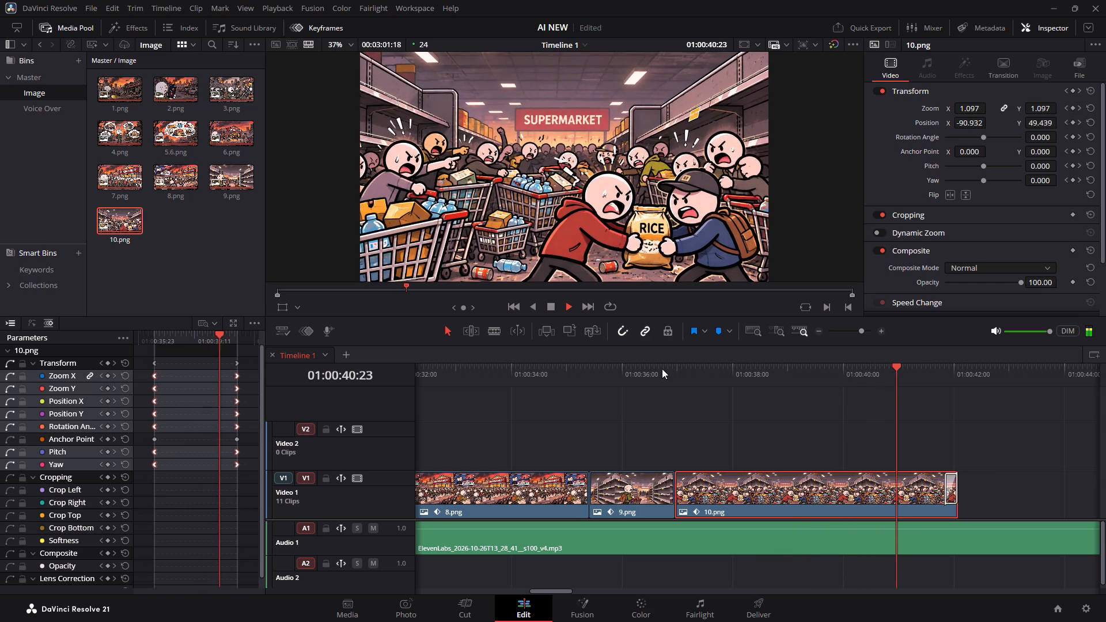
key(space)
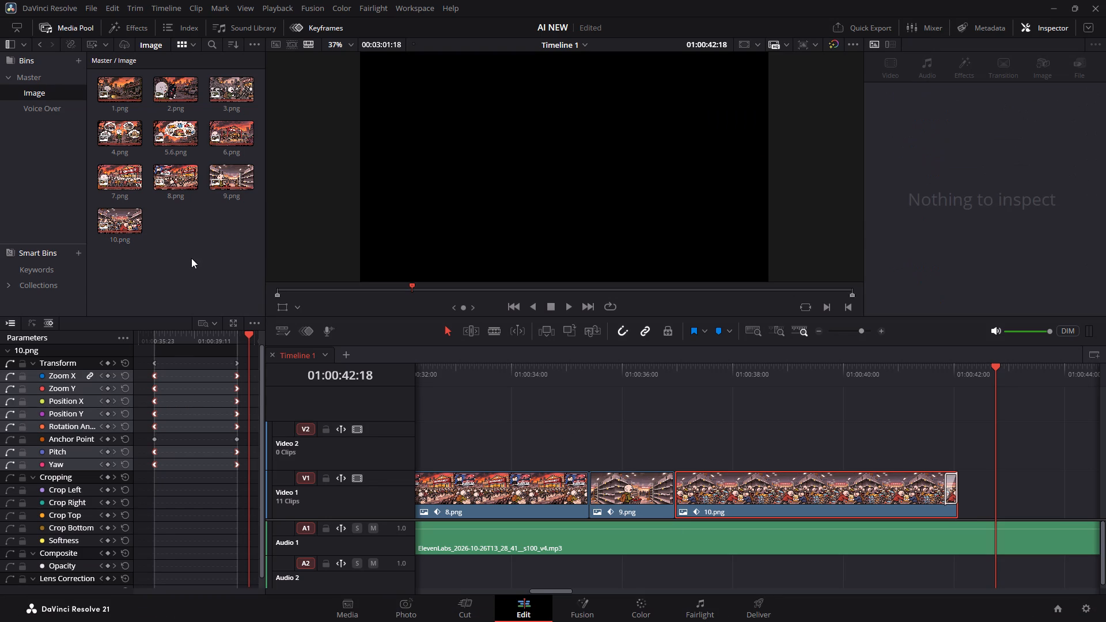
key(ctrl+i)
scroll(300, 170, down, 11)
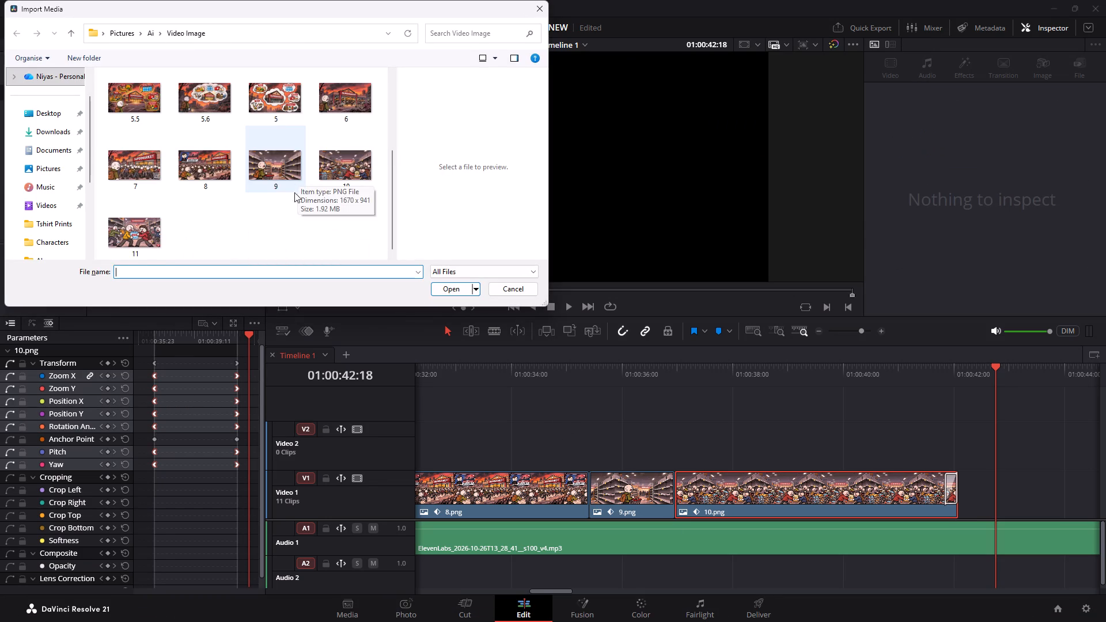
double_click(143, 238)
Place 11.png on the Video 1 track directly after the 10.png clip.
drag(175, 216, 839, 395)
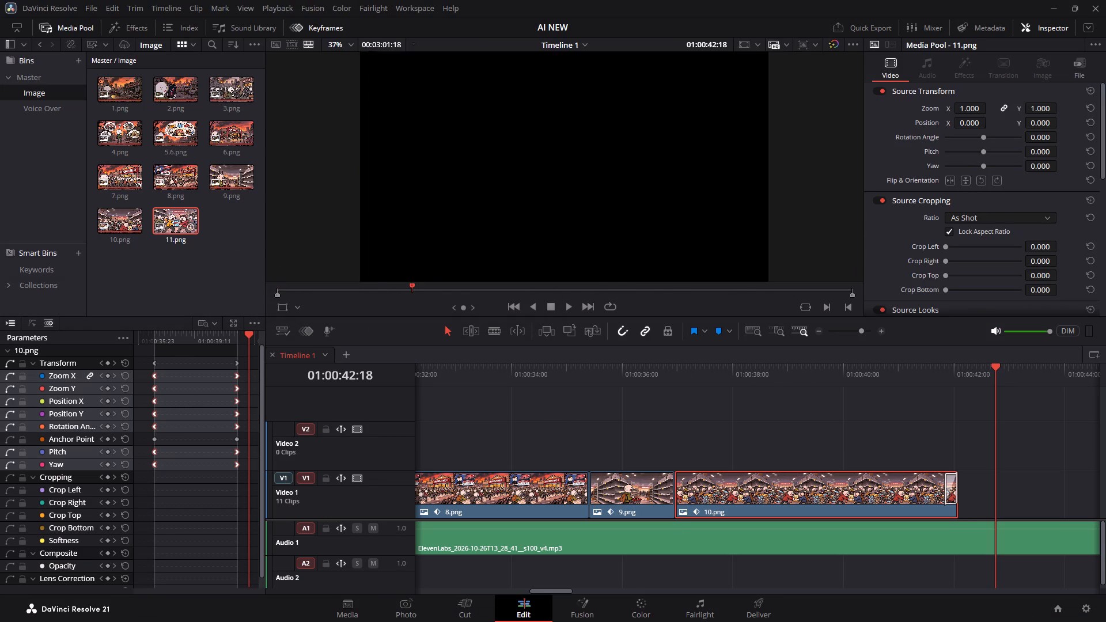
drag(839, 395, 958, 491)
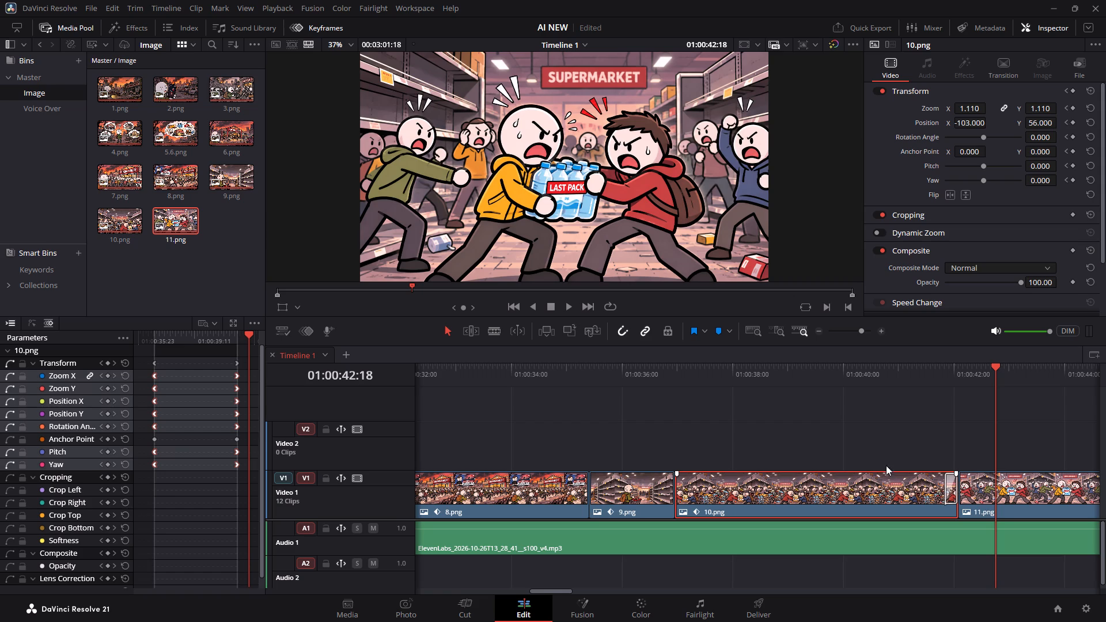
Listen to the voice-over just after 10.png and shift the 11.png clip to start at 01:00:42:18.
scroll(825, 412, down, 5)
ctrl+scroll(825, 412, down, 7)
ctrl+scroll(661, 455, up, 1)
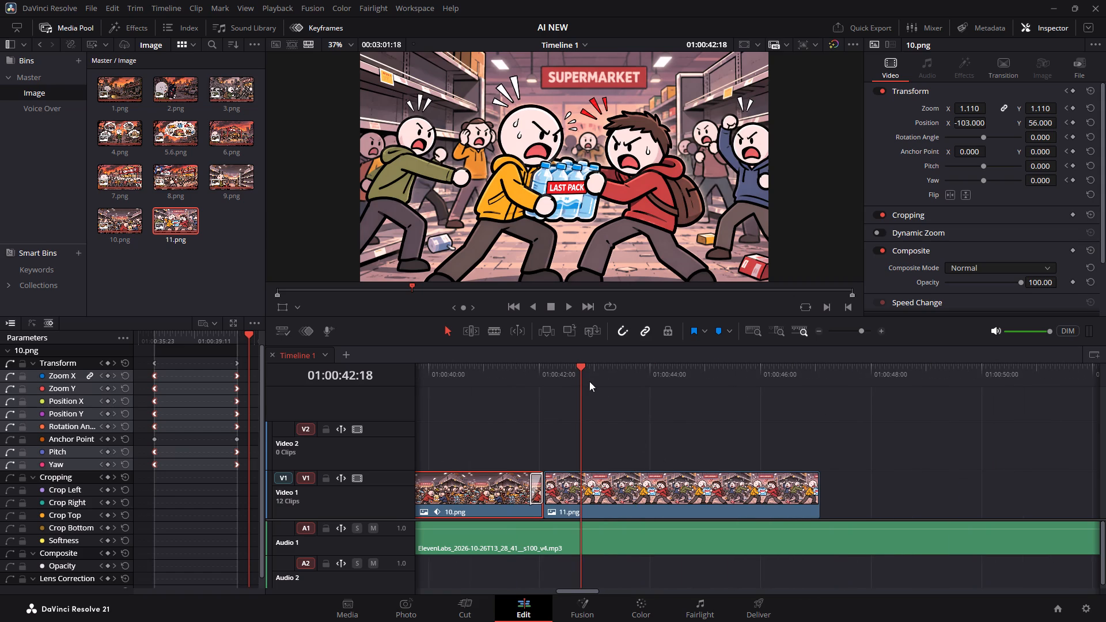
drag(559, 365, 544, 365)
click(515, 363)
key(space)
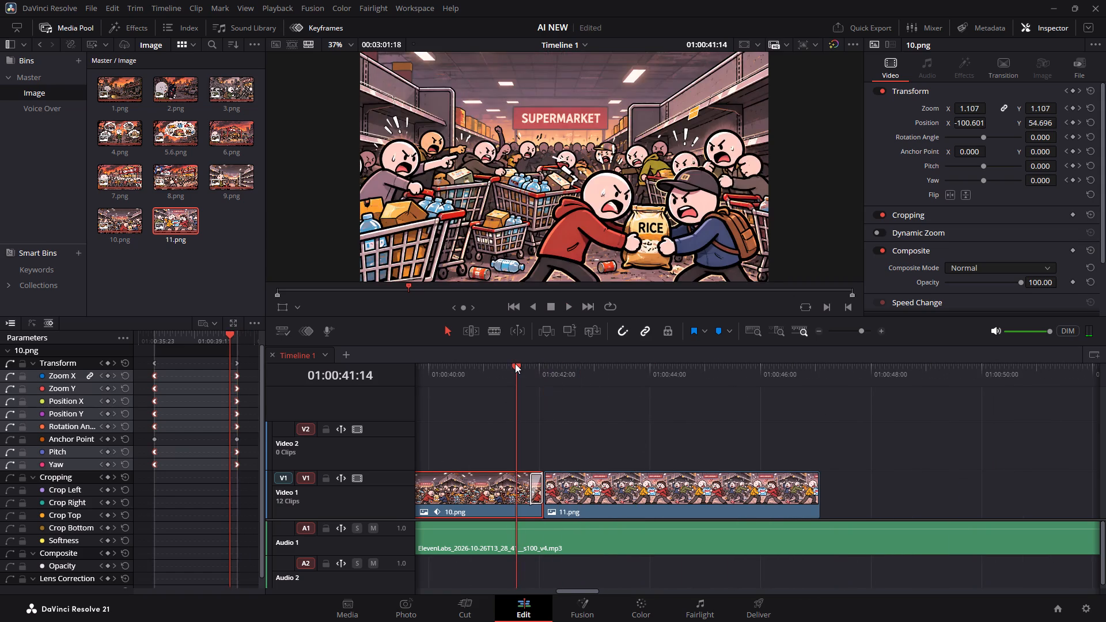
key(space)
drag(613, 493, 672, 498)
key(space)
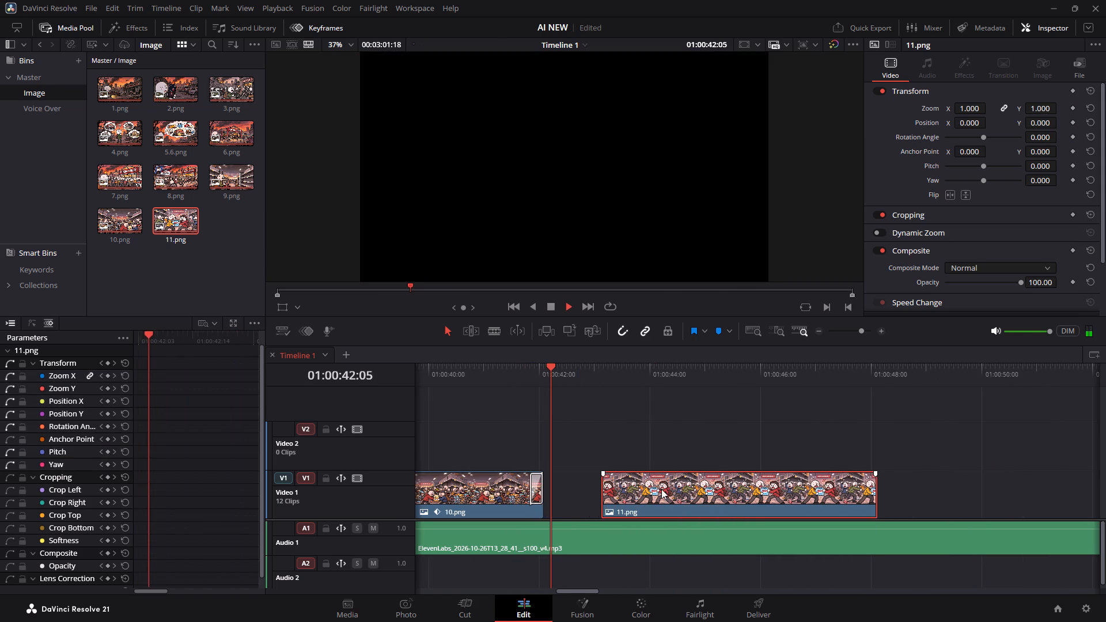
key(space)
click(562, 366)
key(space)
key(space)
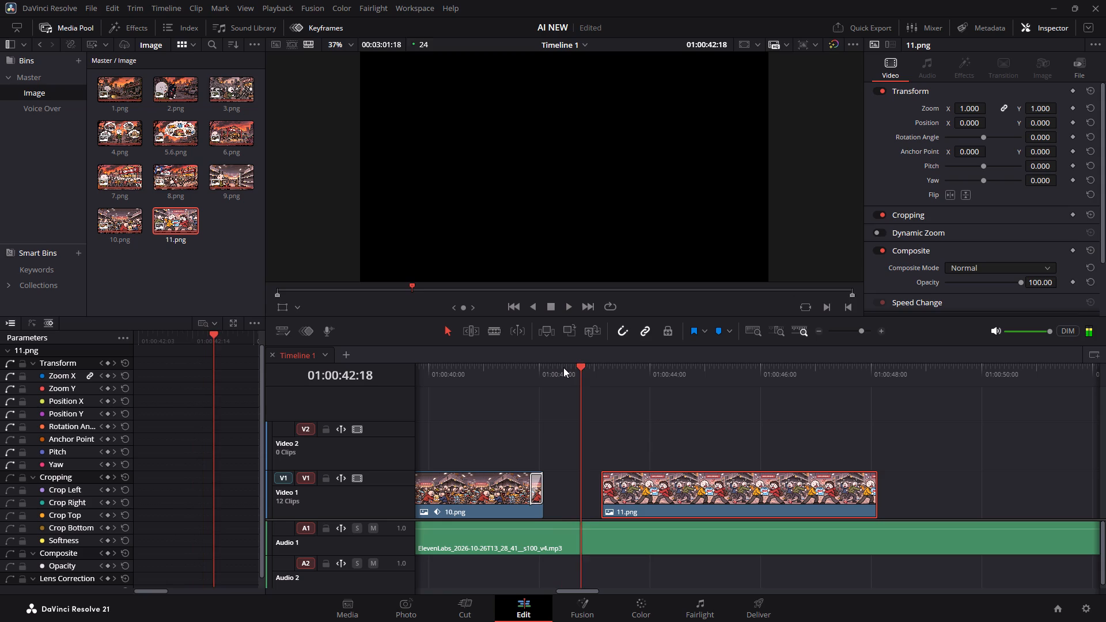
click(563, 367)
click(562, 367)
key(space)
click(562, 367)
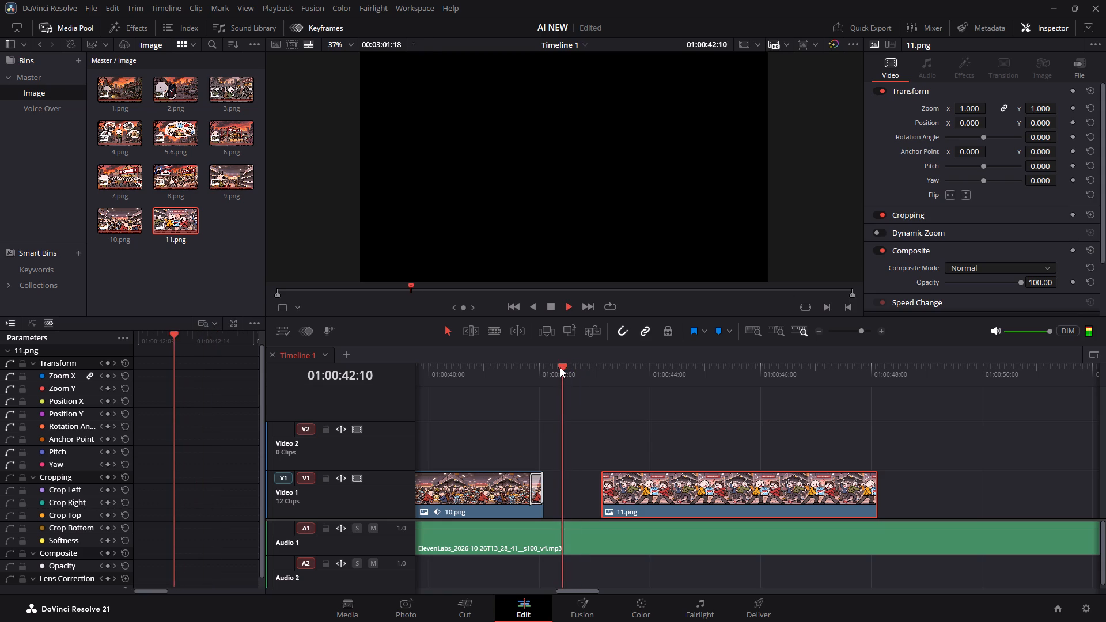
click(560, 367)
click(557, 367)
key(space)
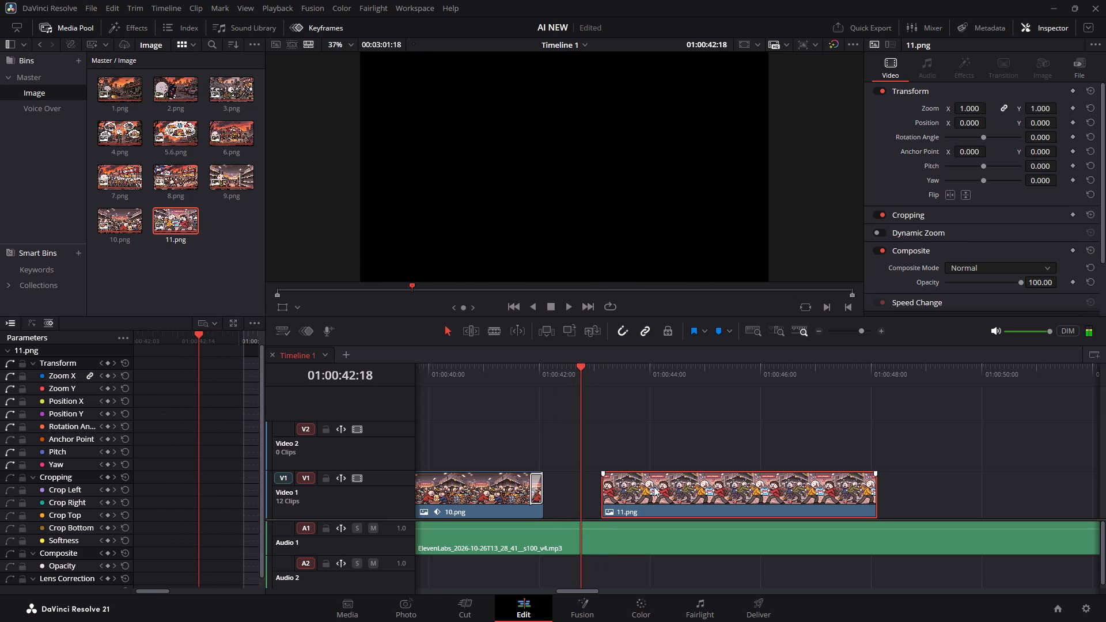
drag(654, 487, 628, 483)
Replay the voice-over around 01:00:42 to find where the line begins, and move 11.png to start at 01:00:42:05.
click(567, 366)
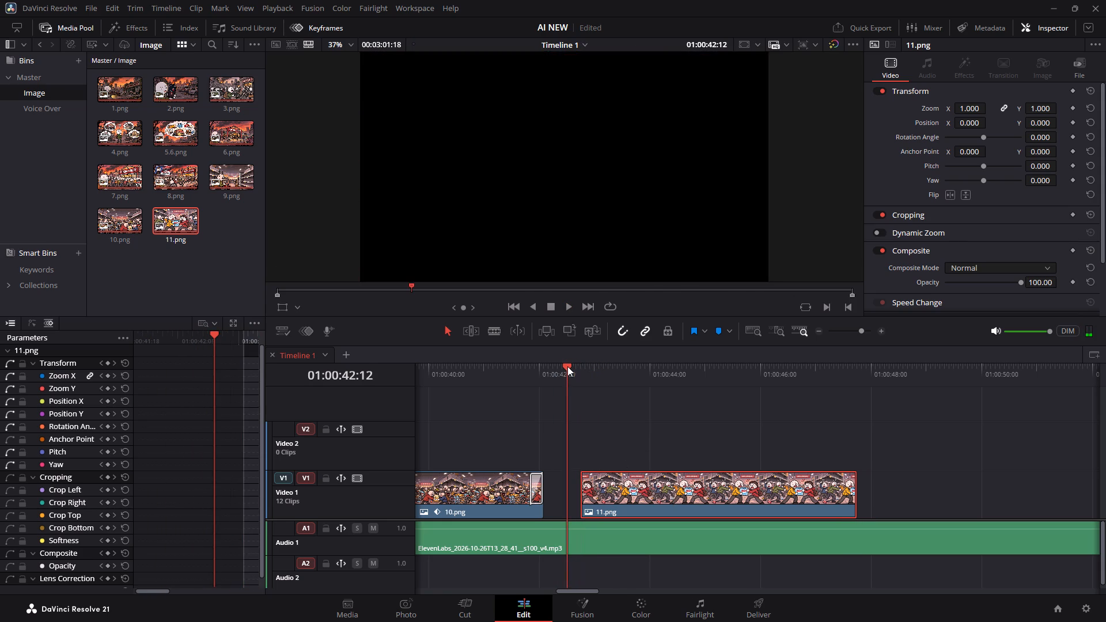
key(space)
click(567, 366)
click(563, 366)
click(563, 366)
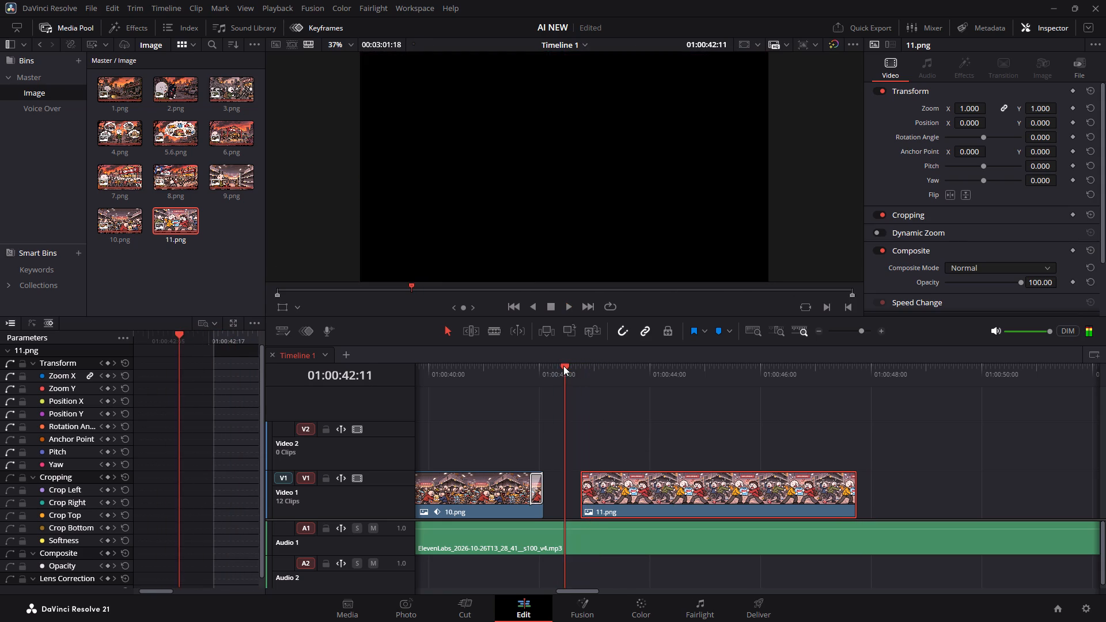
click(560, 366)
click(556, 366)
key(space)
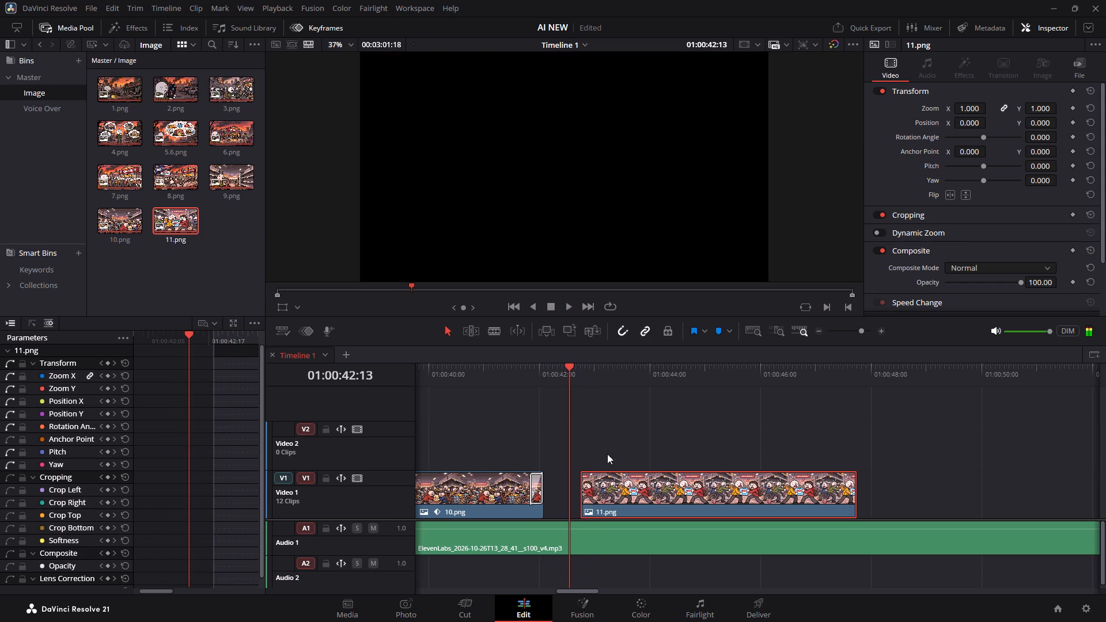
click(554, 366)
key(space)
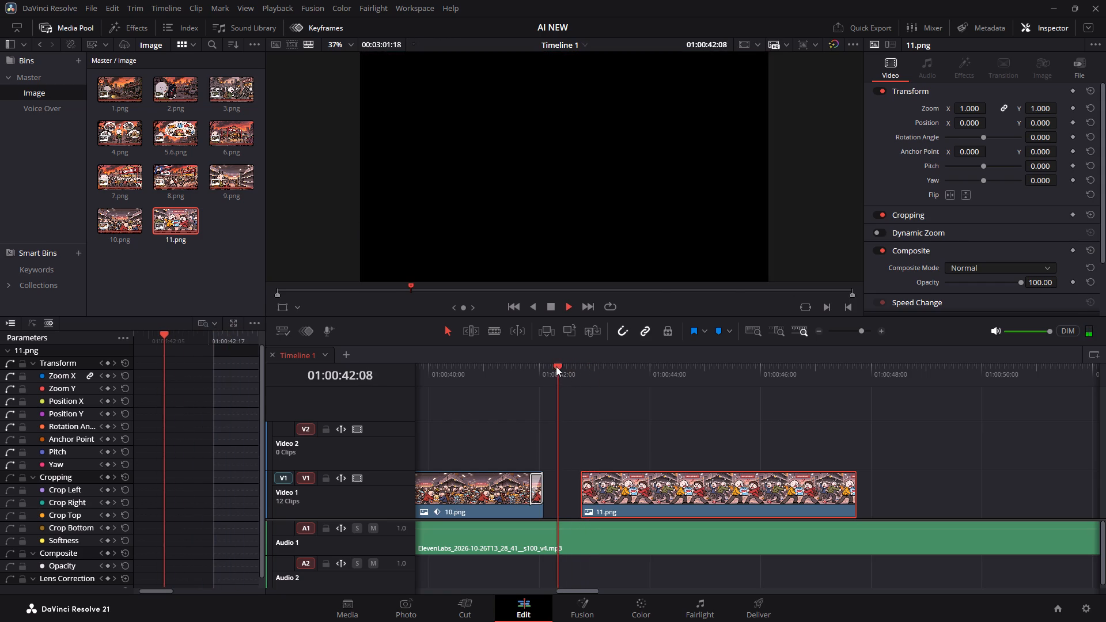
click(556, 366)
click(555, 366)
click(552, 366)
key(space)
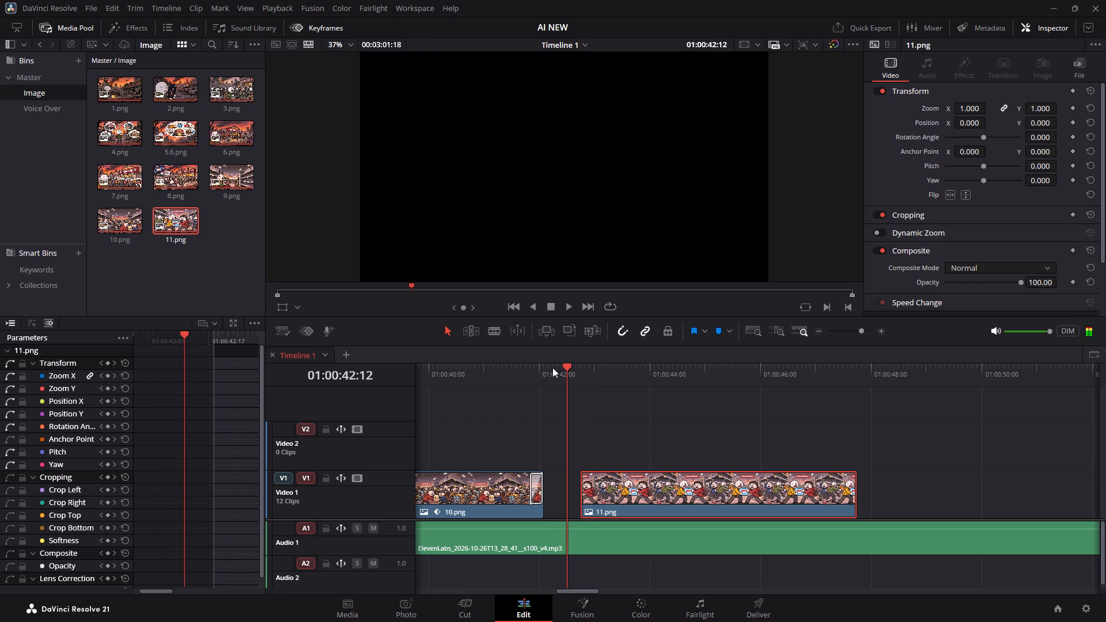
click(552, 368)
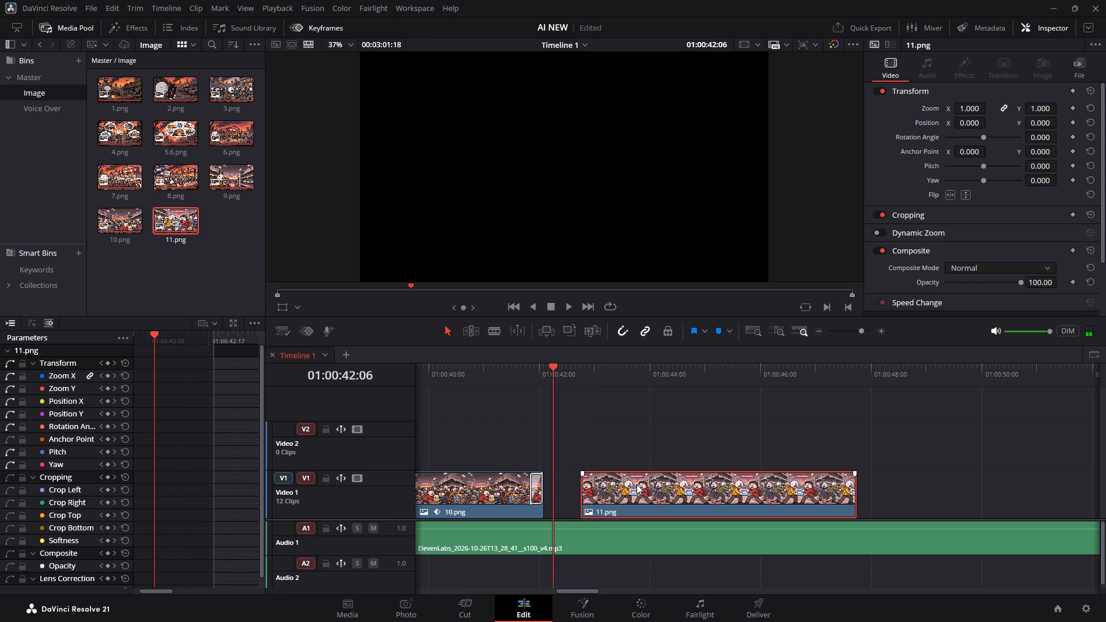
key(space)
click(552, 367)
click(549, 366)
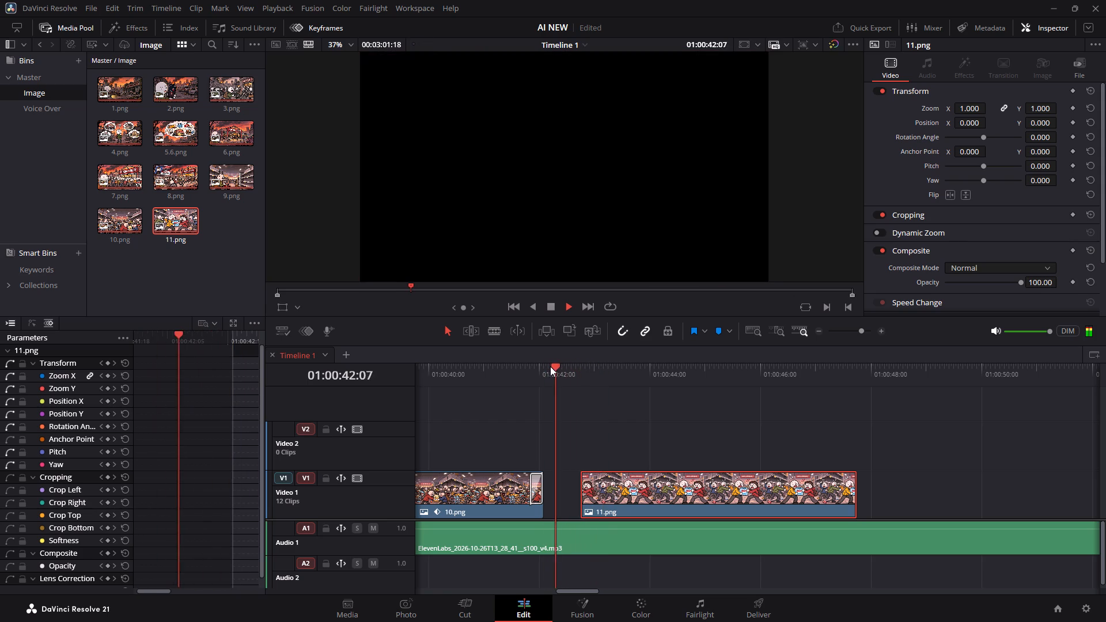
click(550, 366)
click(550, 366)
key(space)
click(550, 366)
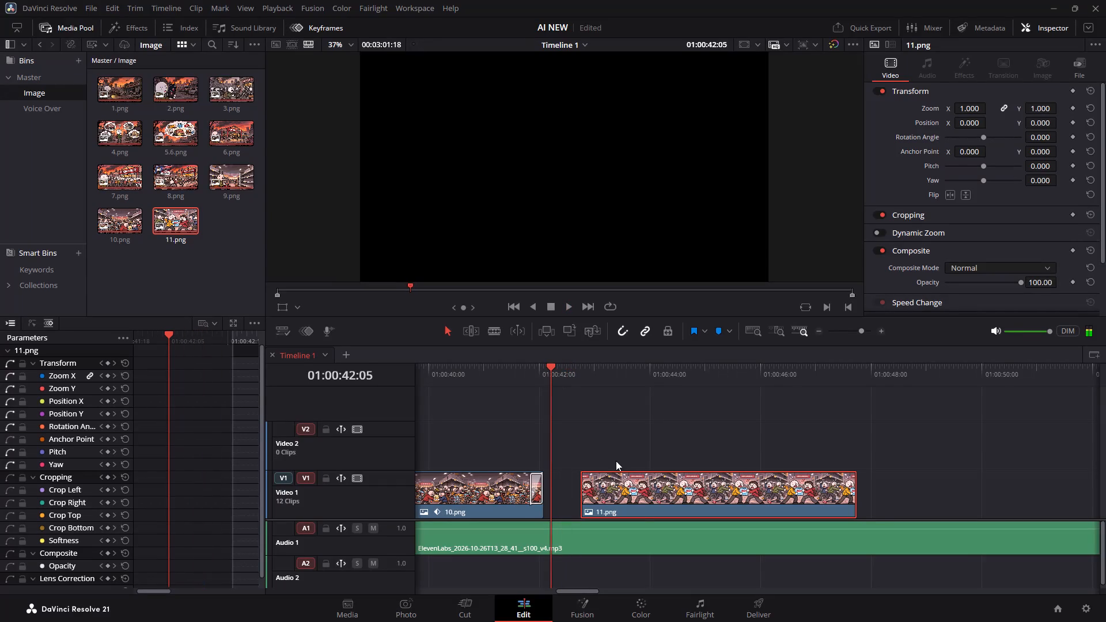
drag(635, 495, 603, 488)
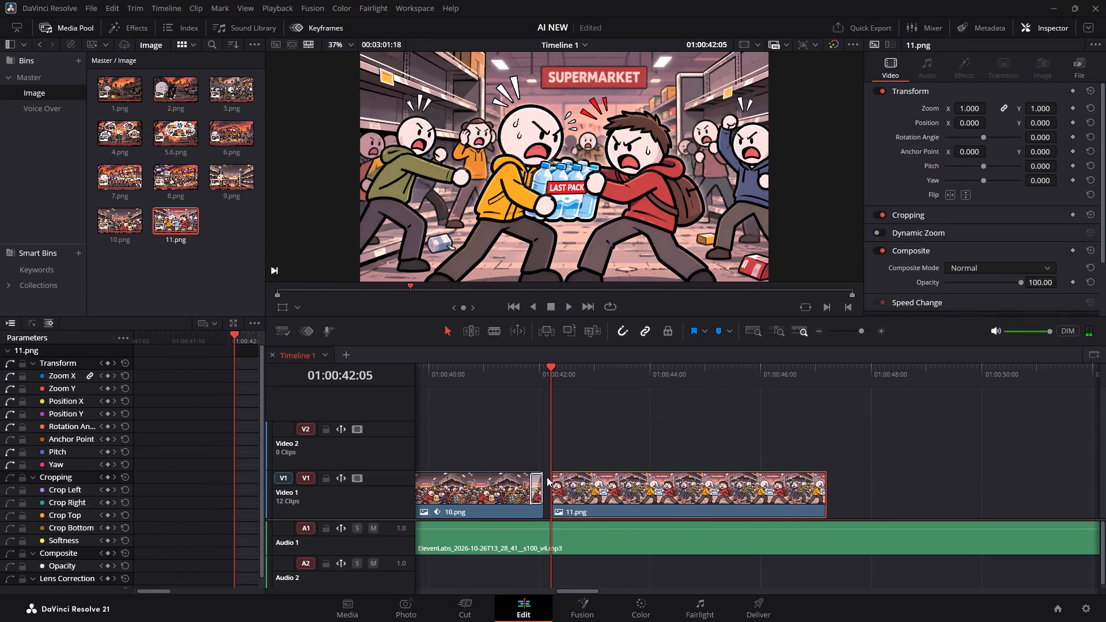
Add a short dissolve transition at the start of the 11.png clip on Video 1.
right_click(551, 481)
click(556, 474)
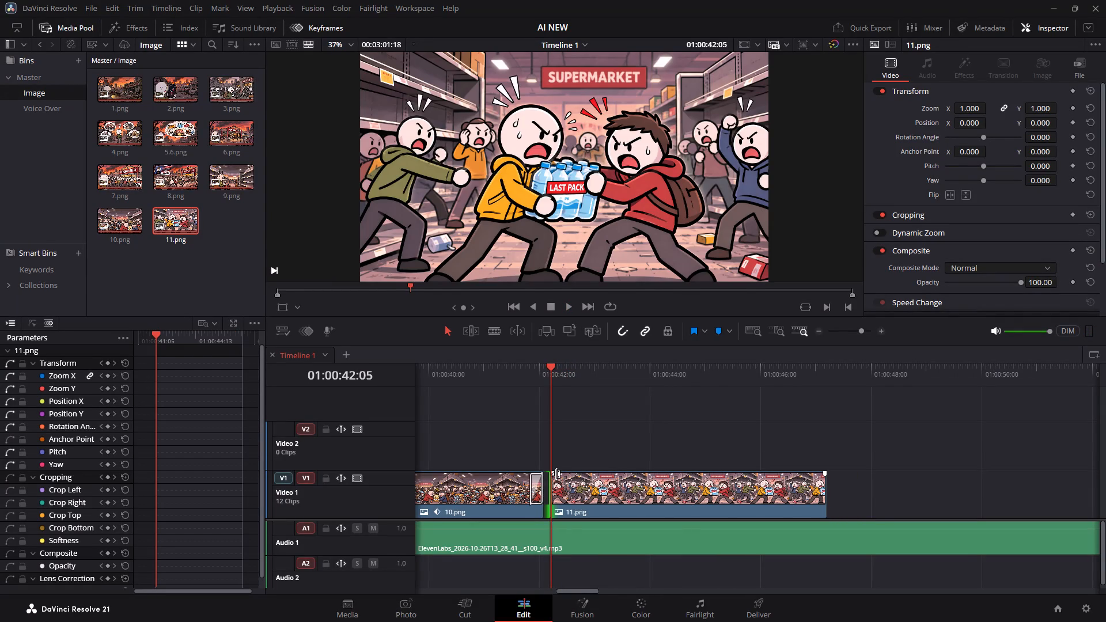
right_click(556, 474)
click(564, 481)
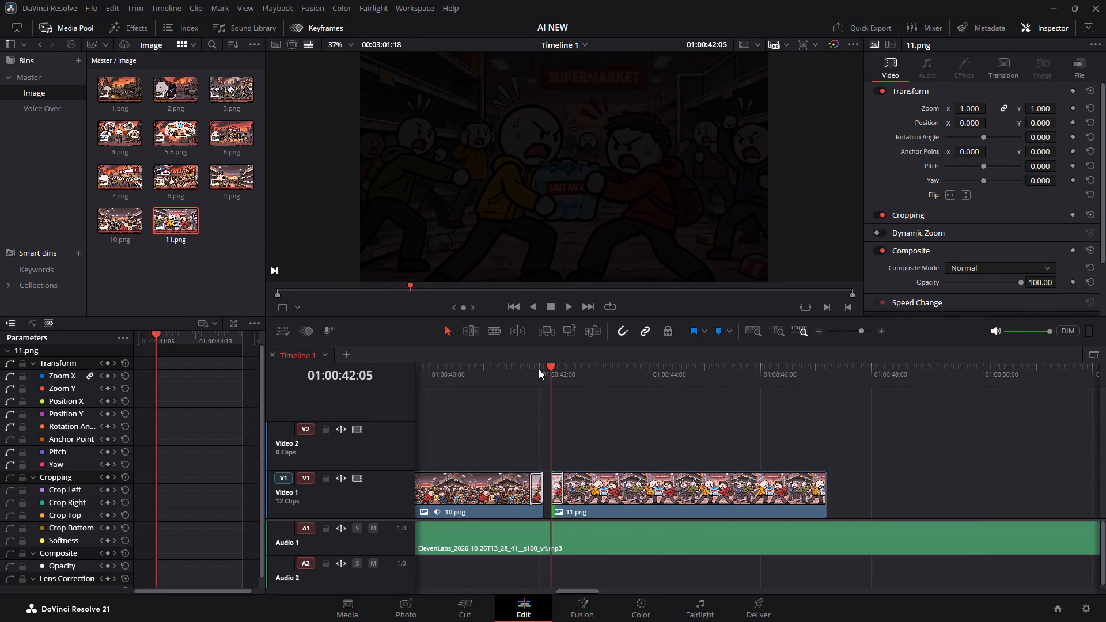
Listen to the voice-over under 11.png and extend the clip's end on Video 1 to about 01:00:48:14.
drag(537, 369, 529, 369)
key(space)
key(space)
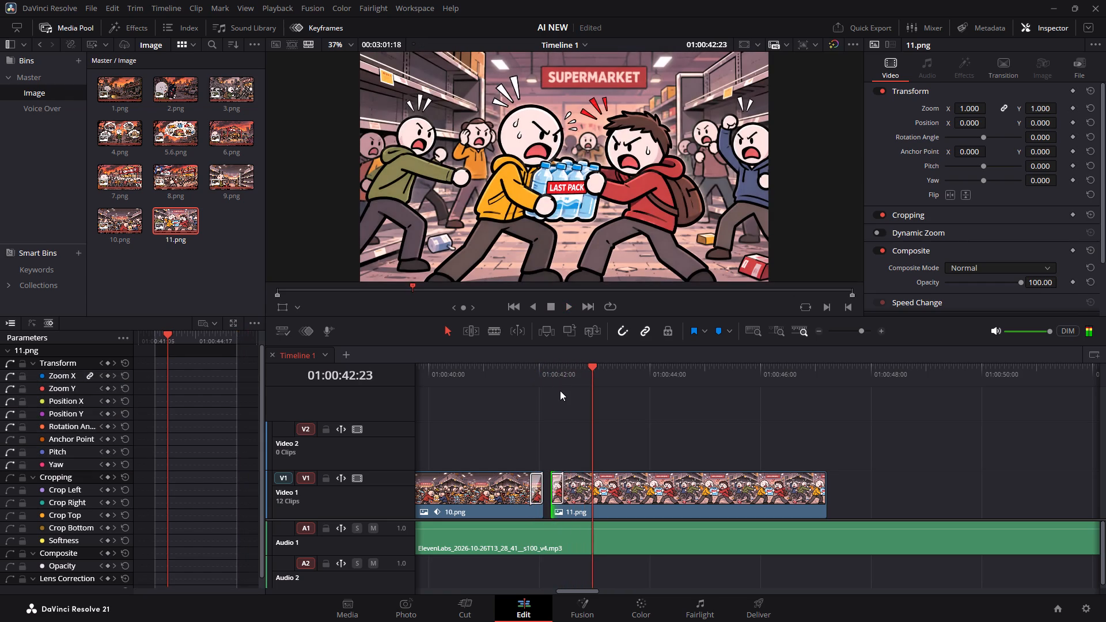
key(space)
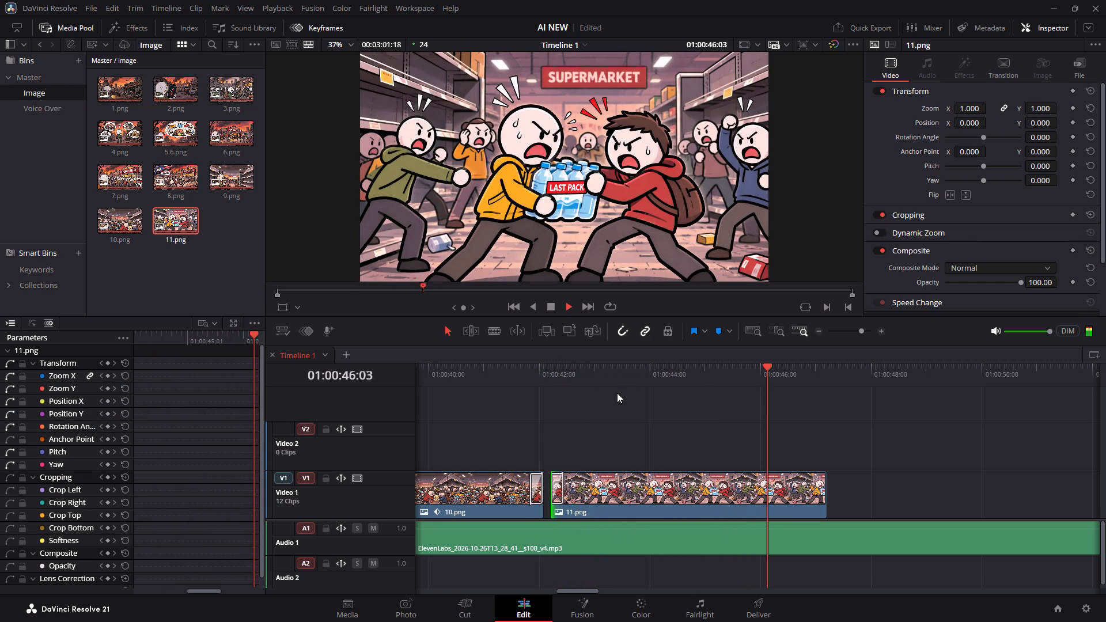
key(space)
key(space)
key(space)
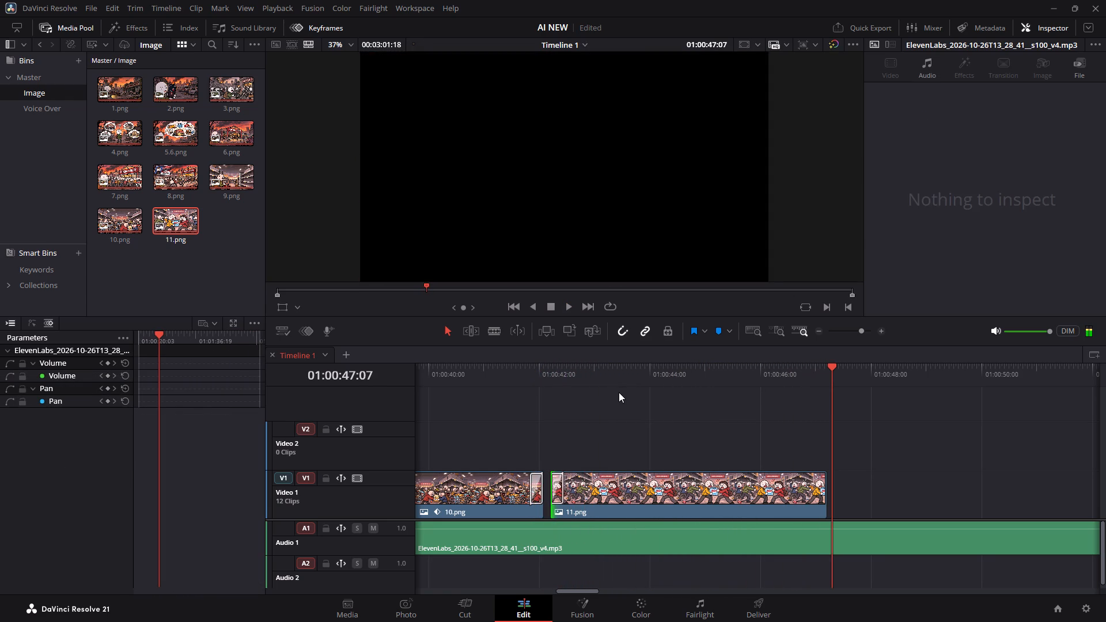
key(space)
key(space)
key(space)
key(space)
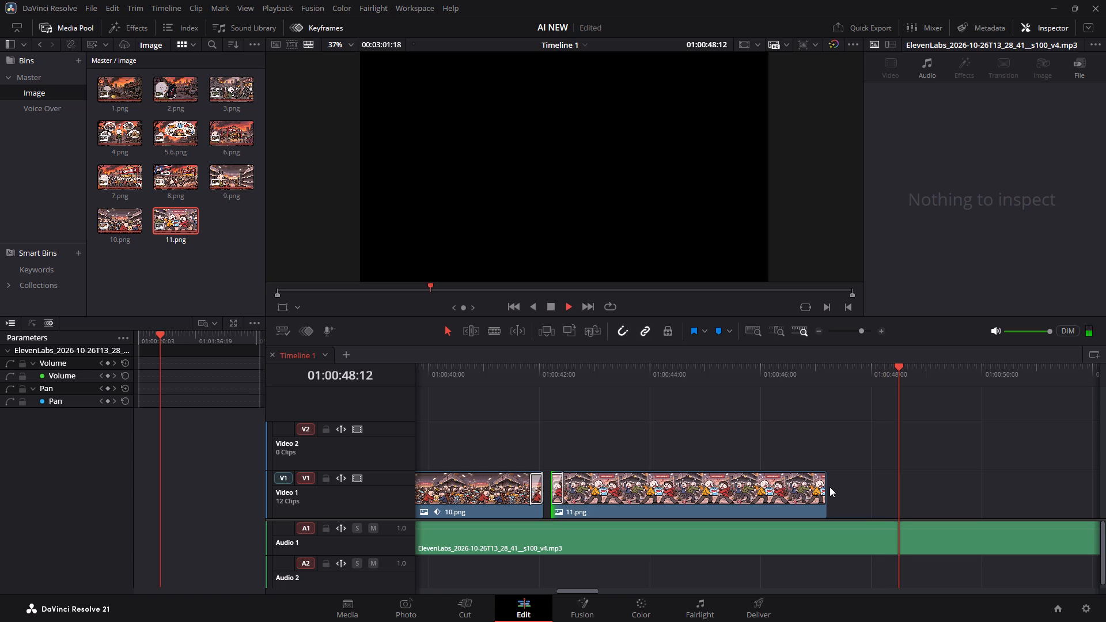
drag(825, 486, 905, 495)
key(space)
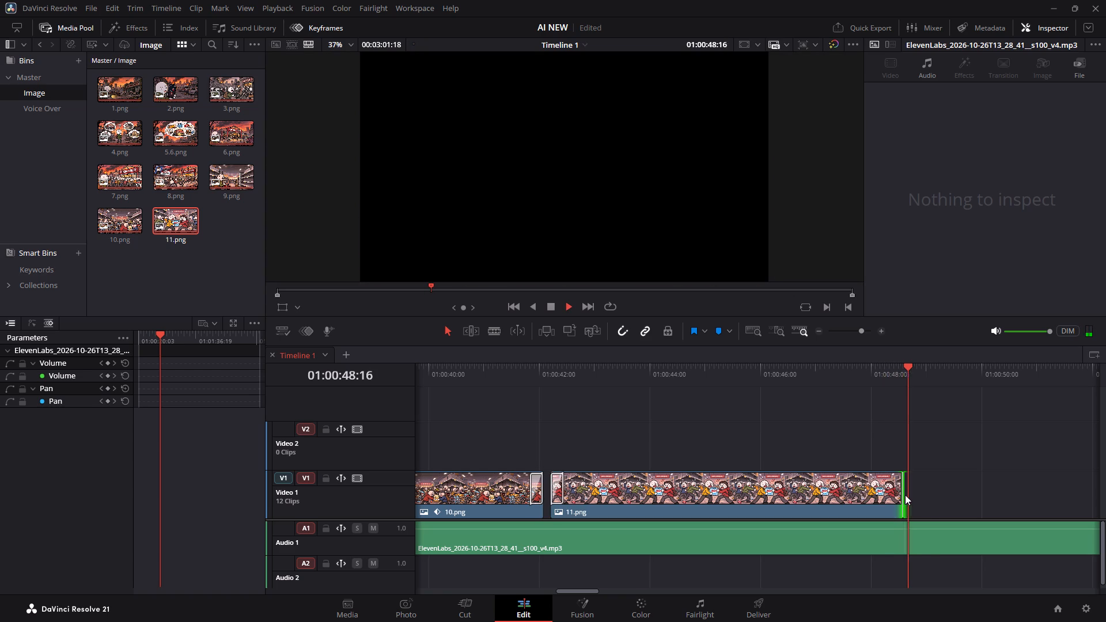
key(space)
click(903, 486)
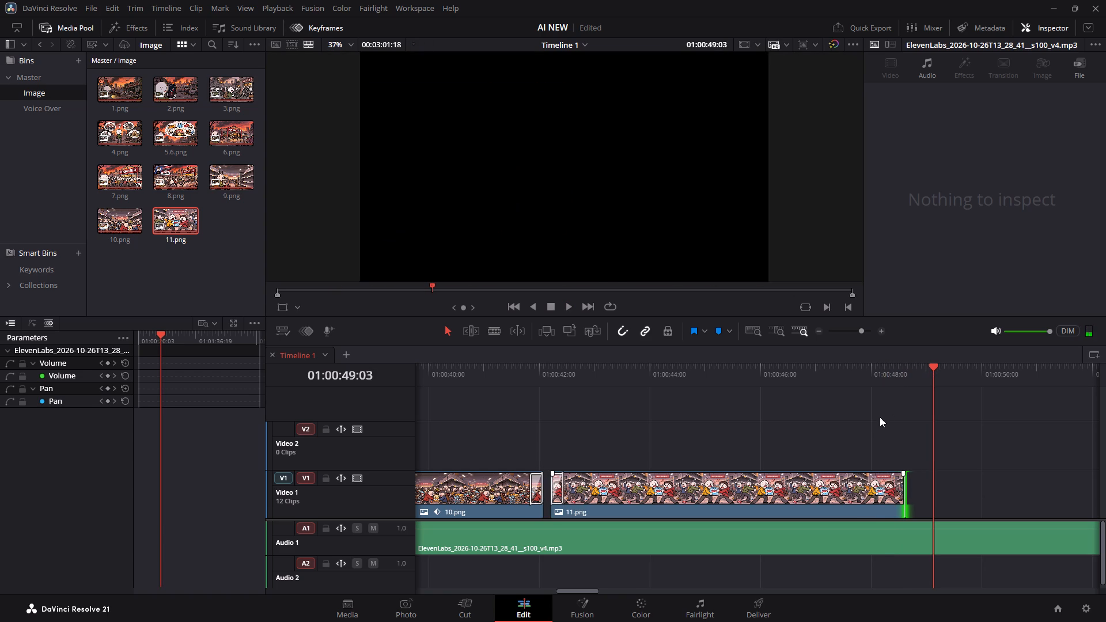
Replay the end of the line and add a short dissolve transition at the end of the 11.png clip.
click(875, 367)
key(space)
key(space)
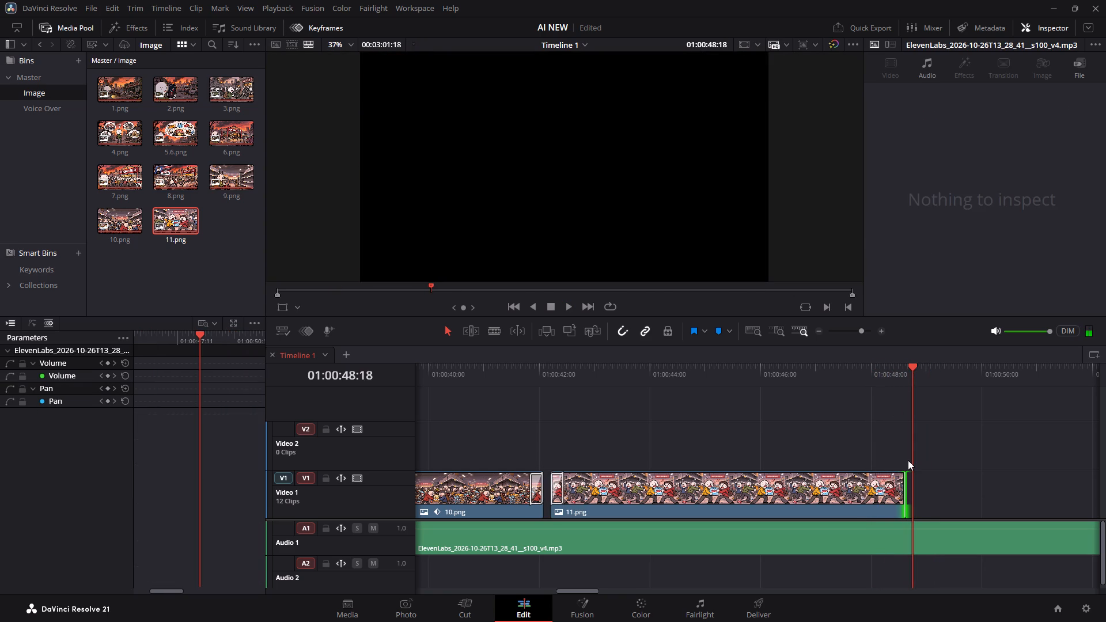
right_click(905, 483)
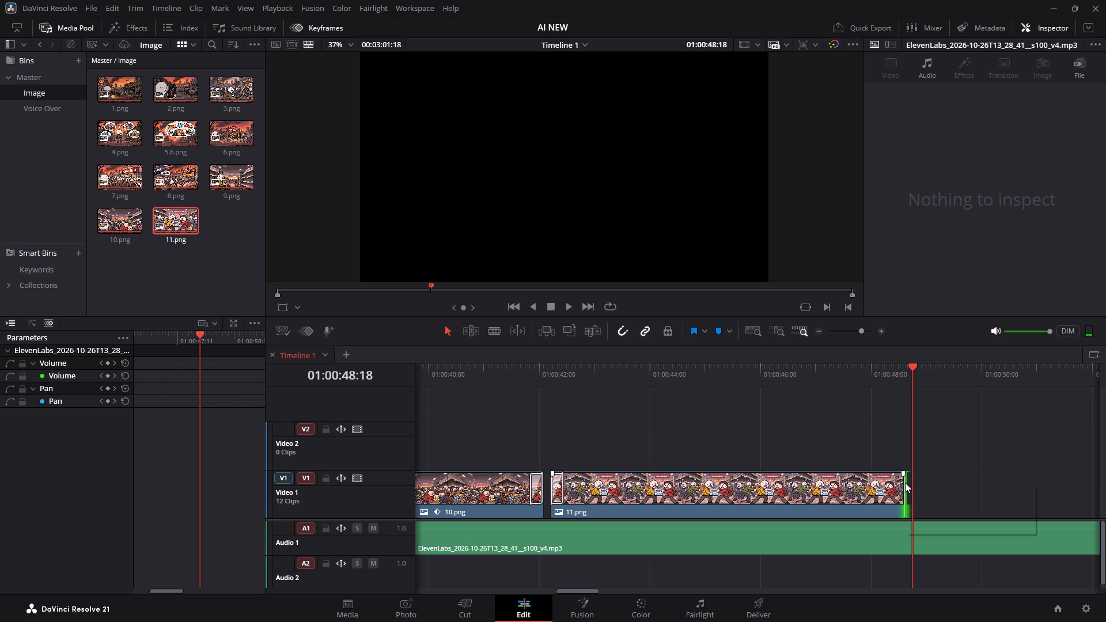
click(895, 481)
right_click(903, 482)
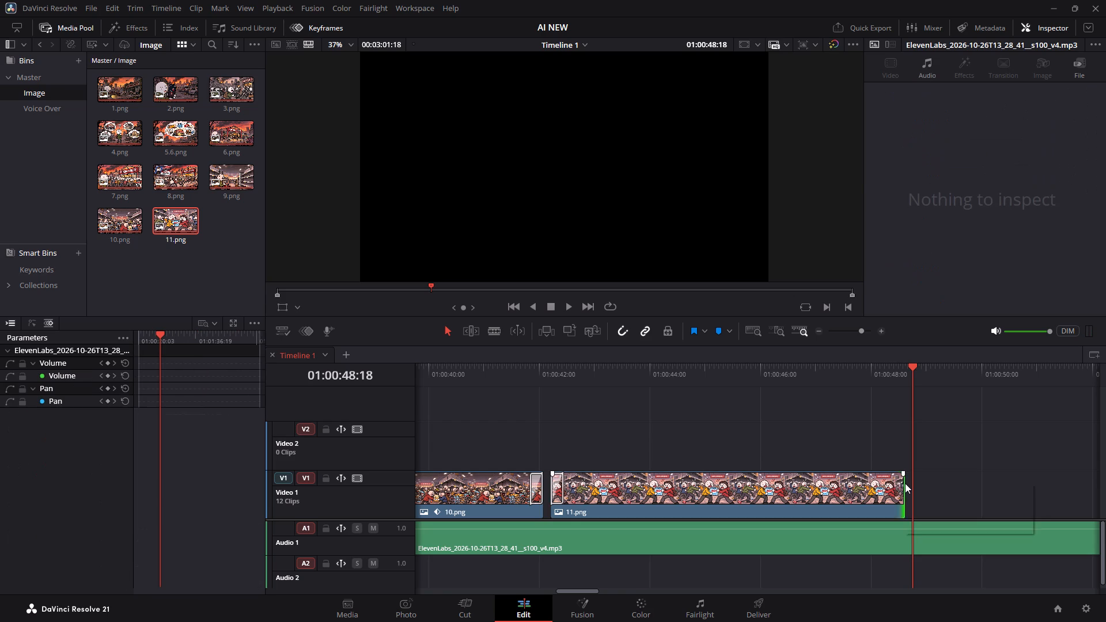
click(909, 486)
click(854, 376)
key(space)
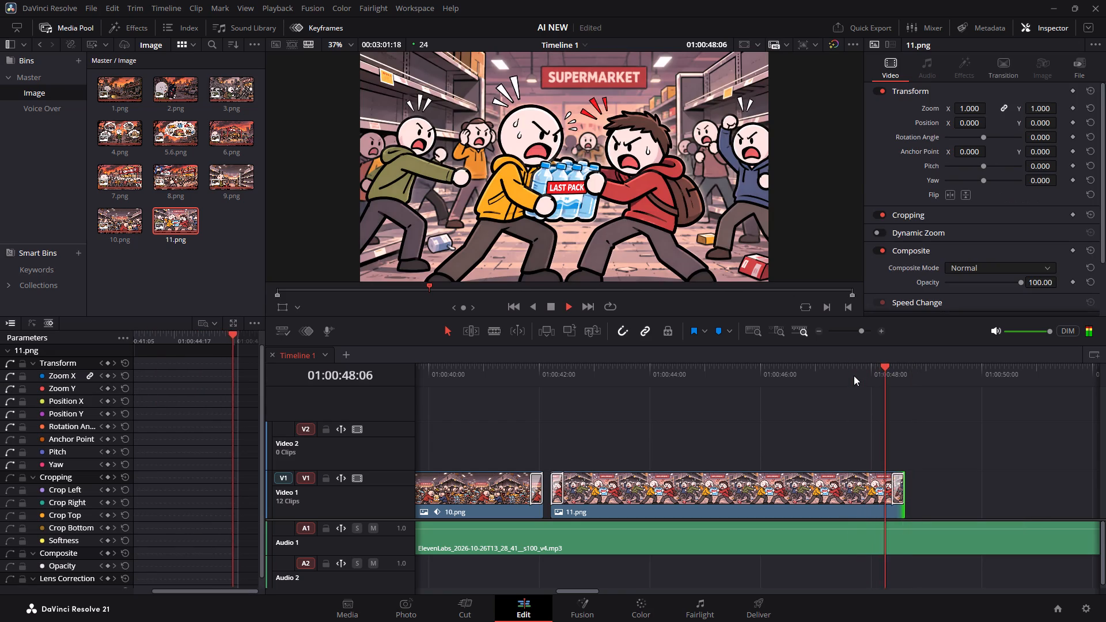
key(space)
Add Transform keyframes to 11.png on its last frame at 01:00:48:14 and its first frame at 01:00:42:05.
drag(881, 394, 900, 373)
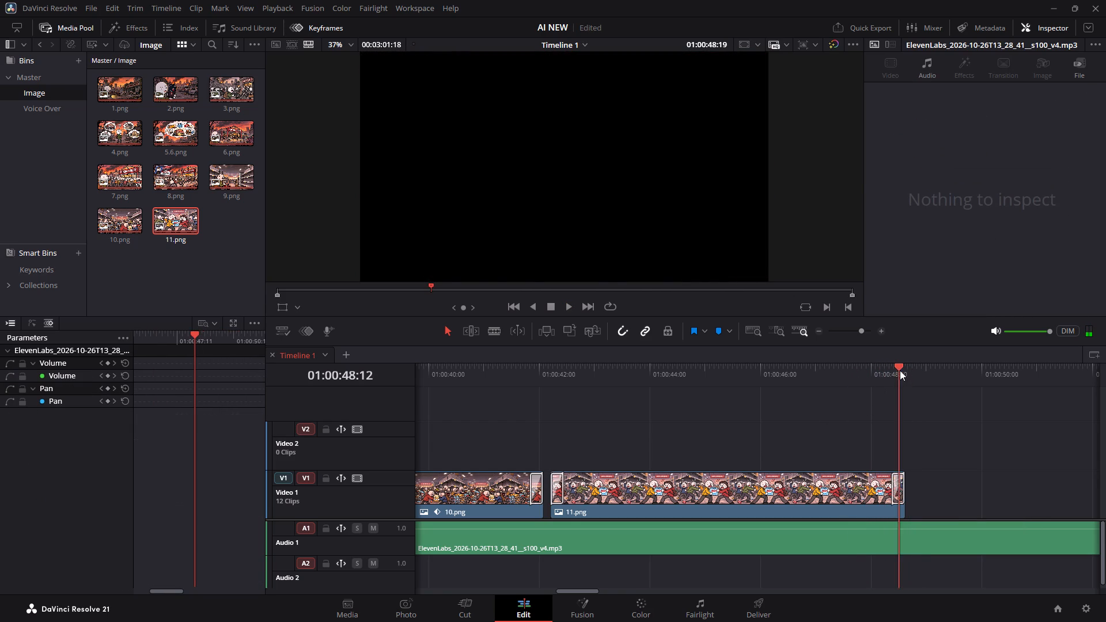
click(900, 370)
key(Left)
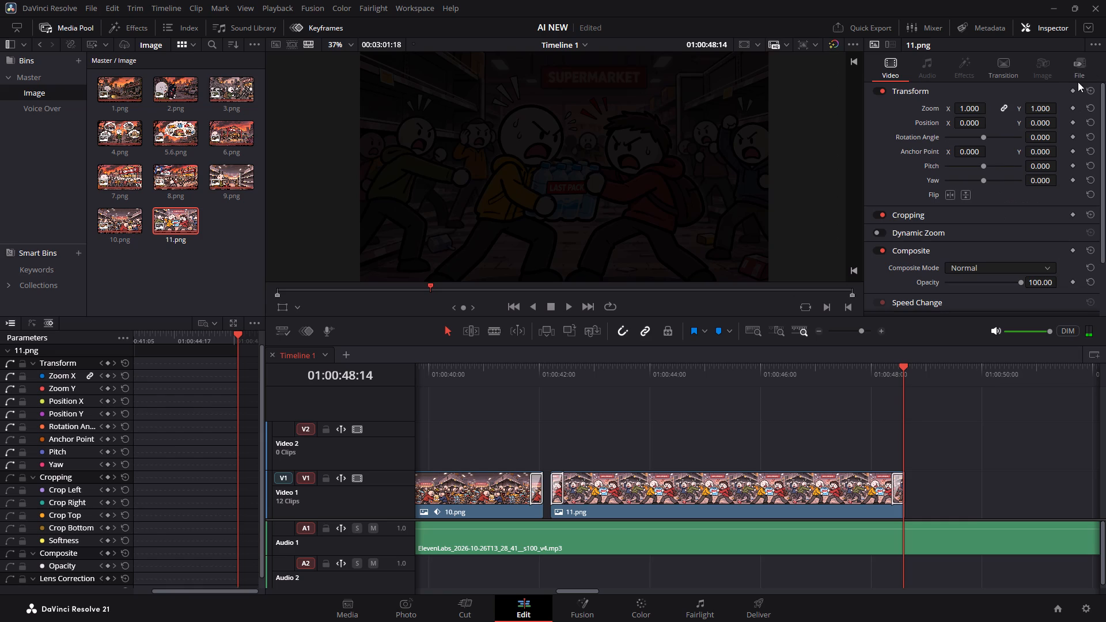
click(1071, 89)
drag(582, 380, 552, 373)
click(1074, 89)
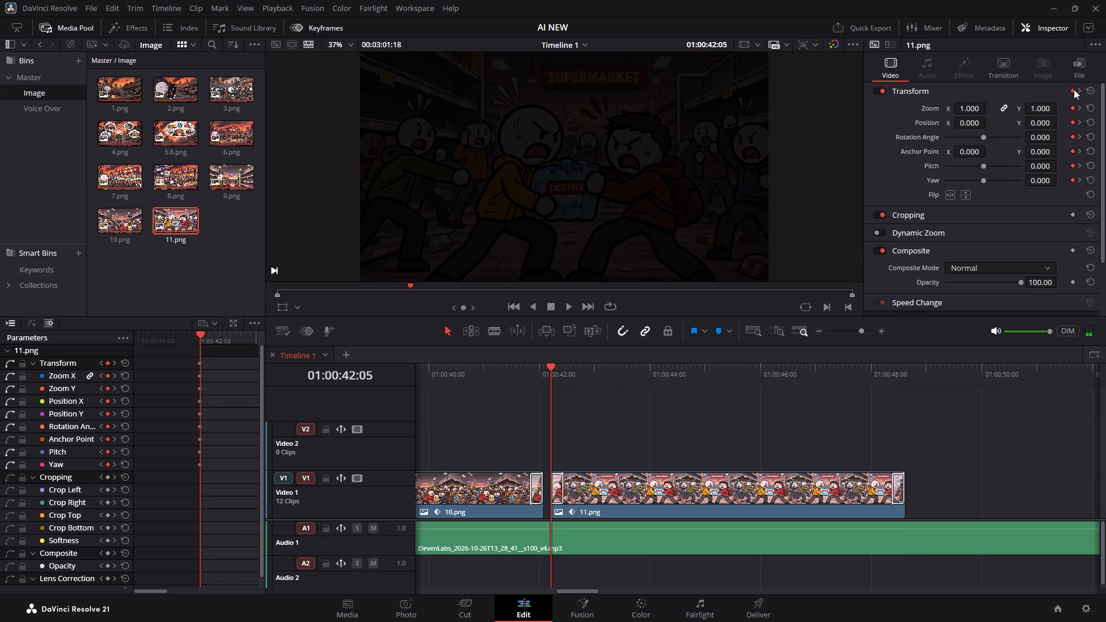
At 11.png's end keyframe, set Zoom to 1.110 and Position X to about -59, and play back the animation.
click(1080, 86)
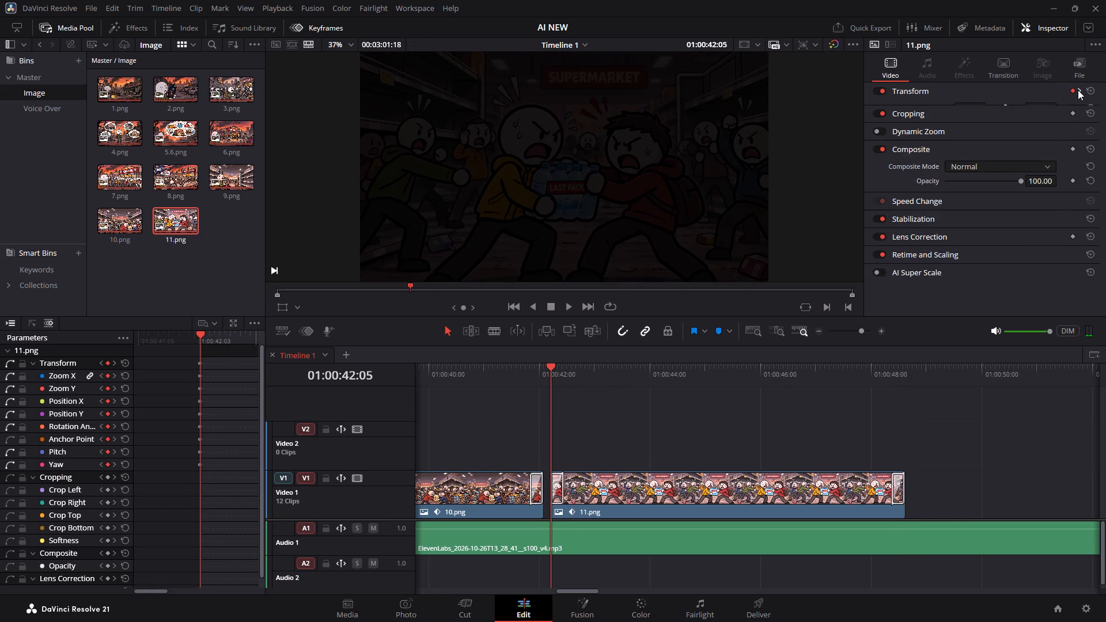
click(1046, 82)
click(1048, 88)
click(1082, 90)
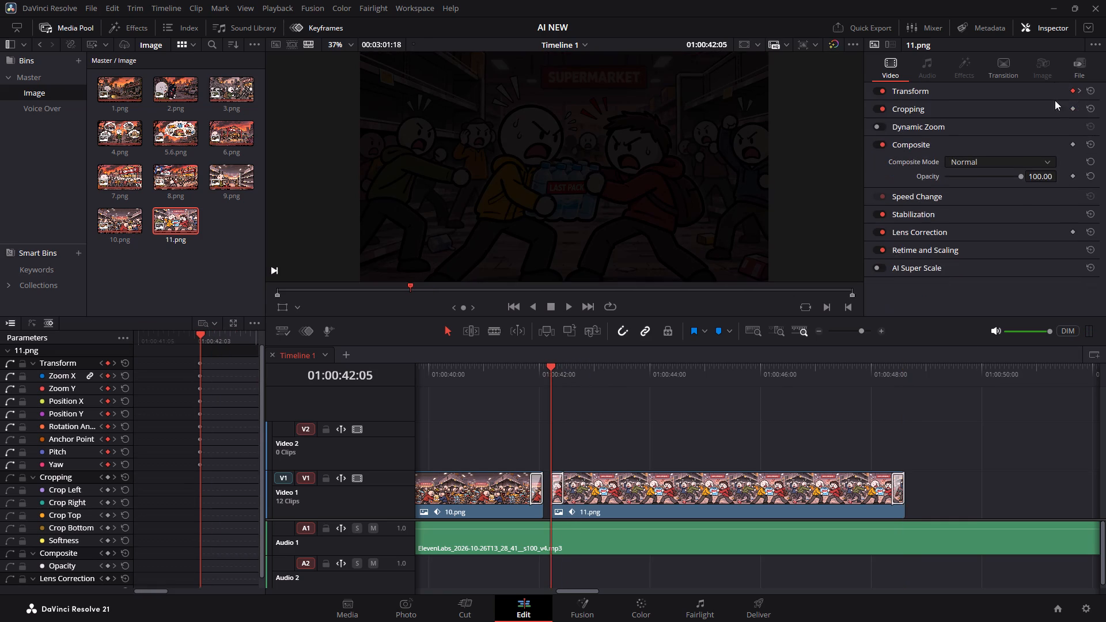
click(1048, 80)
click(1051, 91)
click(1079, 89)
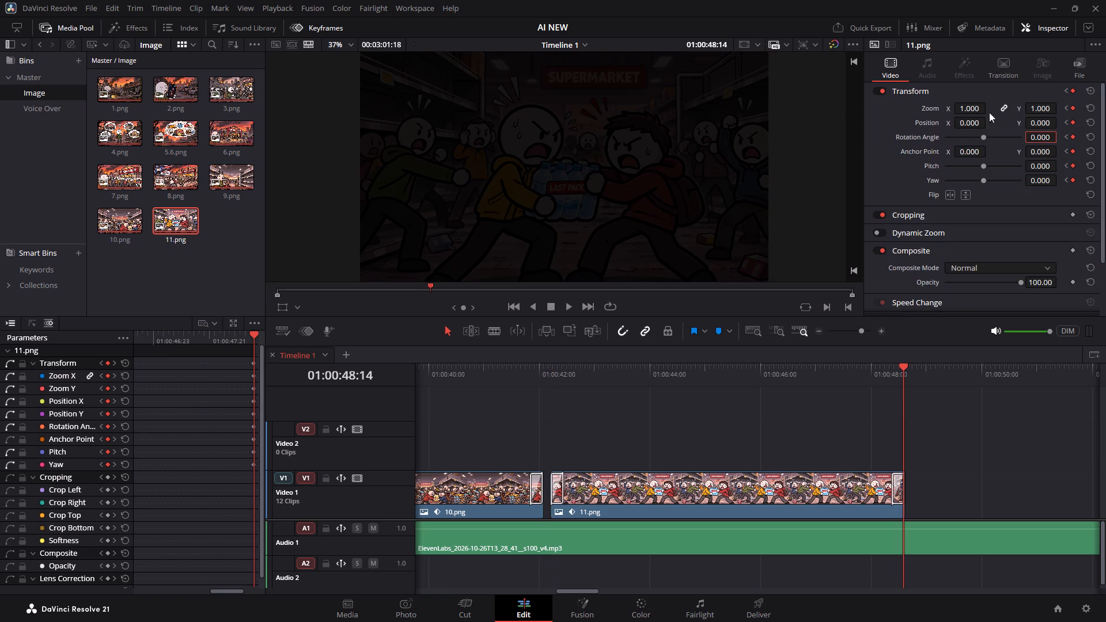
drag(975, 111, 978, 112)
drag(978, 112, 982, 112)
drag(968, 121, 934, 111)
click(546, 374)
key(space)
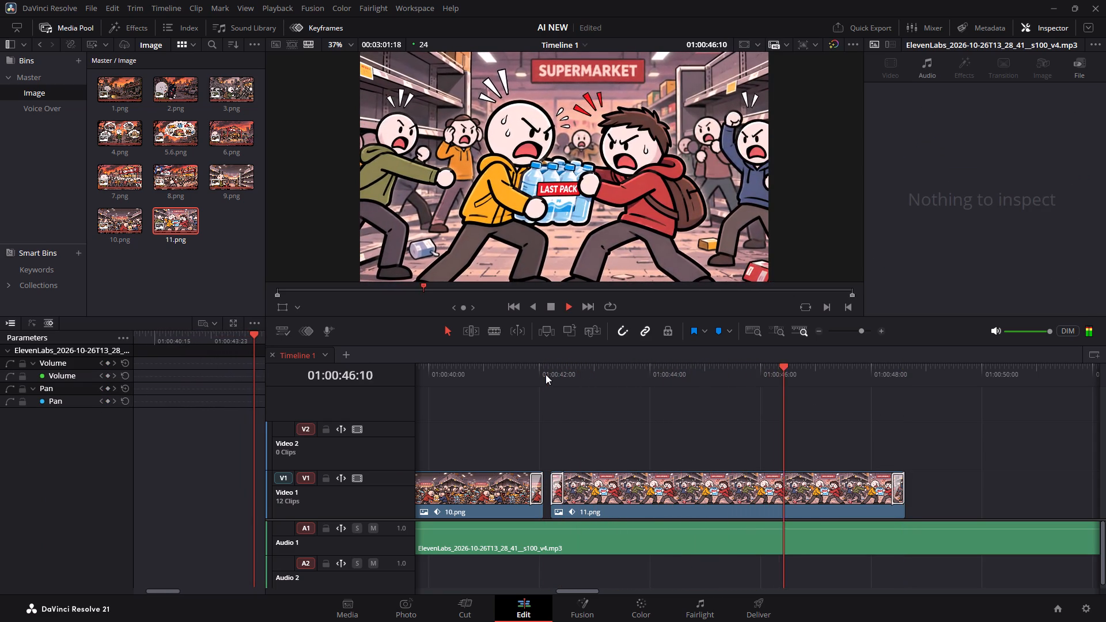
key(space)
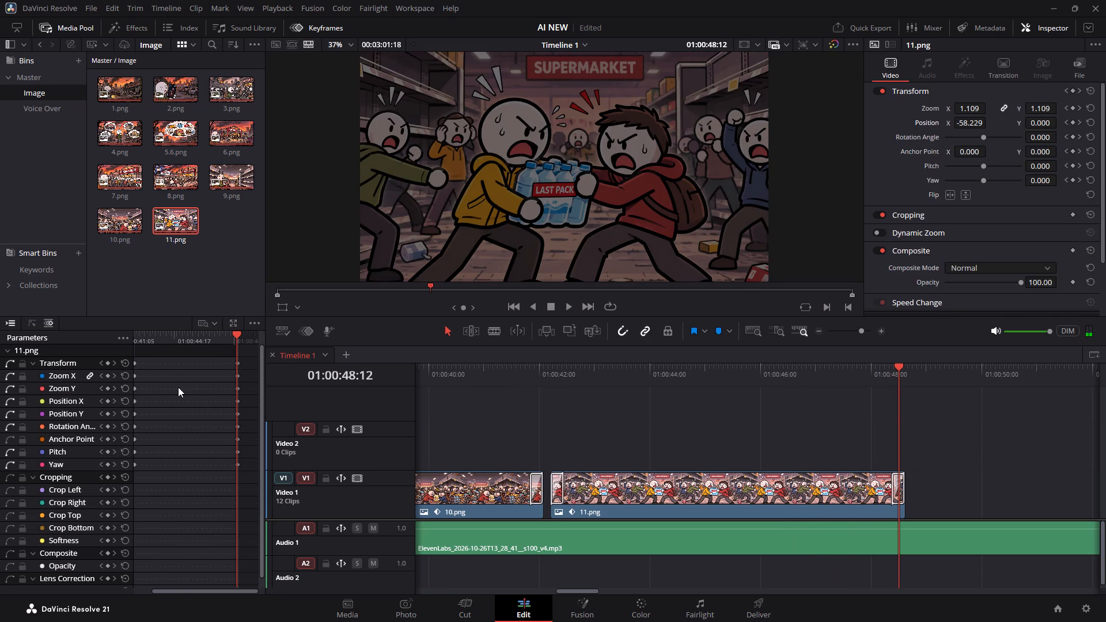
click(178, 387)
click(234, 323)
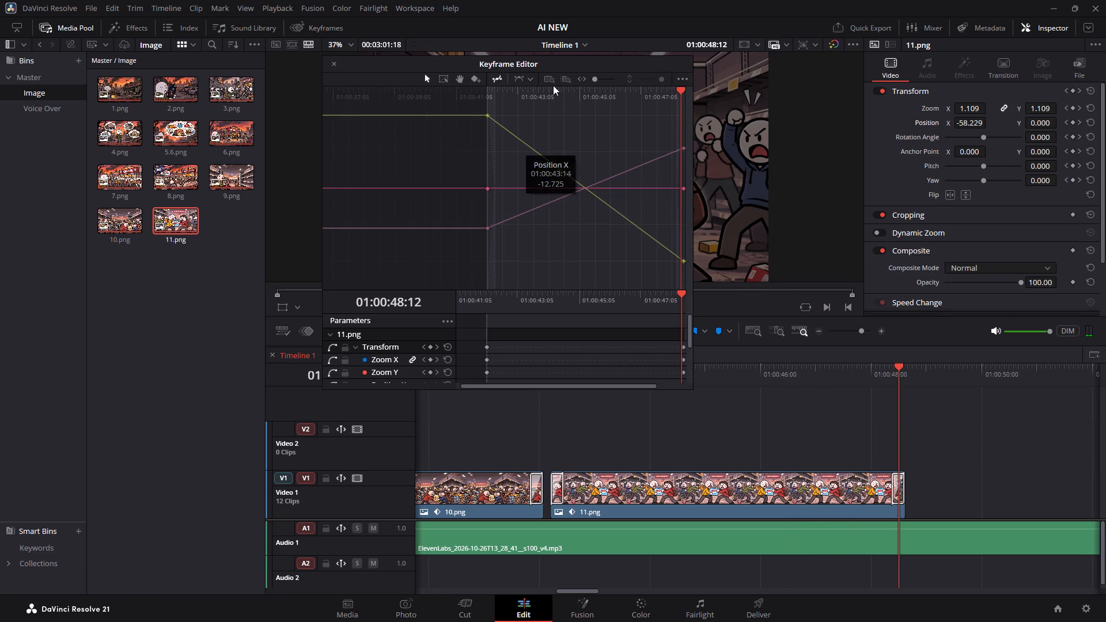
drag(593, 80, 569, 80)
drag(478, 107, 478, 106)
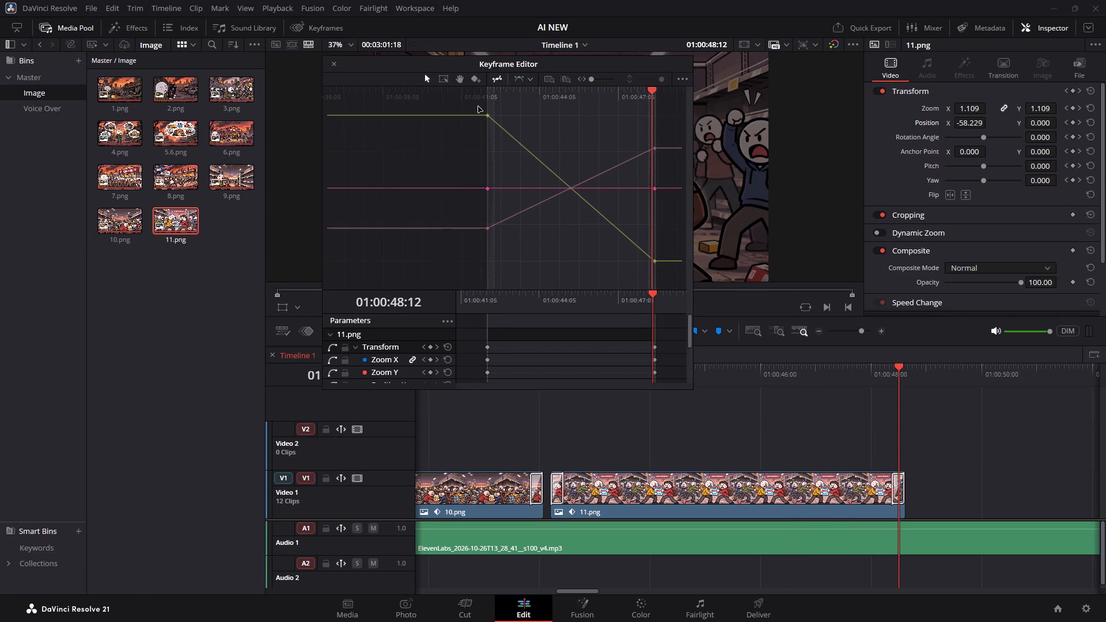
drag(478, 106, 668, 286)
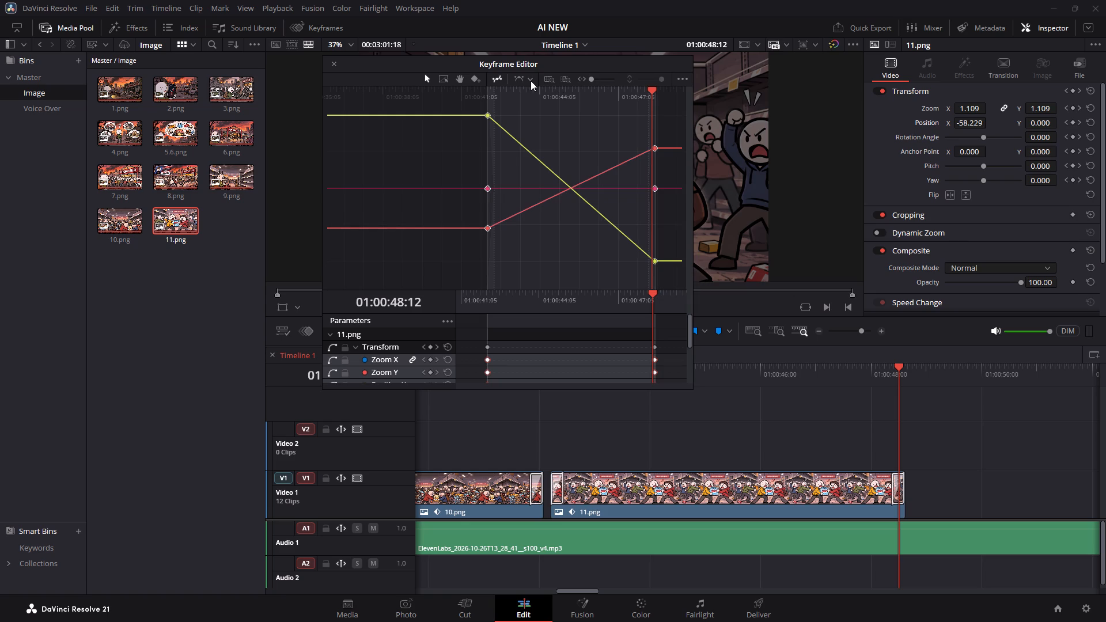
click(520, 80)
click(304, 29)
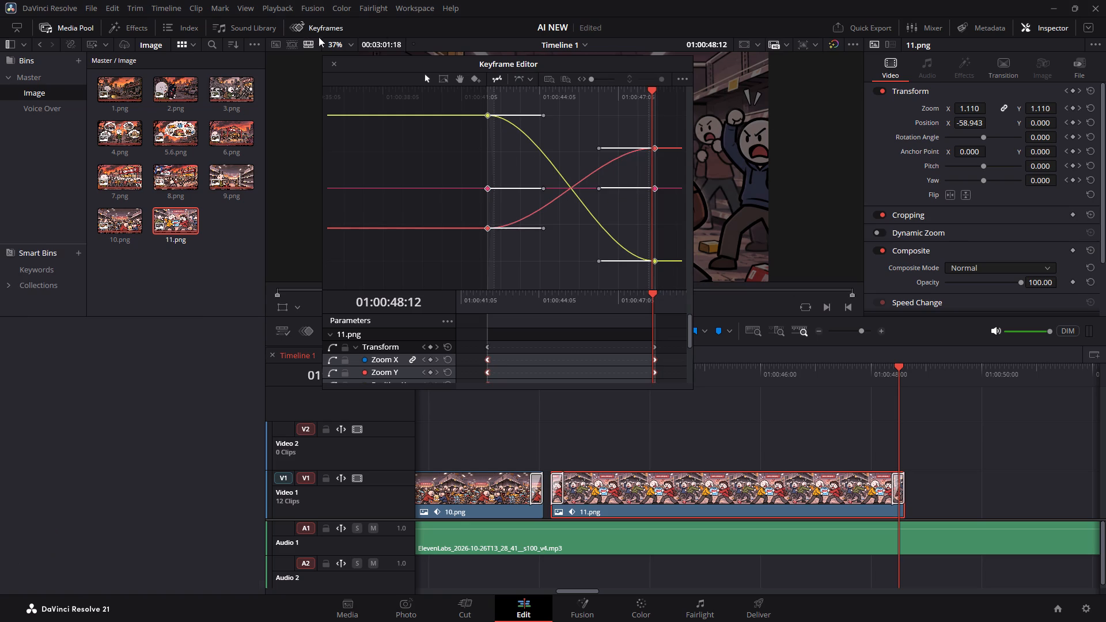
click(528, 366)
key(space)
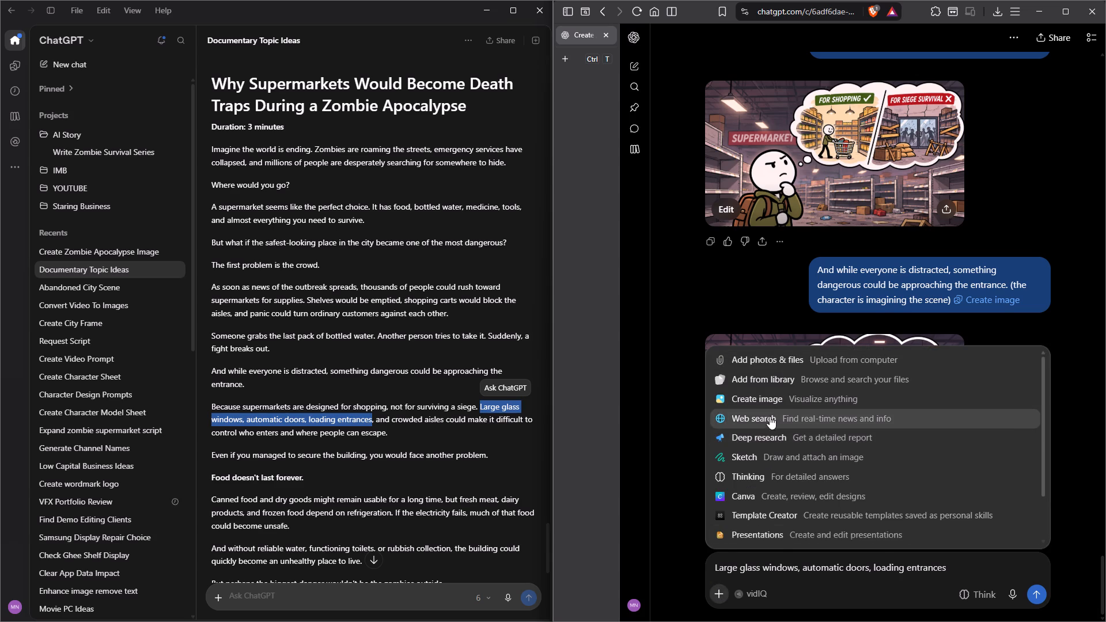
click(768, 400)
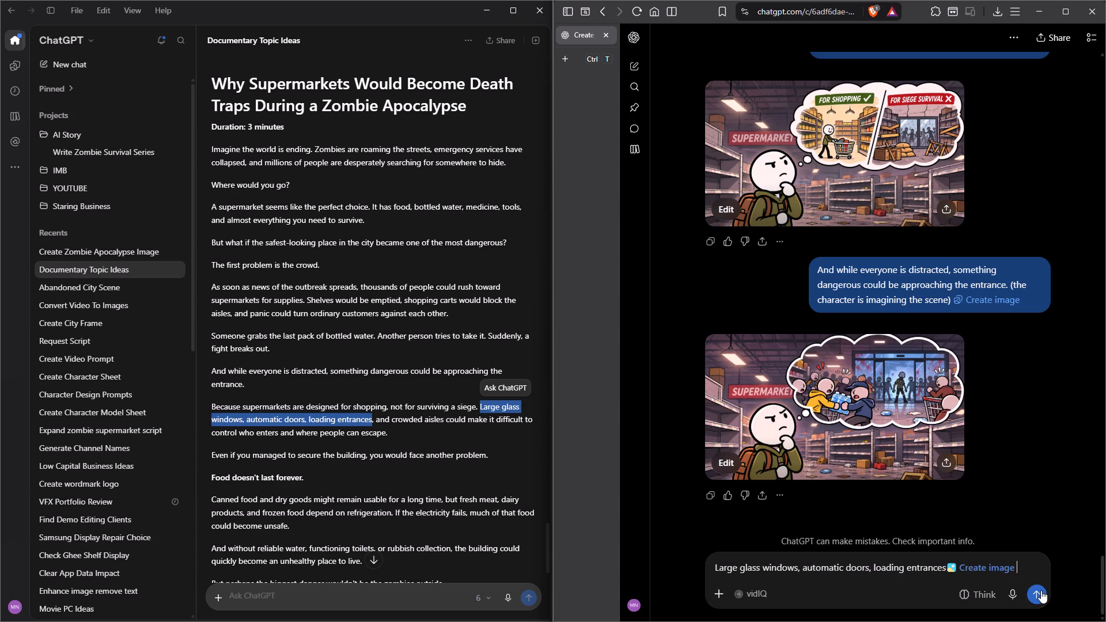
click(1041, 590)
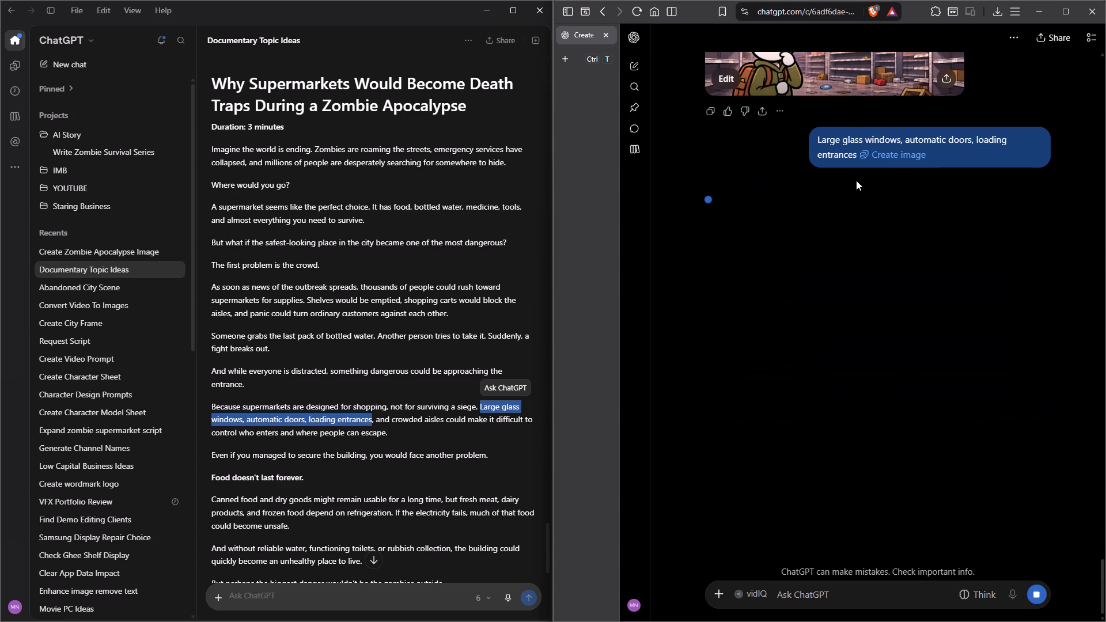
Download the image of the character imagining the distracted crowd as 12 in the Video Image folder, replacing the existing file.
click(838, 61)
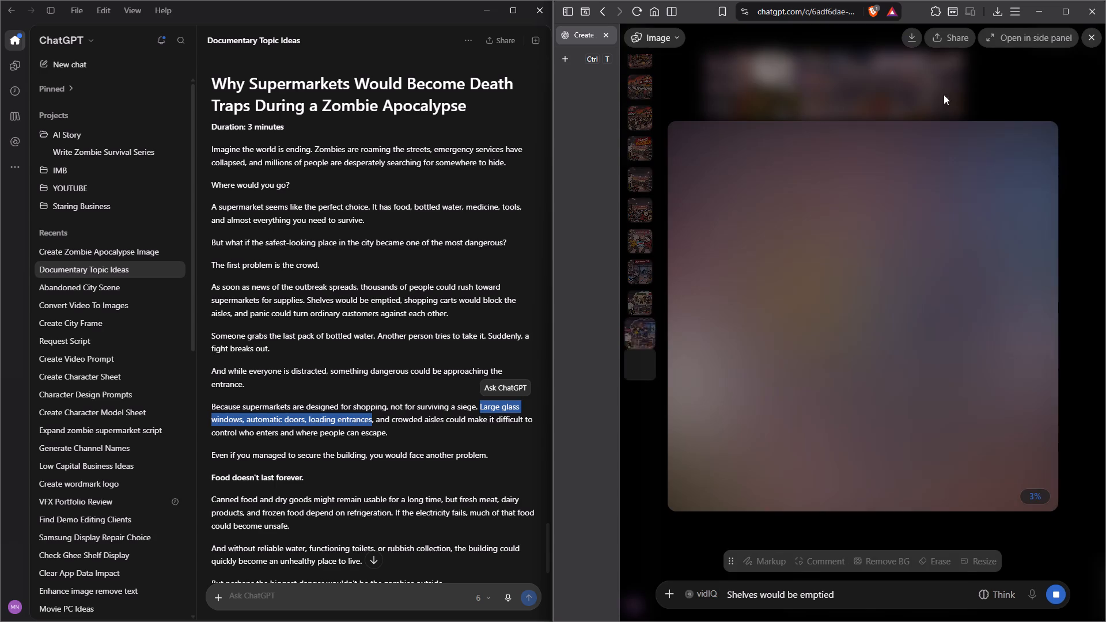
click(972, 84)
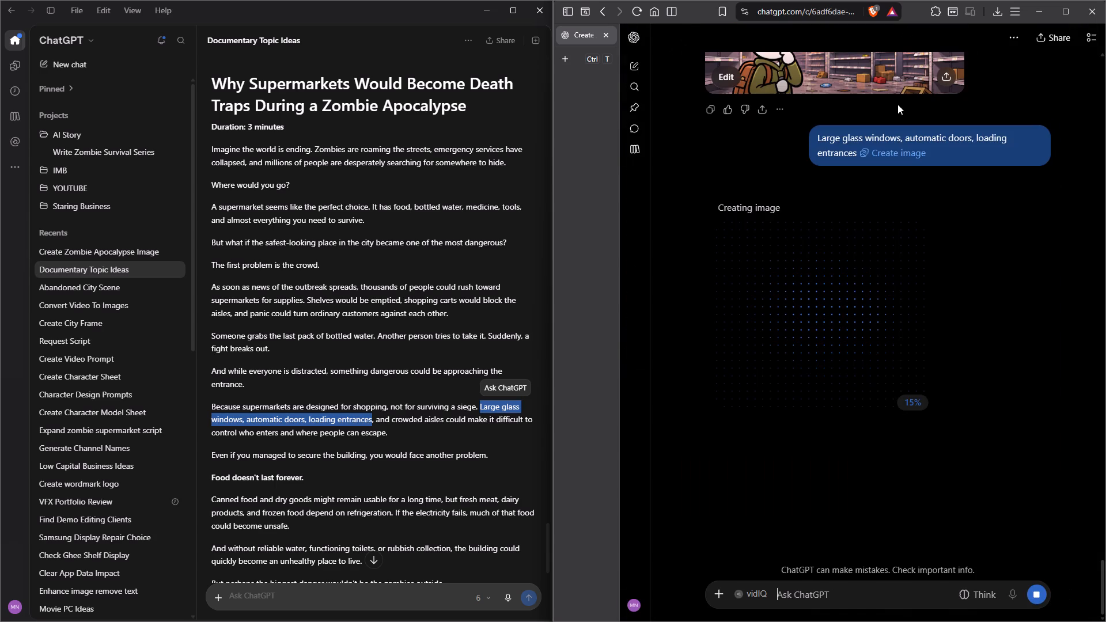
click(866, 62)
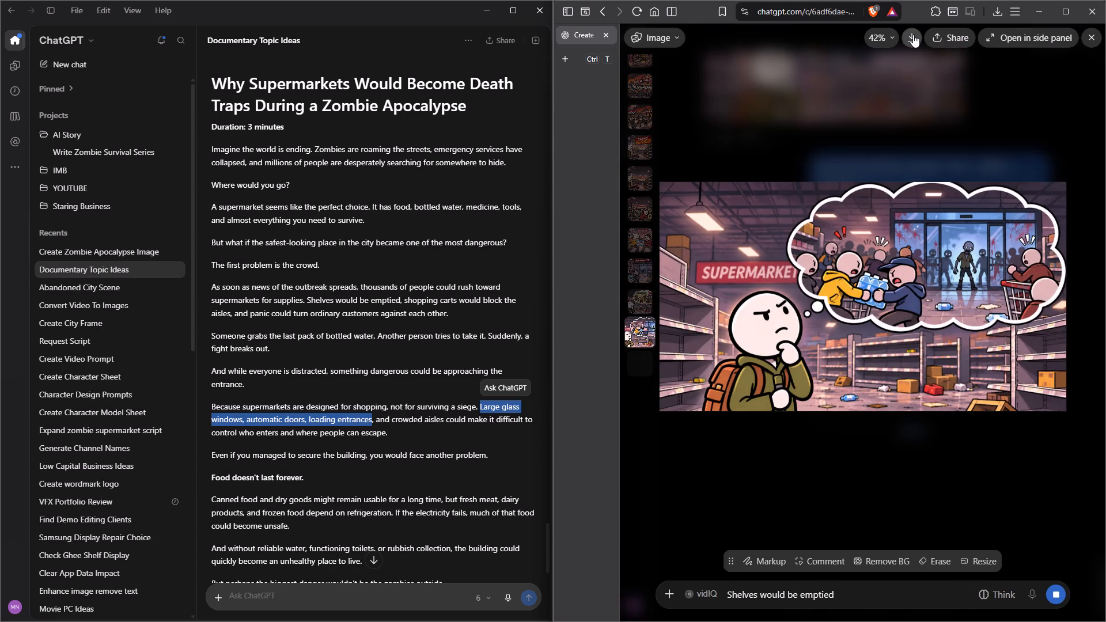
click(913, 35)
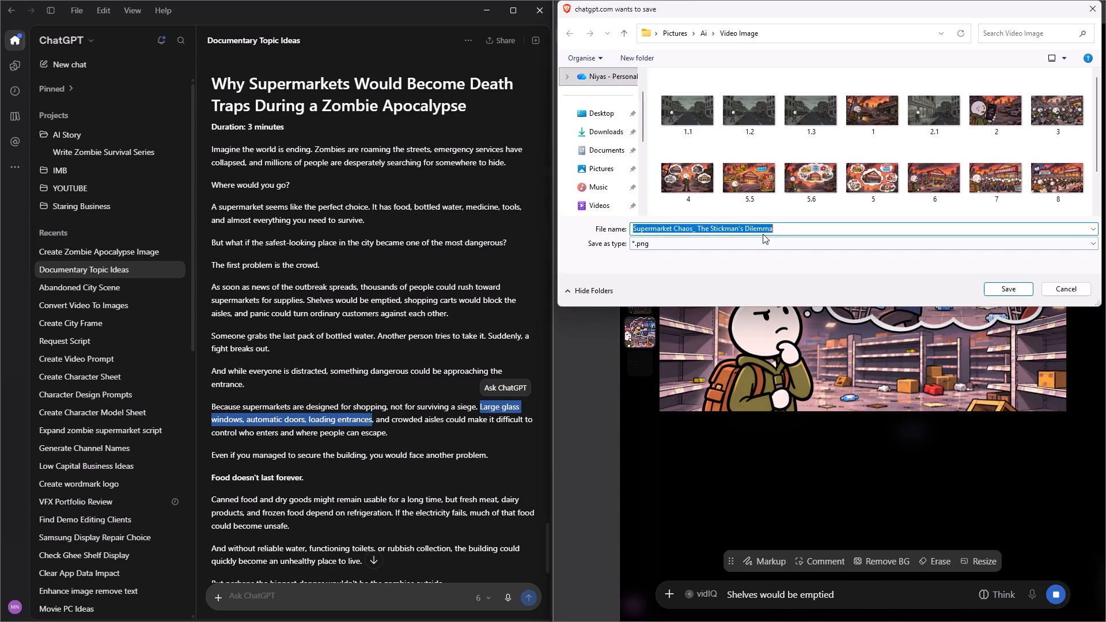
text(12)
key(BackSpace)
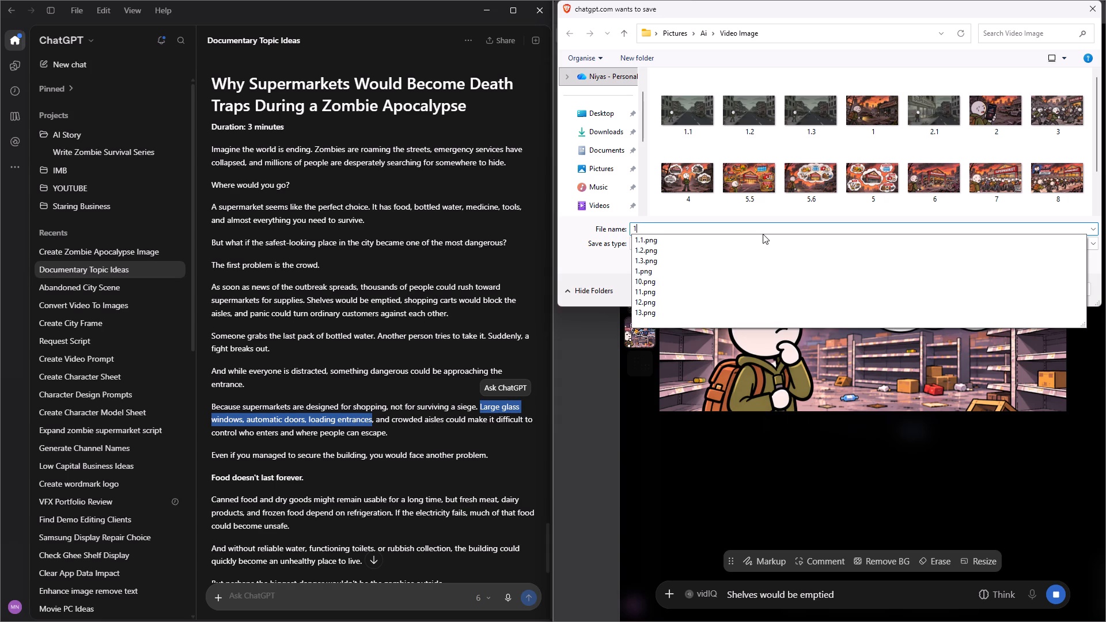
key(4)
key(BackSpace)
key(2)
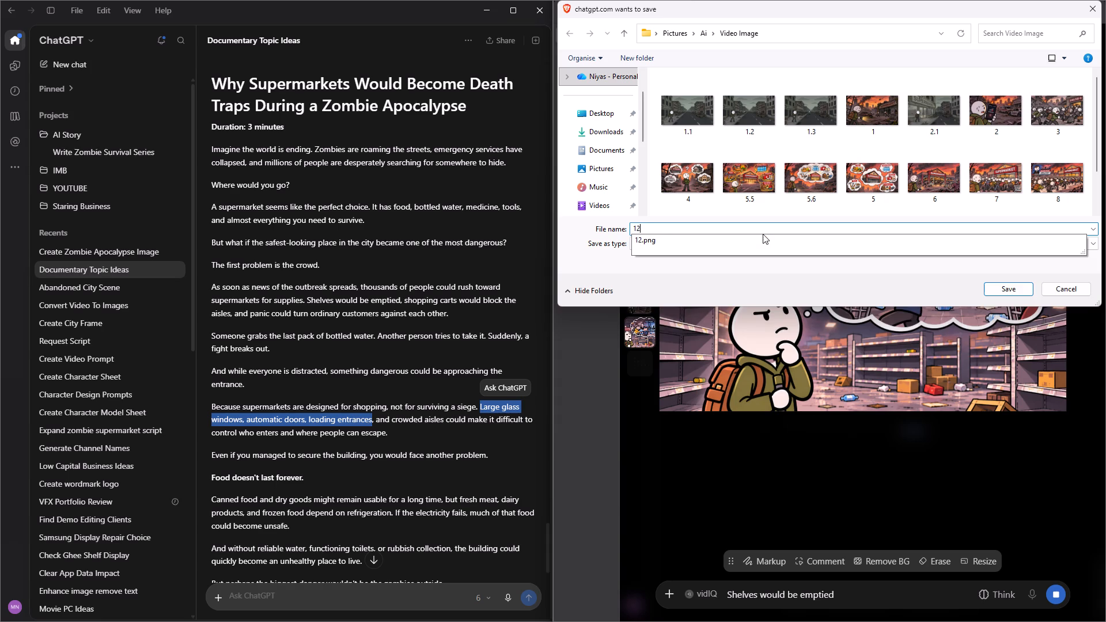
click(1013, 291)
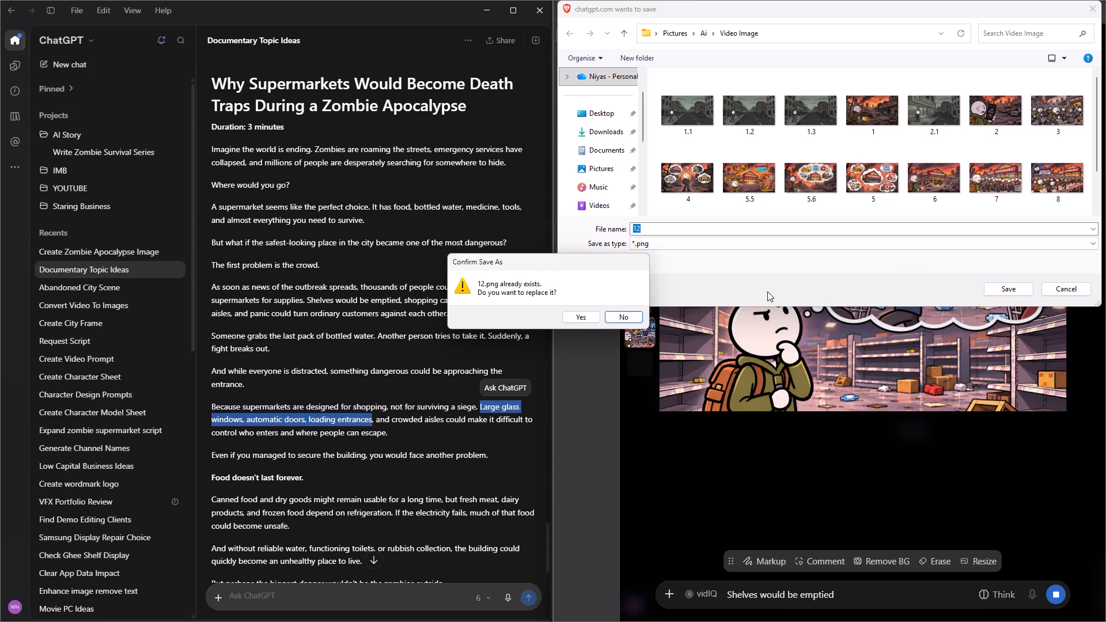
click(595, 314)
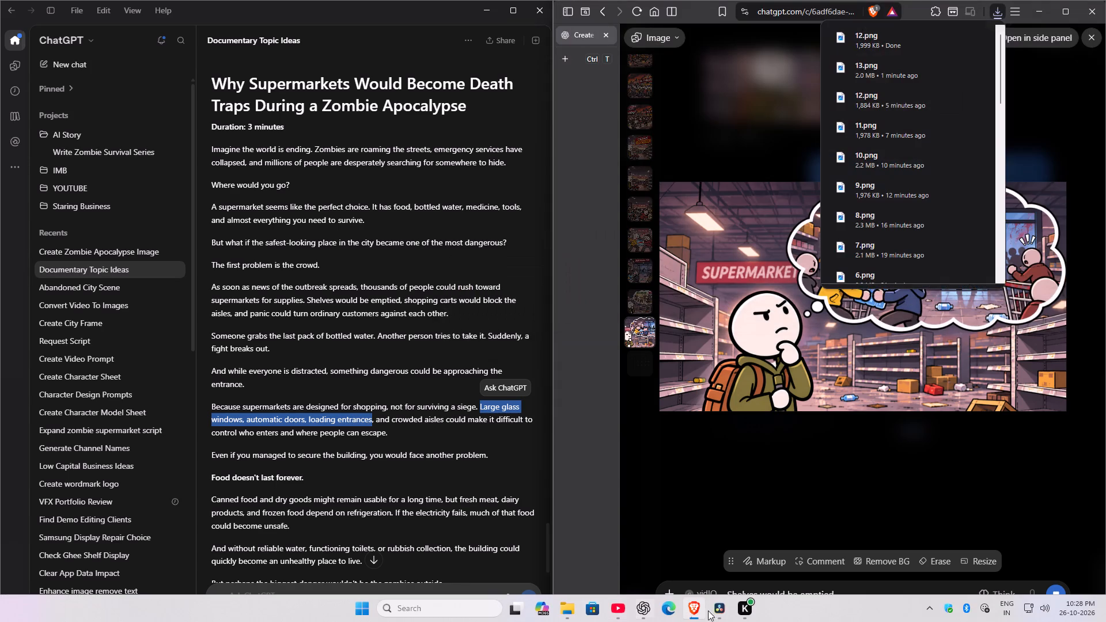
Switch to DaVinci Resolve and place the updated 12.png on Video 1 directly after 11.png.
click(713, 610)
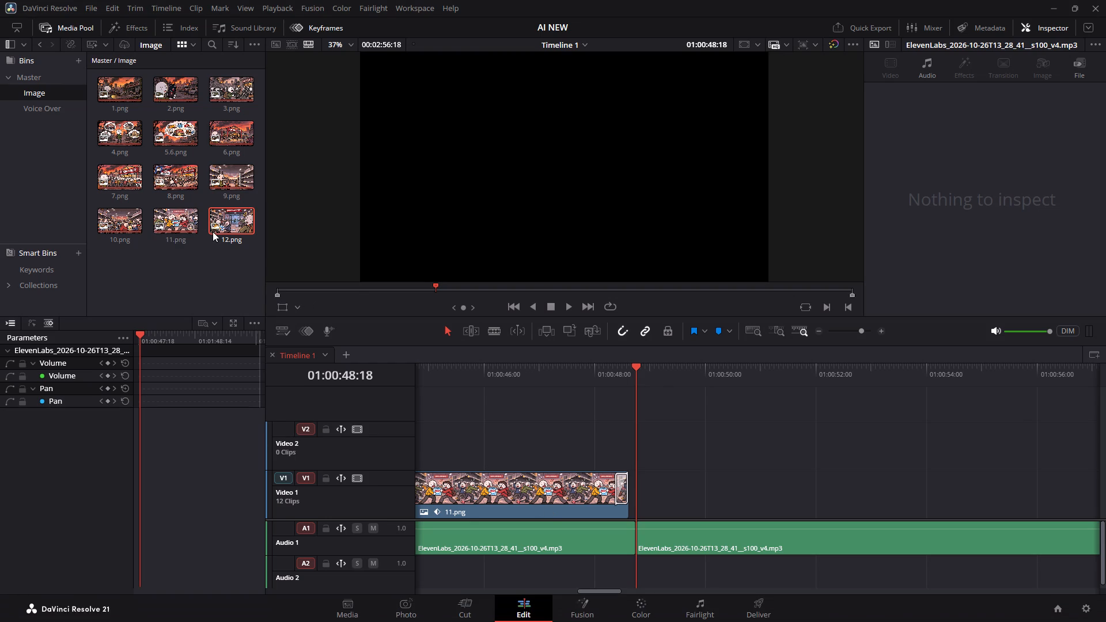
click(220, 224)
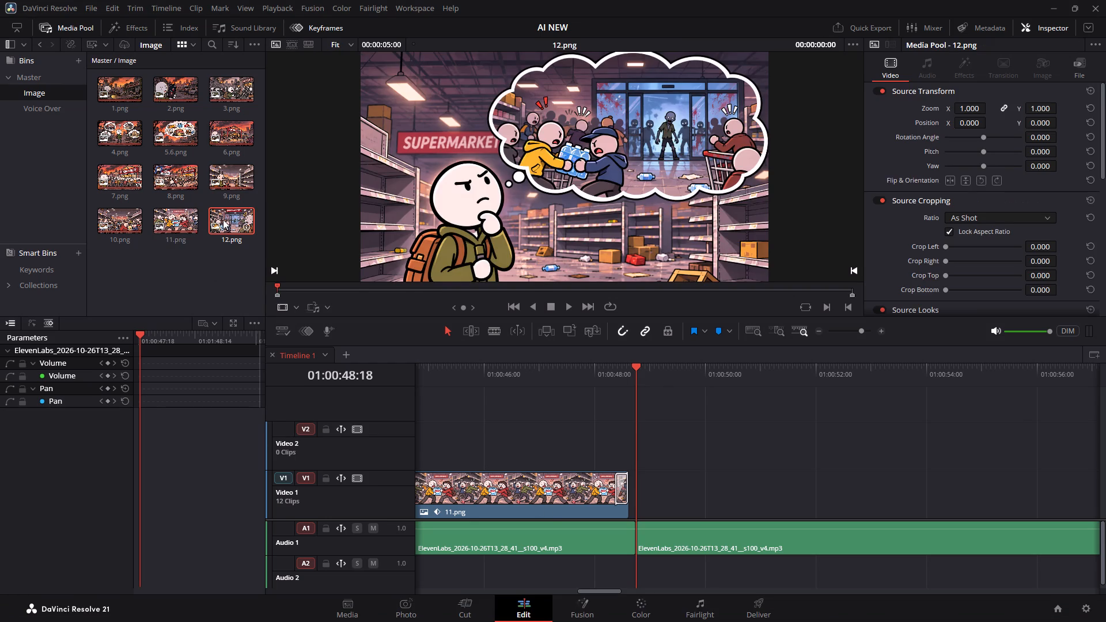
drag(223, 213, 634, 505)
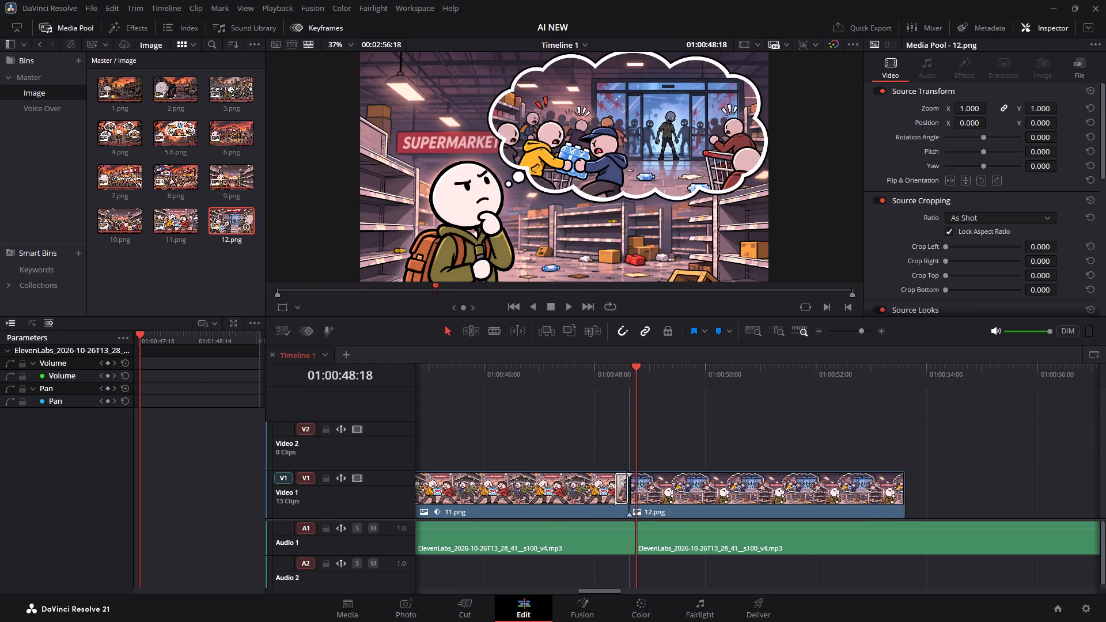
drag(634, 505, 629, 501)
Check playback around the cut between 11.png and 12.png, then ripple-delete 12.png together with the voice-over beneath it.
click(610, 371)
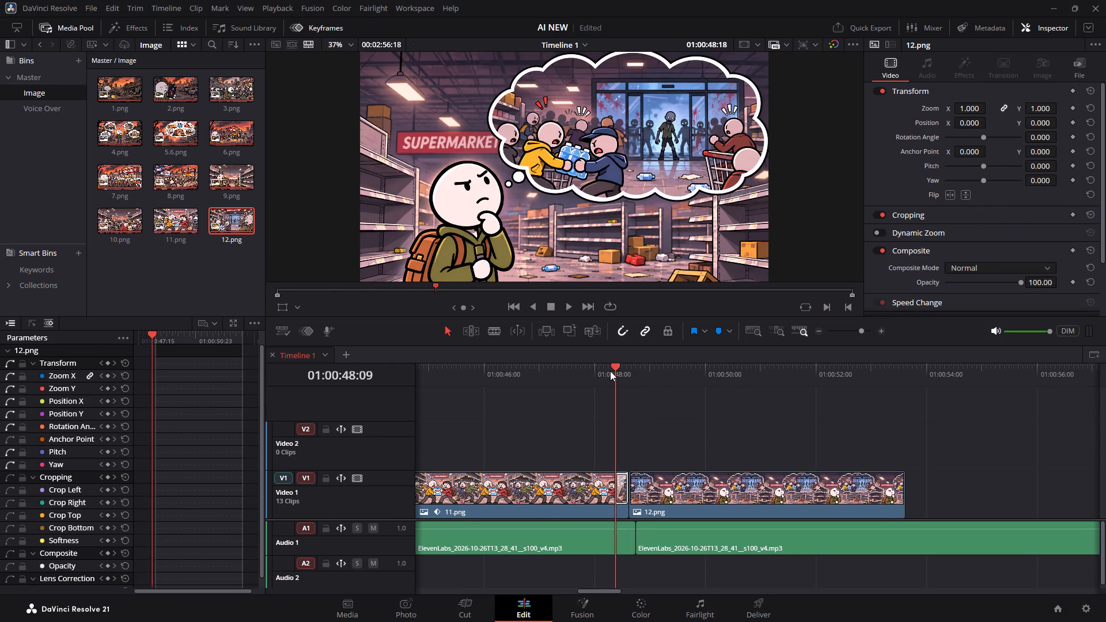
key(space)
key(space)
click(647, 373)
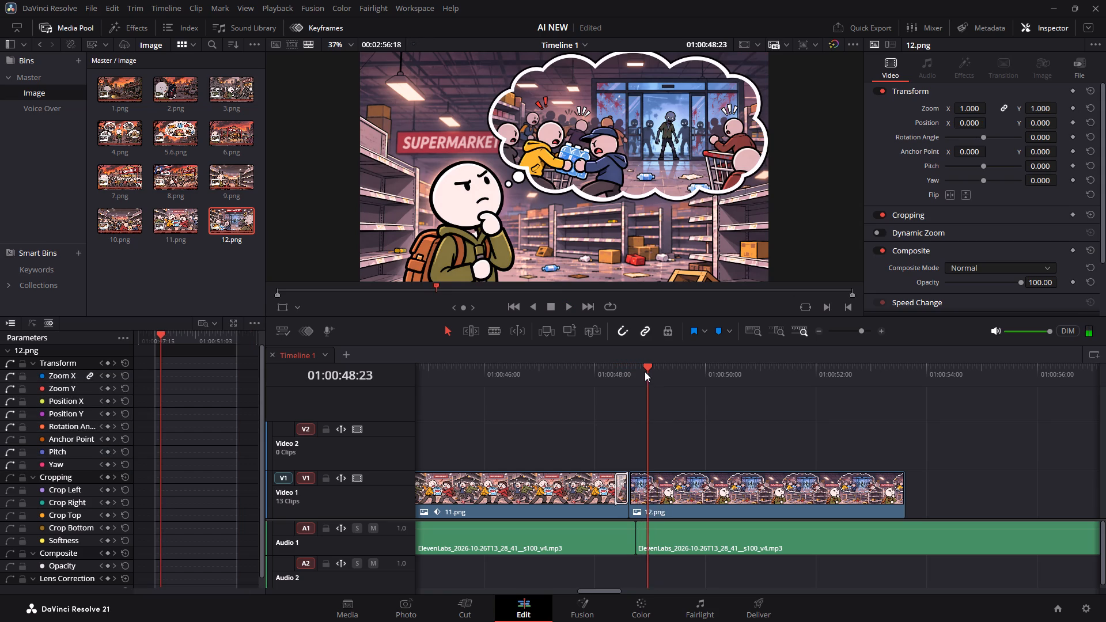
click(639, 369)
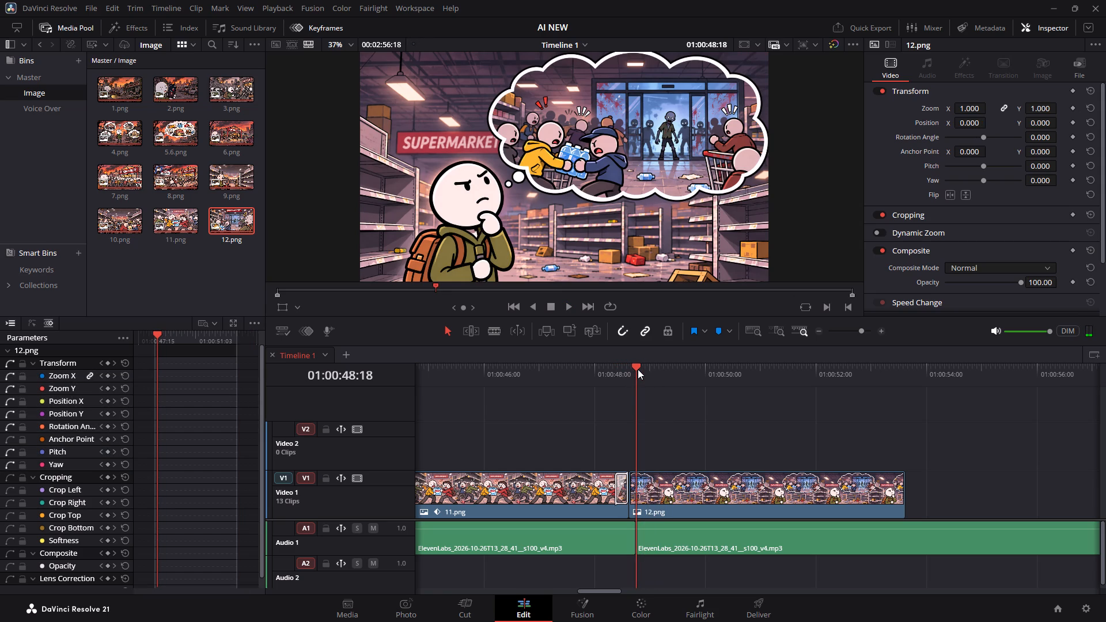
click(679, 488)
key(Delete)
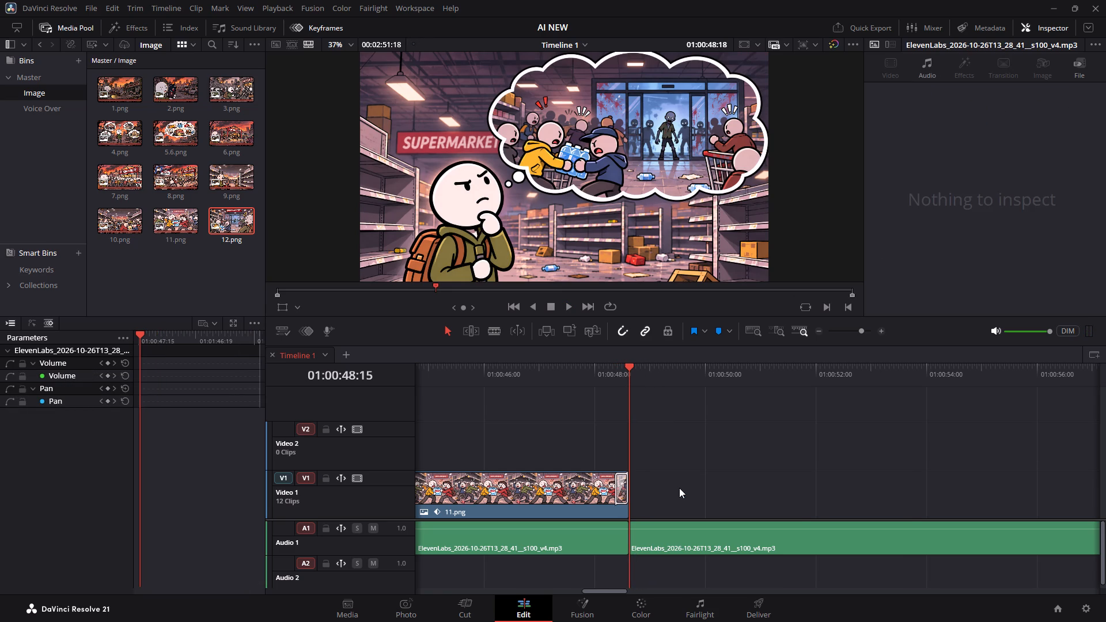
Play the 11.png clip to its end to check the voice-over up to the audio cut.
click(474, 495)
click(472, 380)
key(space)
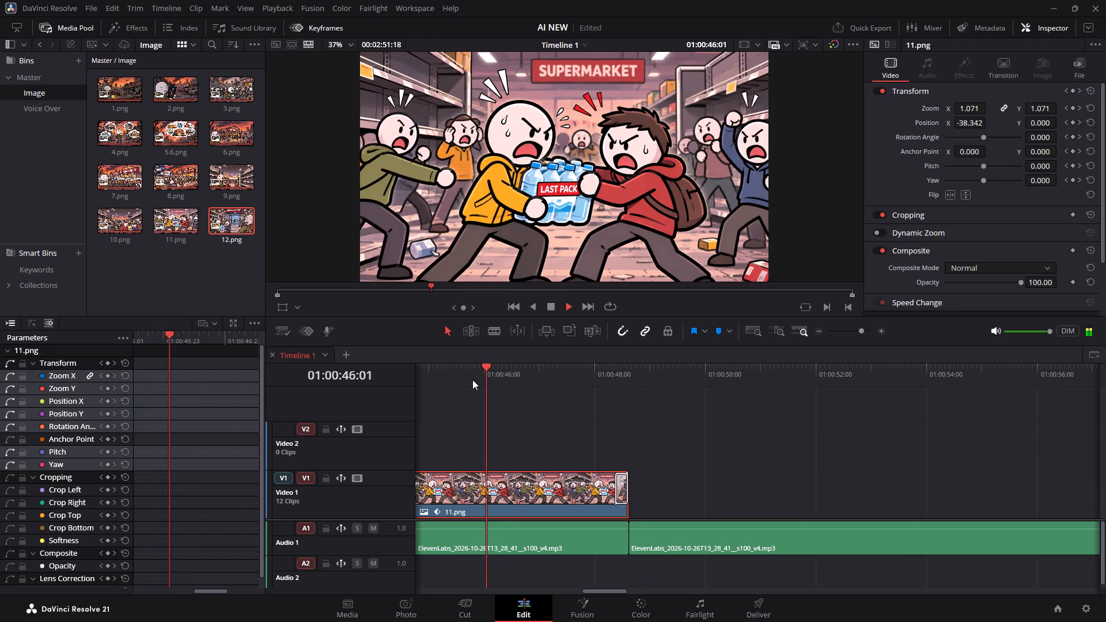
key(space)
key(space)
key(space)
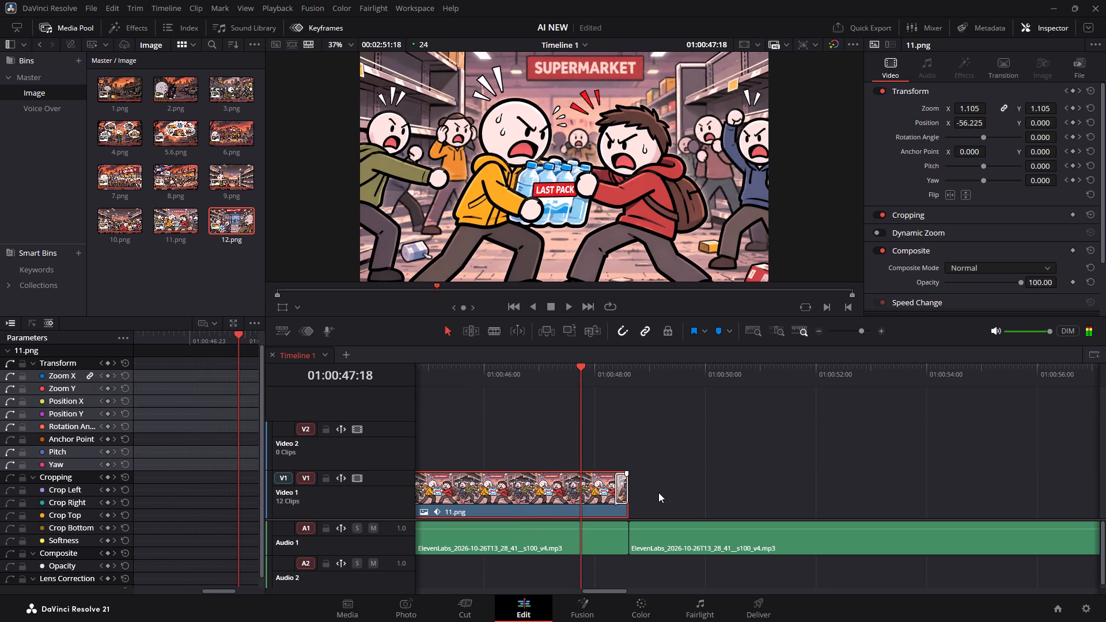
key(space)
key(space)
key(space)
key(space)
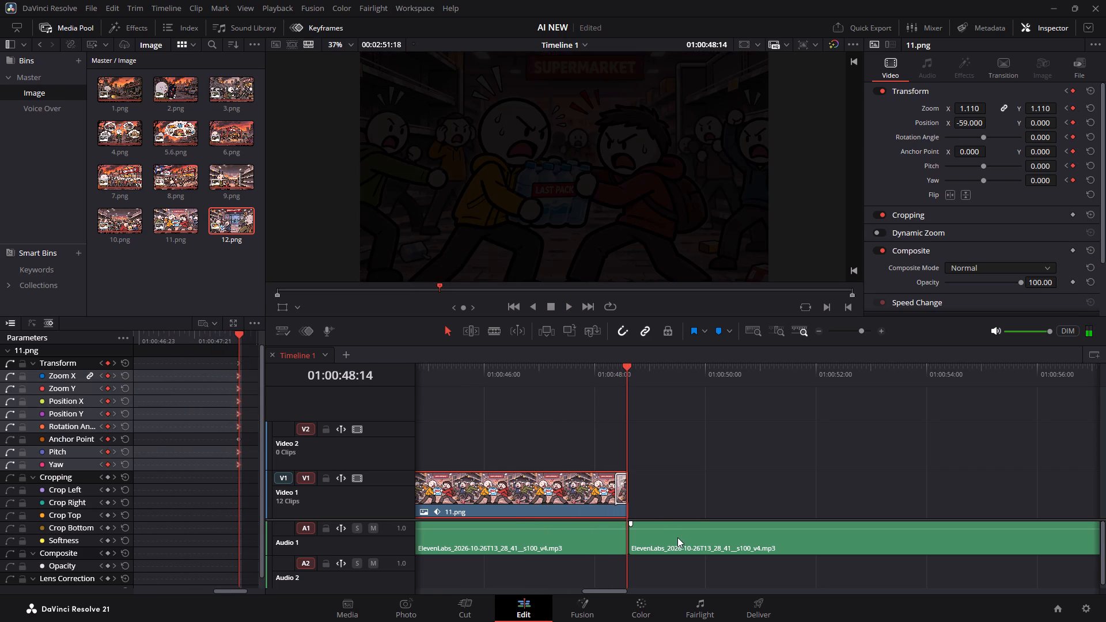
Undo the last three timeline edits, back to before the first ripple-delete of 12.png and its voice-over section.
key(ctrl+z)
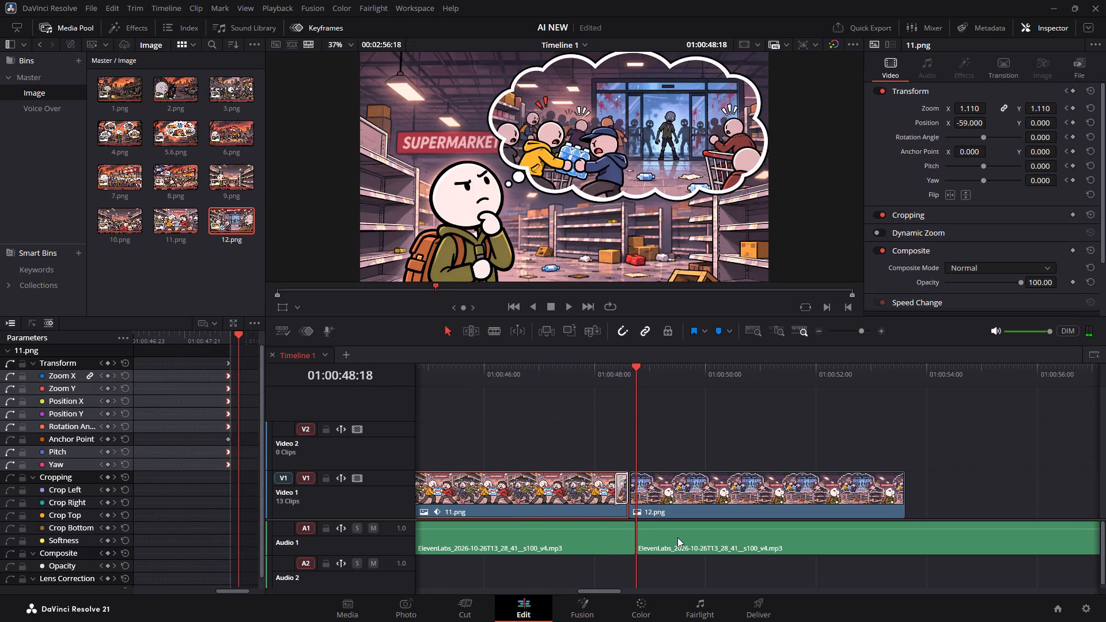
key(ctrl+z)
key(ctrl+z)
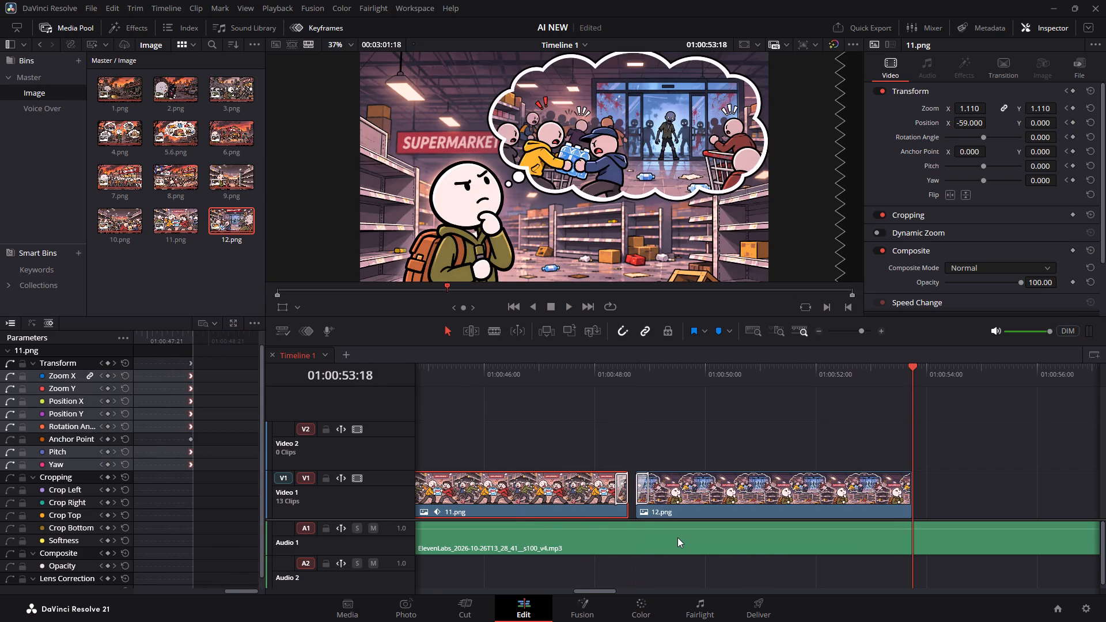
Delete only the restored 12.png clip from Video 1, without rippling the timeline.
click(809, 502)
key(BackSpace)
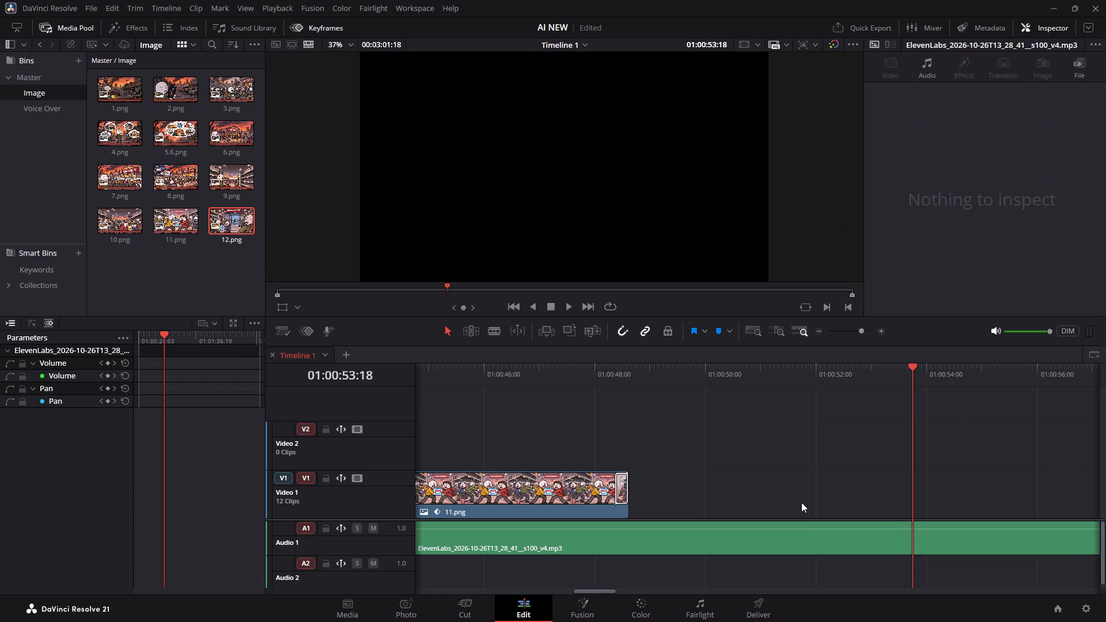
Place 12.png from the Image bin on Video 1 shortly after 11.png, starting at 01:00:48:20.
click(595, 382)
key(space)
key(space)
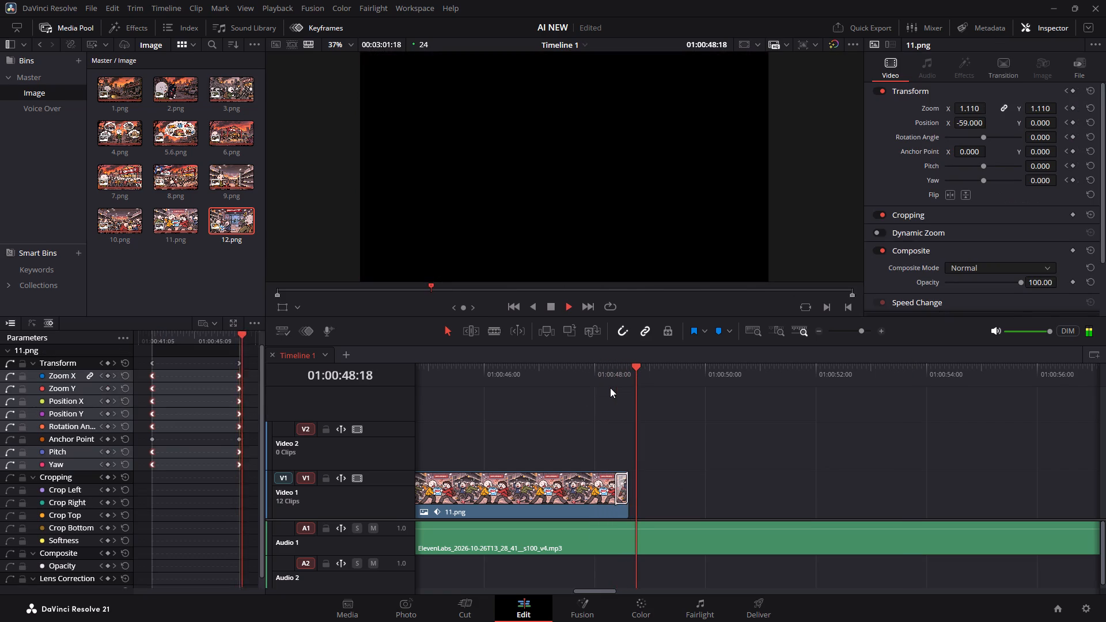
drag(219, 222, 371, 301)
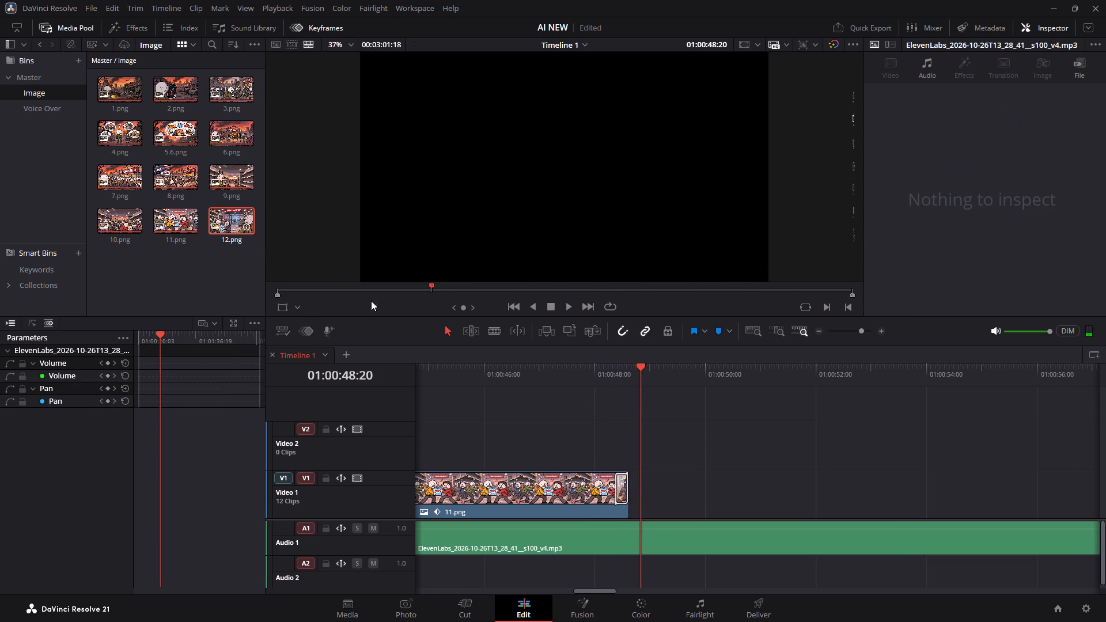
drag(371, 301, 340, 280)
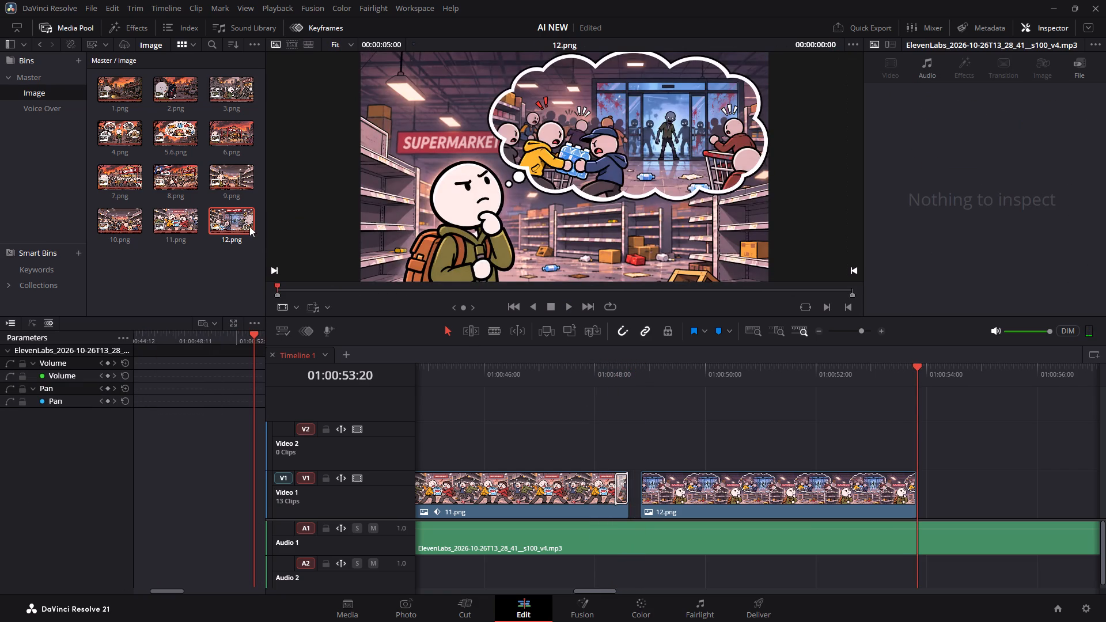
Check playback where 12.png begins, then add a short transition to the start of that clip.
click(638, 393)
click(637, 368)
key(space)
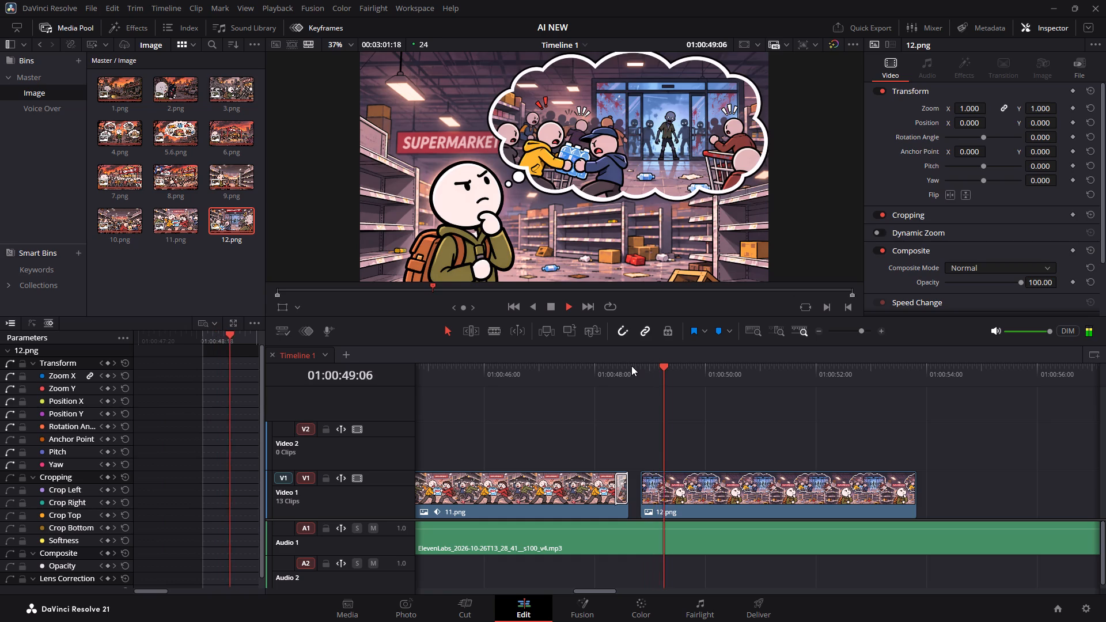
click(631, 366)
key(space)
click(641, 366)
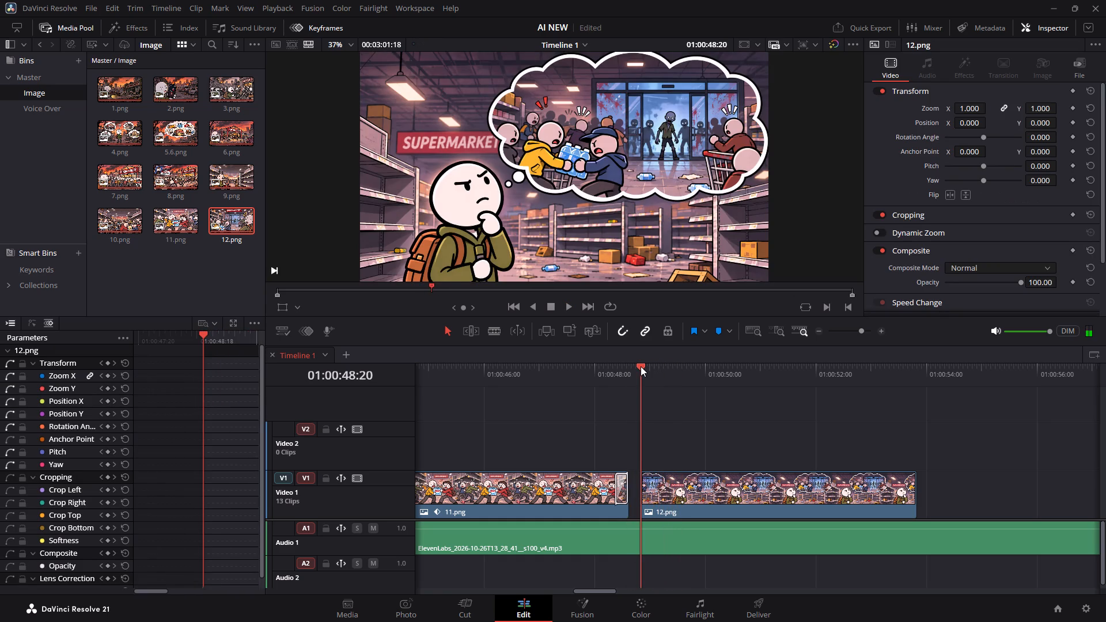
right_click(643, 483)
click(657, 475)
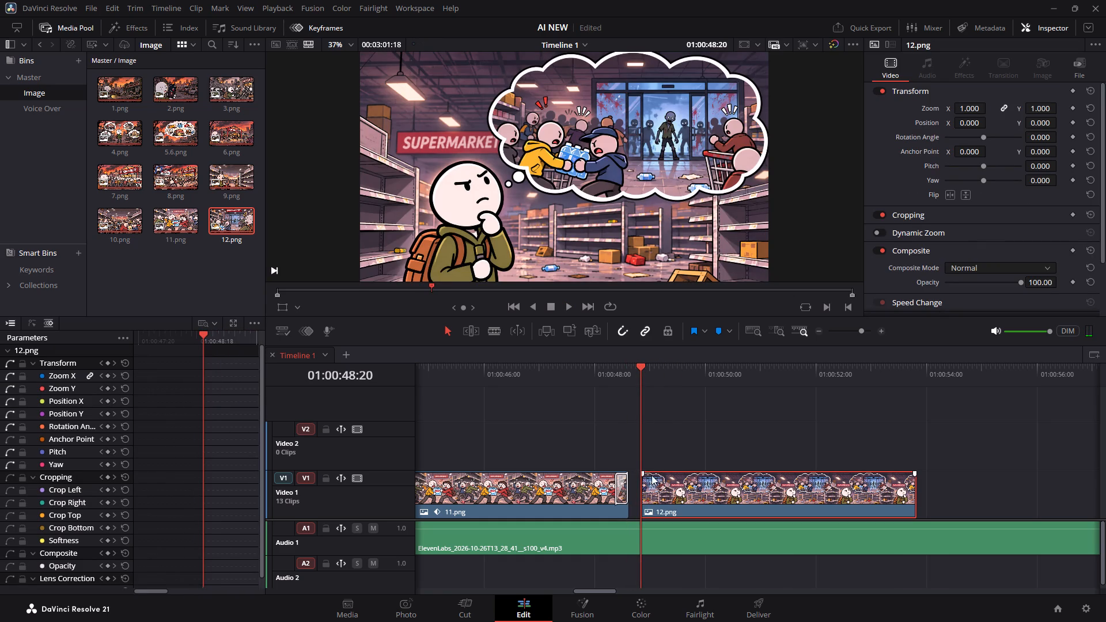
right_click(647, 475)
click(659, 481)
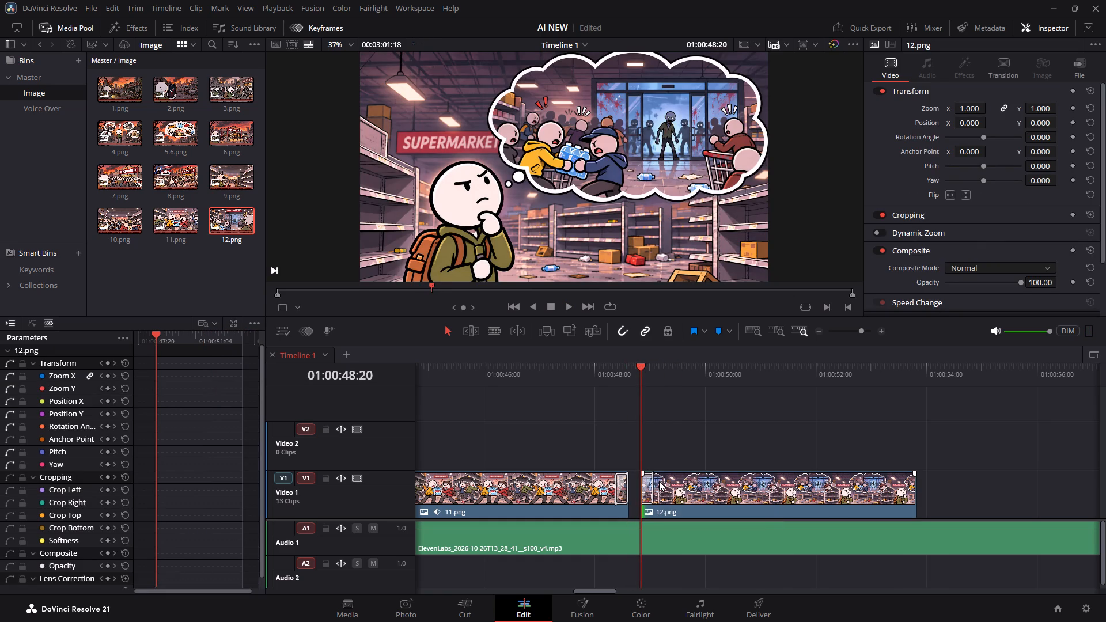
Play 12.png through against the voice-over and add a short transition to the end of the clip.
key(space)
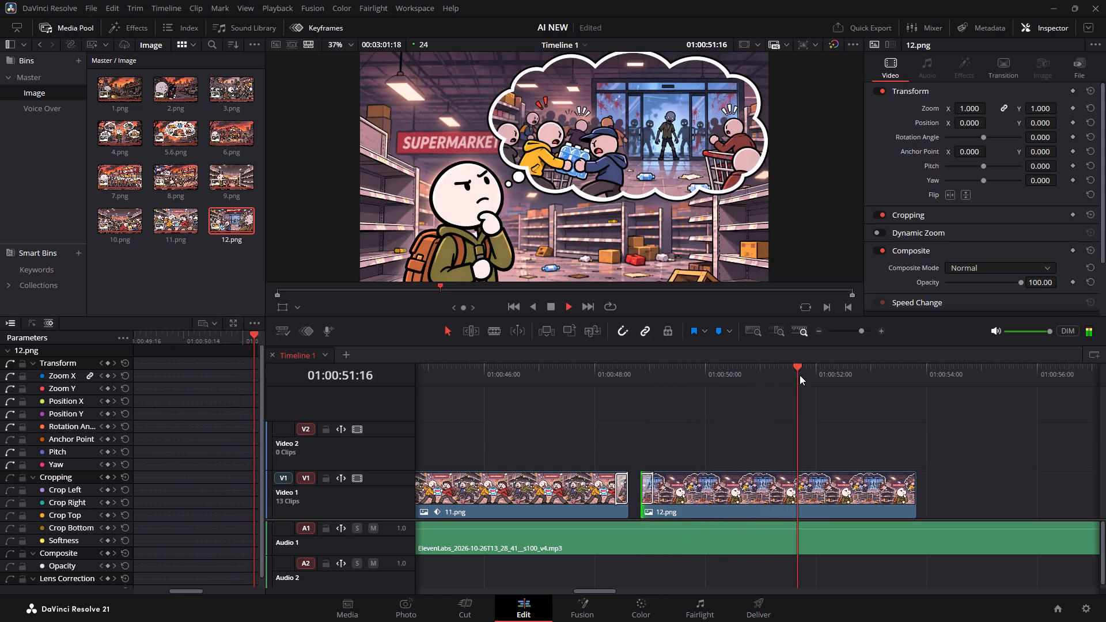
key(space)
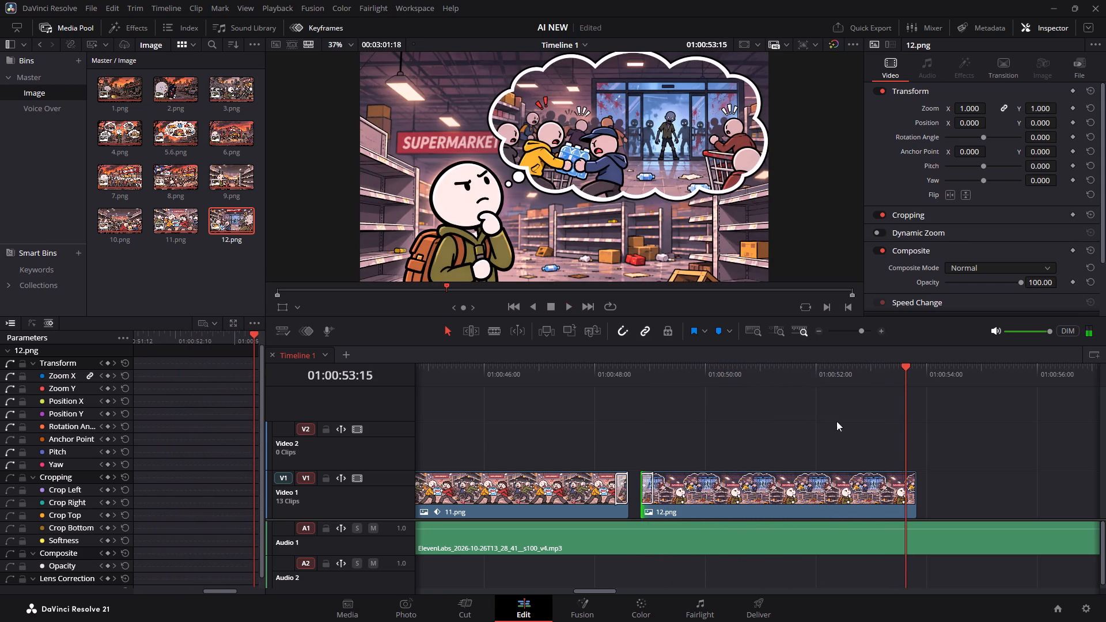
key(space)
key(space)
click(921, 378)
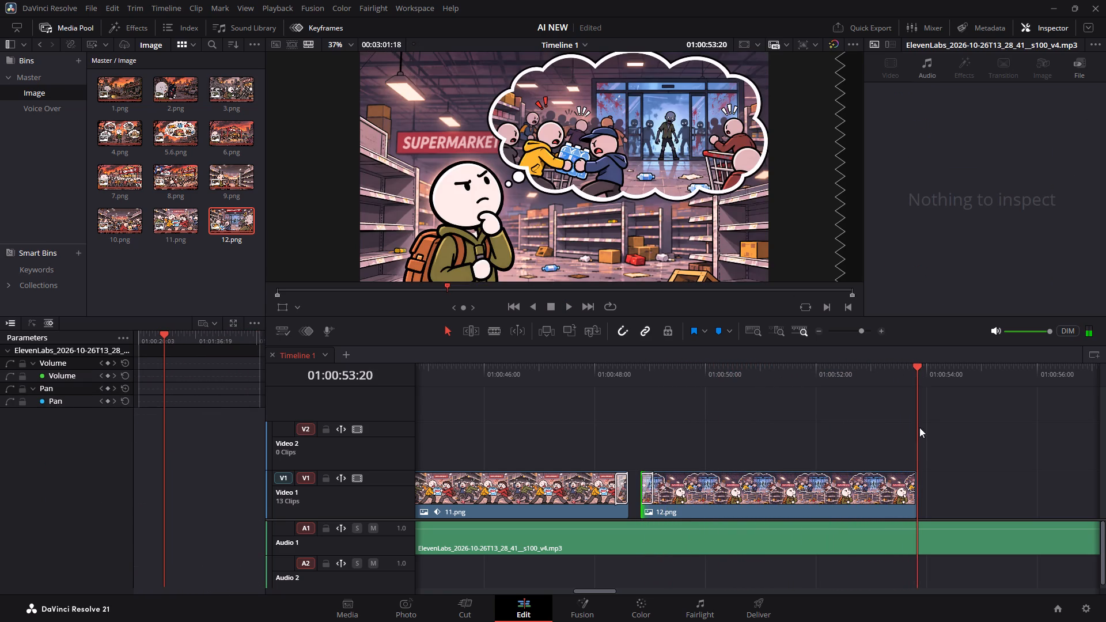
click(910, 492)
right_click(914, 492)
click(921, 495)
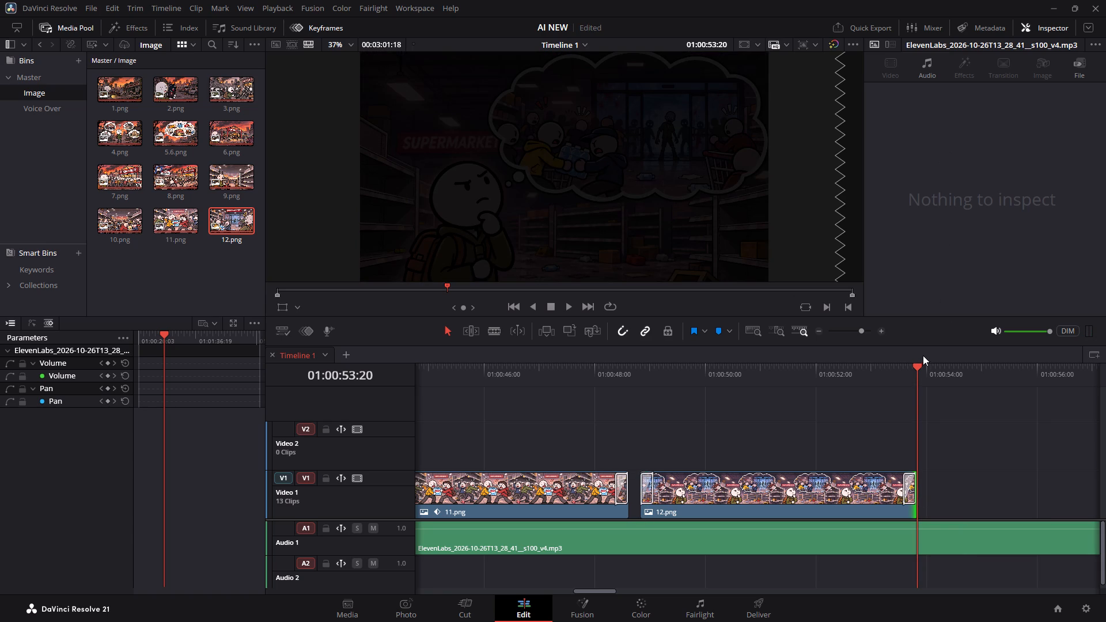
Add Transform keyframes to 12.png at its last frame, 01:00:53:19, and at its first frame, 01:00:48:20.
key(Left)
double_click(1069, 93)
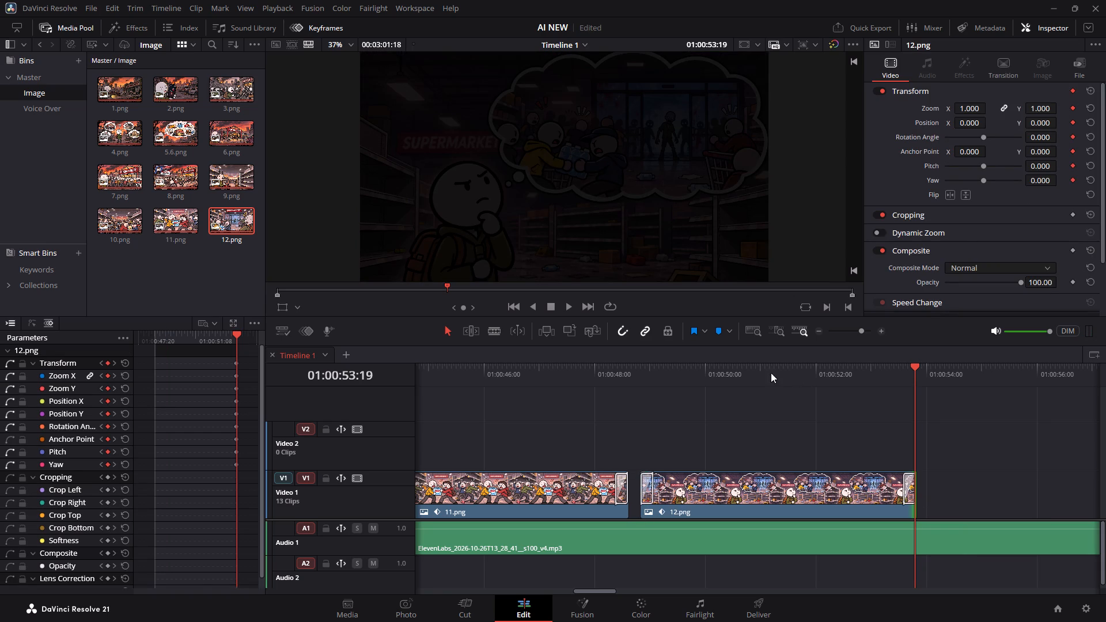
drag(694, 381, 645, 370)
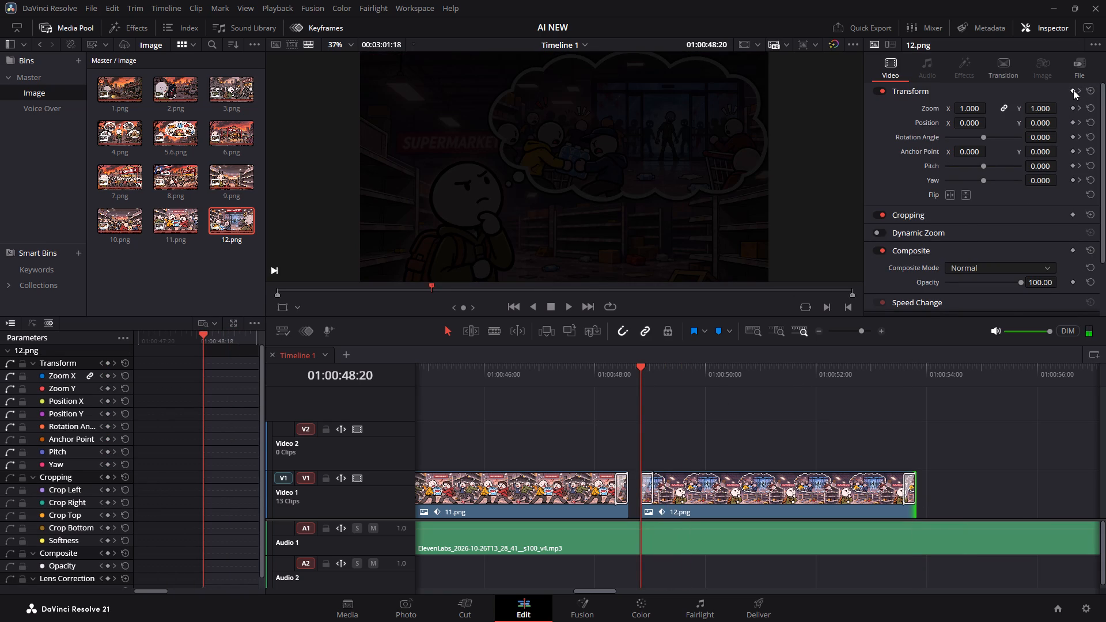
click(1073, 90)
At 12.png's end keyframe, set Zoom to 1.110, Position X to -107 and Position Y to -57.
click(1080, 89)
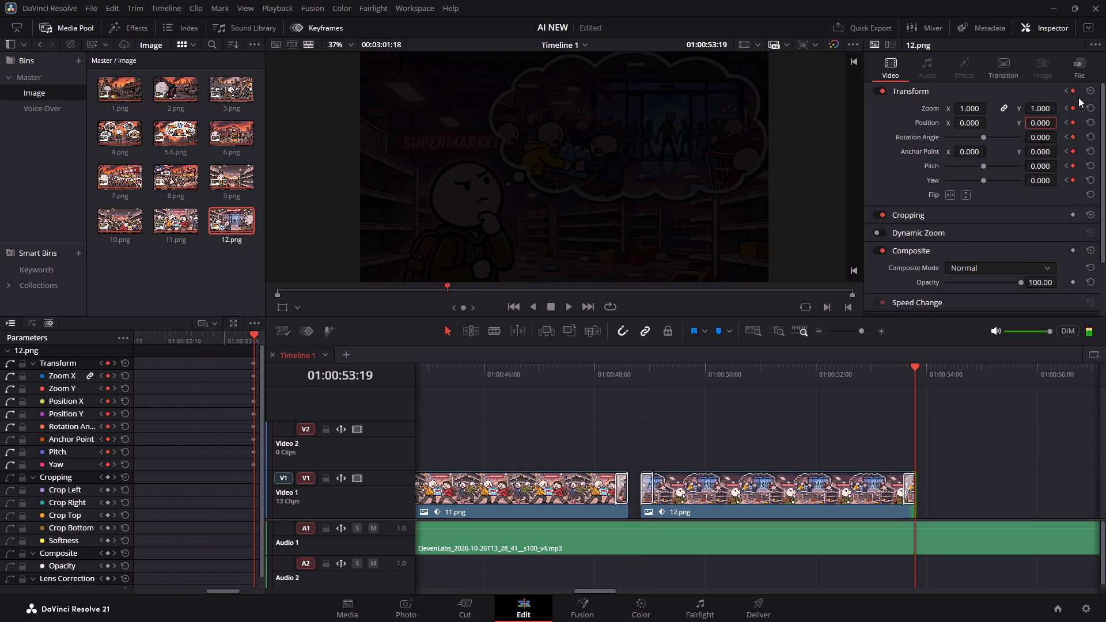
drag(980, 109, 982, 109)
drag(982, 109, 986, 109)
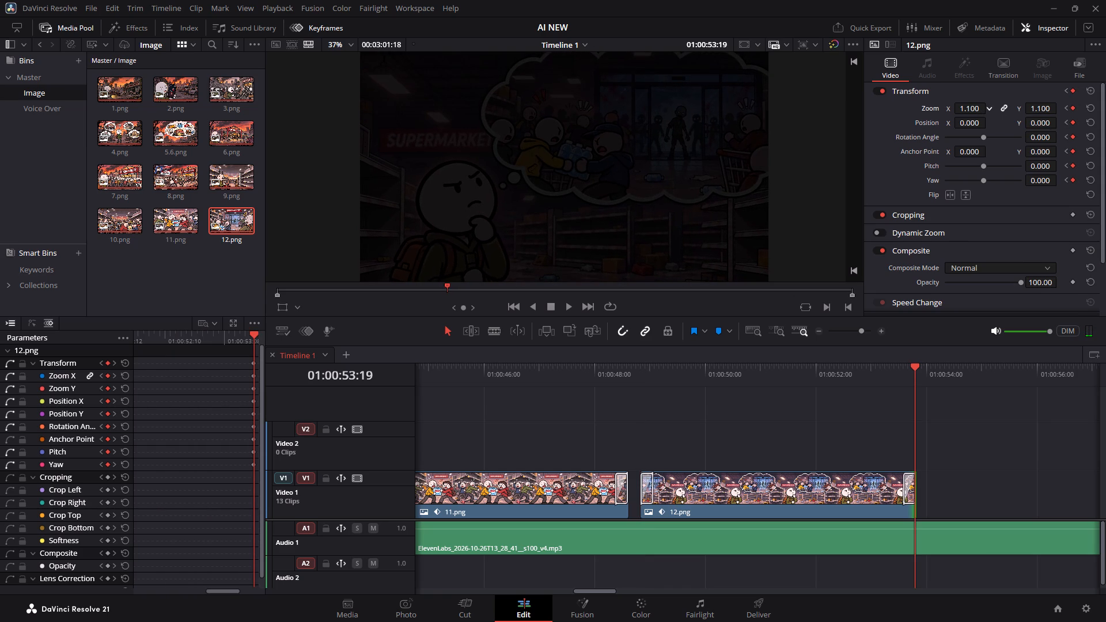
drag(986, 109, 987, 109)
drag(987, 109, 986, 109)
drag(1039, 122, 1027, 123)
drag(1027, 123, 991, 126)
drag(991, 126, 1006, 127)
drag(968, 124, 881, 122)
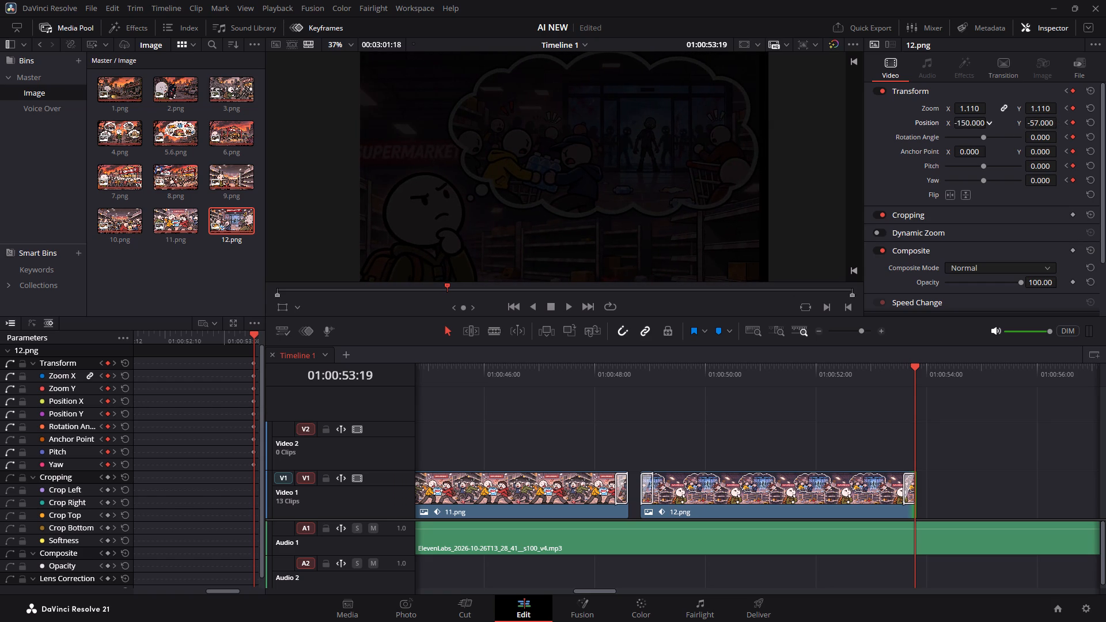
drag(881, 122, 906, 124)
Play 12.png from before its start to just past its end to check the zoom animation and voice-over.
click(627, 381)
key(space)
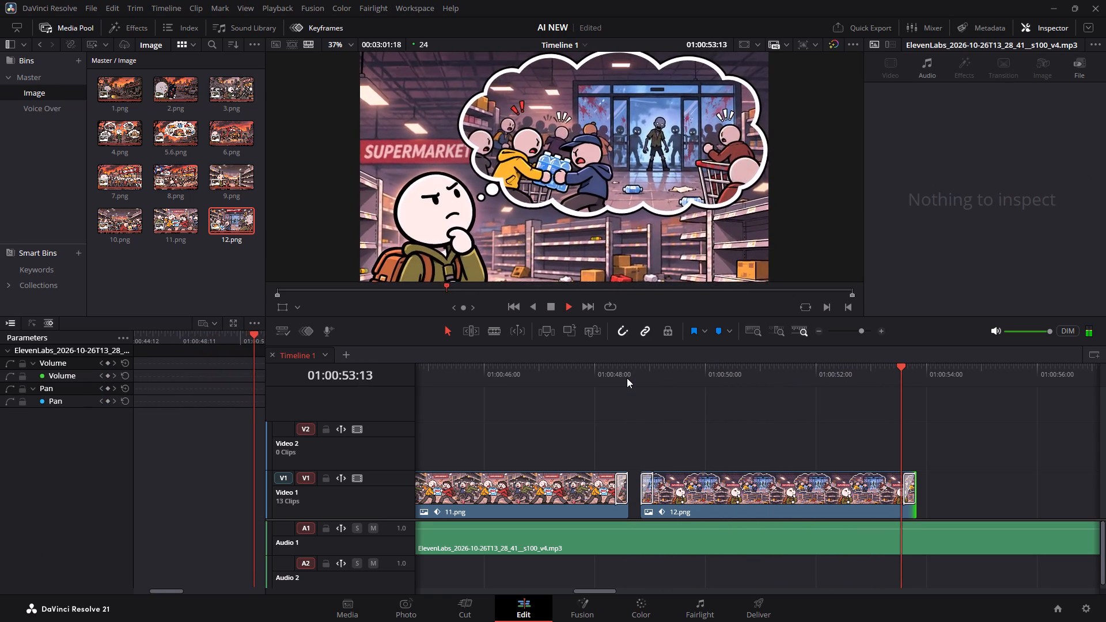
key(space)
click(918, 372)
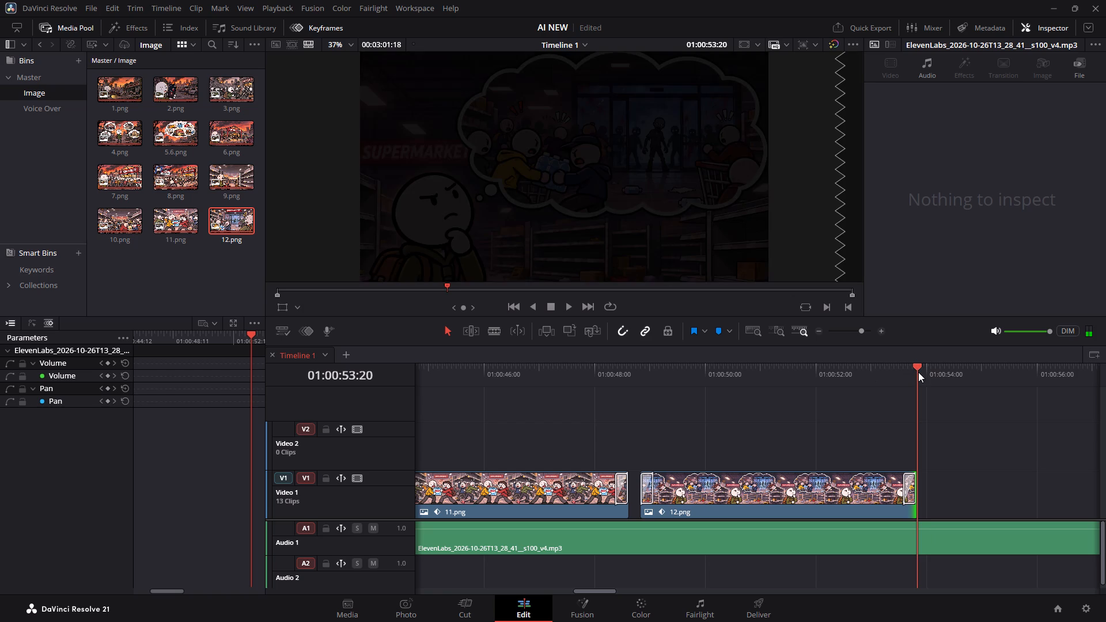
key(space)
key(space)
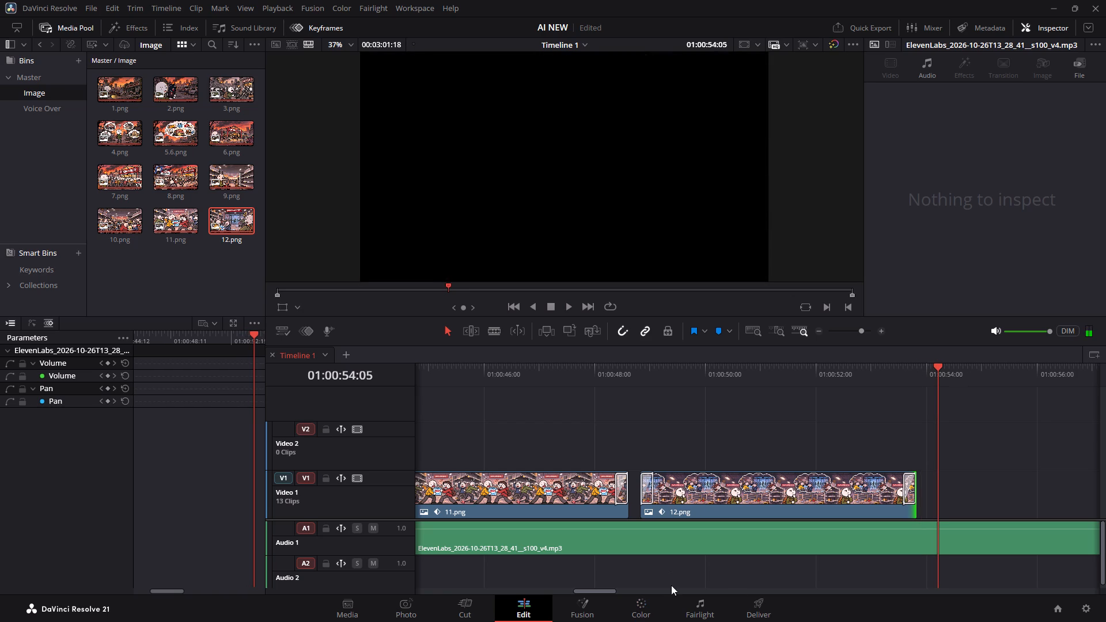
Import image 13 from the Video Image folder and place it on Video 1 directly after 12.png.
click(142, 280)
key(ctrl+i)
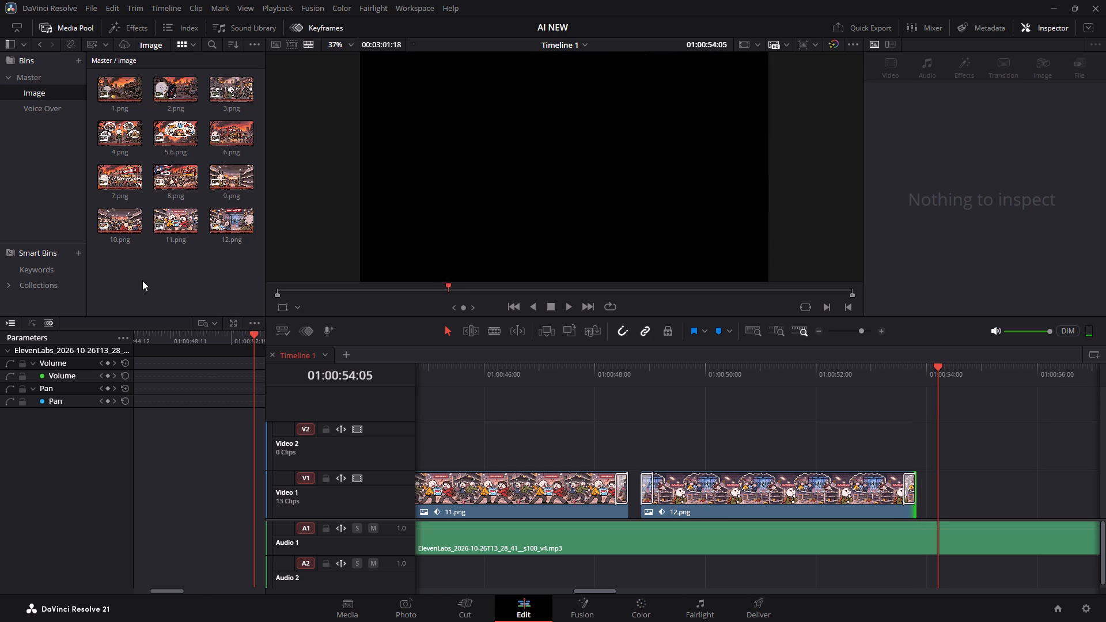
scroll(215, 211, down, 5)
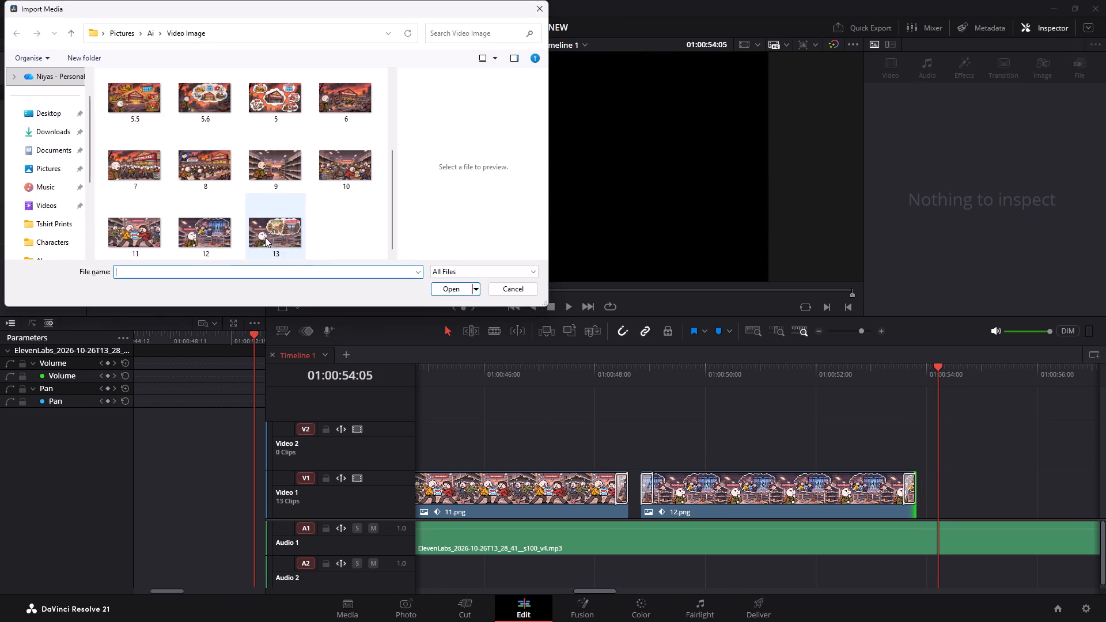
double_click(265, 237)
drag(112, 263, 919, 511)
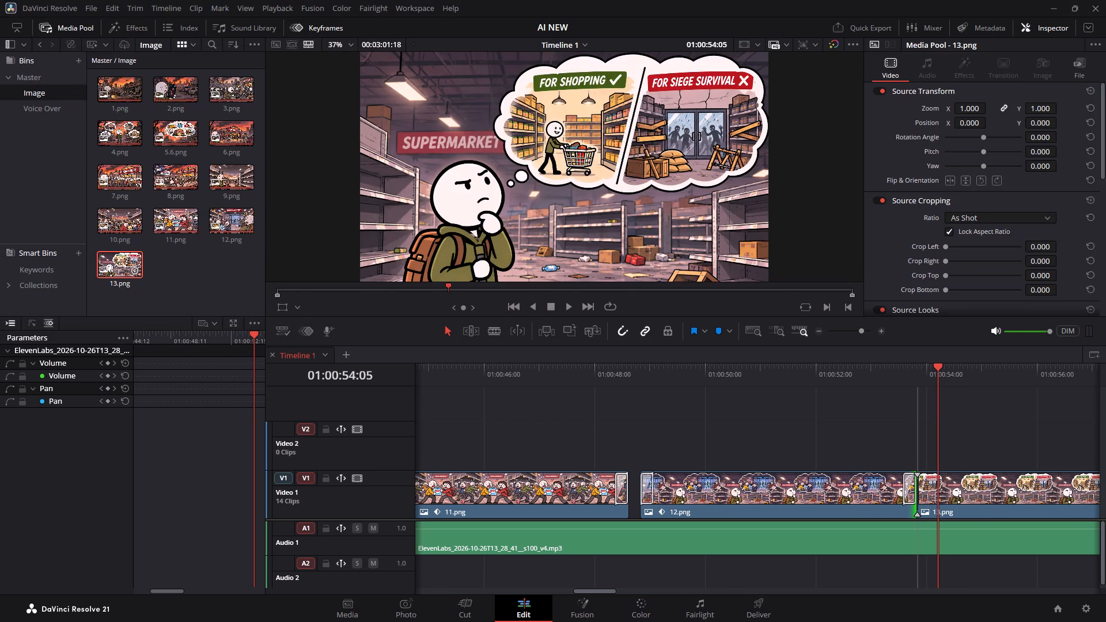
drag(919, 511, 918, 511)
Check playback across the cut between 12.png and 13.png, then add a short transition to the start of 13.png.
click(902, 381)
key(space)
scroll(913, 386, down, 1)
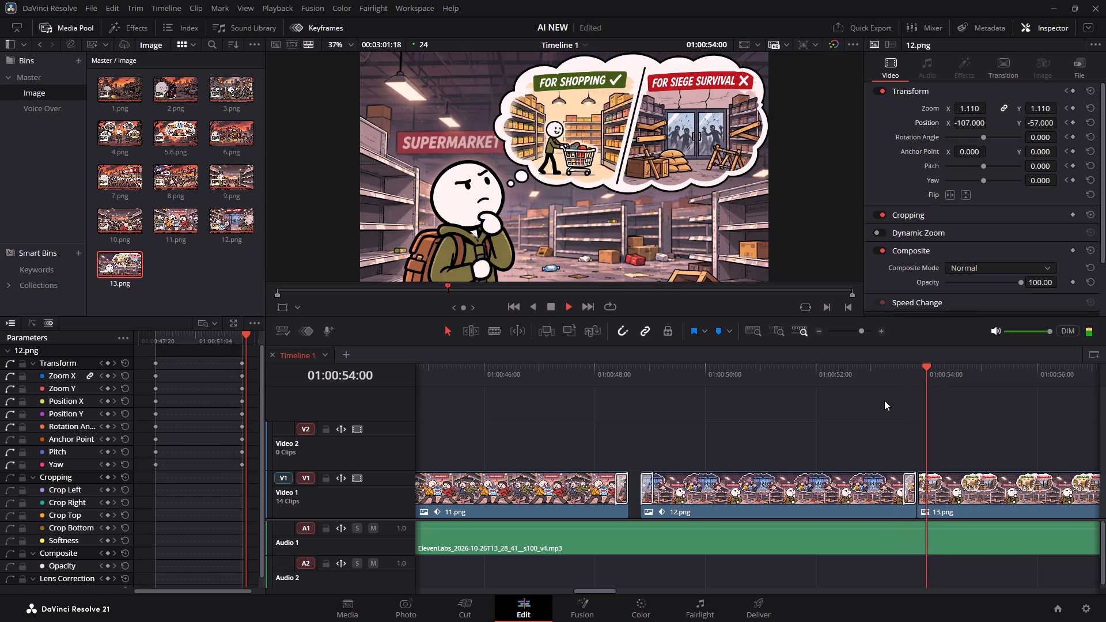
key(space)
drag(934, 370, 921, 367)
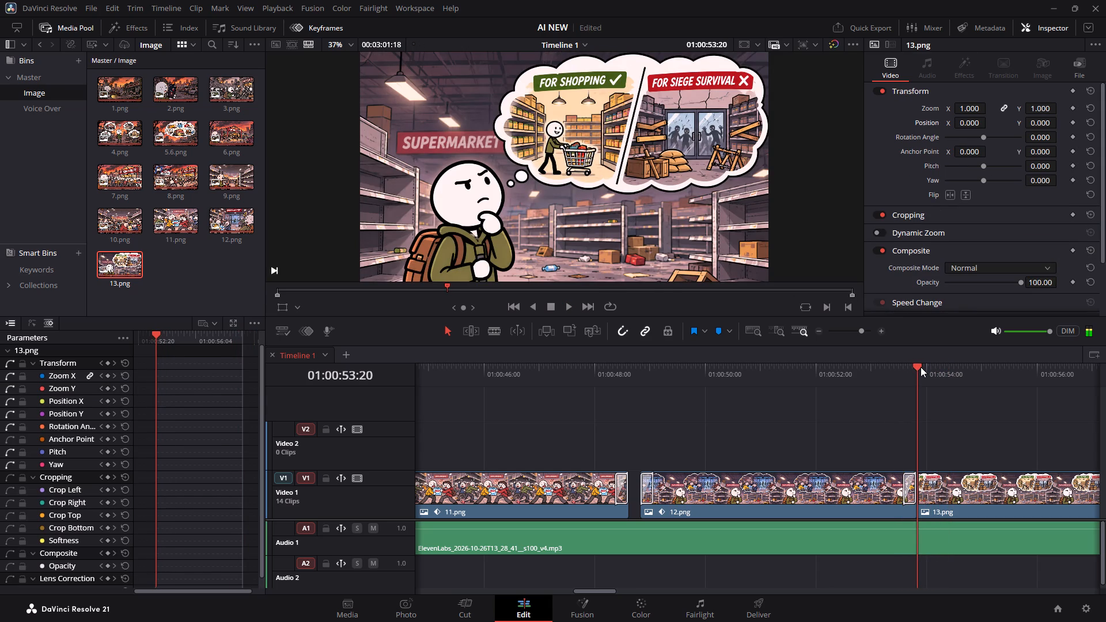
click(893, 366)
key(space)
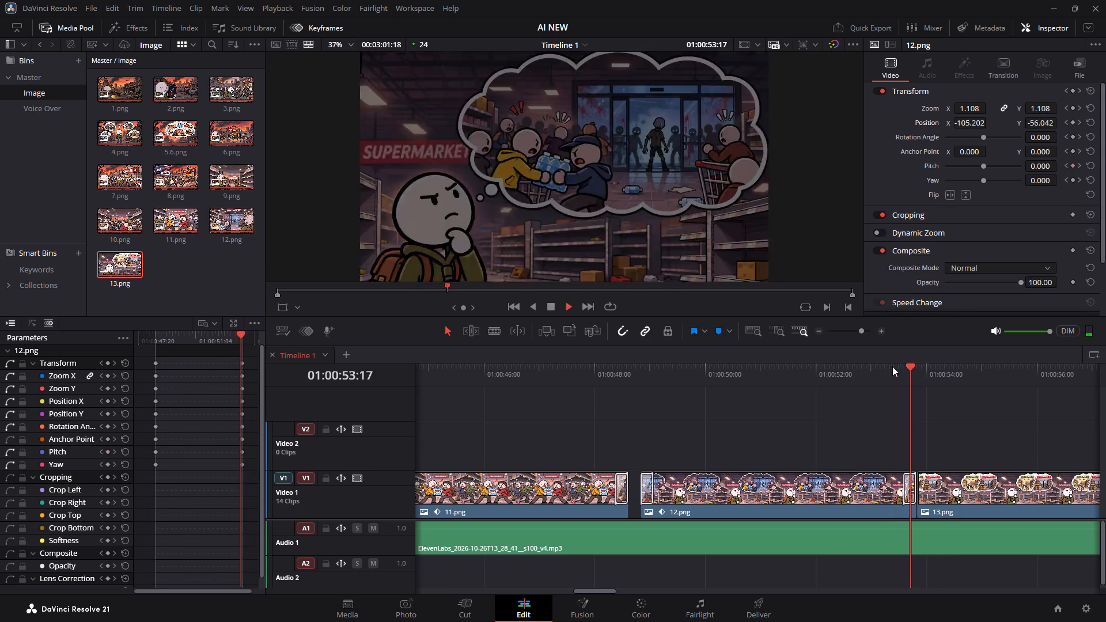
key(space)
click(923, 481)
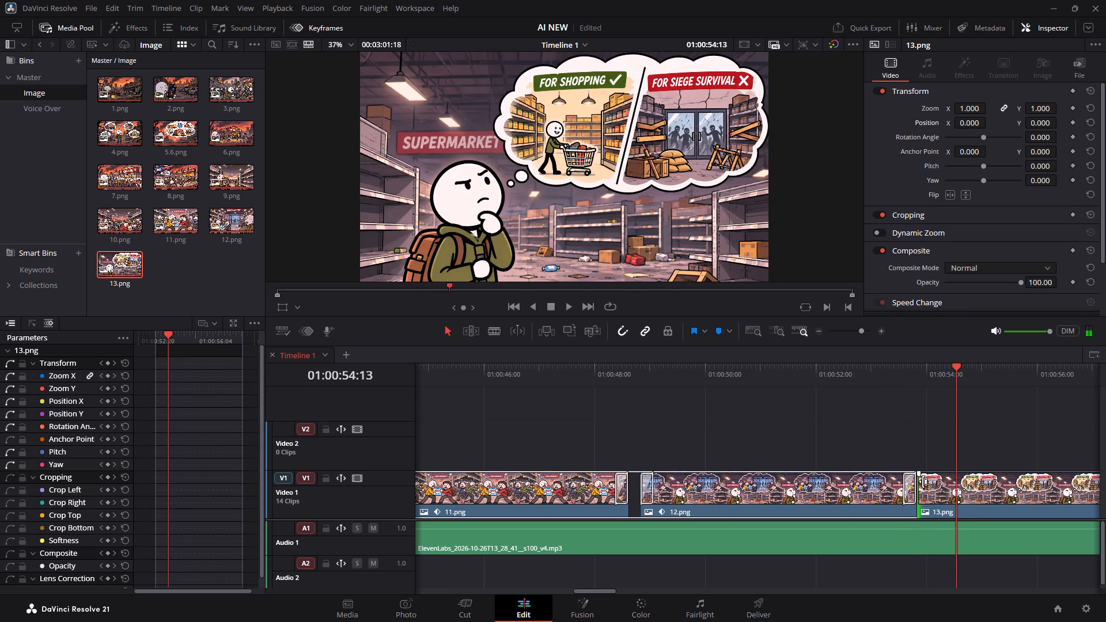
right_click(923, 481)
click(938, 485)
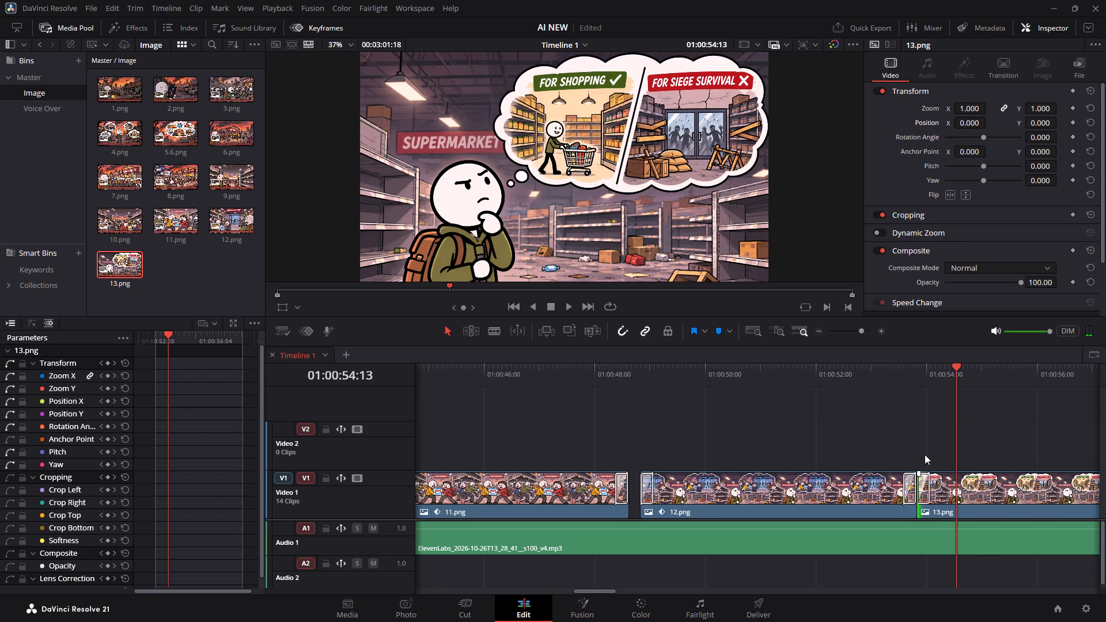
Play from the end of 12.png through most of 13.png to check its timing against the voice-over.
click(899, 376)
key(space)
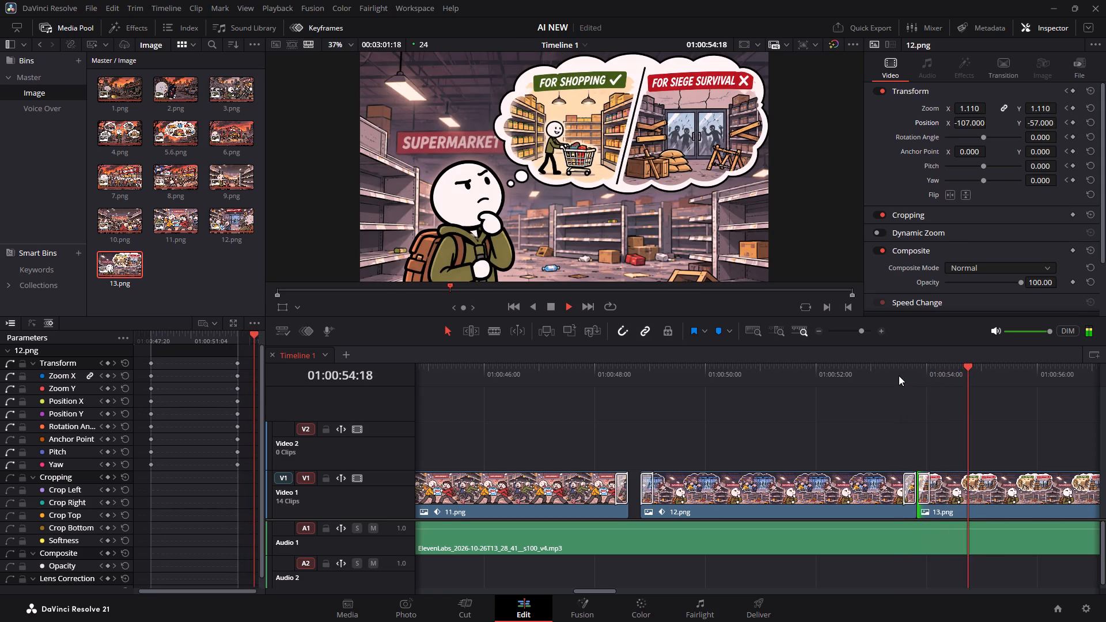
key(space)
key(space)
alt+scroll(966, 472, down, 4)
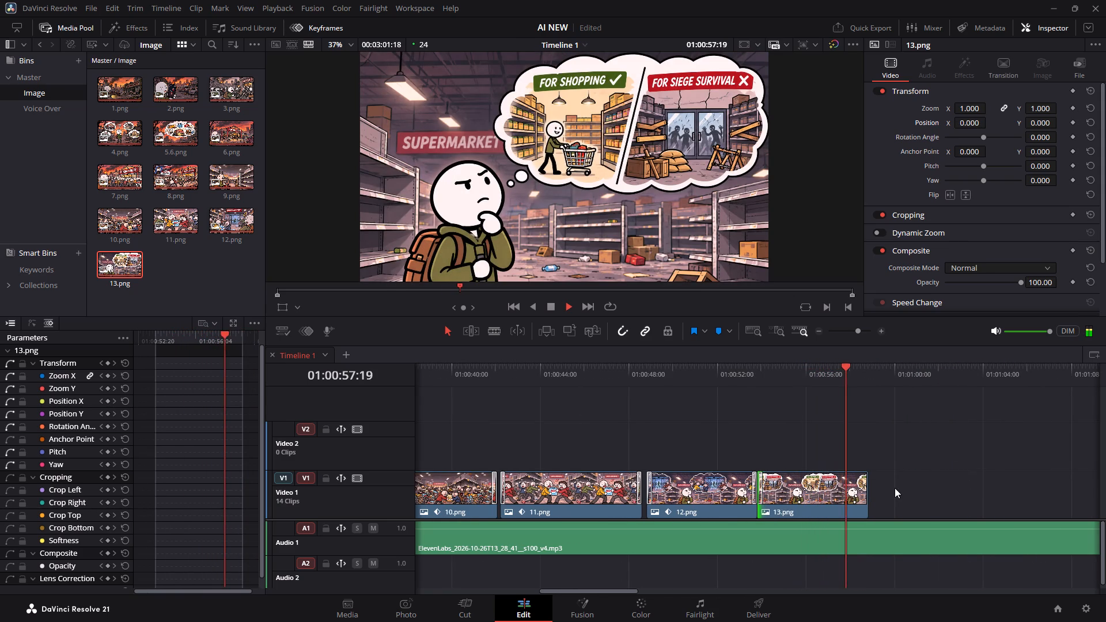
key(space)
key(space)
key(space)
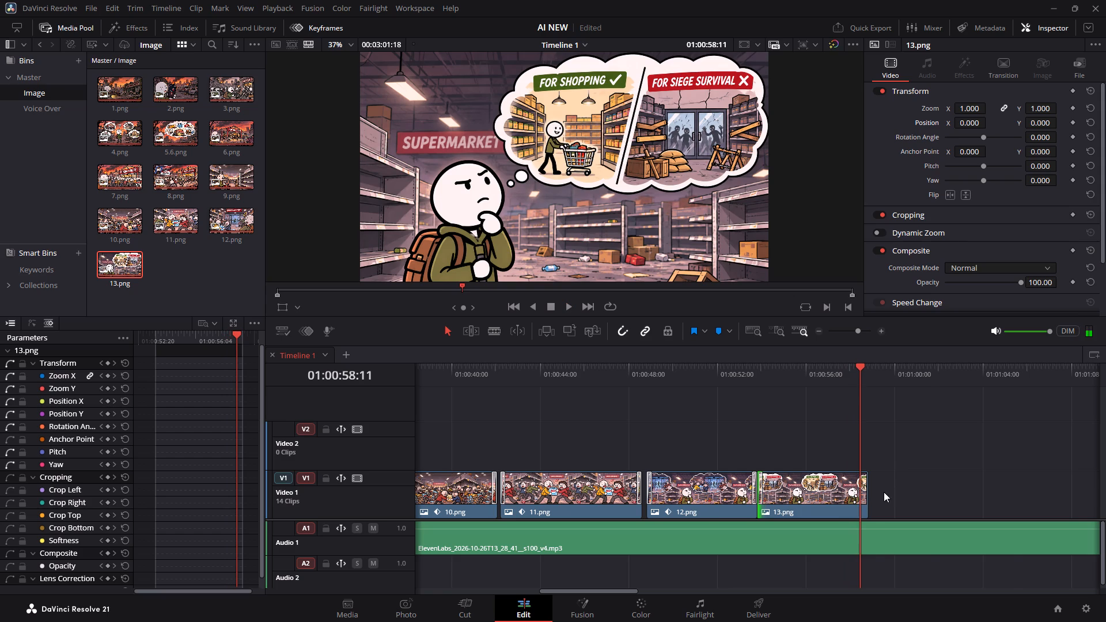
Replay the last second of 13.png repeatedly to find where its voice-over line ends.
ctrl+scroll(884, 492, up, 5)
ctrl+scroll(884, 492, down, 4)
alt+scroll(885, 492, up, 9)
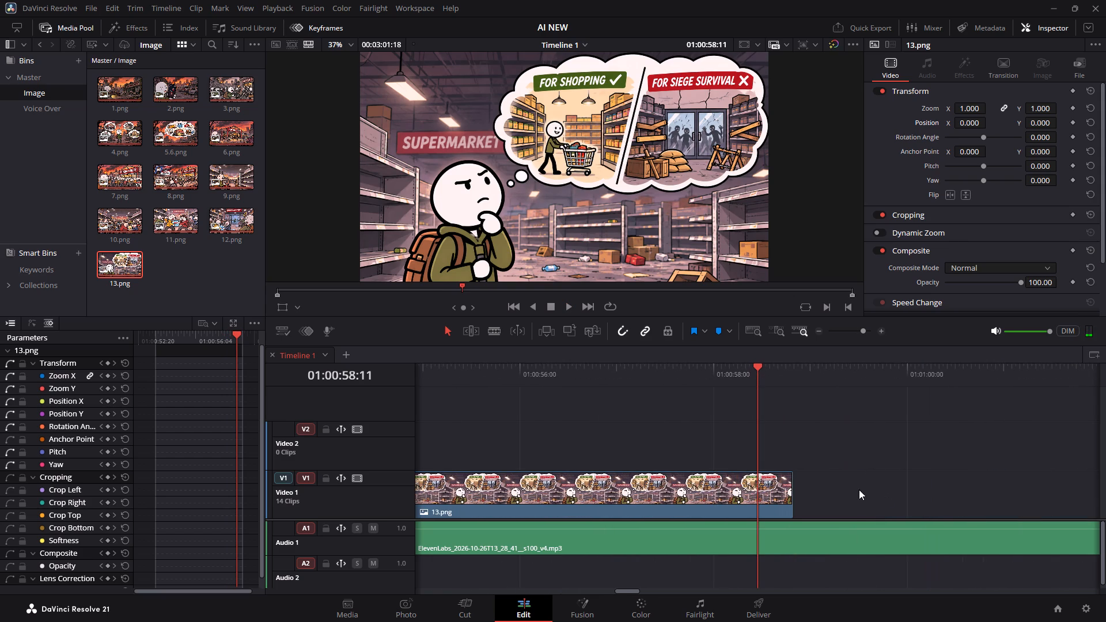
click(753, 362)
click(753, 370)
key(space)
click(747, 369)
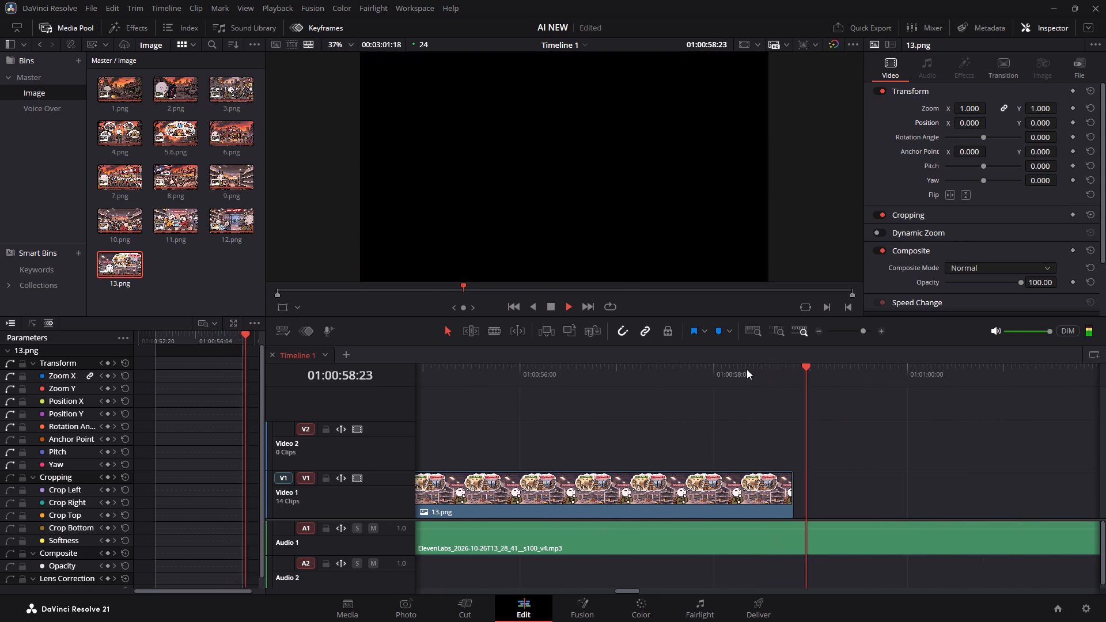
click(747, 369)
click(740, 369)
click(734, 367)
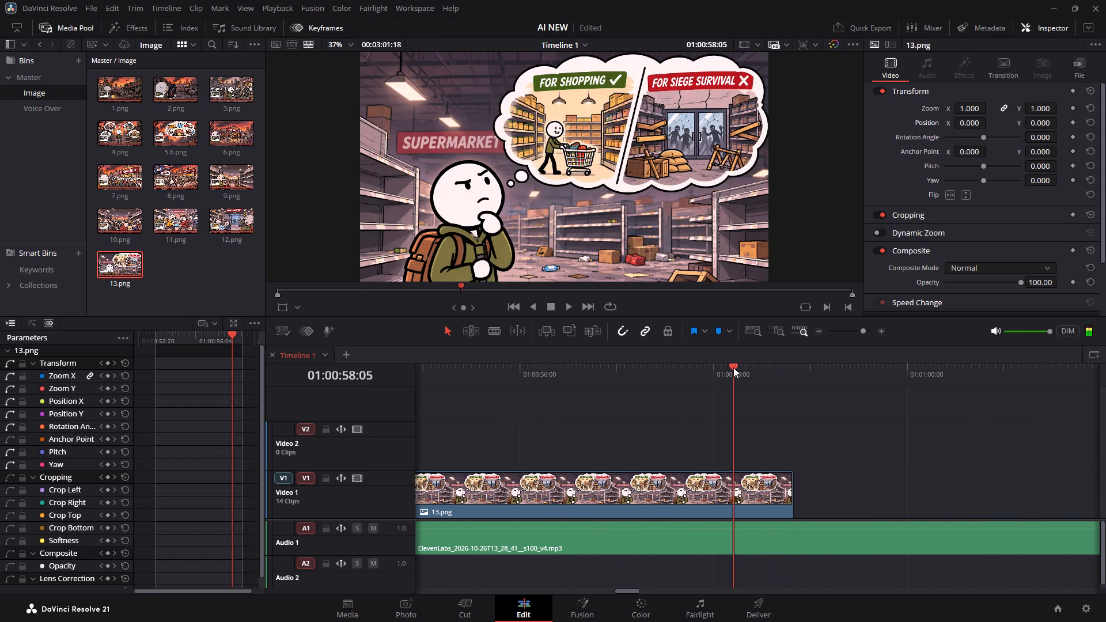
click(728, 367)
click(713, 367)
click(713, 367)
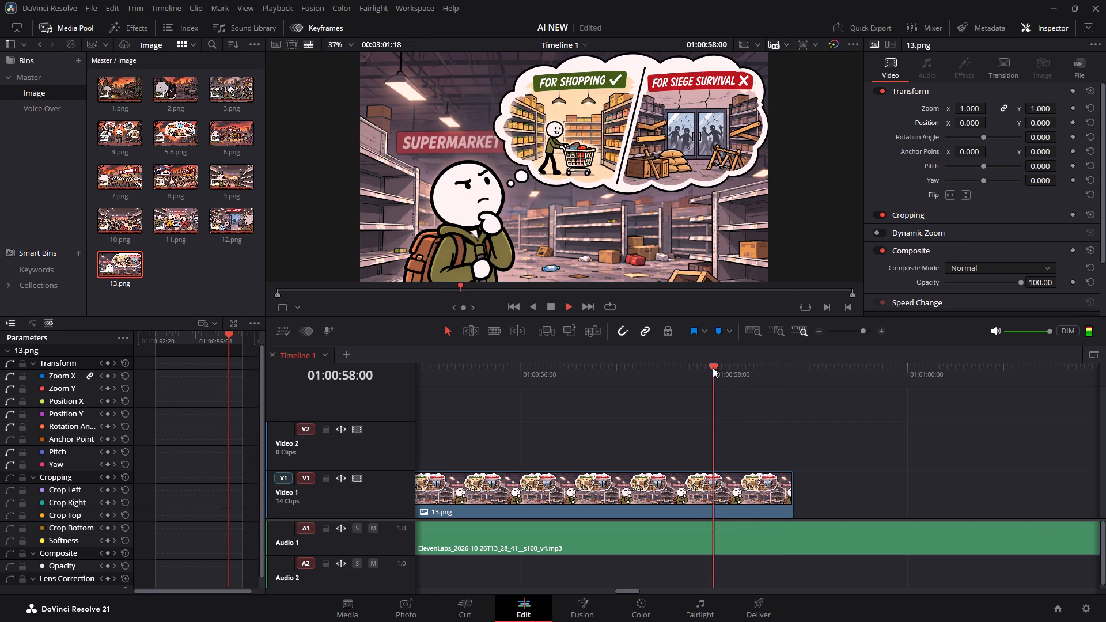
click(704, 369)
click(694, 370)
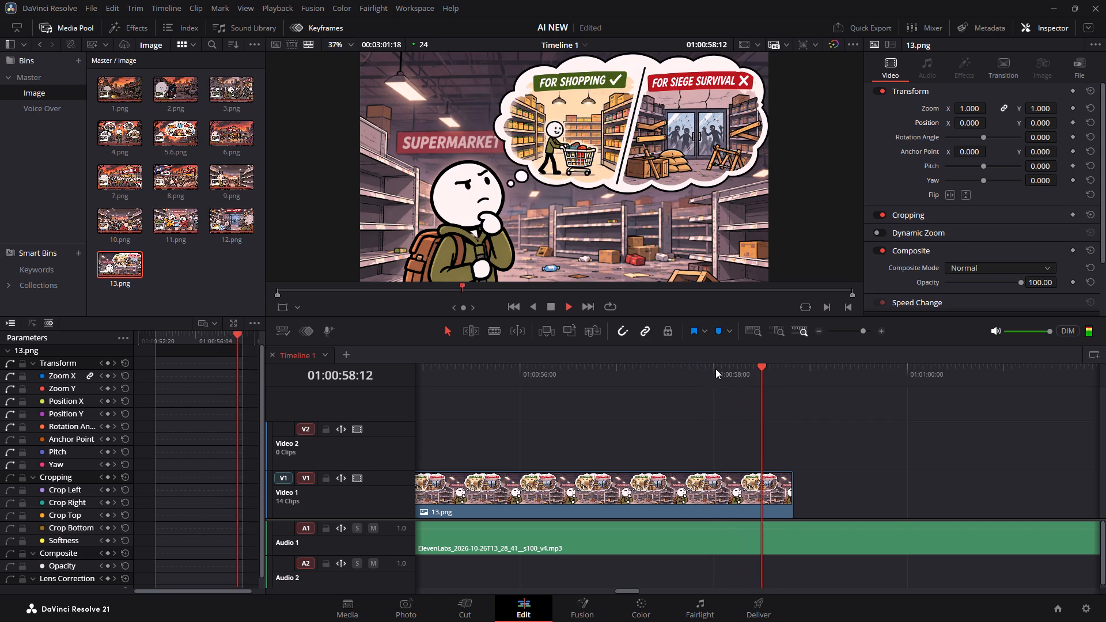
click(716, 368)
click(711, 368)
click(711, 368)
click(711, 368)
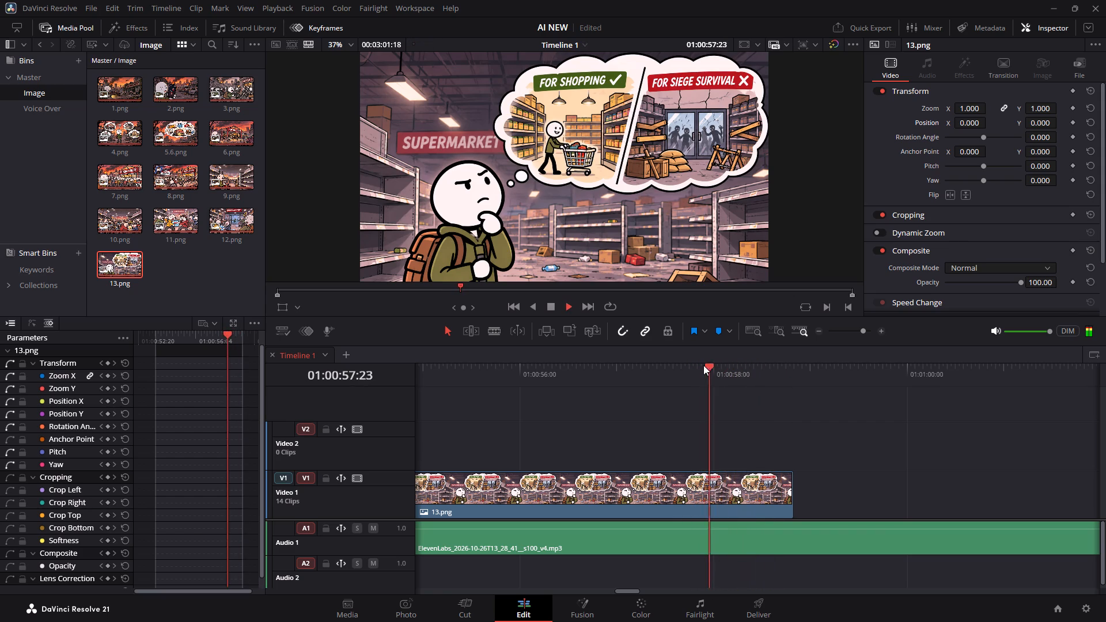
click(703, 365)
click(699, 365)
click(704, 366)
click(709, 367)
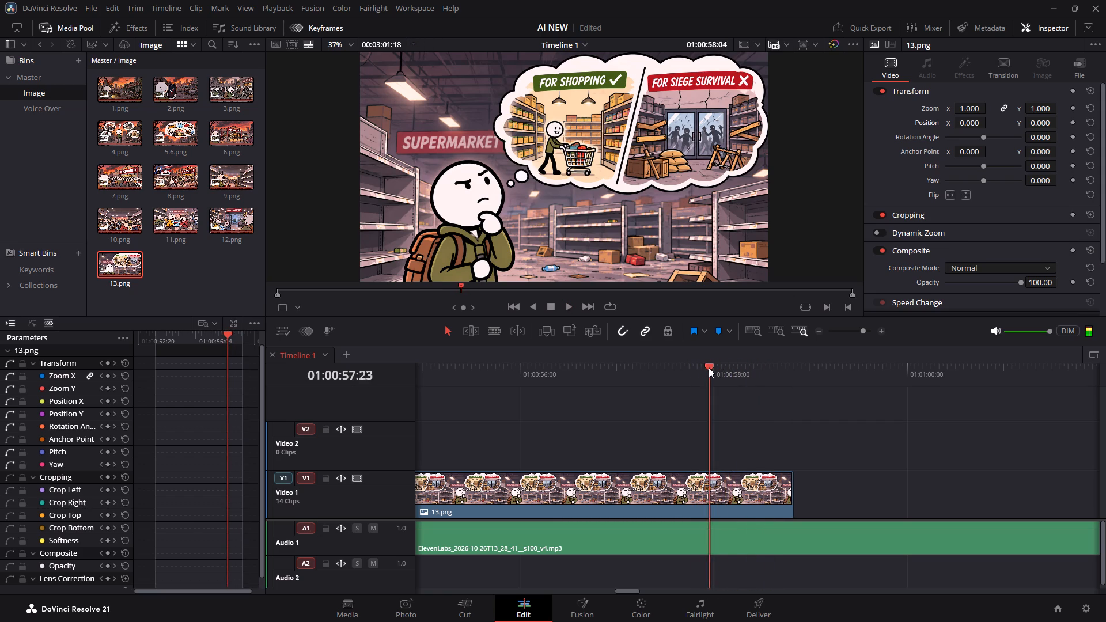
key(space)
key(space)
click(709, 367)
click(709, 367)
key(space)
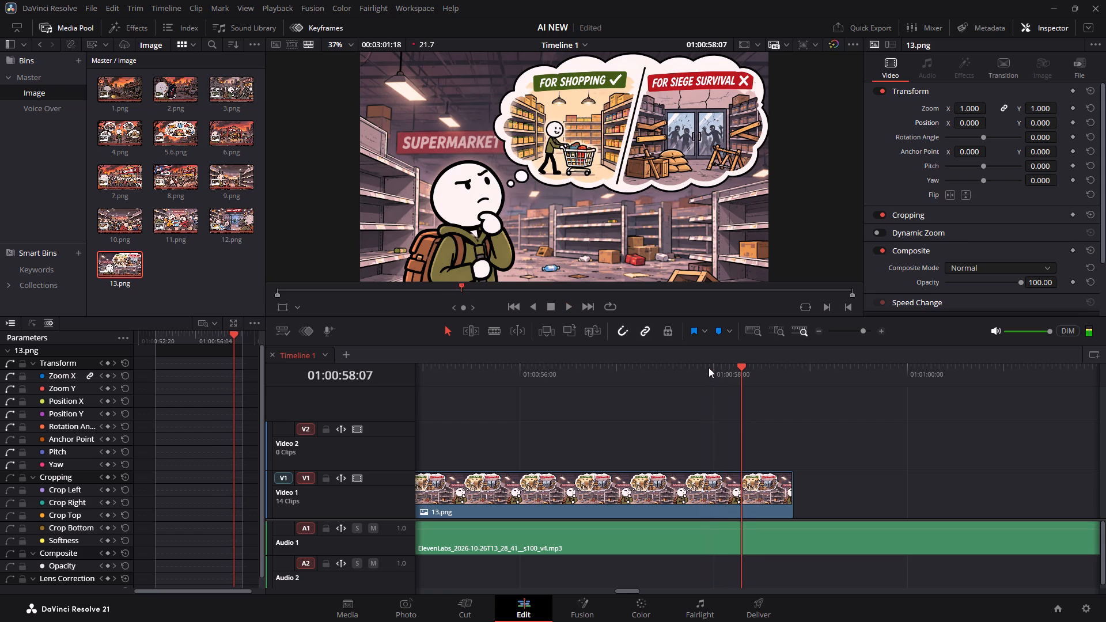
click(712, 368)
key(space)
click(712, 368)
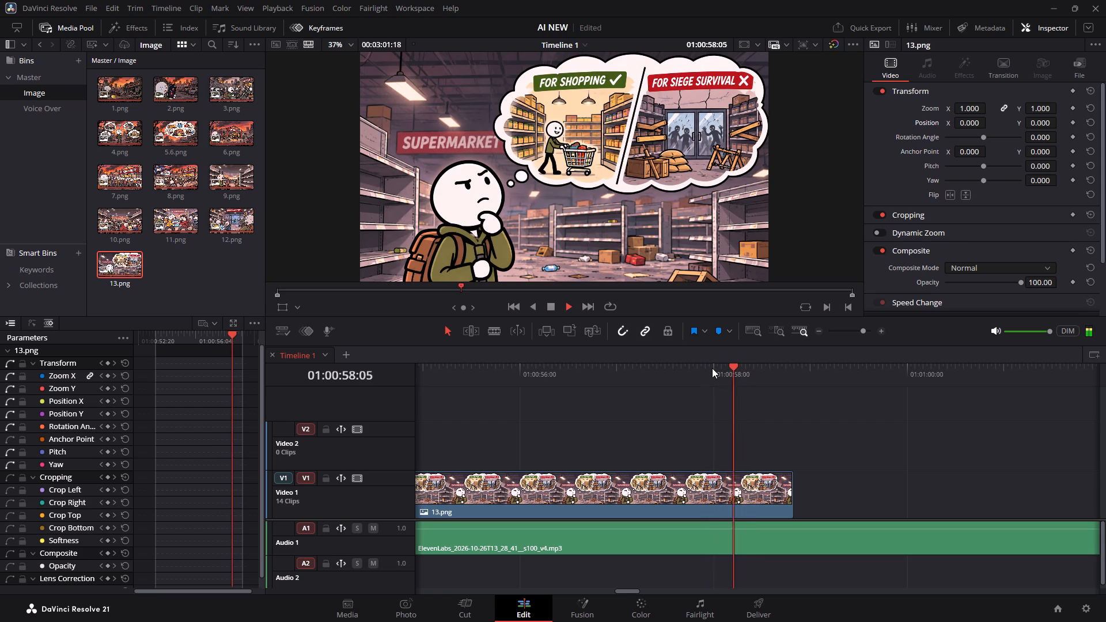
click(712, 368)
click(721, 369)
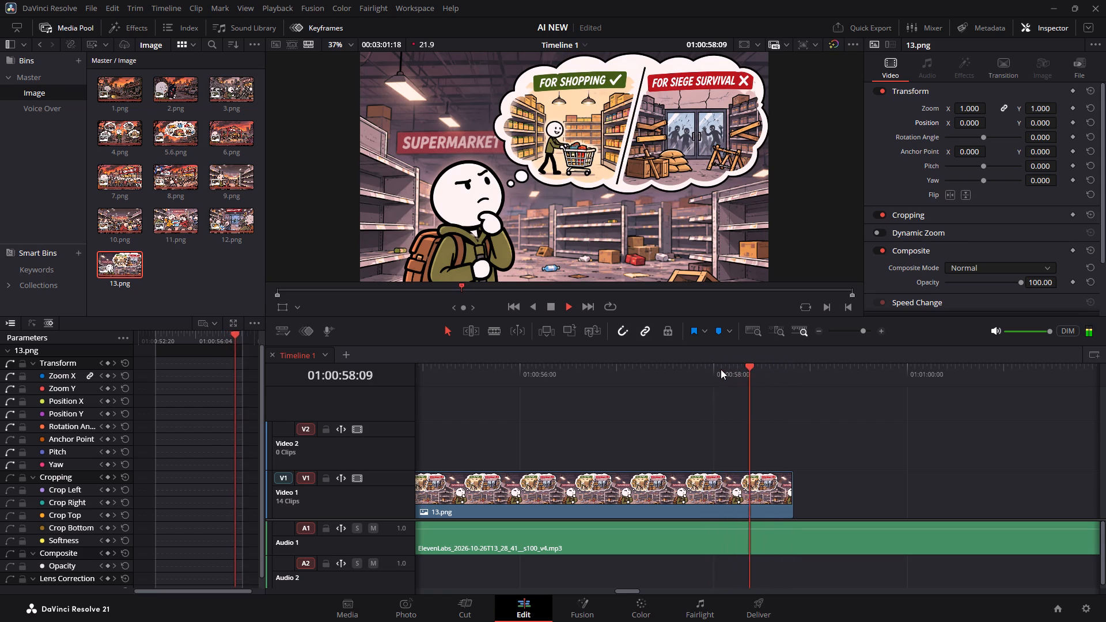
click(721, 369)
click(728, 370)
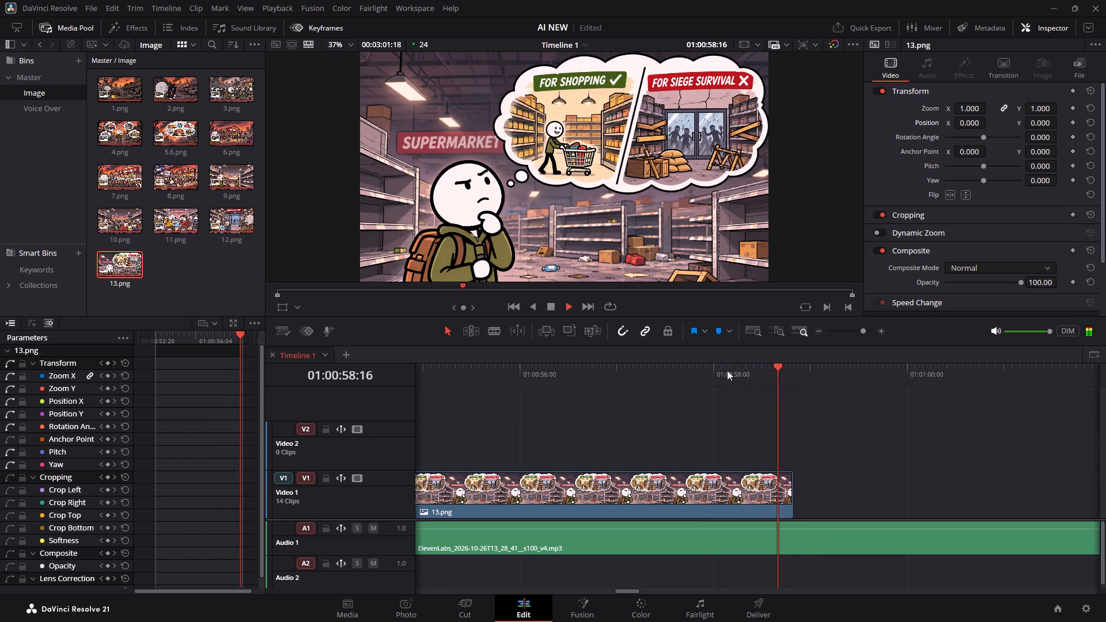
Split 13.png at 01:00:58:03 and delete the leftover piece after the cut.
click(726, 370)
key(space)
click(726, 370)
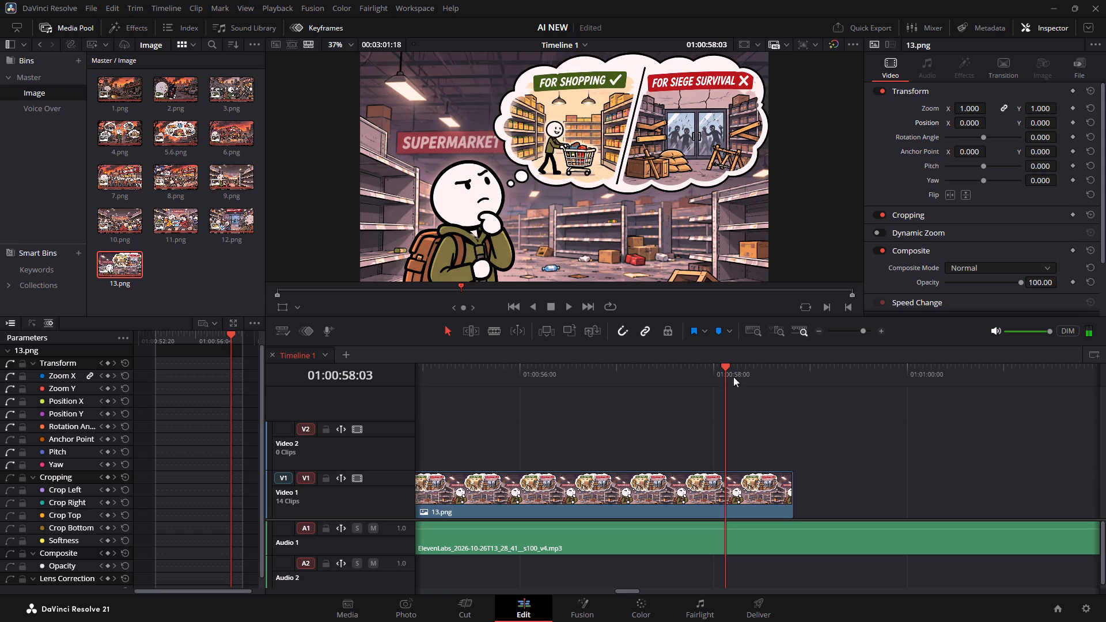
ctrl+click(735, 481)
key(ctrl+b)
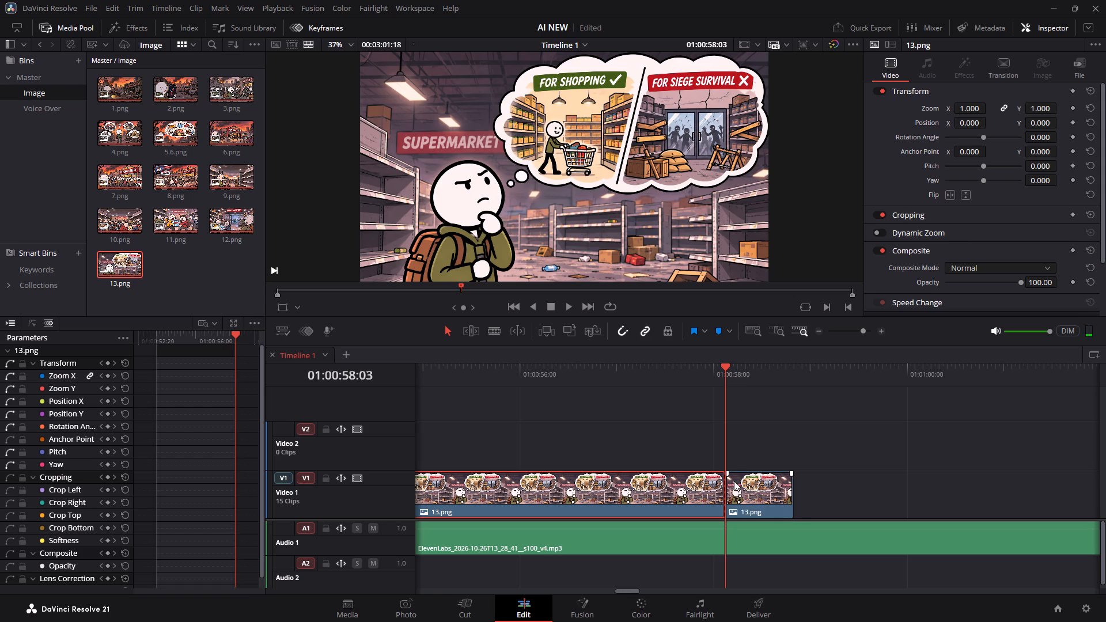
click(734, 481)
key(BackSpace)
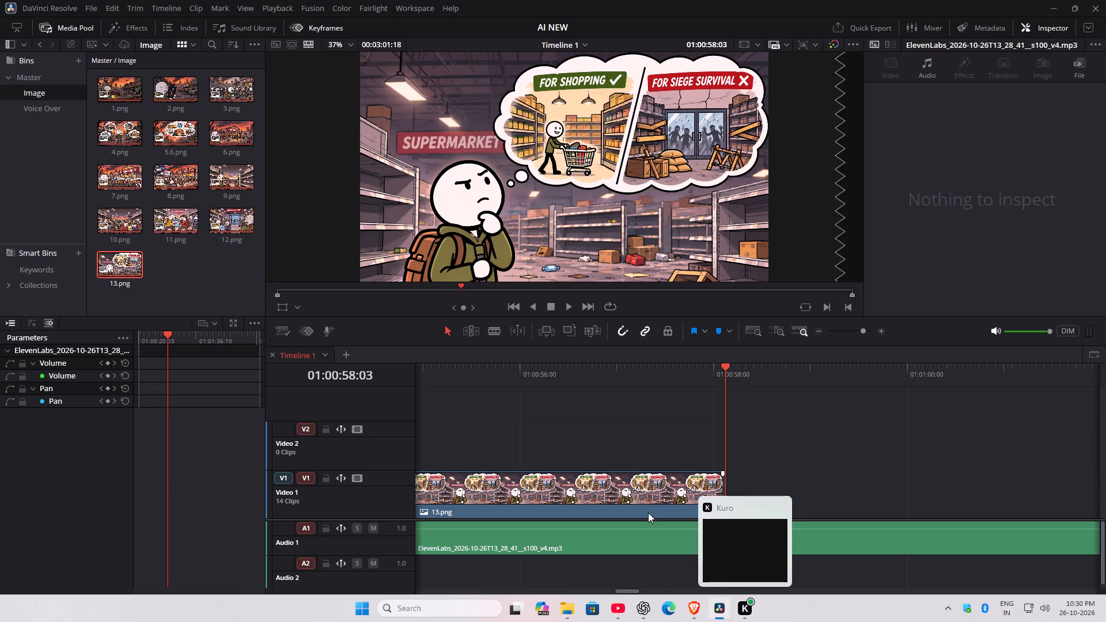
click(601, 418)
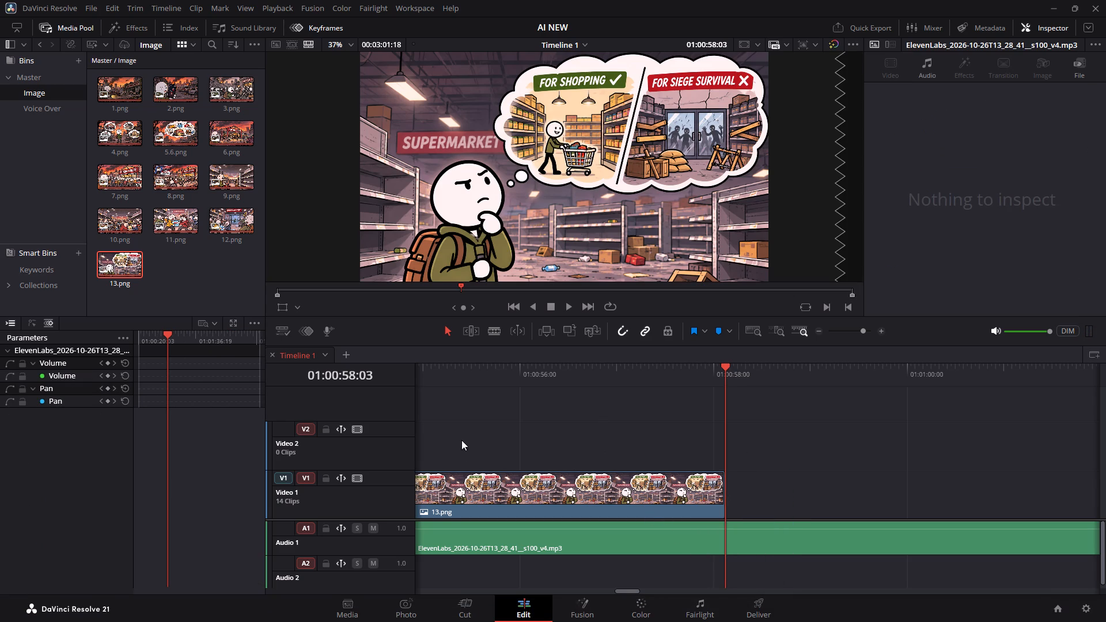
Add a Transform keyframe on the last frame of 13.png, at 01:00:58:02.
scroll(499, 488, up, 4)
ctrl+scroll(597, 460, up, 3)
ctrl+scroll(597, 460, down, 2)
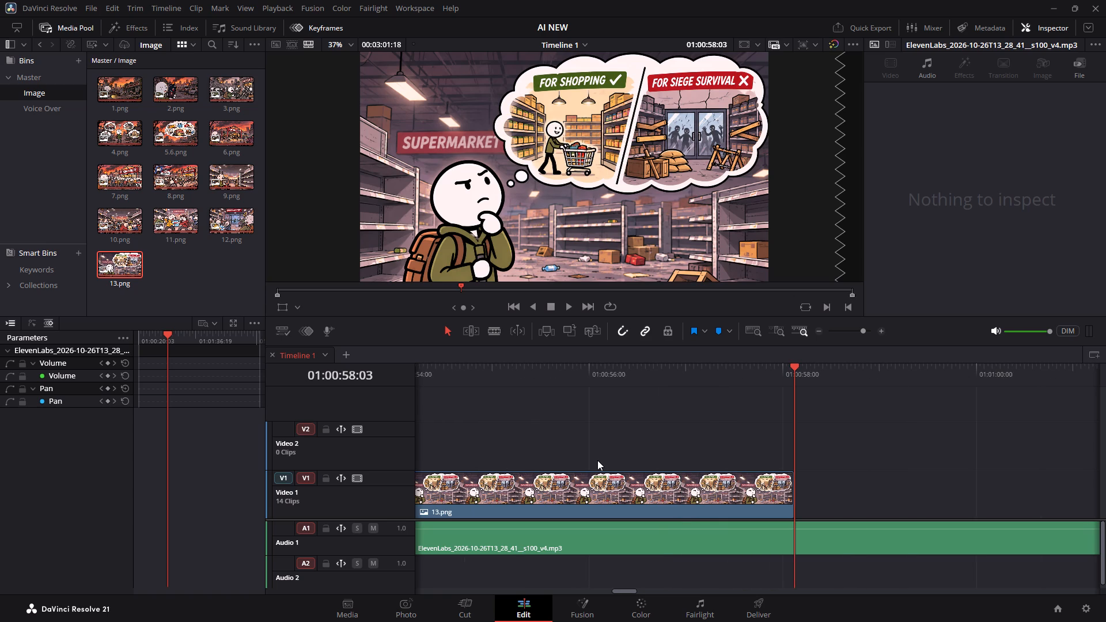
click(666, 484)
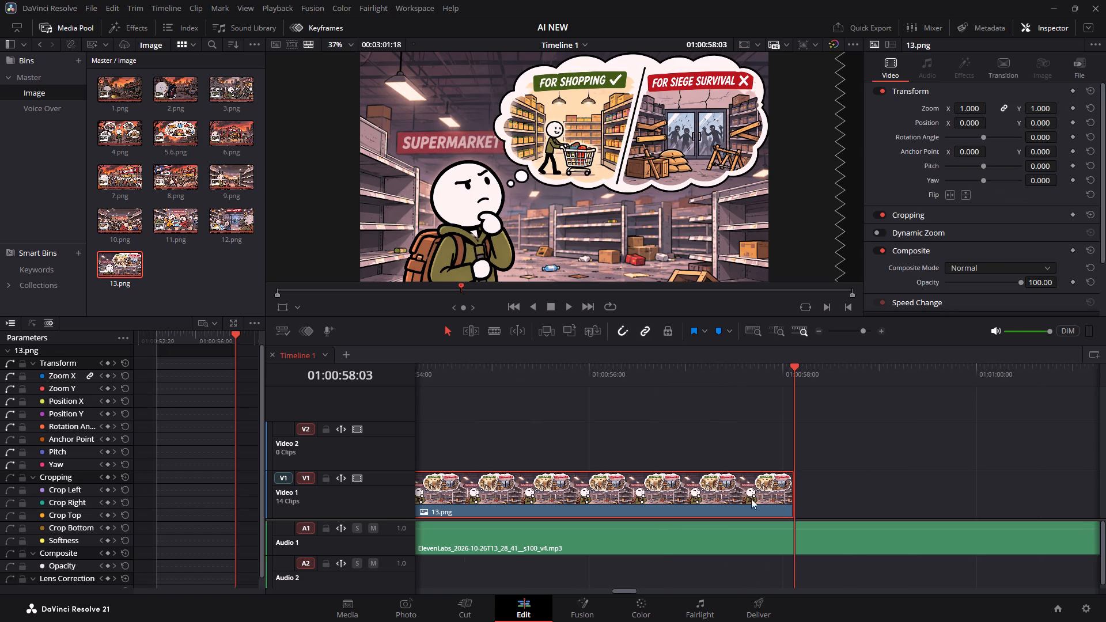
key(Right)
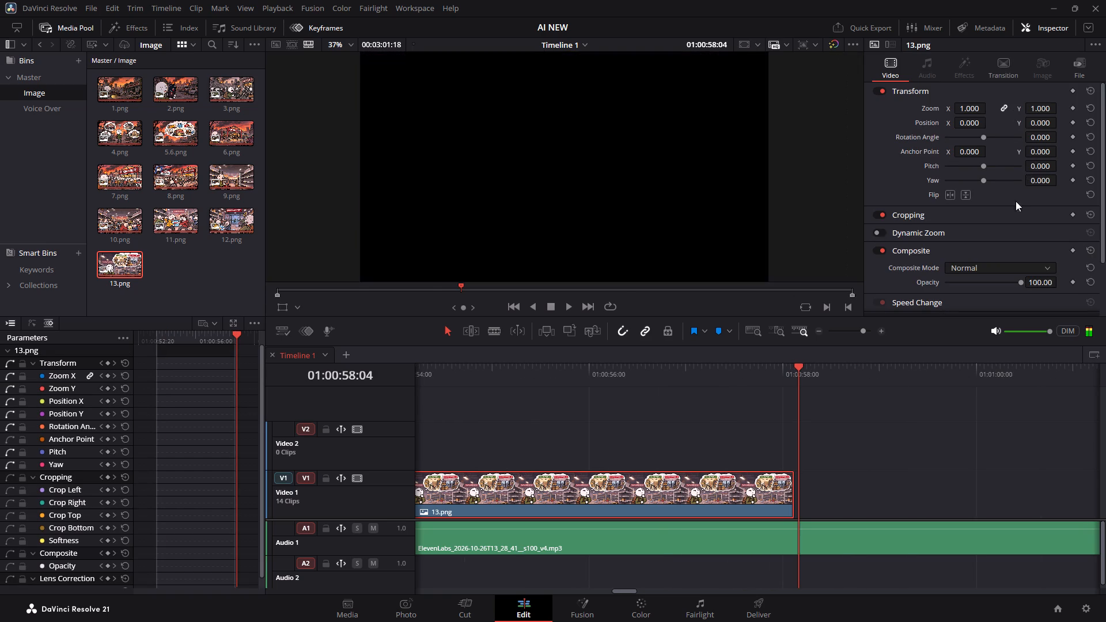
key(Left)
key(Left)
click(782, 484)
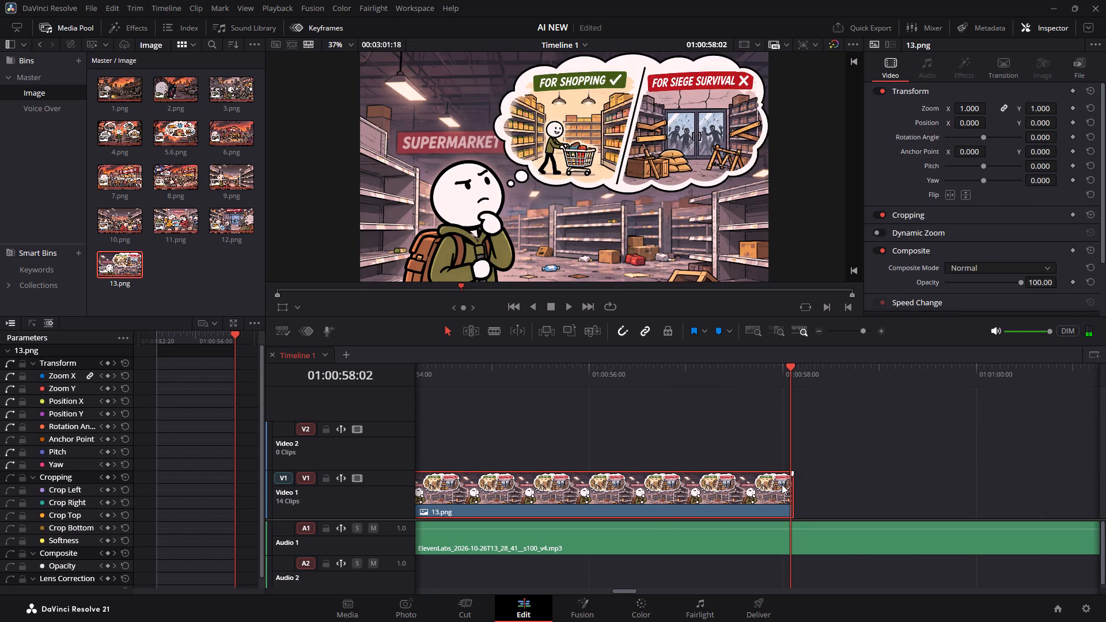
click(850, 460)
key(Right)
key(Left)
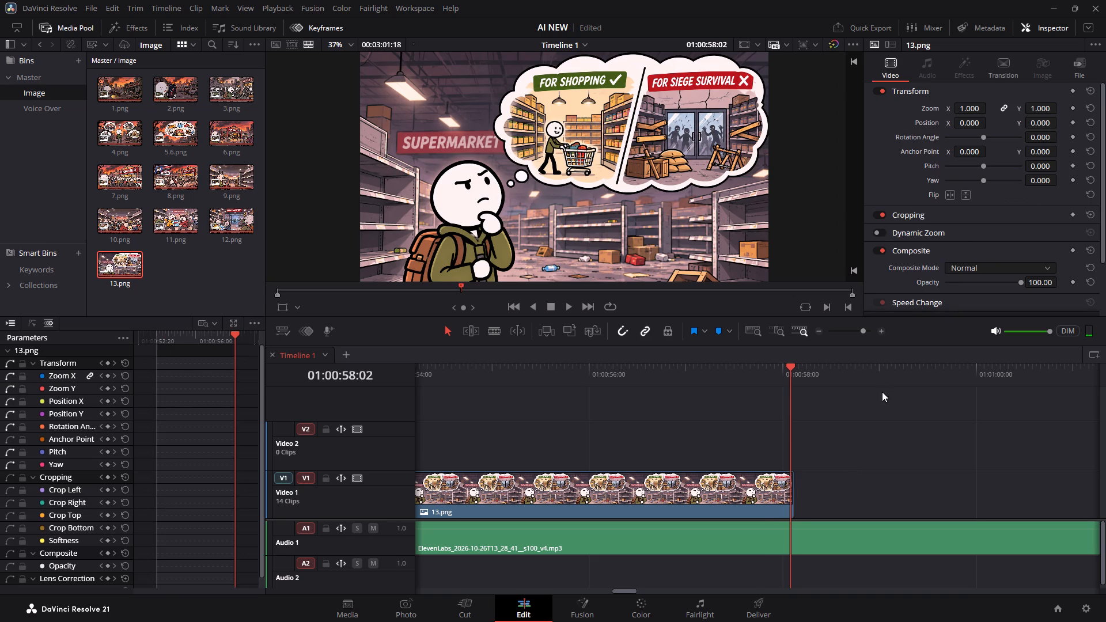
click(1079, 87)
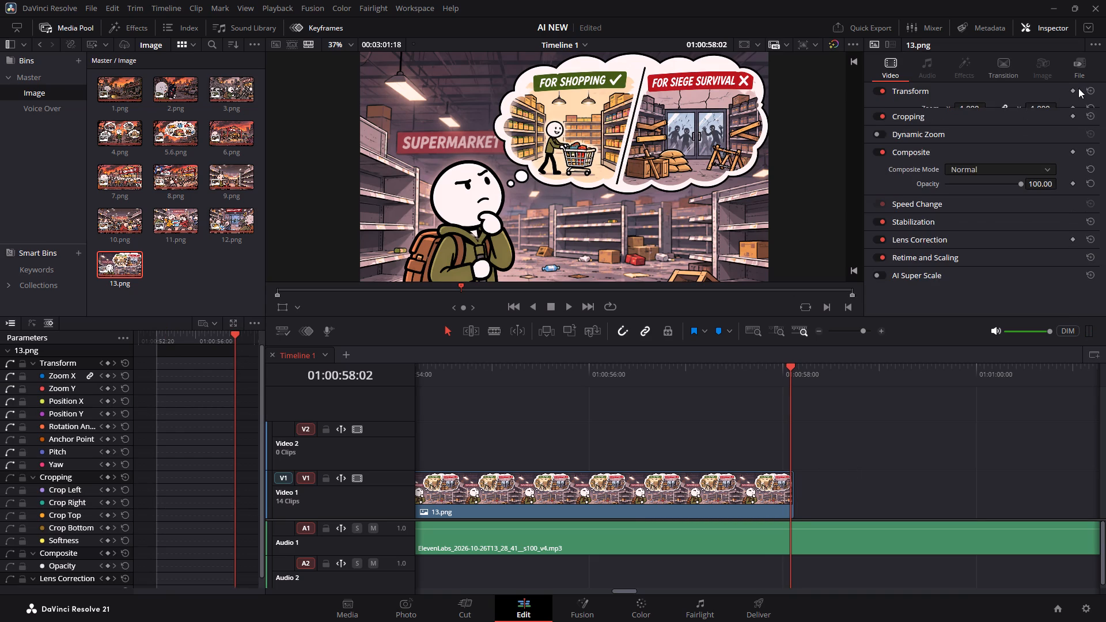
click(1061, 90)
click(1071, 91)
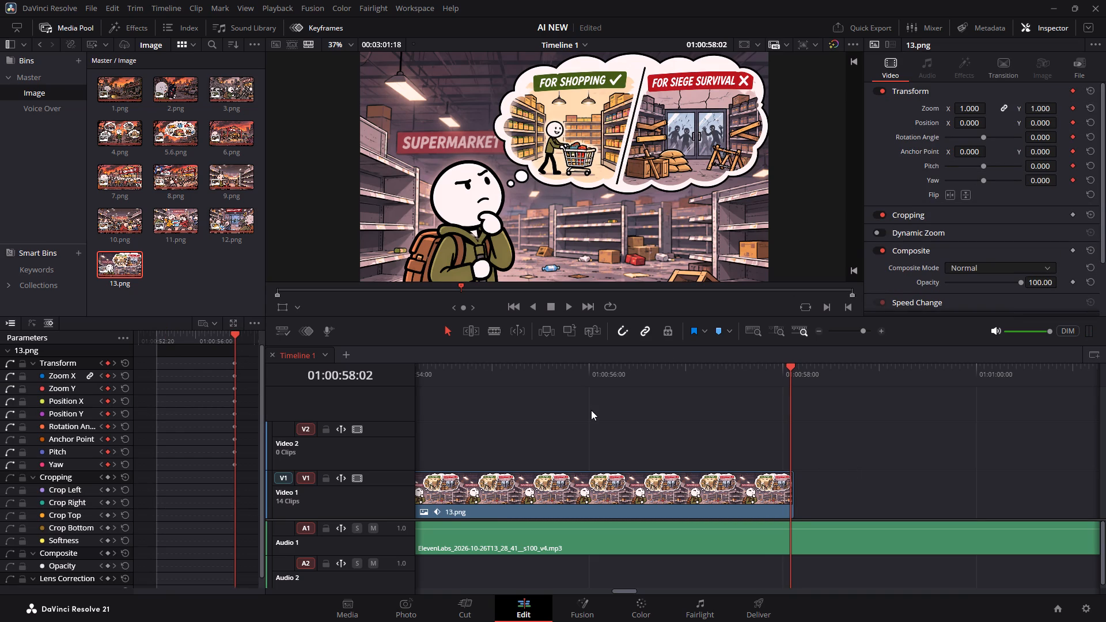
Add a Transform keyframe at the start of 13.png, at 01:00:53:20.
alt+scroll(591, 410, down, 4)
double_click(500, 418)
click(488, 374)
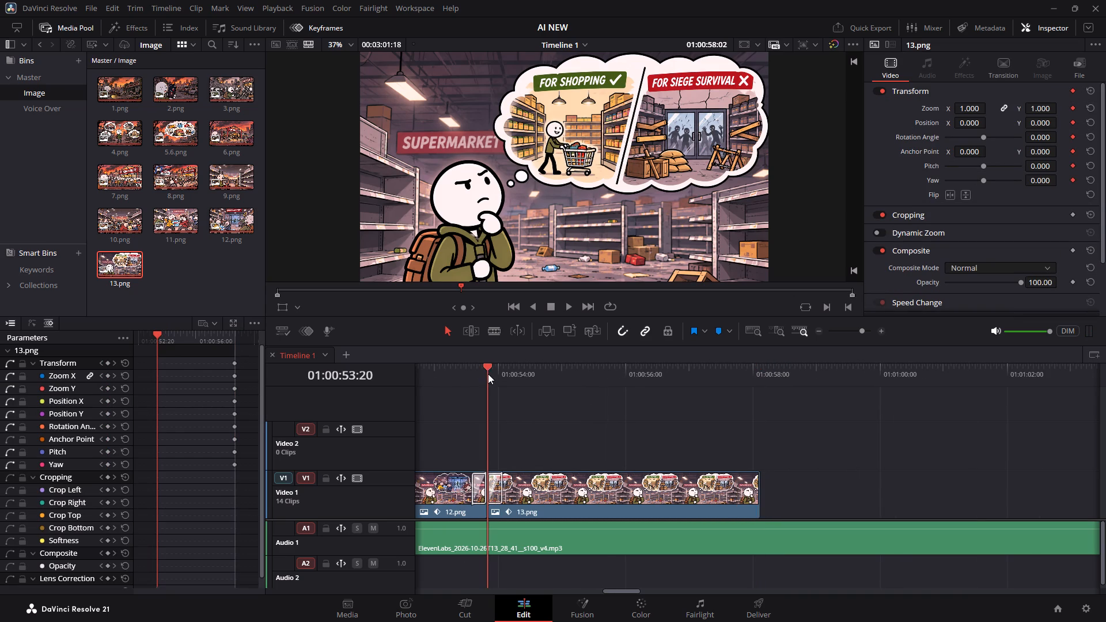
click(1071, 89)
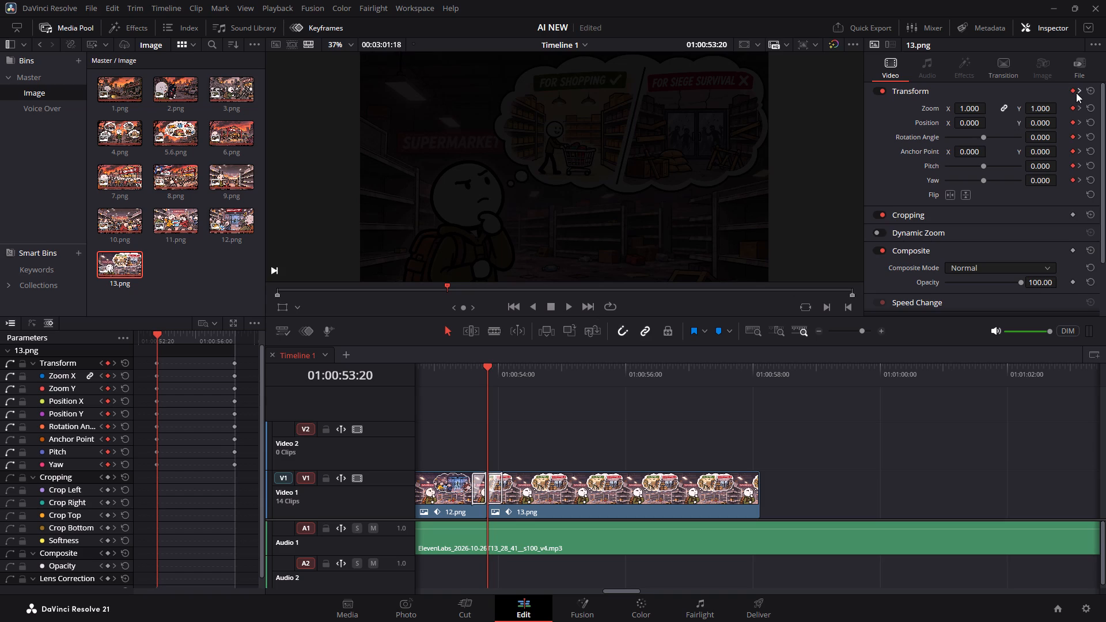
At 13.png's end keyframe, set Zoom to 1.110, Position X to -107 and Position Y to -59.
click(1076, 93)
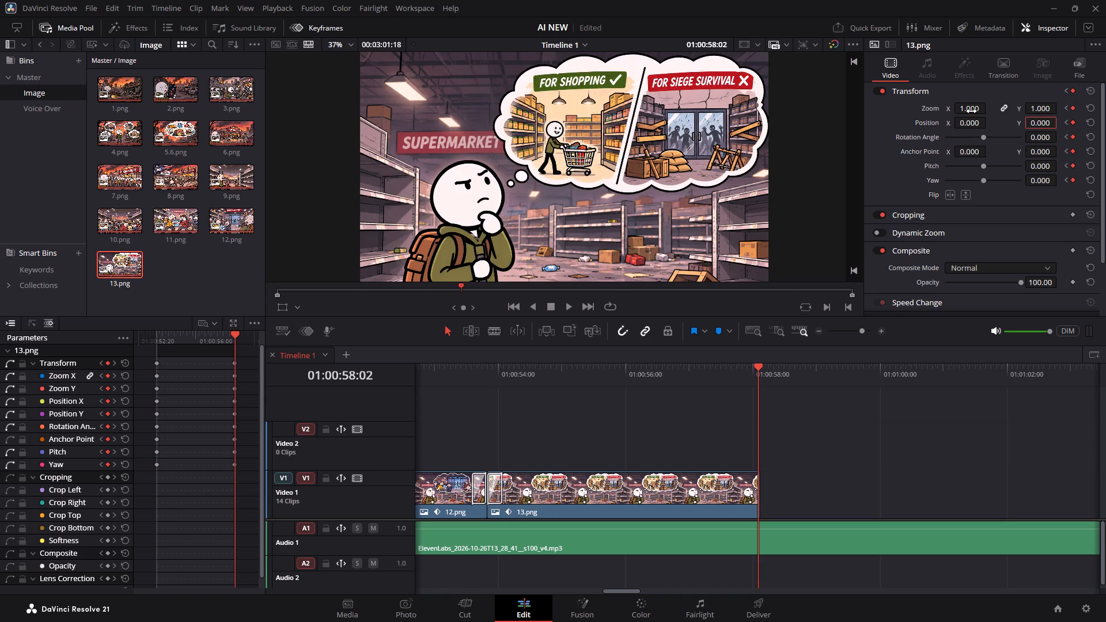
drag(971, 111, 978, 111)
drag(1039, 121, 983, 117)
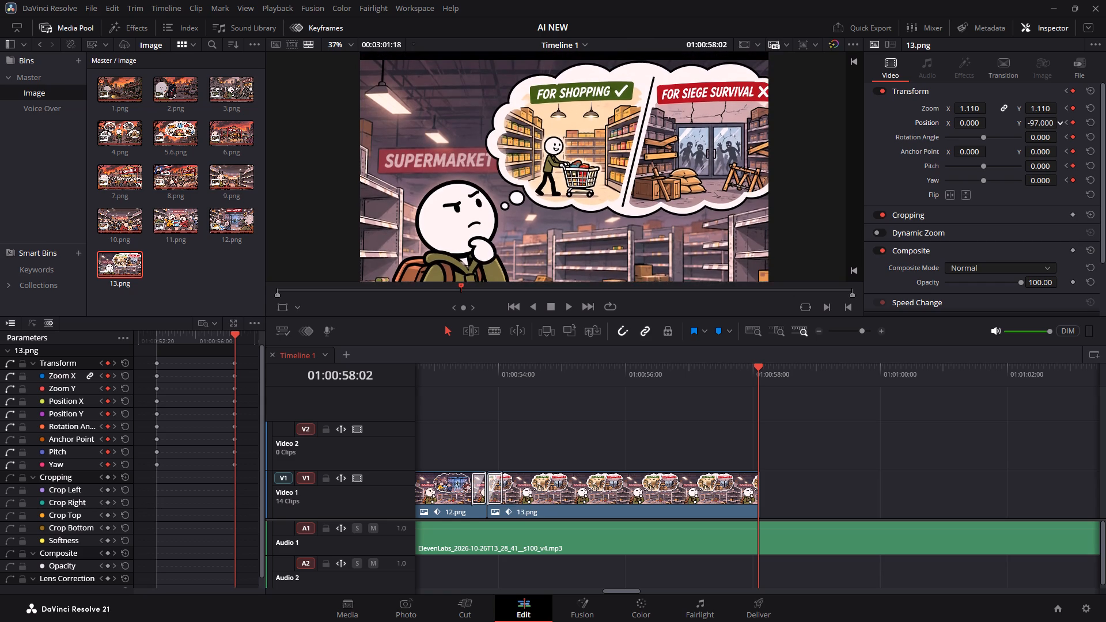
drag(983, 117, 1005, 113)
drag(978, 122, 914, 122)
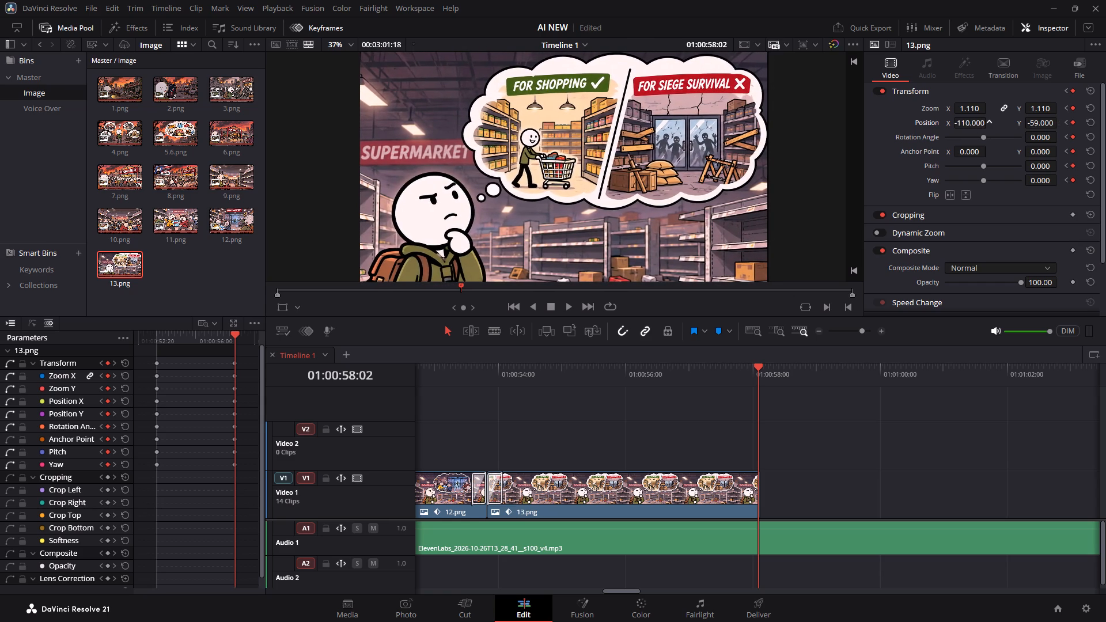
drag(914, 122, 916, 122)
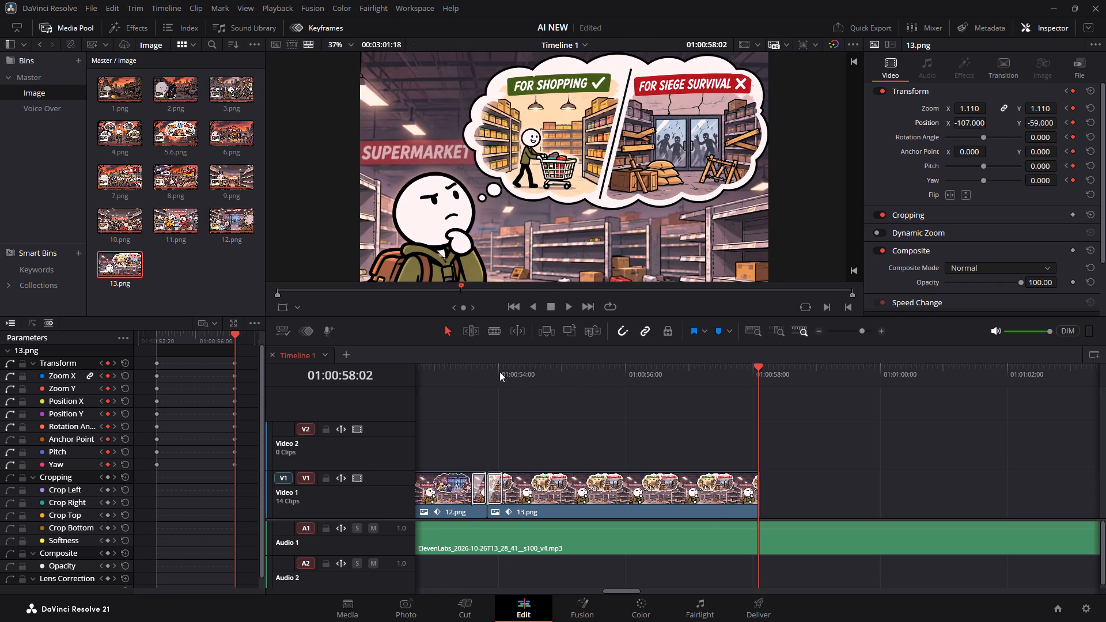
Play from the end of 12.png to just past 13.png to check the zoom animation, returning the playhead to 13.png's end.
click(463, 363)
key(space)
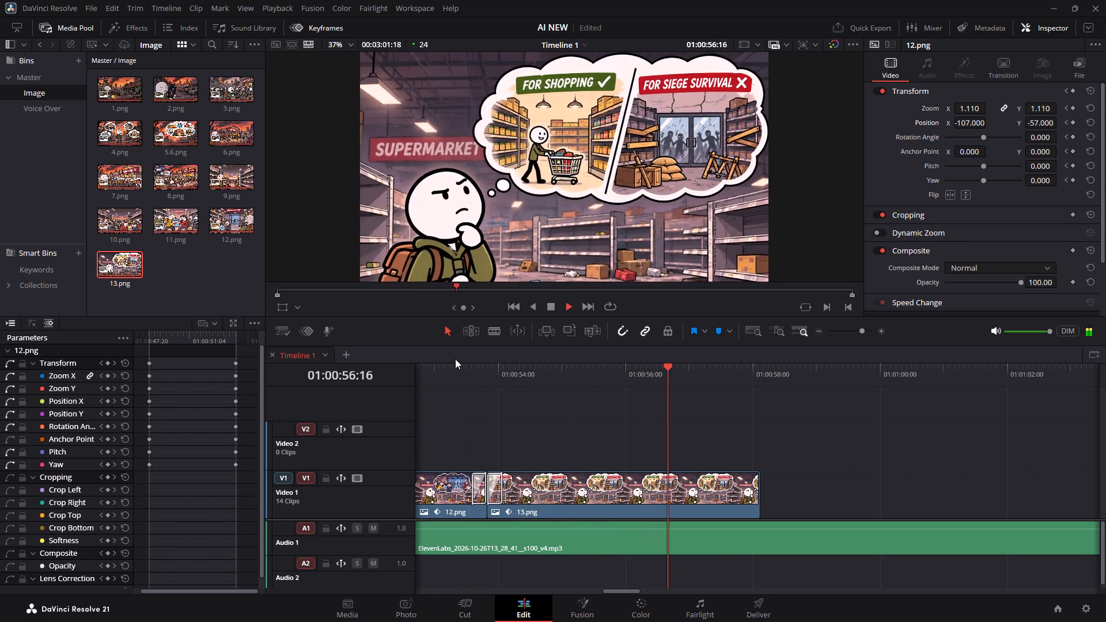
key(space)
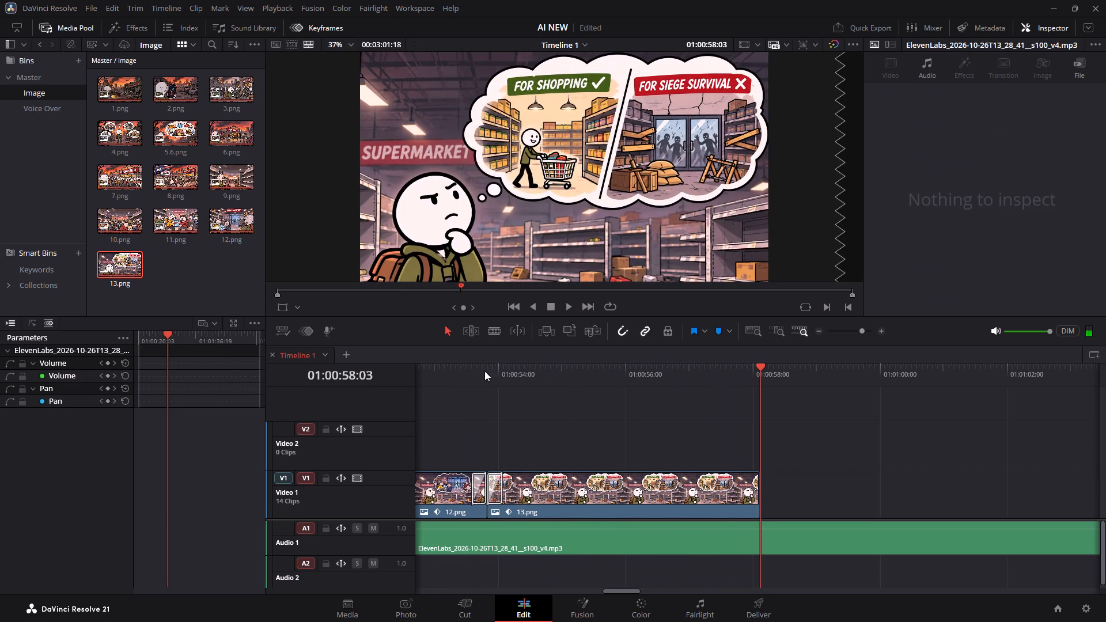
key(space)
key(space)
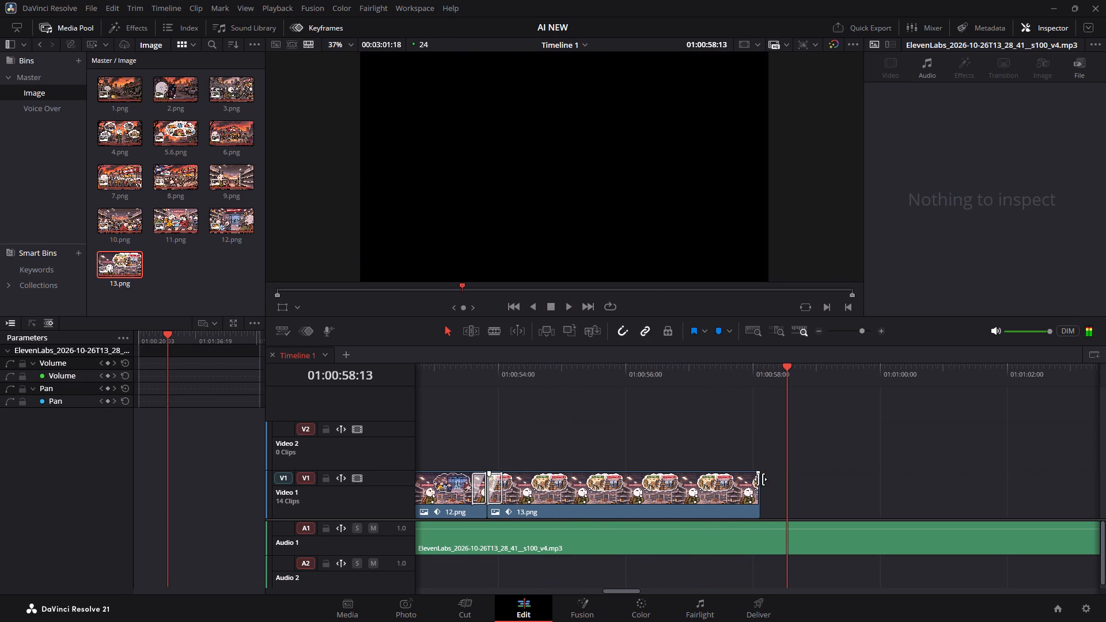
click(755, 369)
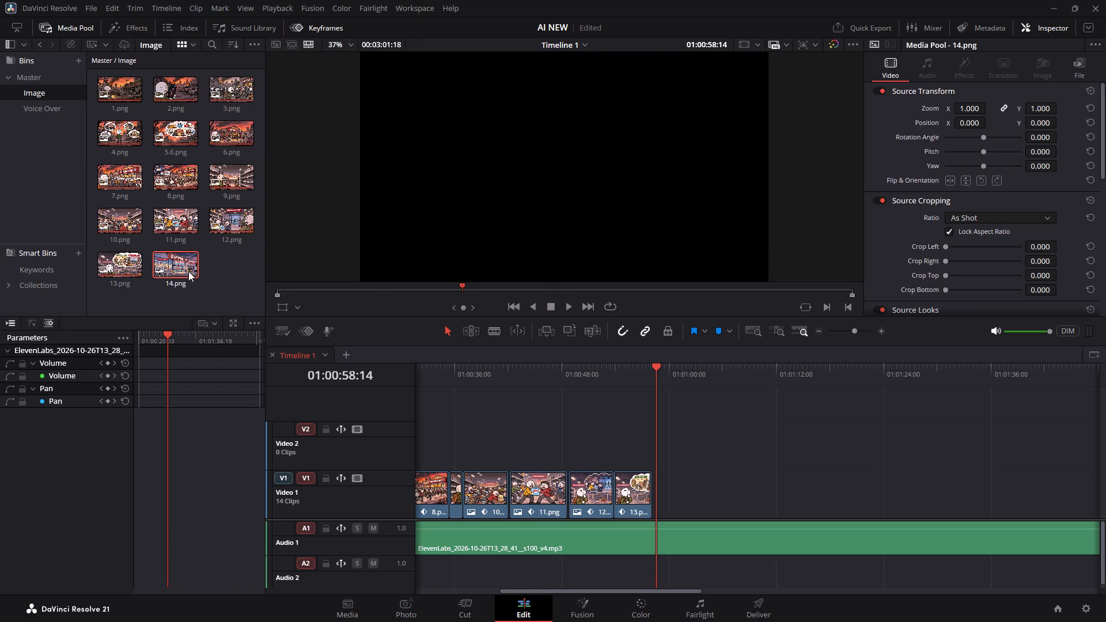
Place 14.png on the Video 1 track directly after 13.png.
drag(183, 259, 653, 490)
Play from near the end of 13.png into 14.png to check the voice-over timing, stopping at 01:01:02:03.
click(645, 365)
alt+scroll(675, 427, up, 5)
key(space)
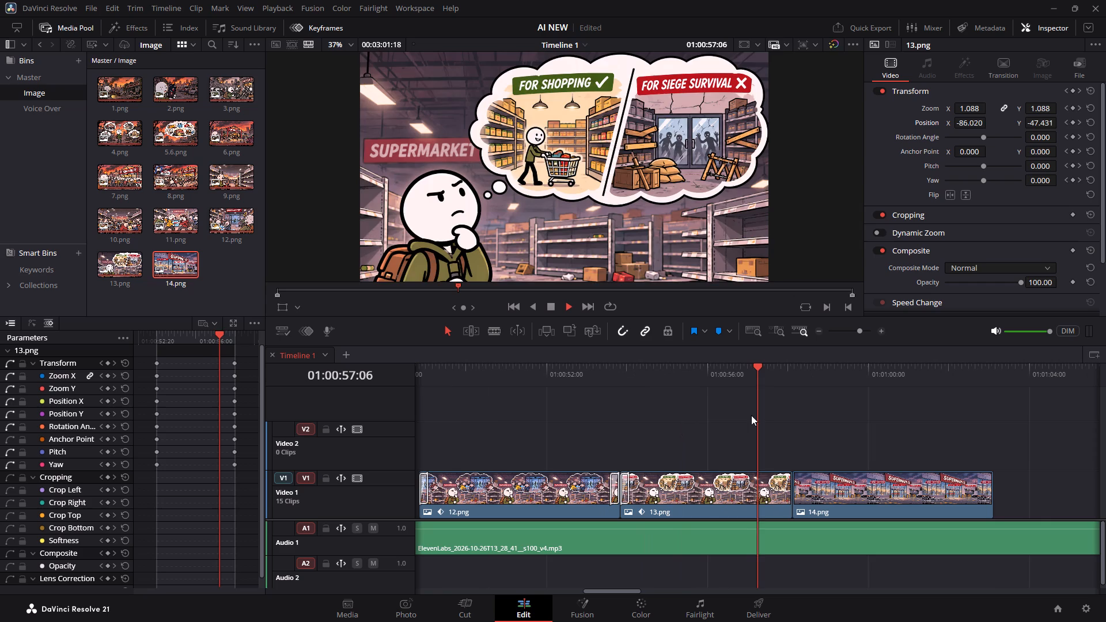
key(space)
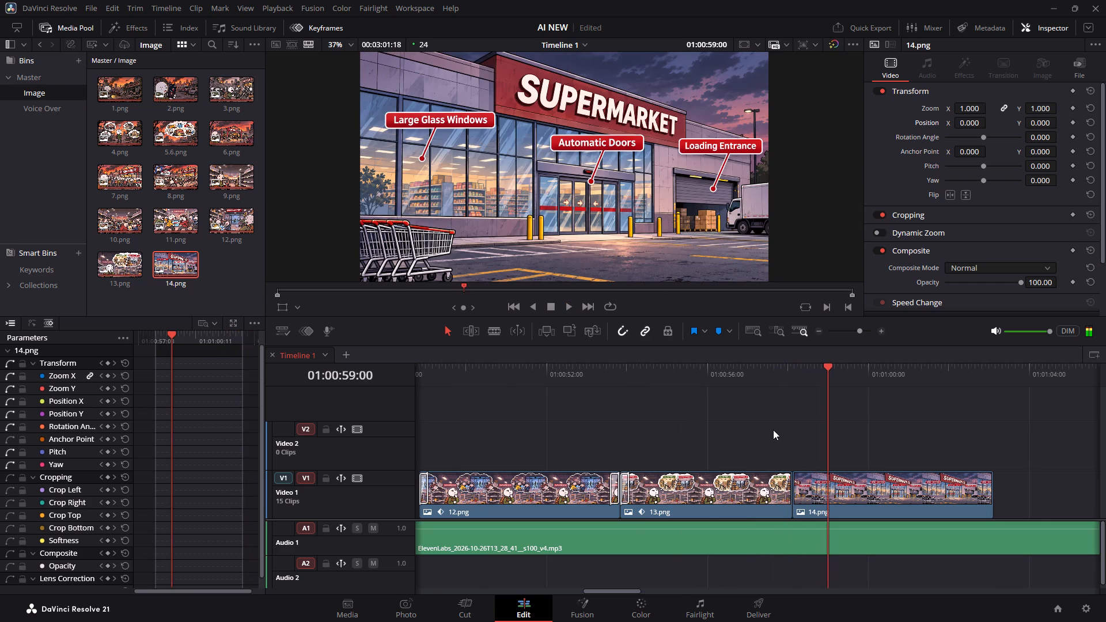
key(space)
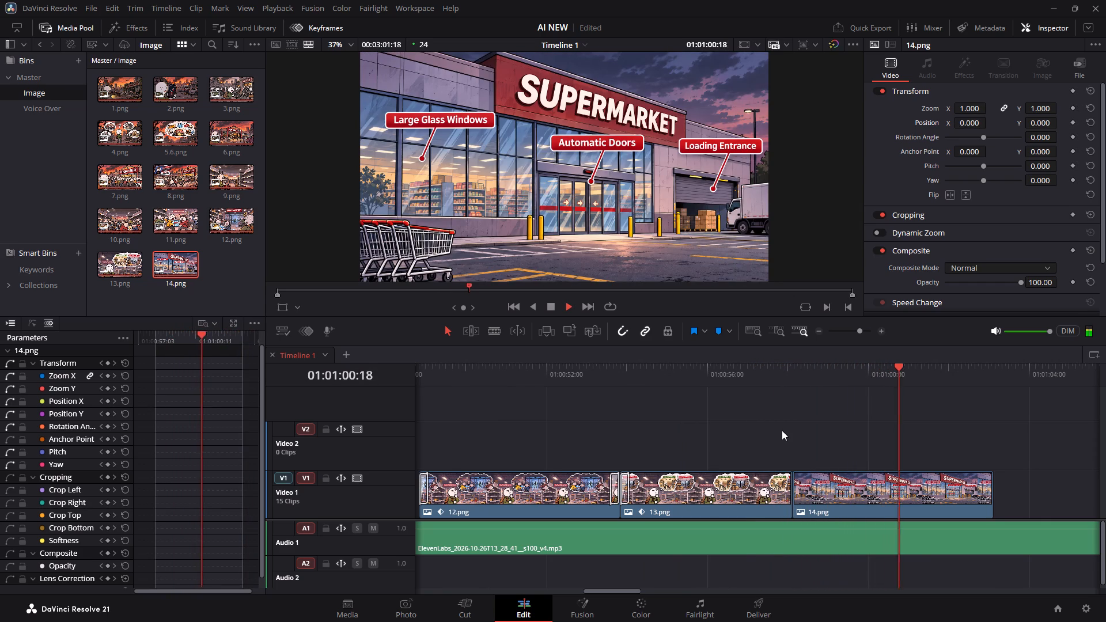
key(space)
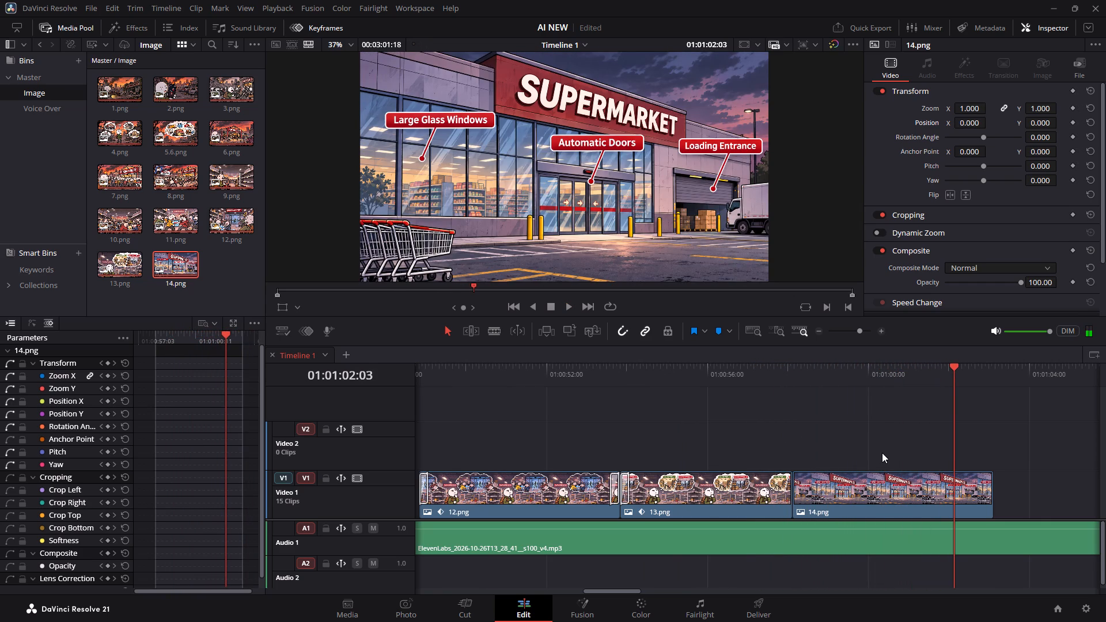
Replay the voice-over over the later part of 14.png, from about 01:01:01:13, to locate where the narration phrase ends.
key(Left)
key(Left)
key(space)
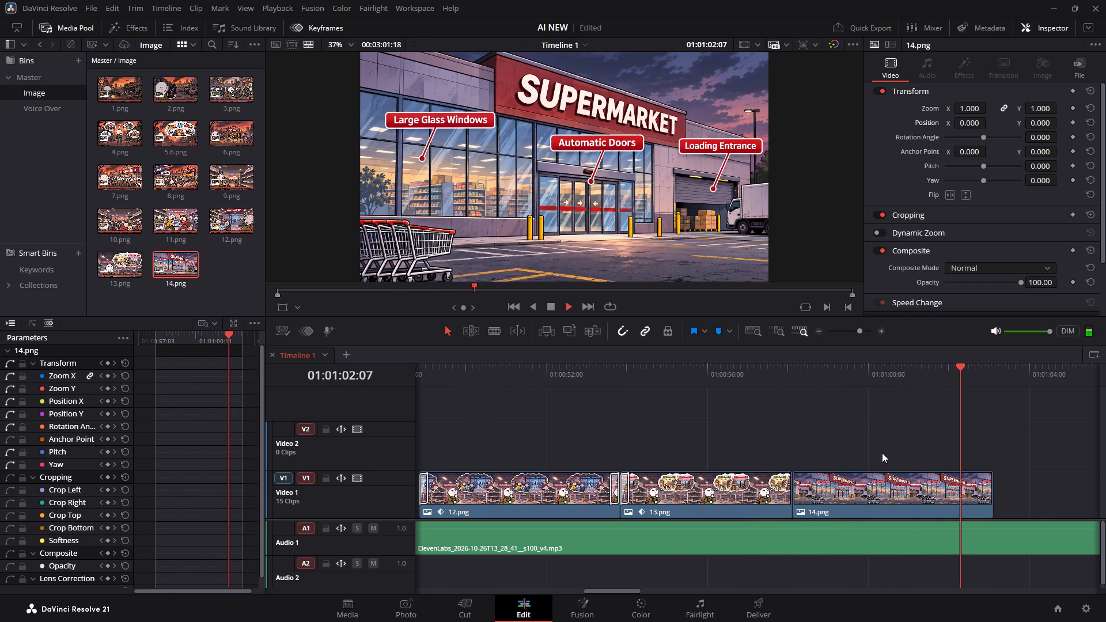
key(space)
click(930, 370)
key(space)
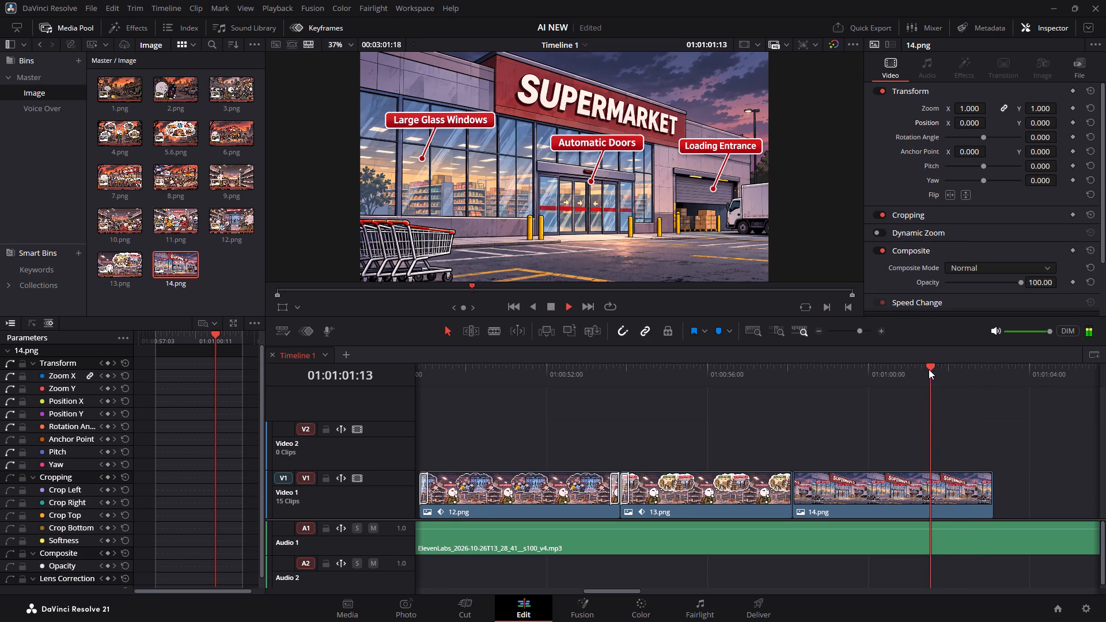
key(space)
key(space)
key(space)
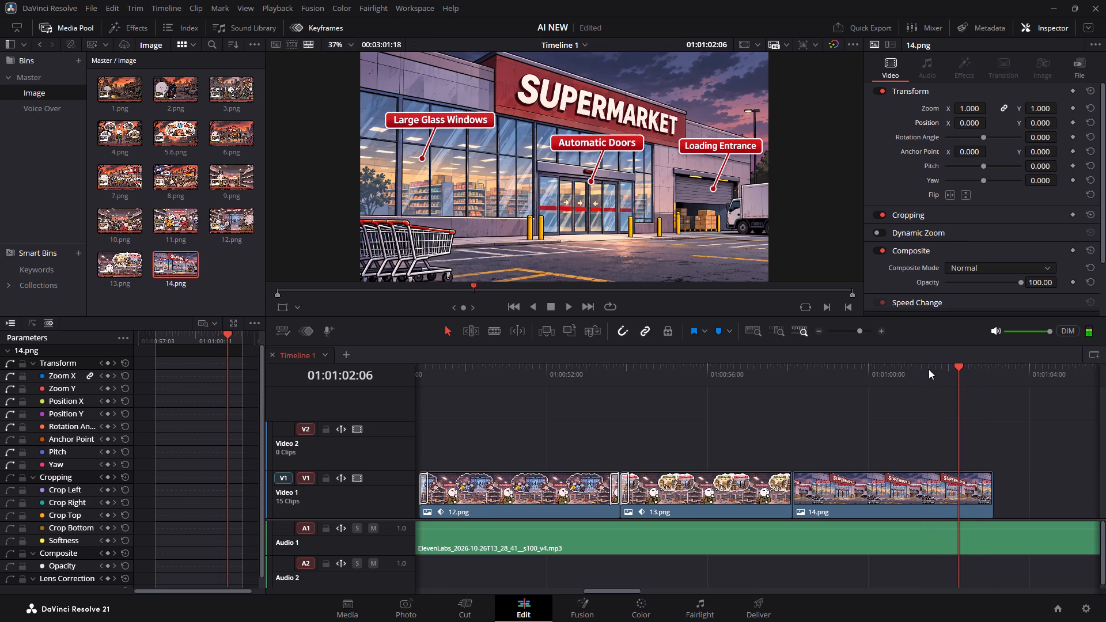
Scrub frame by frame back and forth through 14.png around 01:01:01:19 to 01:01:02:04 to find the cut frame.
key(Left)
key(Left)
key(Left)
key(Left)
key(Left)
key(Left)
key(Left)
key(Left)
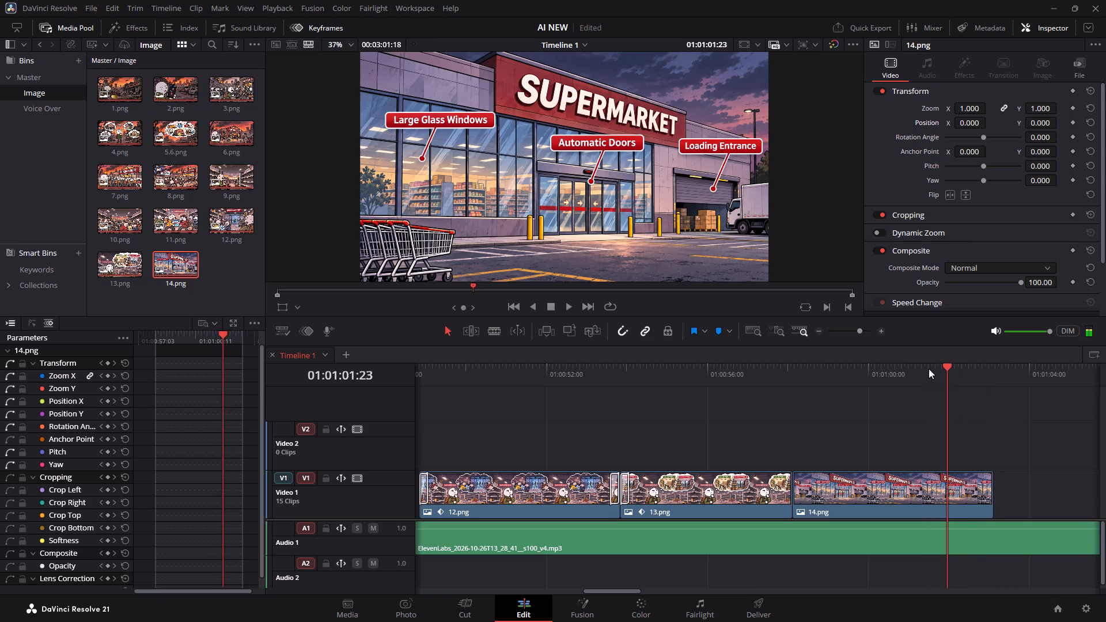
key(Left)
key(Left)
key(Left)
key(Right)
key(Left)
key(Left)
key(Left)
key(Left)
key(Left)
key(Left)
key(Left)
key(Left)
key(Left)
key(Left)
key(Left)
key(Left)
key(Left)
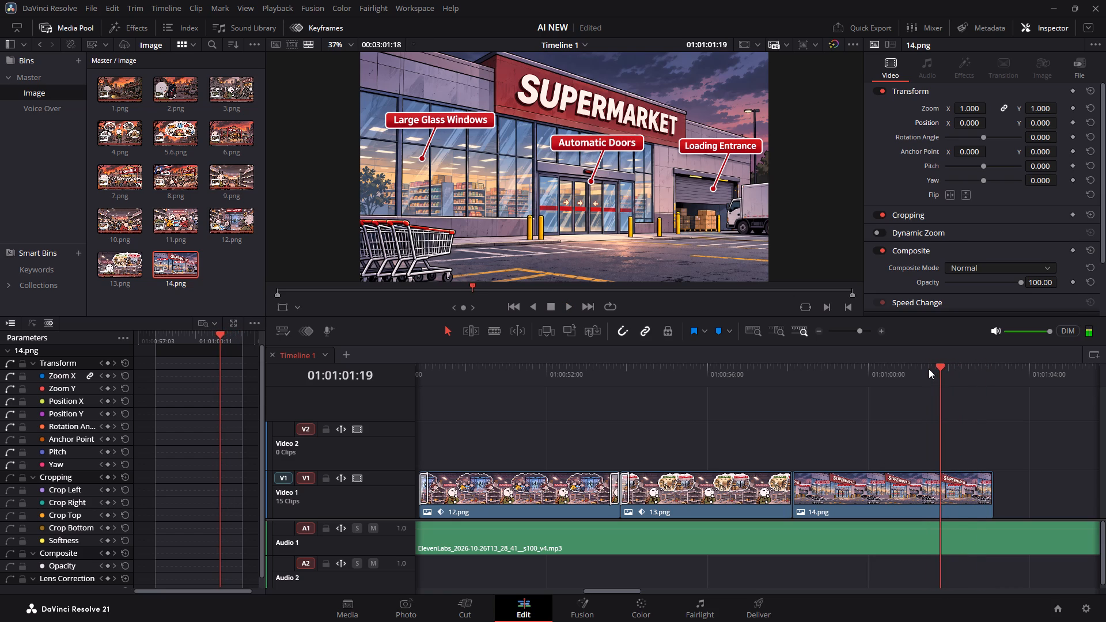
key(Right)
key(Right)
key(Right)
key(Right)
key(Right)
key(Right)
key(Right)
key(Right)
key(Right)
key(Right)
key(Right)
key(Right)
key(Right)
key(Right)
key(Right)
key(Right)
key(Right)
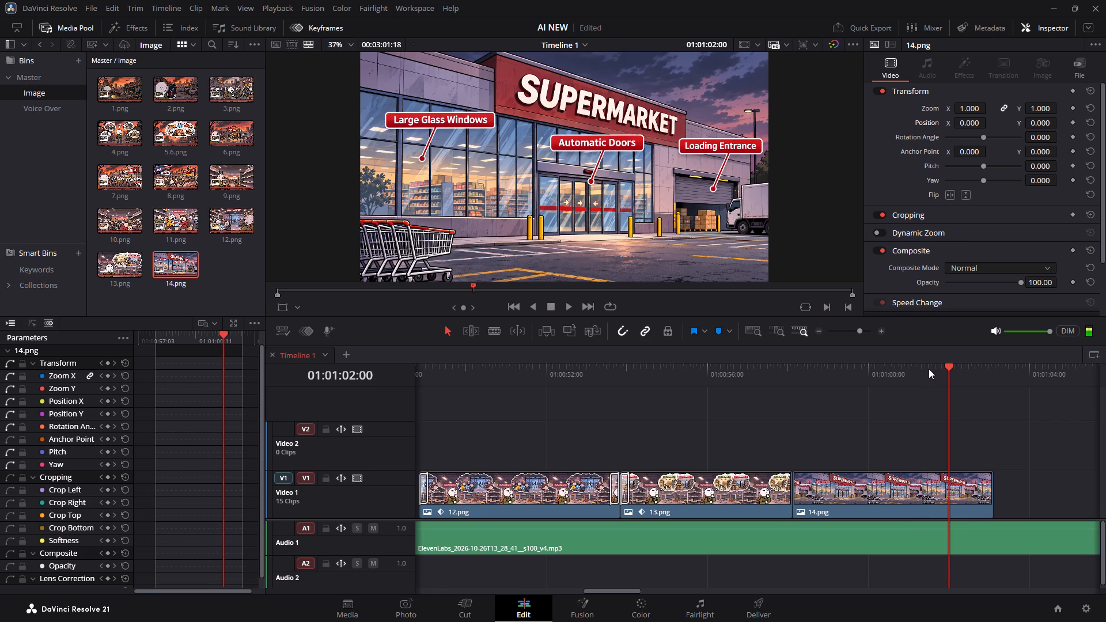
key(Right)
key(Right)
key(Right)
key(Right)
key(Left)
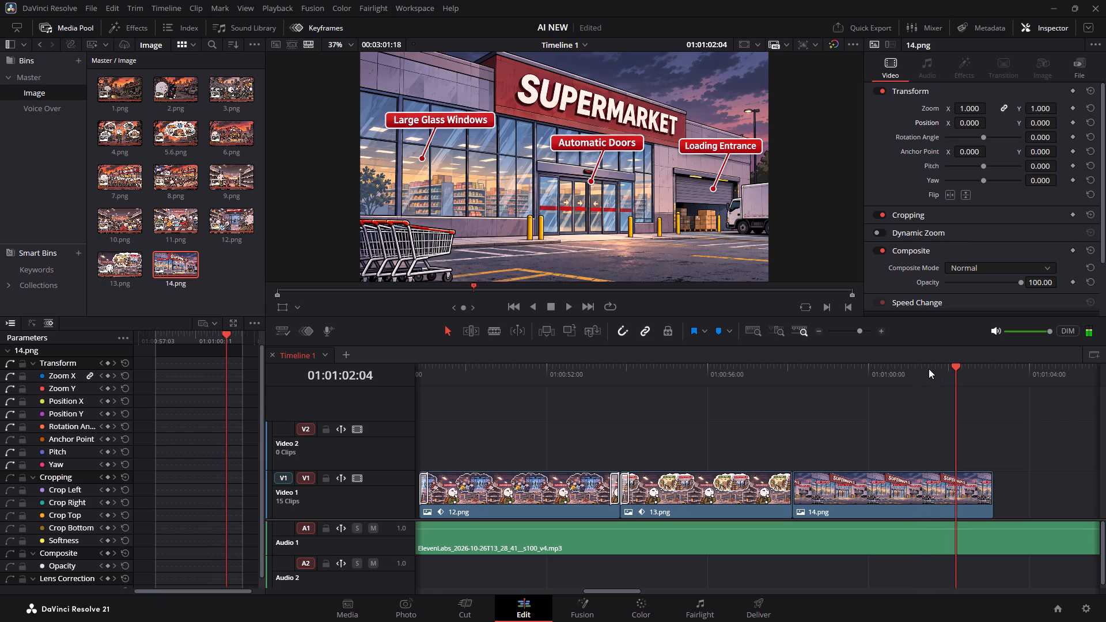
key(Left)
Replay short stretches of the voice-over near the end of 14.png and park the playhead at 01:01:02:00.
click(946, 373)
key(space)
click(946, 373)
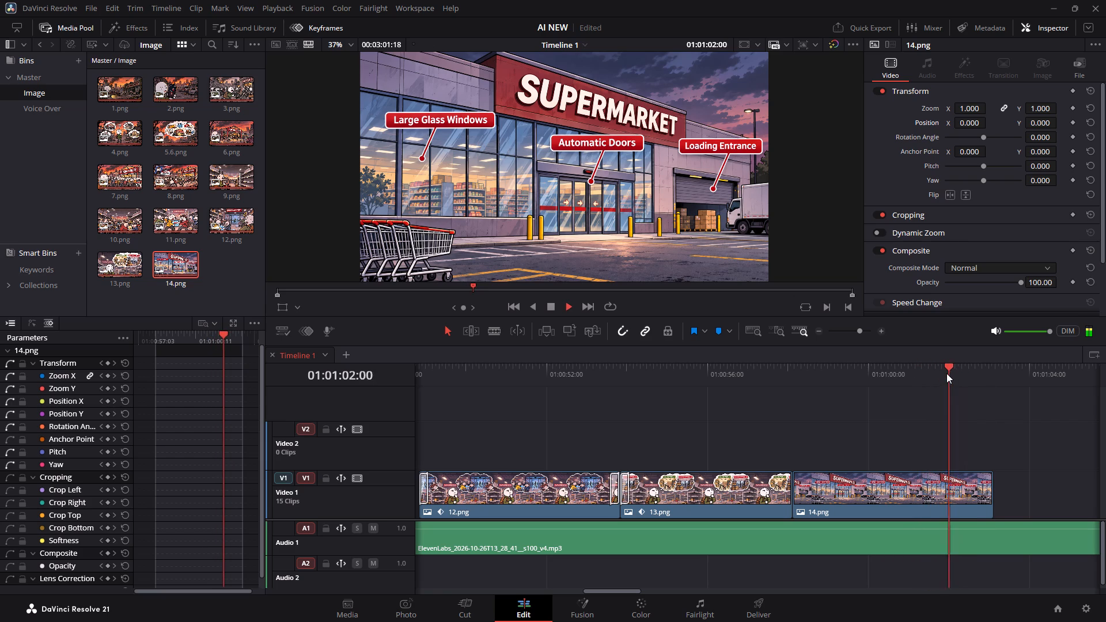
click(946, 373)
click(944, 371)
click(935, 368)
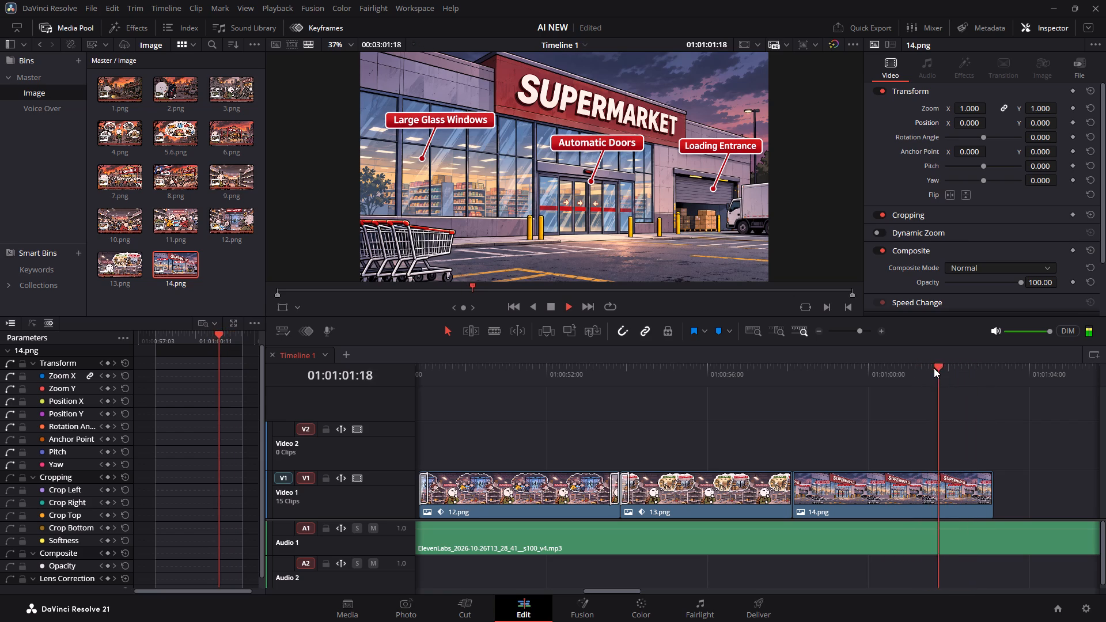
click(921, 370)
key(space)
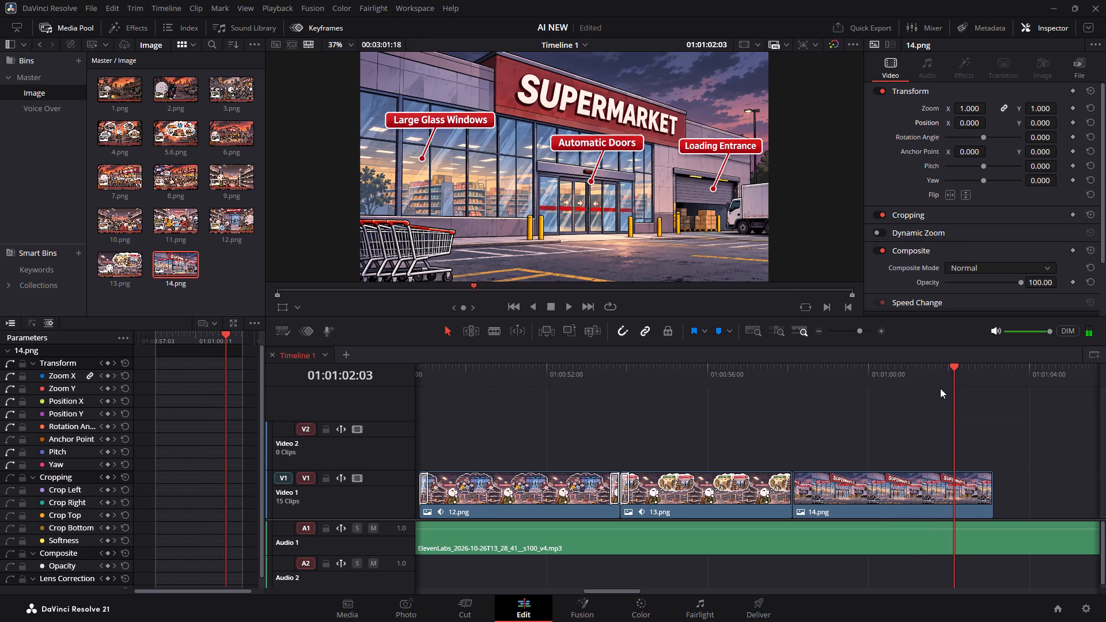
click(949, 371)
key(space)
click(949, 371)
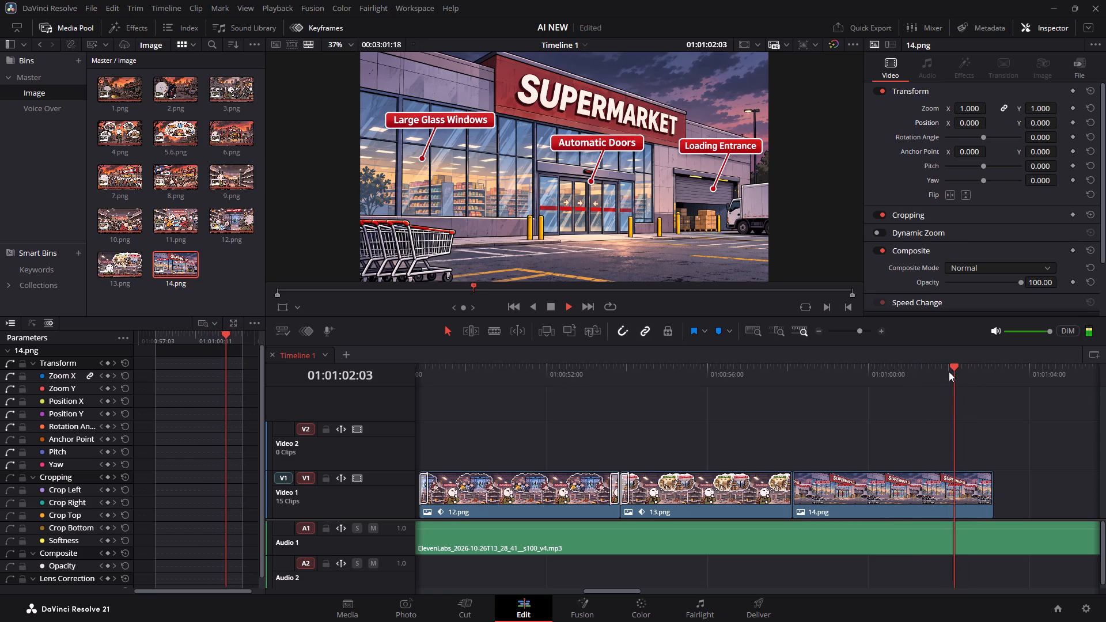
click(949, 371)
key(space)
click(949, 371)
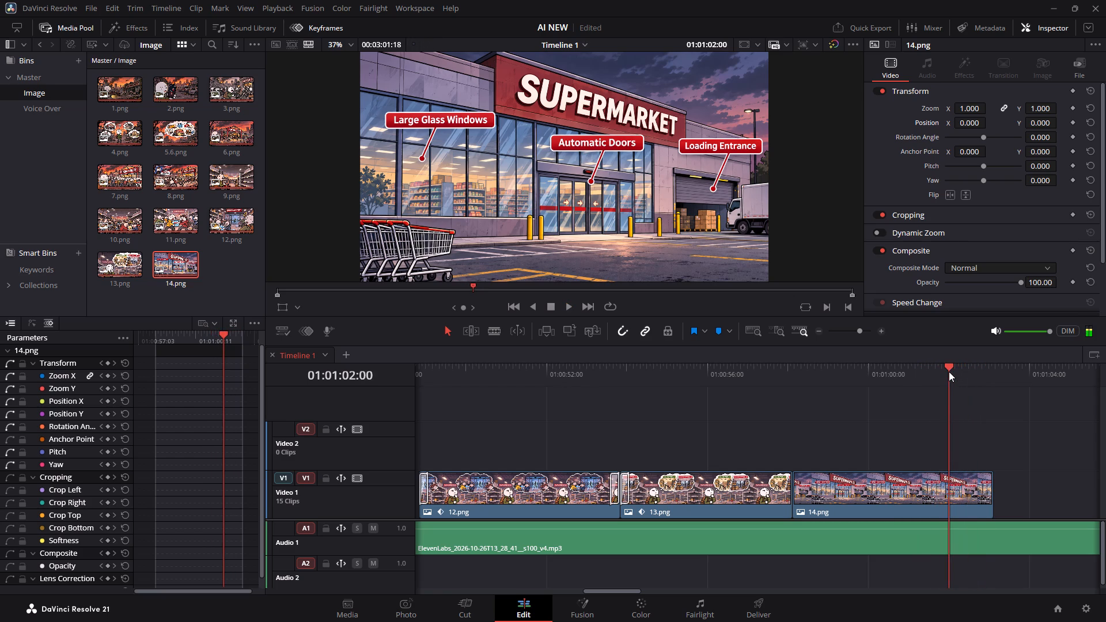
Split 14.png at 01:01:02:00 on Video 1 and delete only the piece after the cut.
click(962, 481)
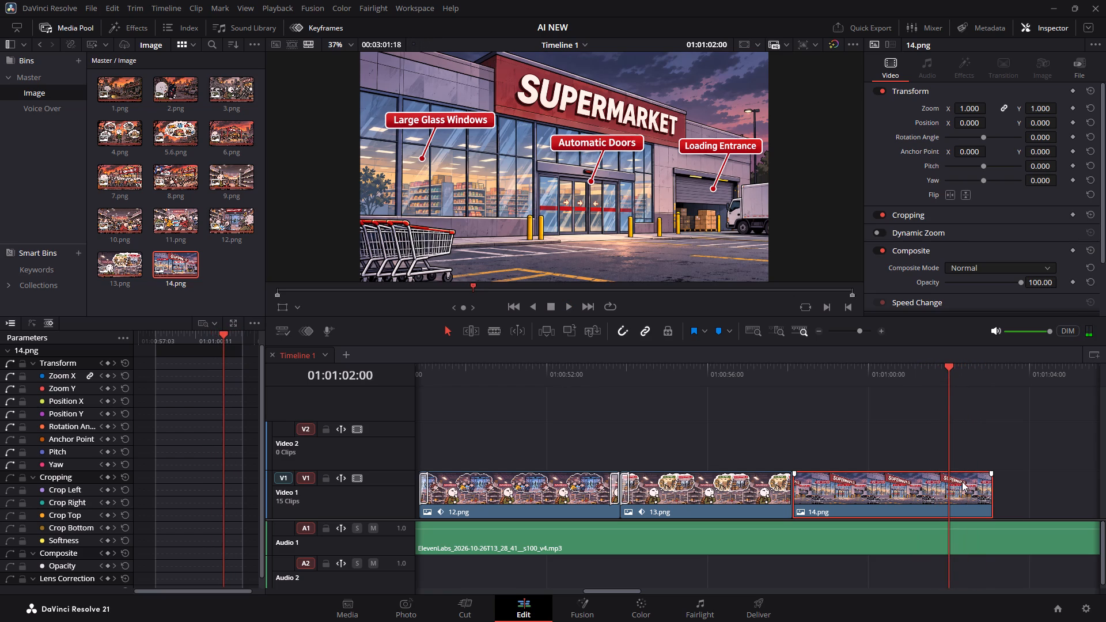
key(ctrl+b)
ctrl+click(966, 483)
key(BackSpace)
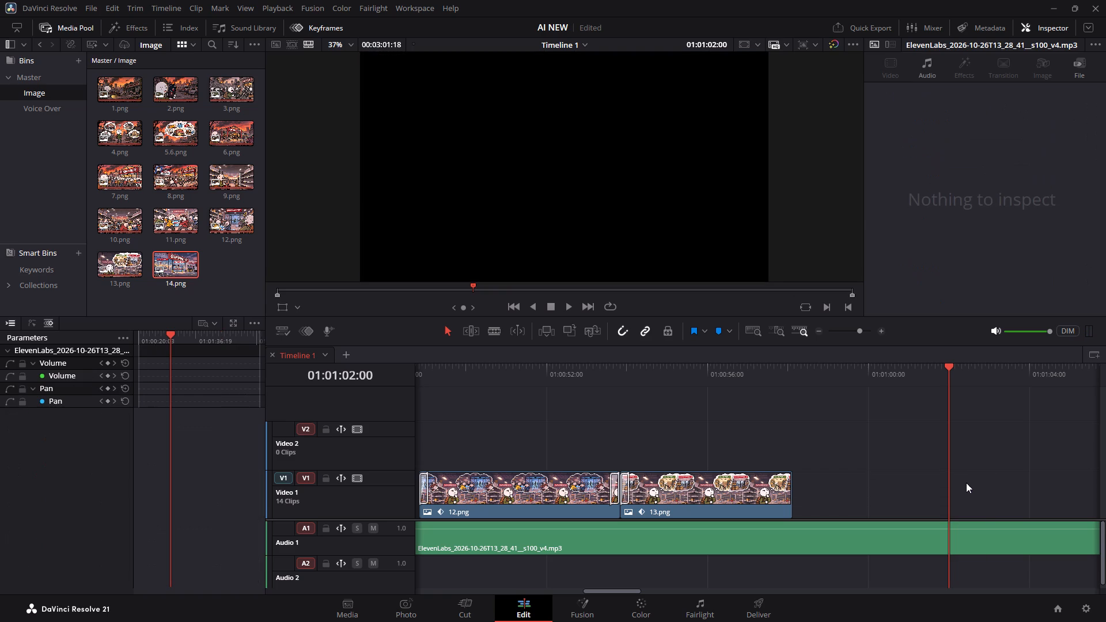
key(ctrl+z)
click(967, 483)
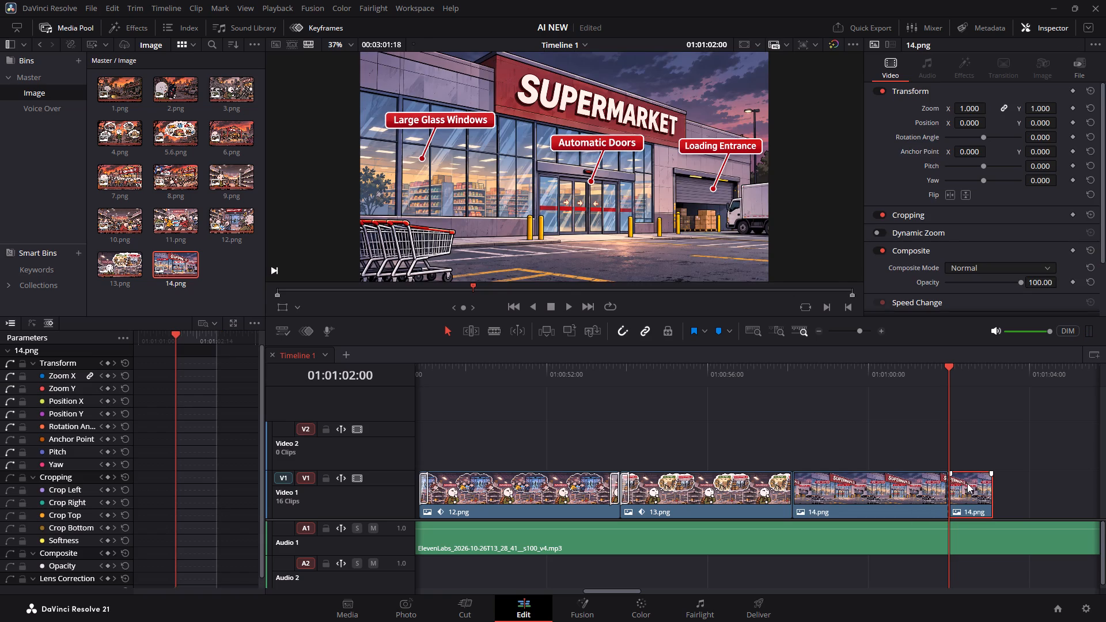
key(BackSpace)
Add a Transform keyframe at the start of 14.png, at 01:00:58:03.
click(839, 498)
click(788, 365)
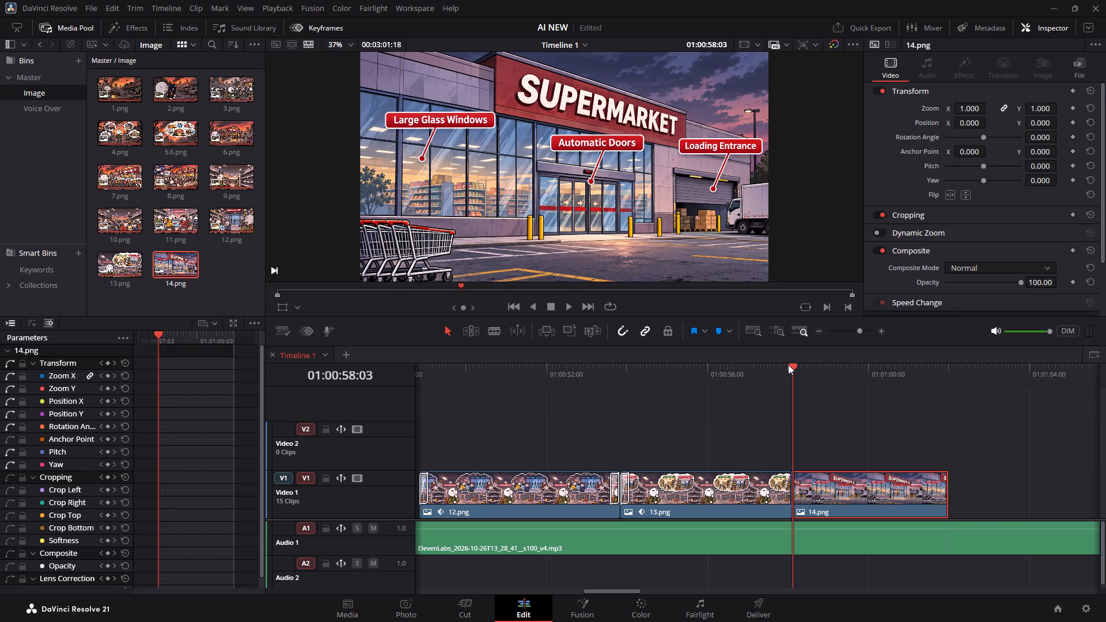
click(1073, 90)
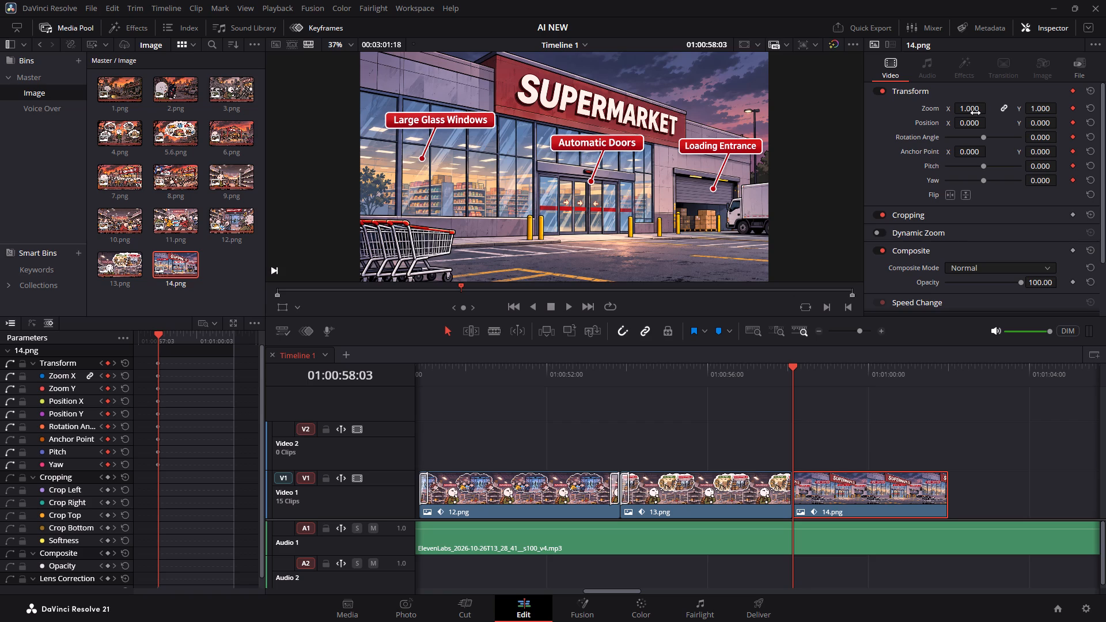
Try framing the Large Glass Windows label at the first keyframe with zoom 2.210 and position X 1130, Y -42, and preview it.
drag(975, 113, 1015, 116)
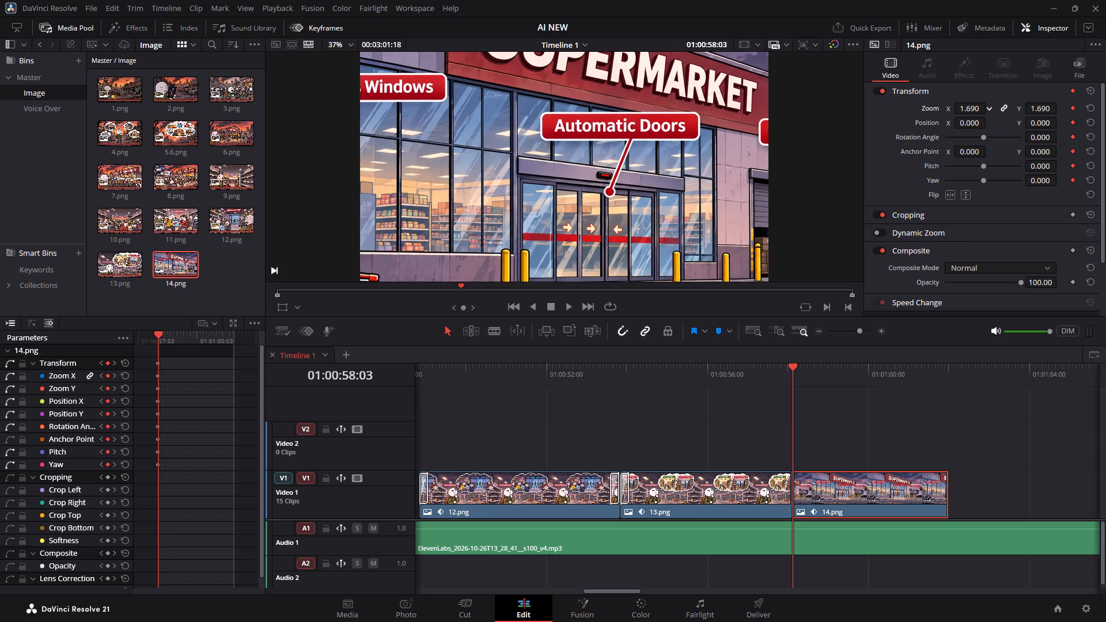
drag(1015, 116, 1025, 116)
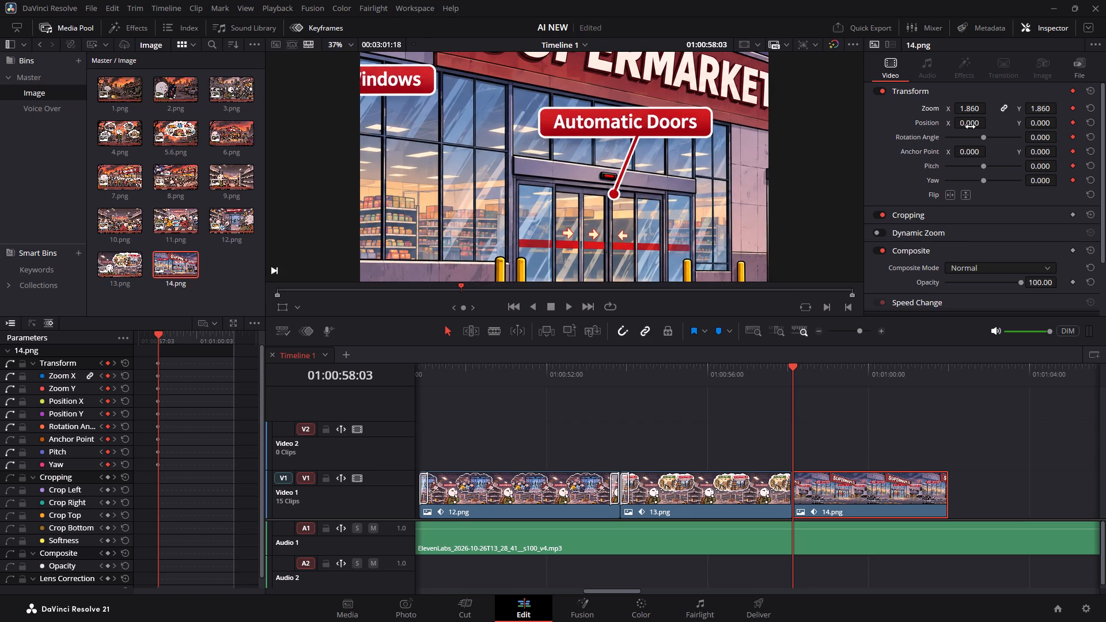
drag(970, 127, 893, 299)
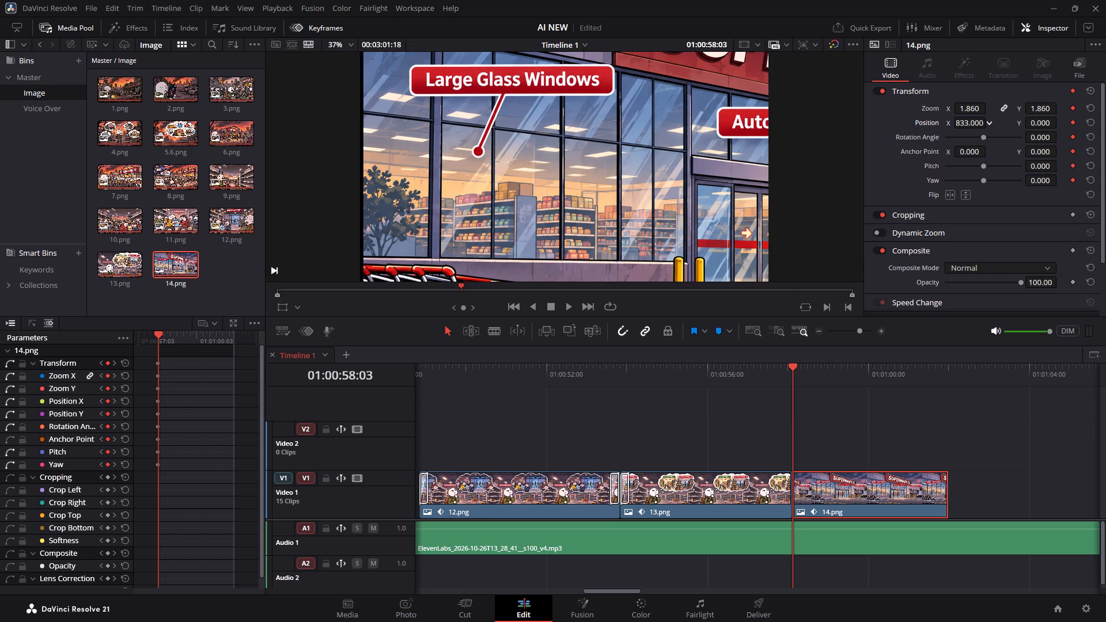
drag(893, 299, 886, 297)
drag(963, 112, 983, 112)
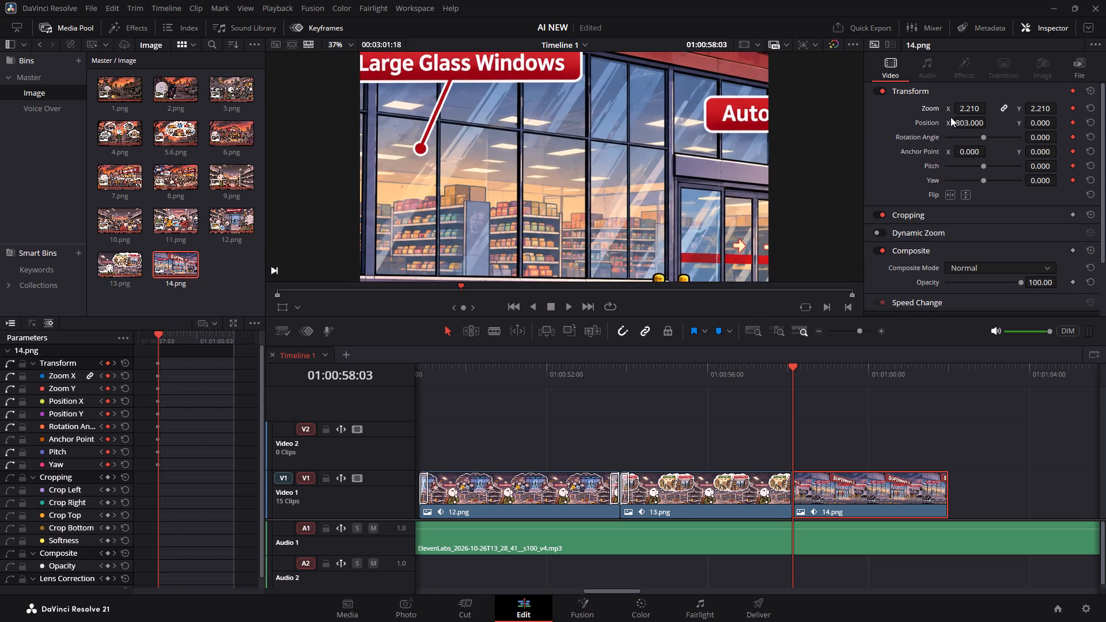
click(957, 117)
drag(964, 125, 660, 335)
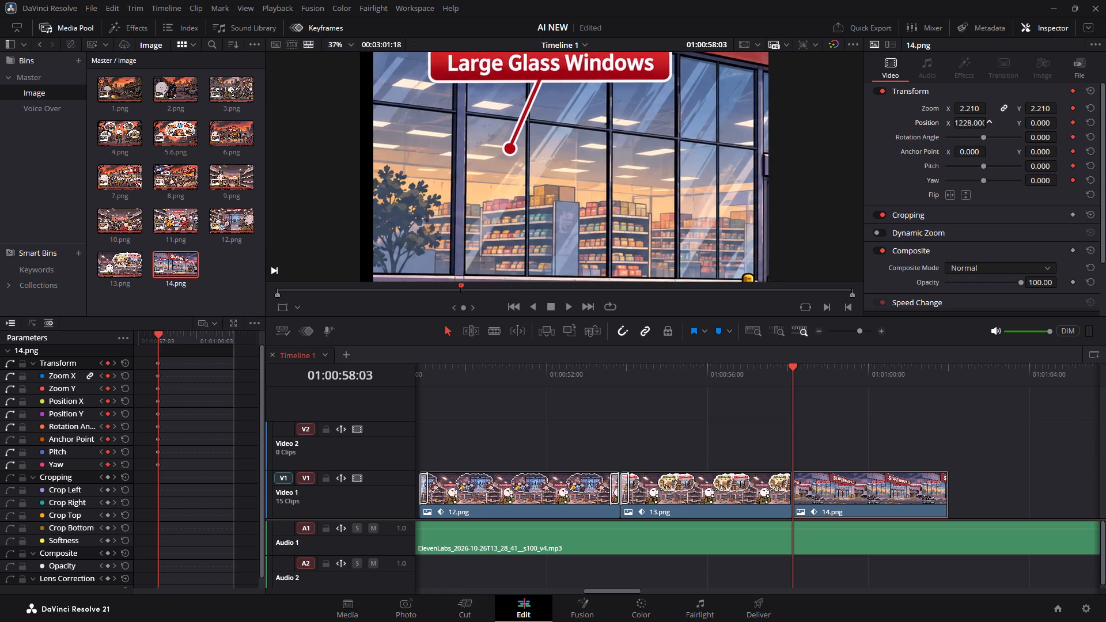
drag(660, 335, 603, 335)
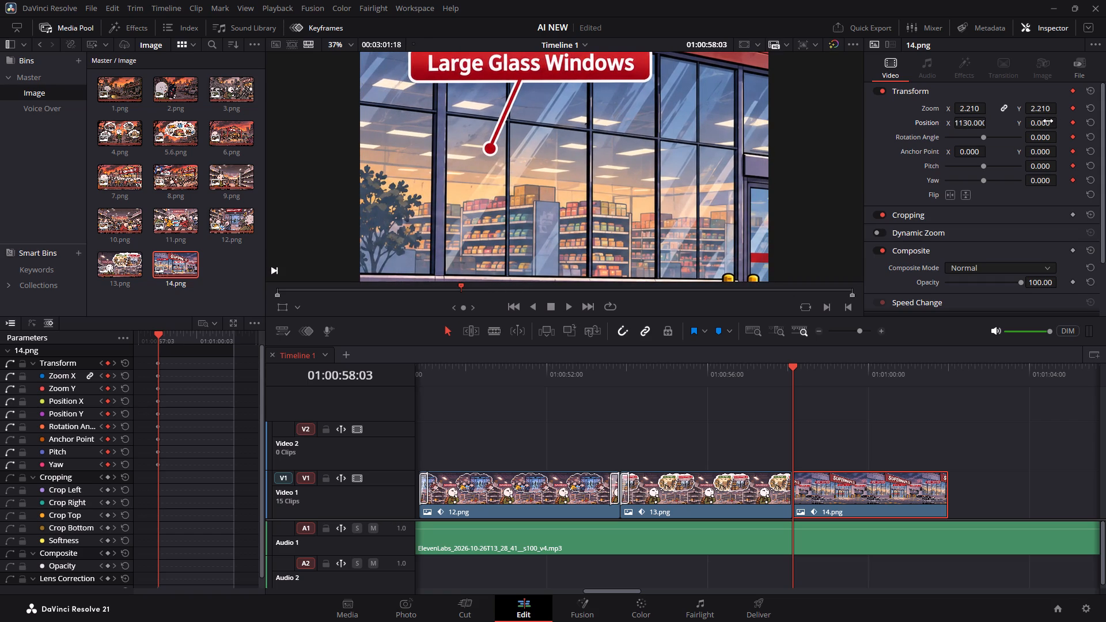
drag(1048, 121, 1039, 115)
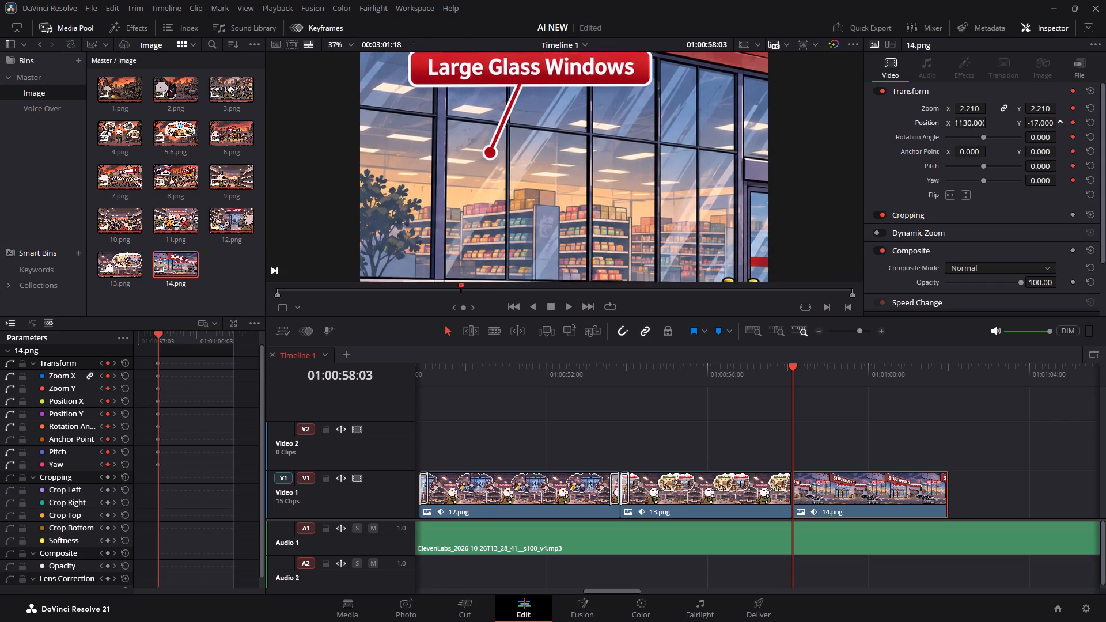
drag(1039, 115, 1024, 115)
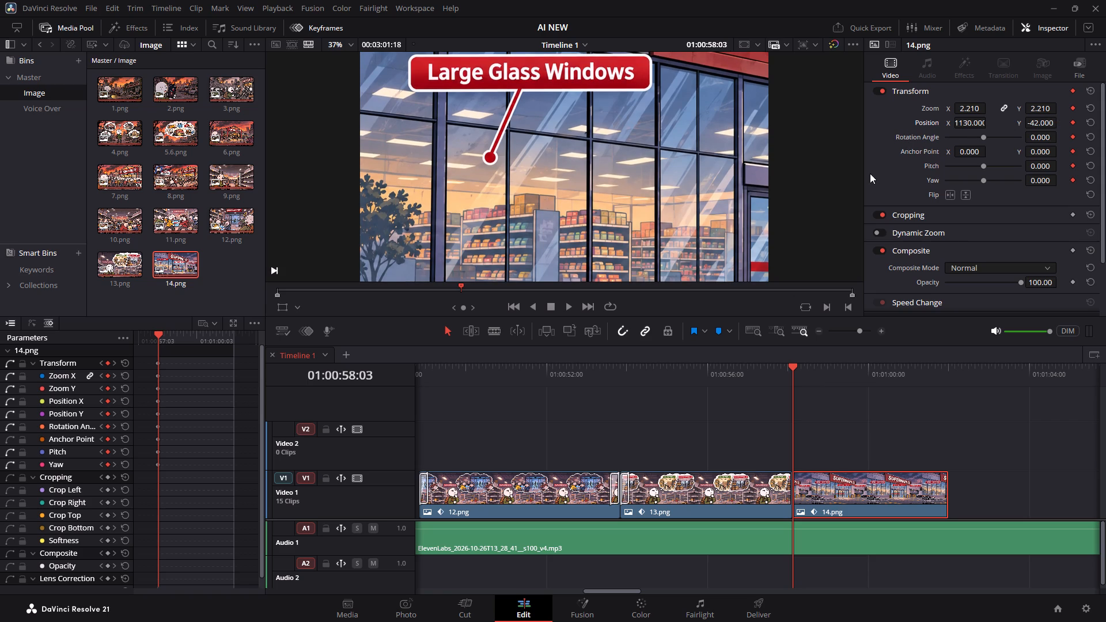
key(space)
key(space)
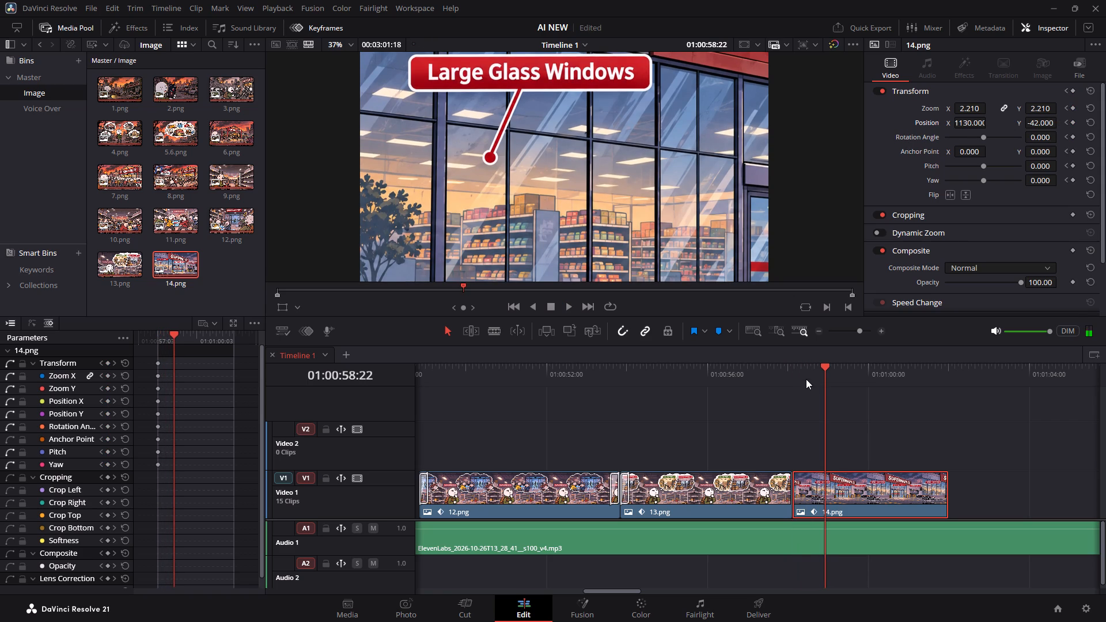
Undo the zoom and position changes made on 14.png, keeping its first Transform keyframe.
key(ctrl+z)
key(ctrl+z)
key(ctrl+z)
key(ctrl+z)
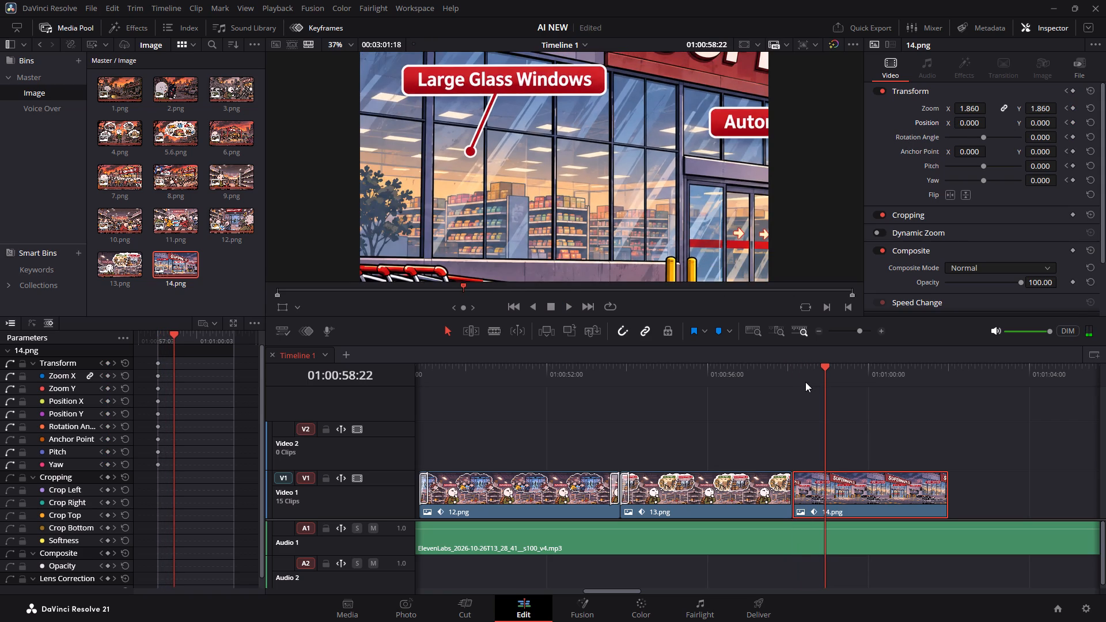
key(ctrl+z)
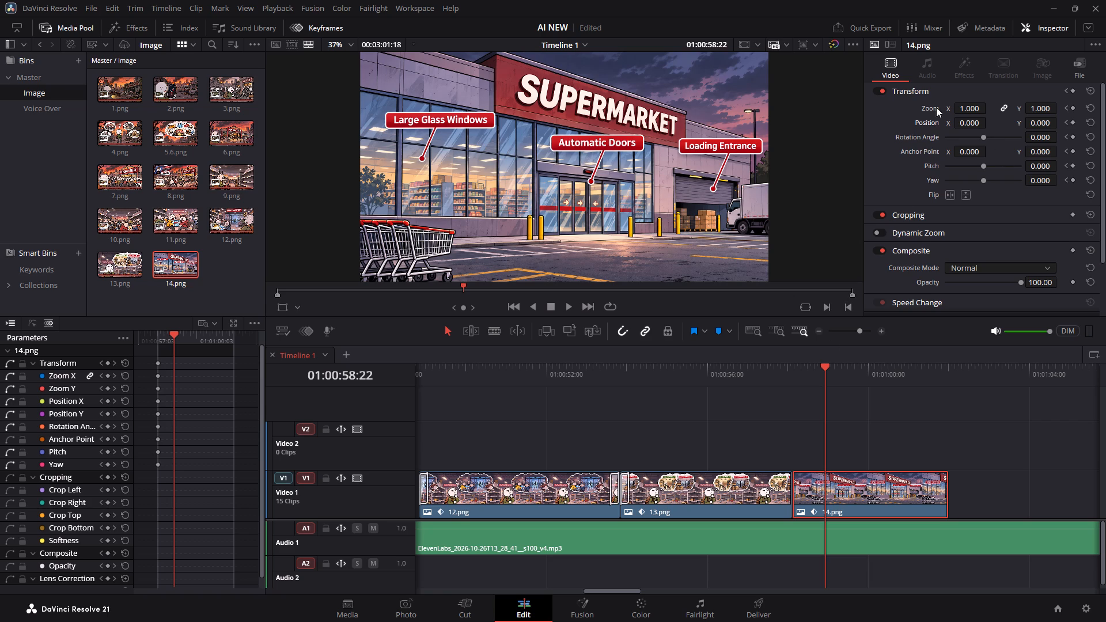
Add a second Transform keyframe to 14.png at 01:00:58:13, ten frames after the first, checking the voice-over timing there.
click(1065, 93)
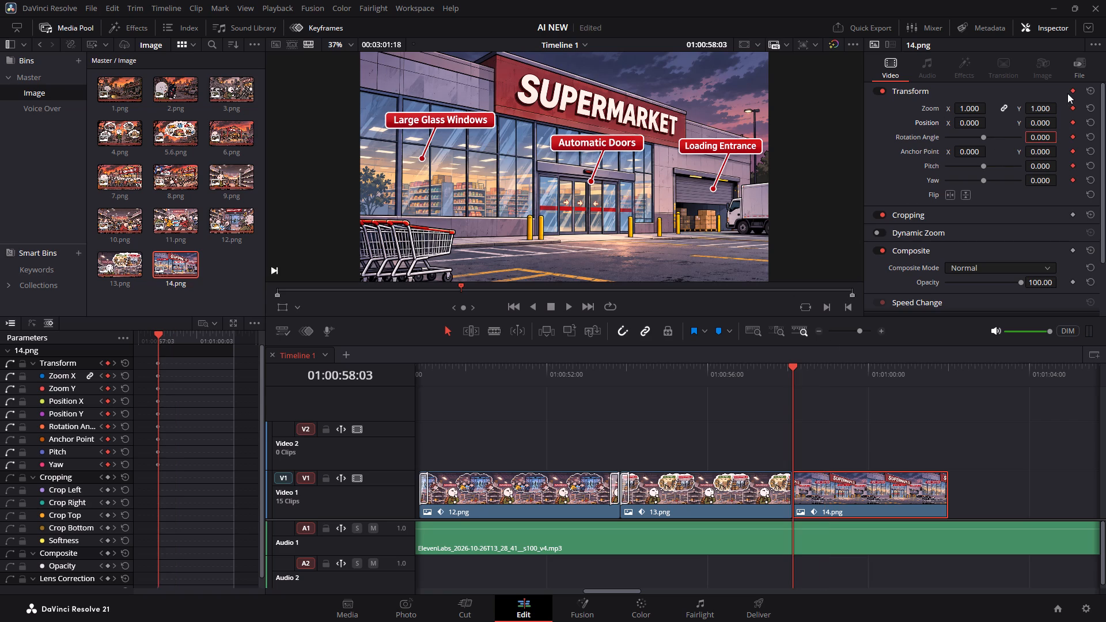
key(Right)
key(Right)
key(Right)
key(Right)
key(Right)
key(Right)
key(Right)
key(Right)
key(Right)
key(Right)
key(space)
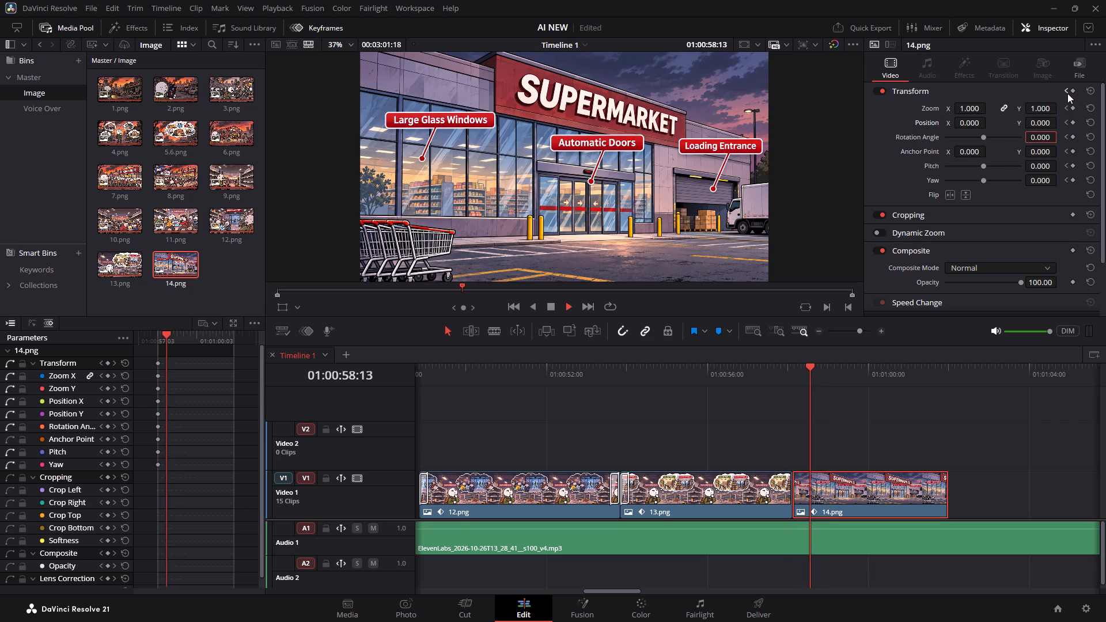
key(space)
click(804, 367)
key(space)
key(space)
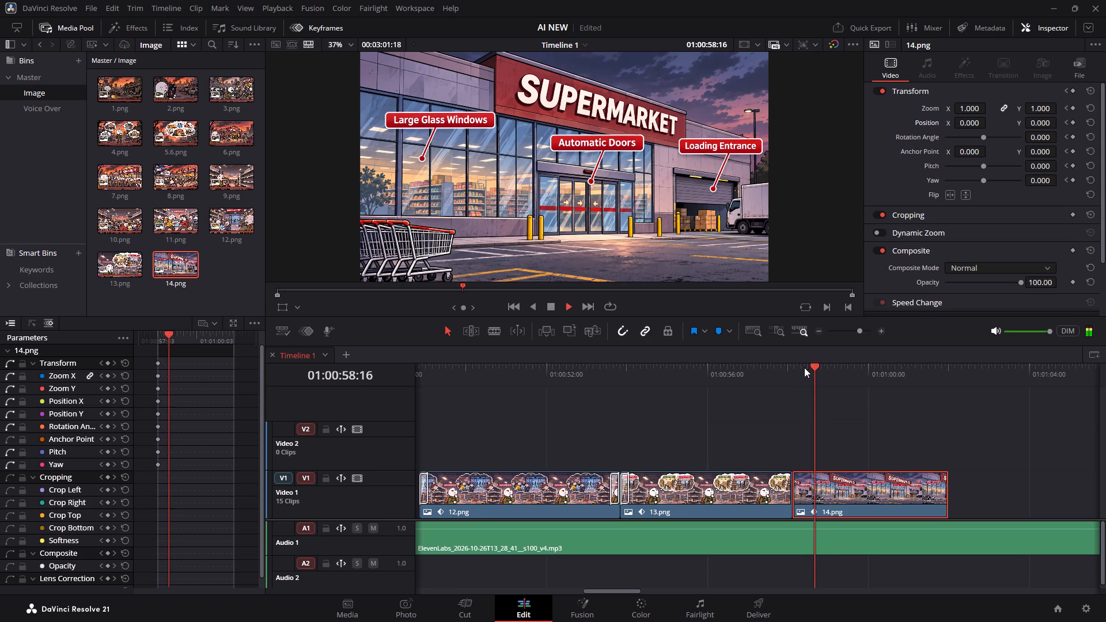
click(809, 365)
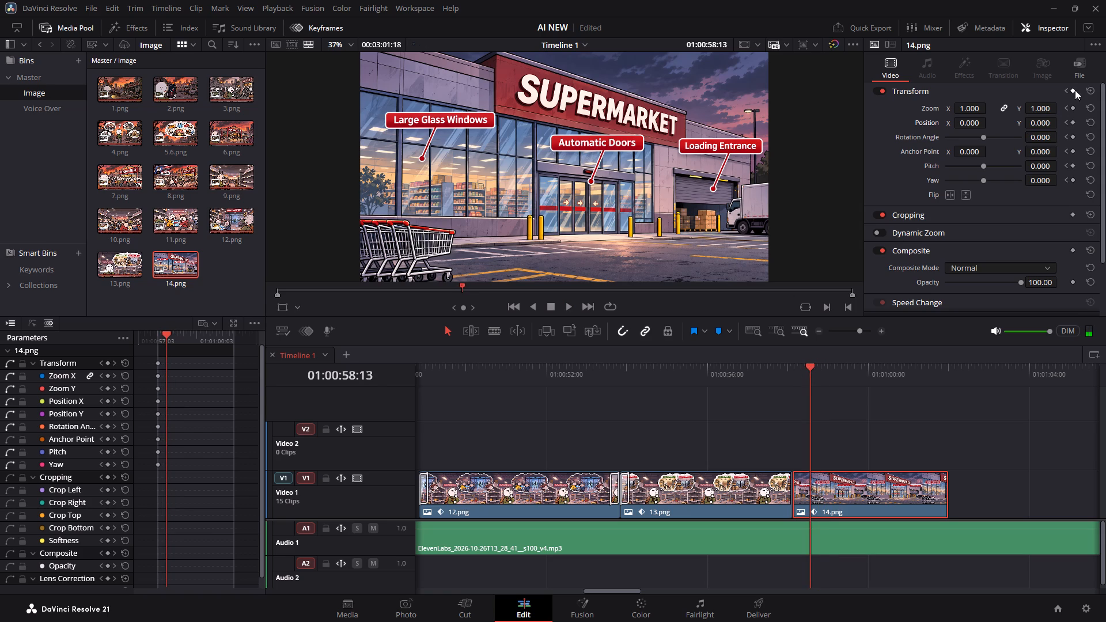
click(1075, 89)
Set 14.png's zoom to 1.070 and position X to 65 at the 01:00:58:13 keyframe, shifting the framing towards the glass windows.
click(967, 105)
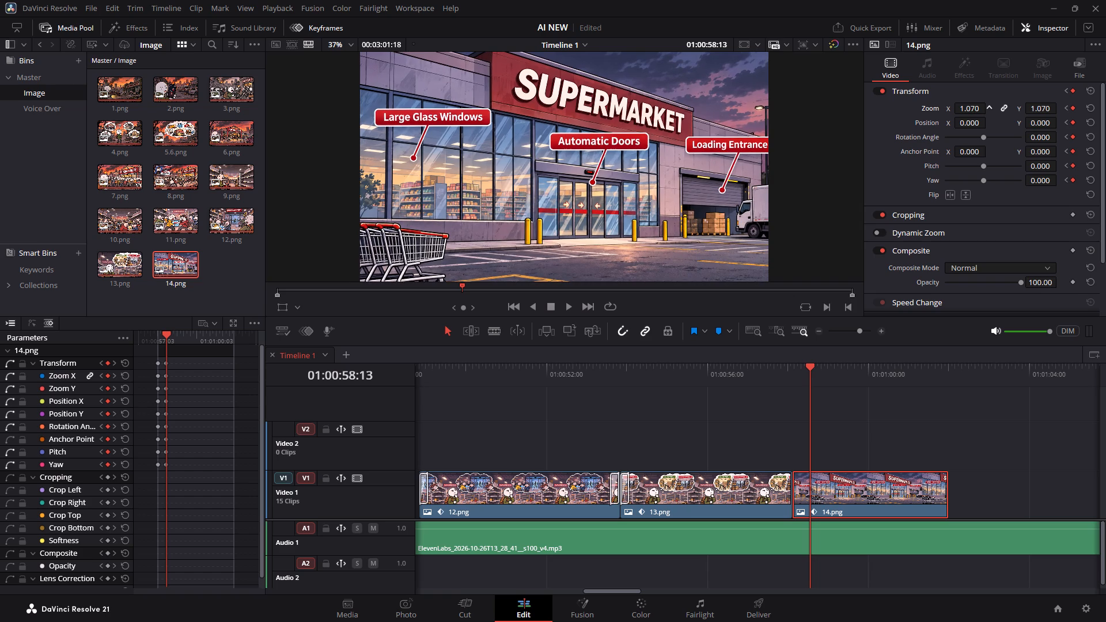
drag(975, 124, 1048, 124)
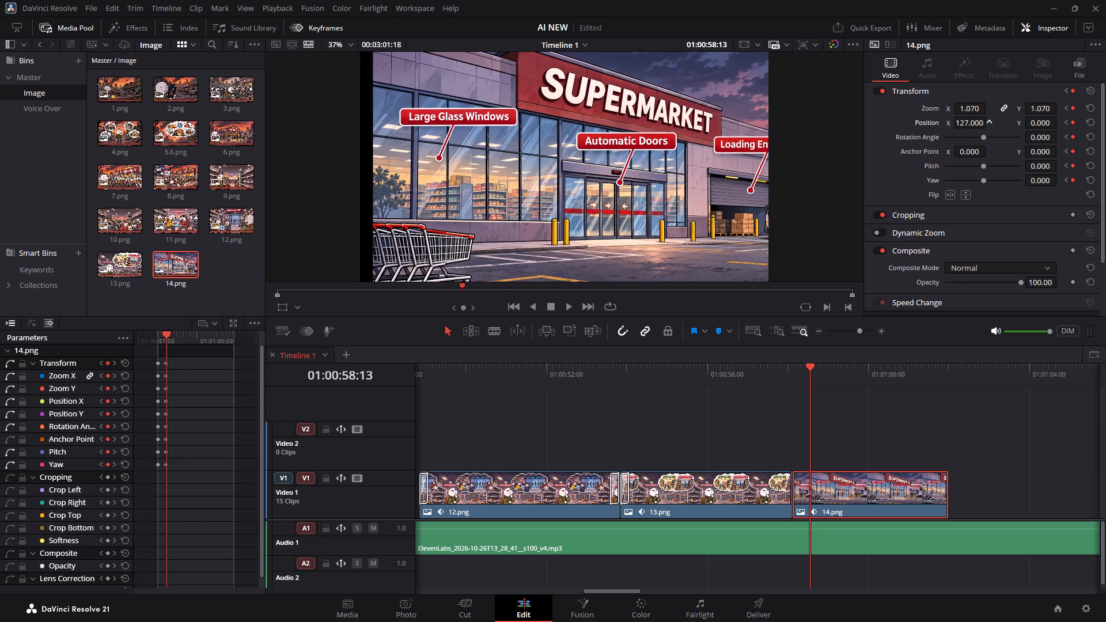
drag(1048, 124, 1012, 121)
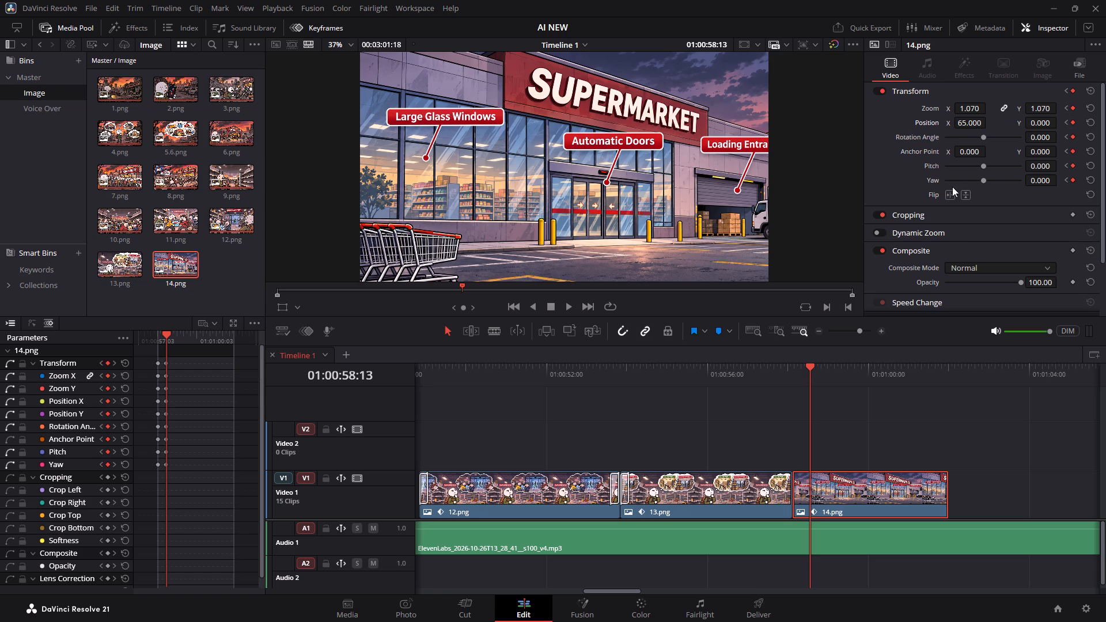
Preview 14.png's move, and at the 01:00:58:13 keyframe set zoom to 1.740 and position X to 699, framing the Large Glass Windows label.
click(778, 370)
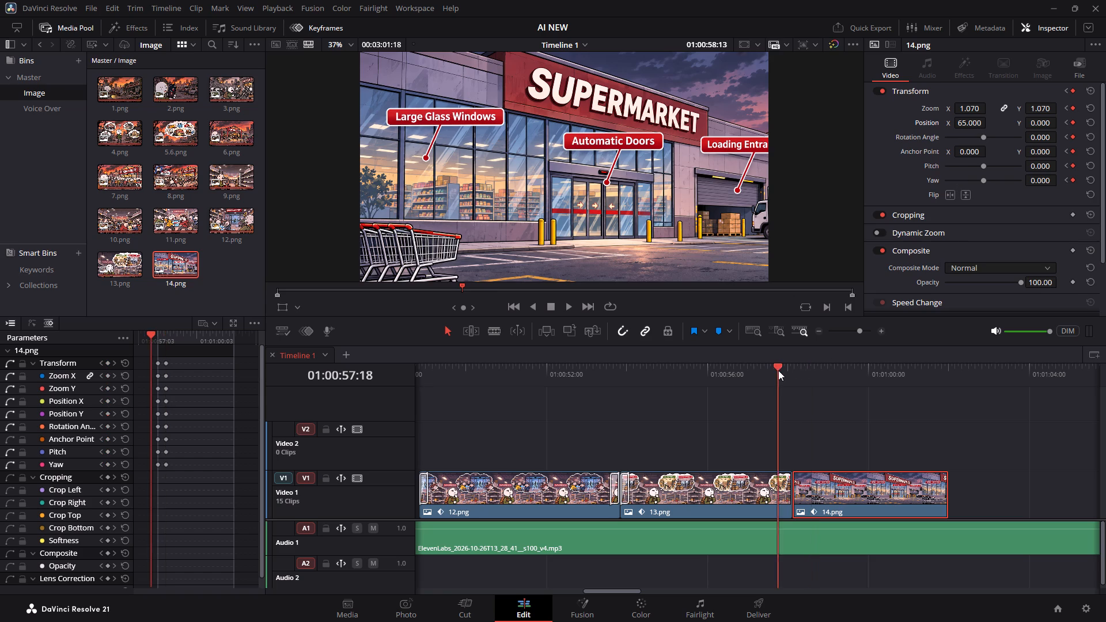
key(space)
key(space)
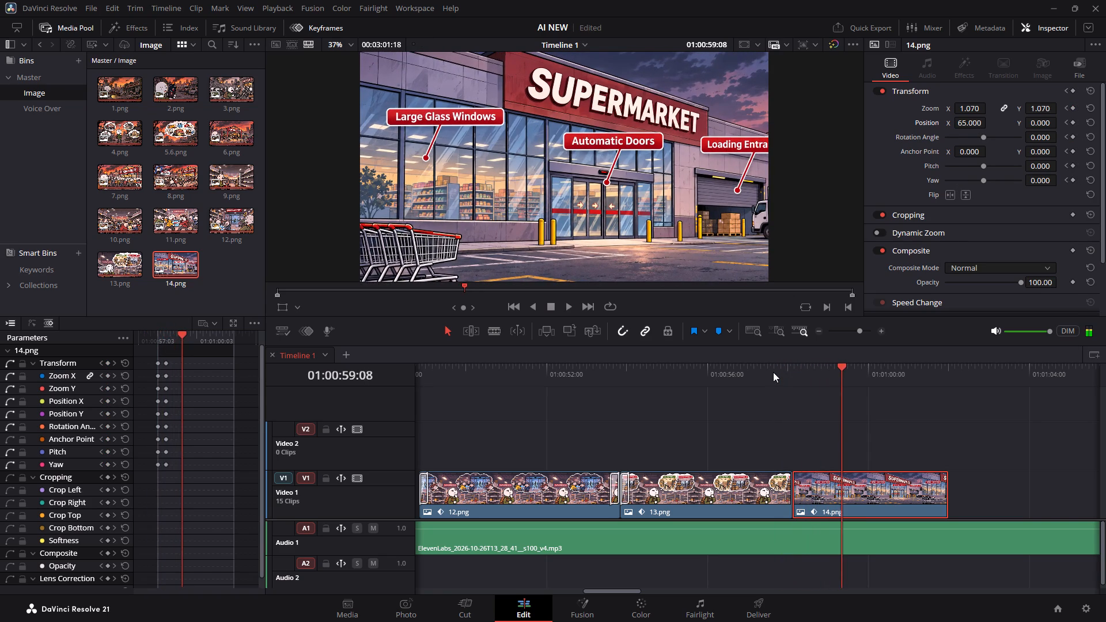
key(space)
key(space)
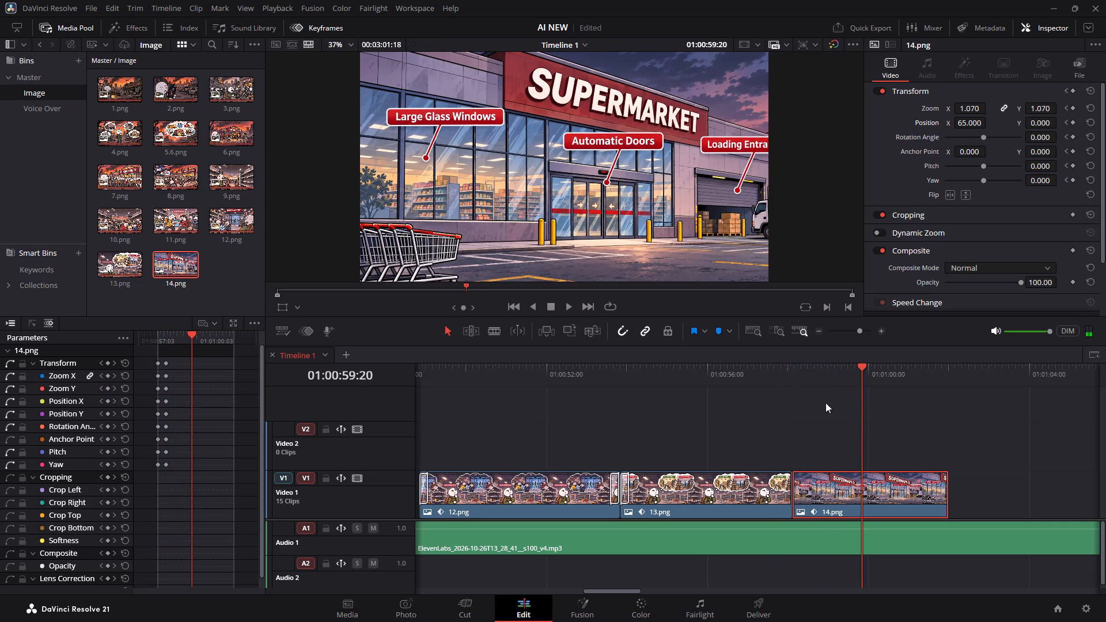
click(1067, 88)
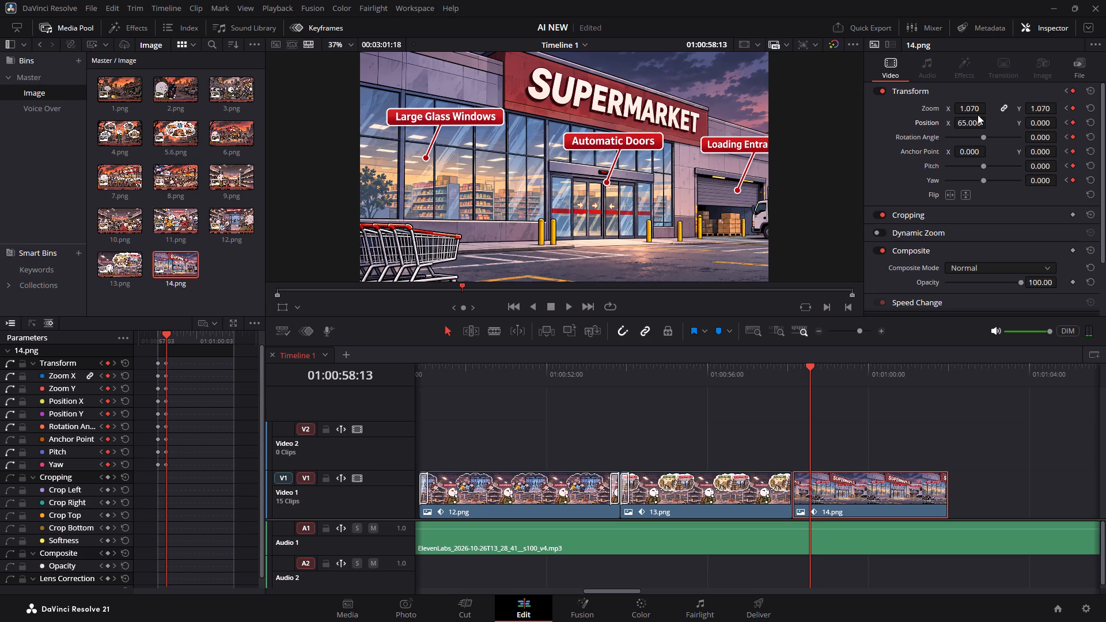
drag(973, 111, 998, 121)
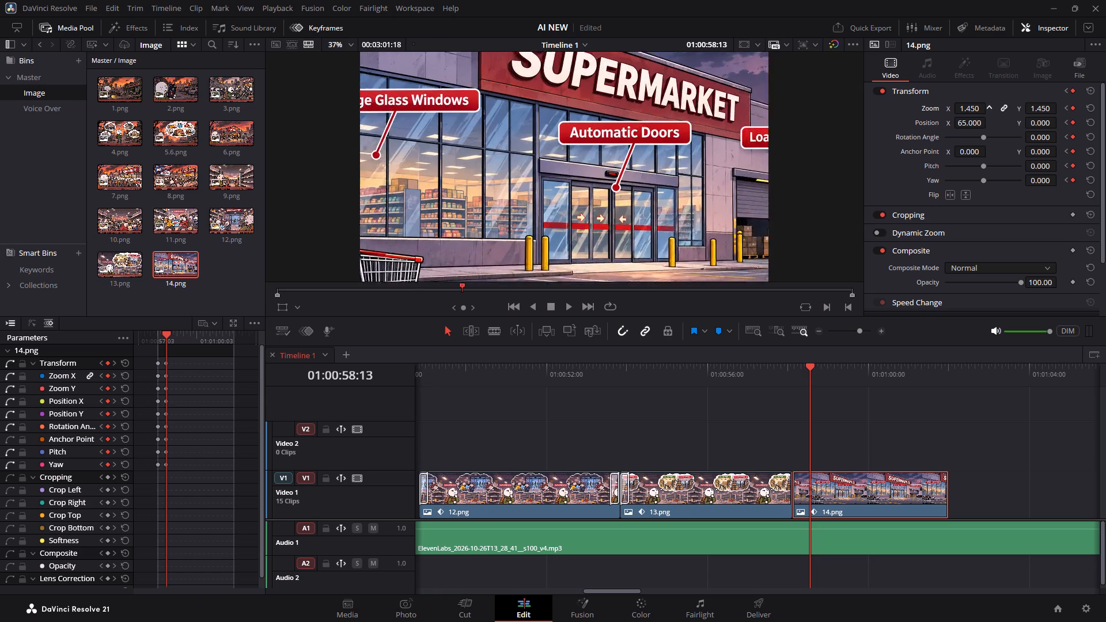
drag(998, 121, 993, 122)
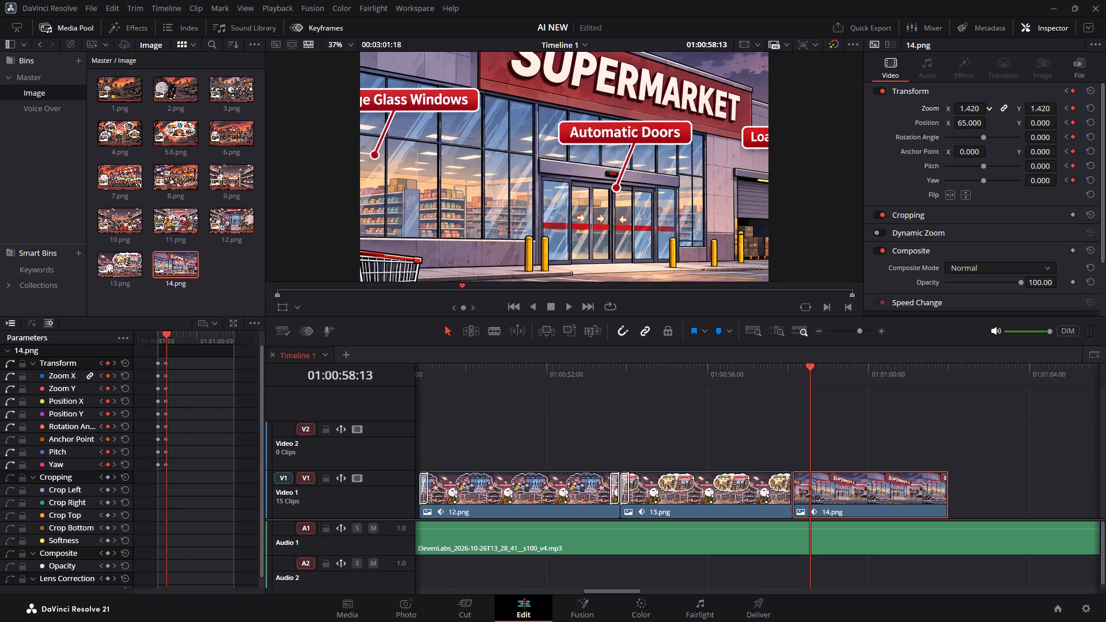
drag(993, 122, 995, 122)
drag(980, 124, 997, 124)
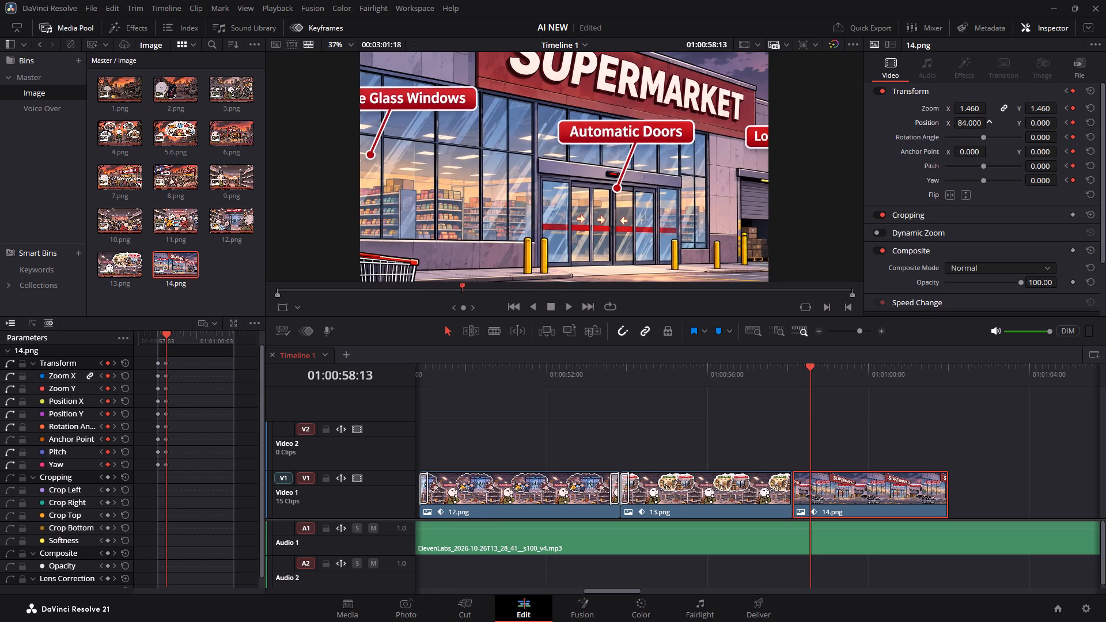
drag(997, 124, 647, 312)
drag(975, 113, 991, 112)
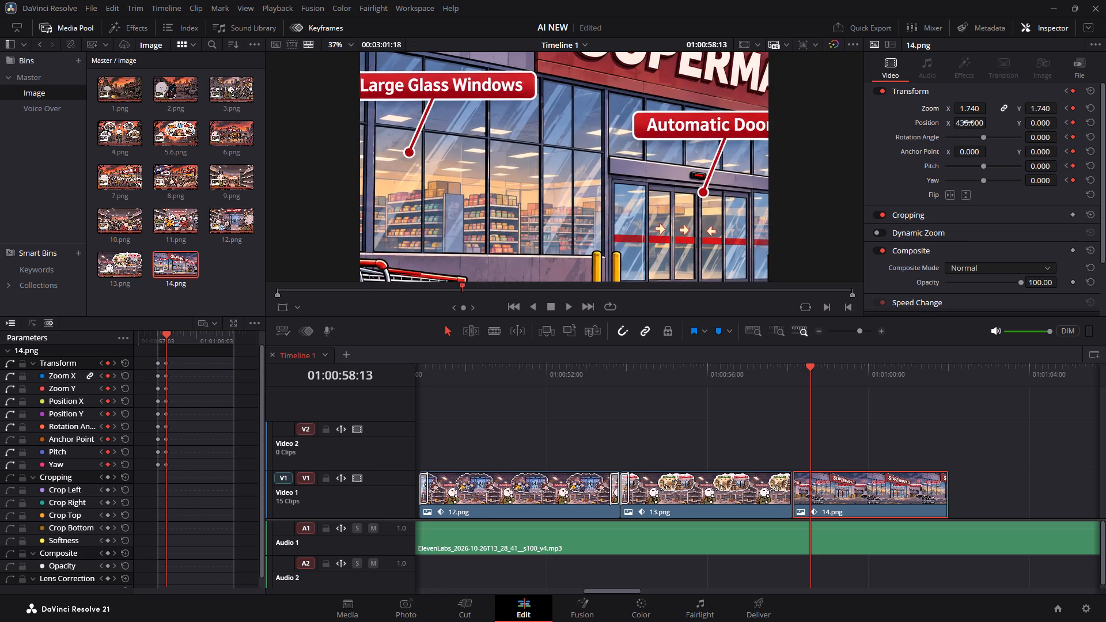
drag(967, 126, 597, 327)
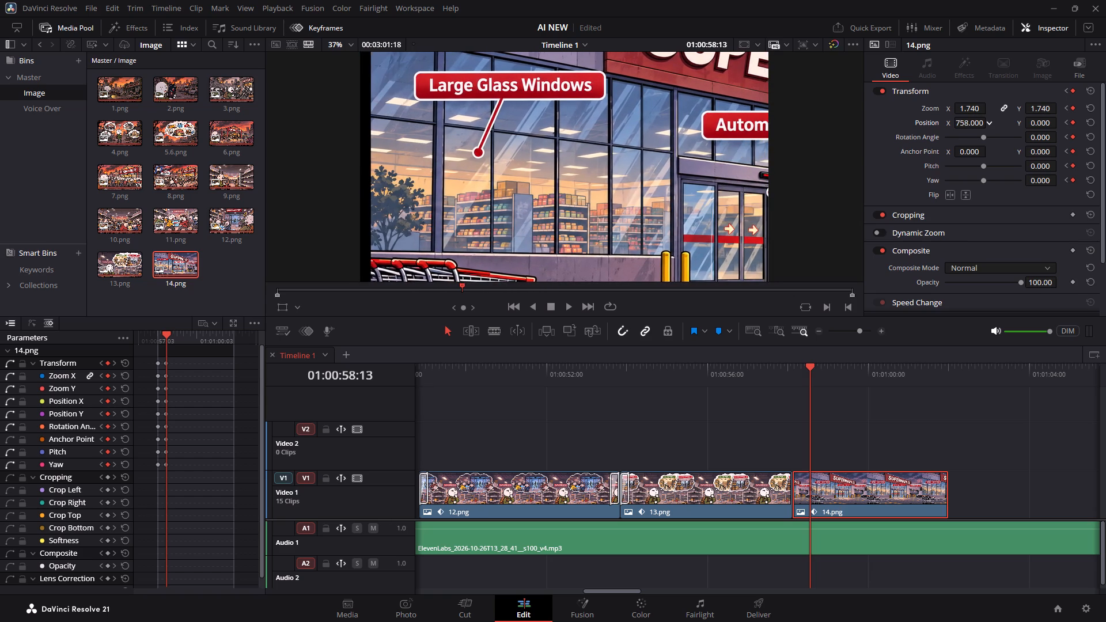
drag(597, 327, 566, 323)
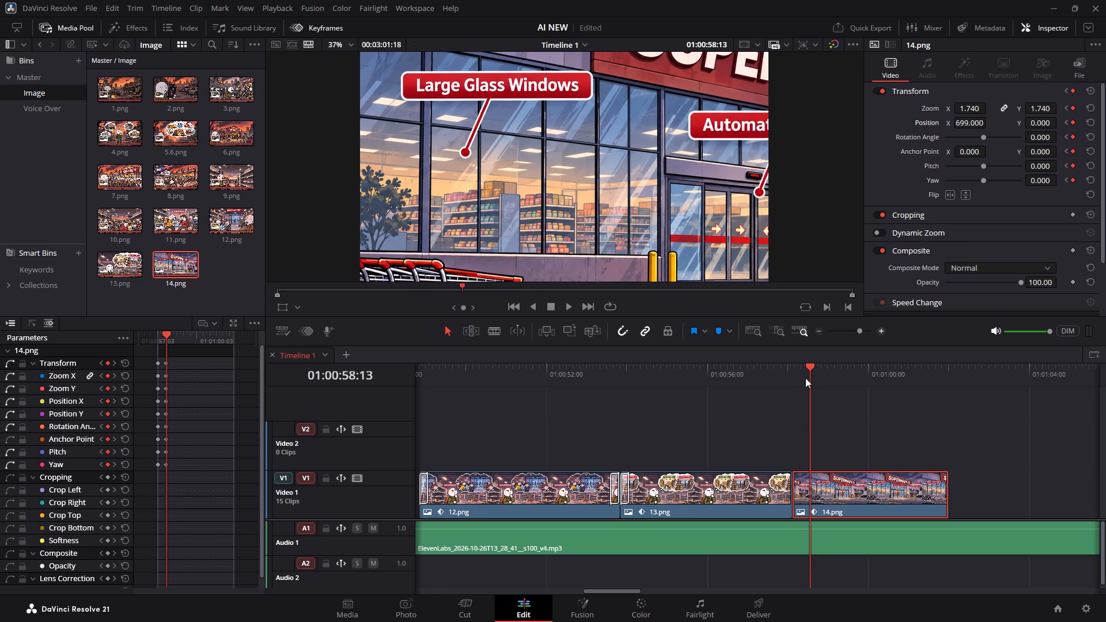
Check the new framing against the voice-over and add a Transform keyframe to 14.png at 01:00:59:16.
drag(805, 377, 794, 374)
click(778, 371)
key(space)
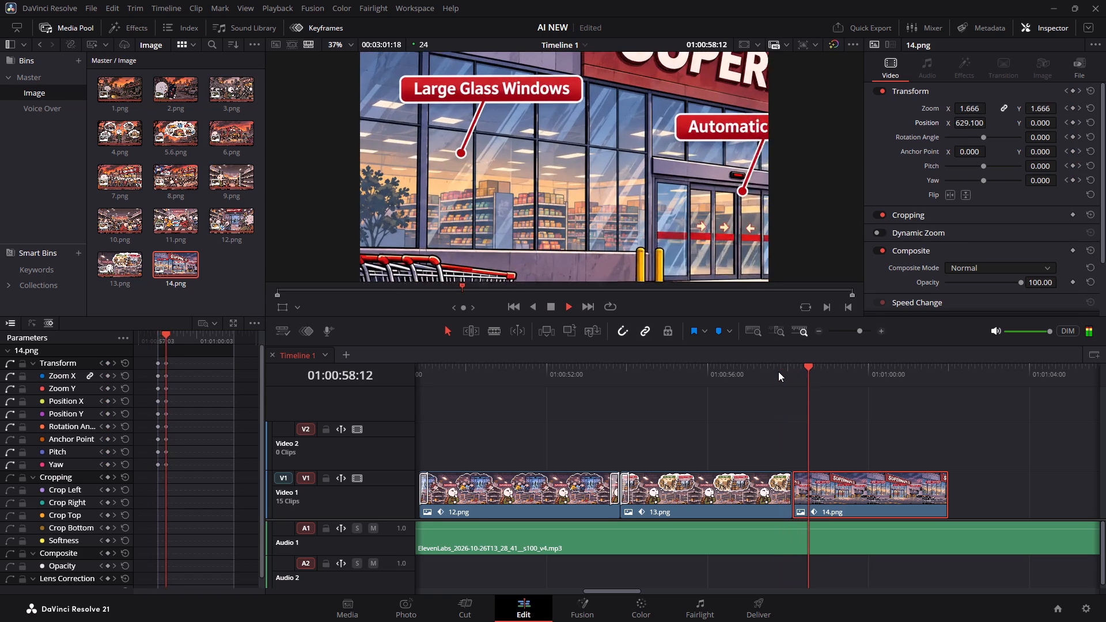
key(space)
key(space)
key(space)
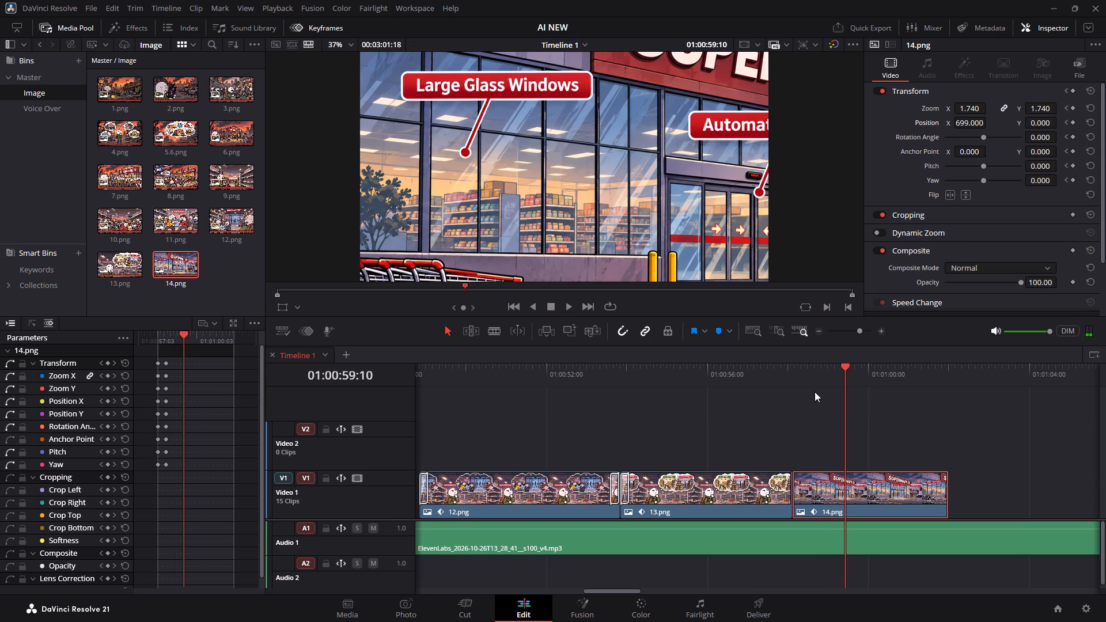
drag(808, 367, 783, 367)
key(space)
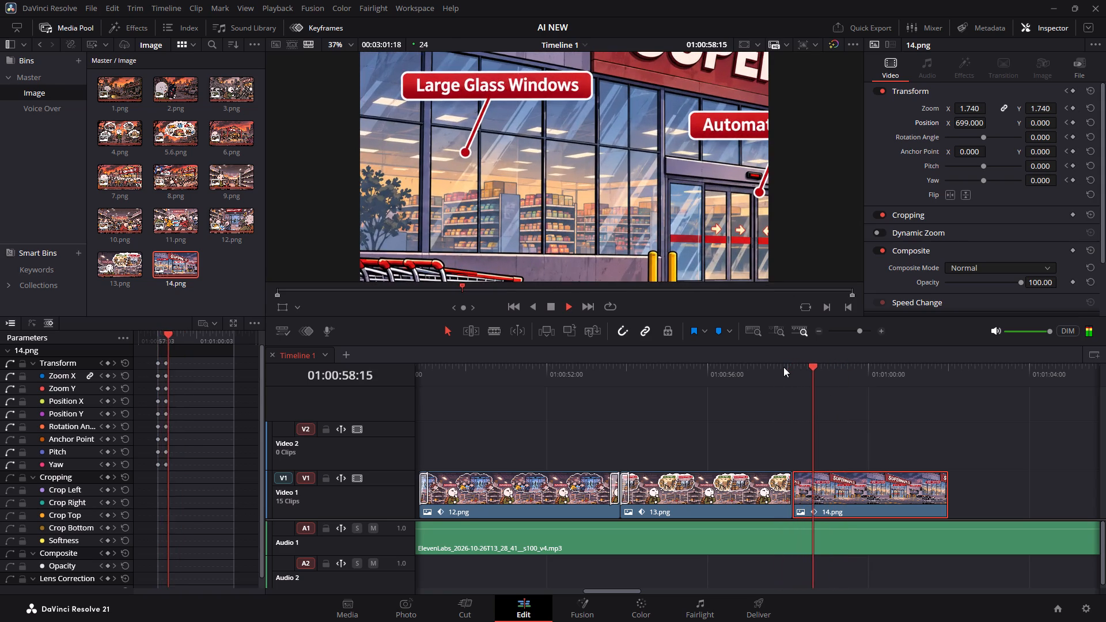
key(space)
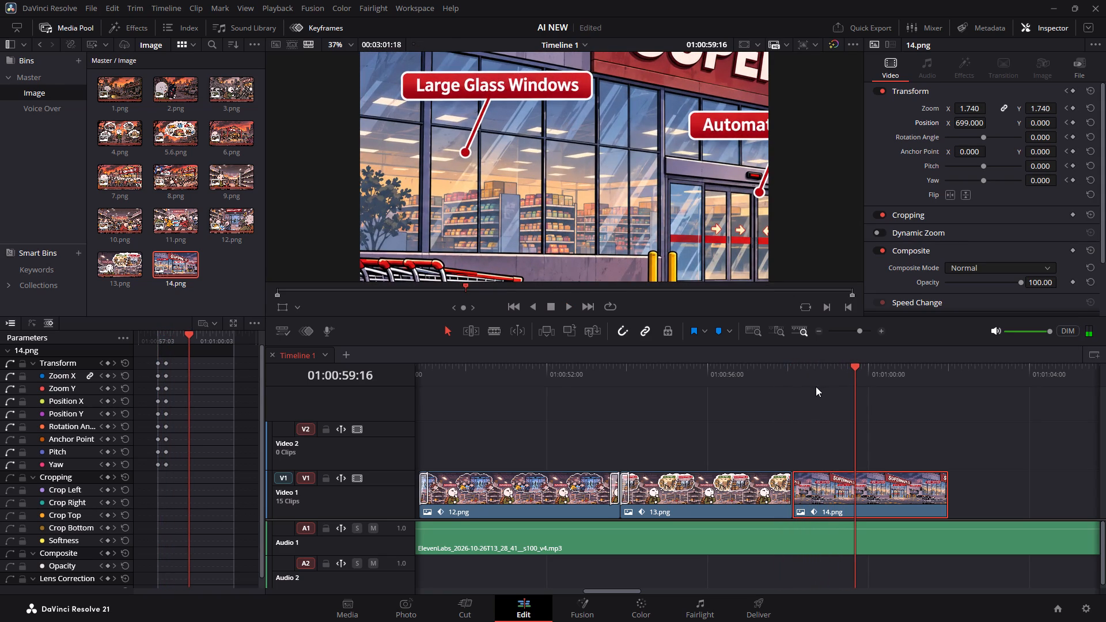
click(1073, 88)
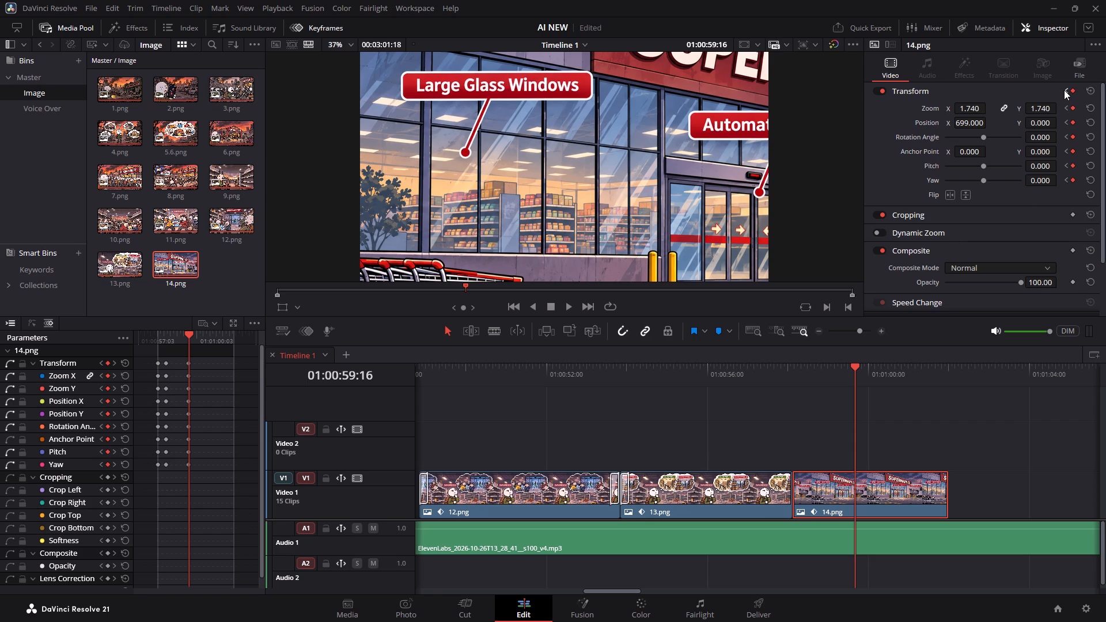
Delete 14.png's Transform keyframe at 01:00:58:13, so the zoom runs directly from the clip's first keyframe.
click(1064, 90)
click(1073, 95)
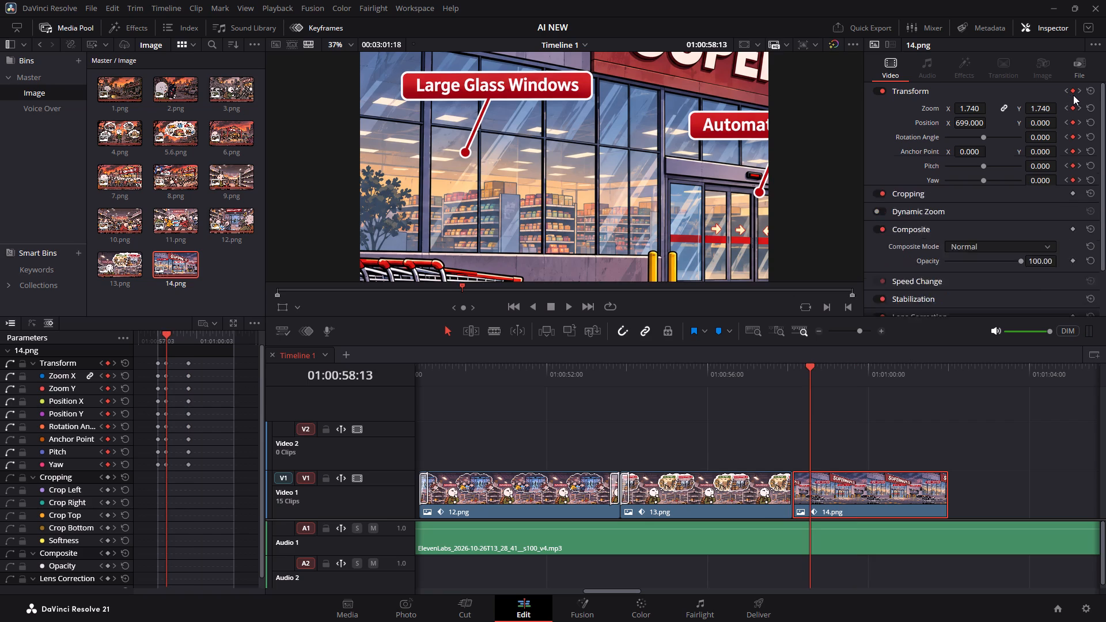
click(1055, 93)
click(1073, 90)
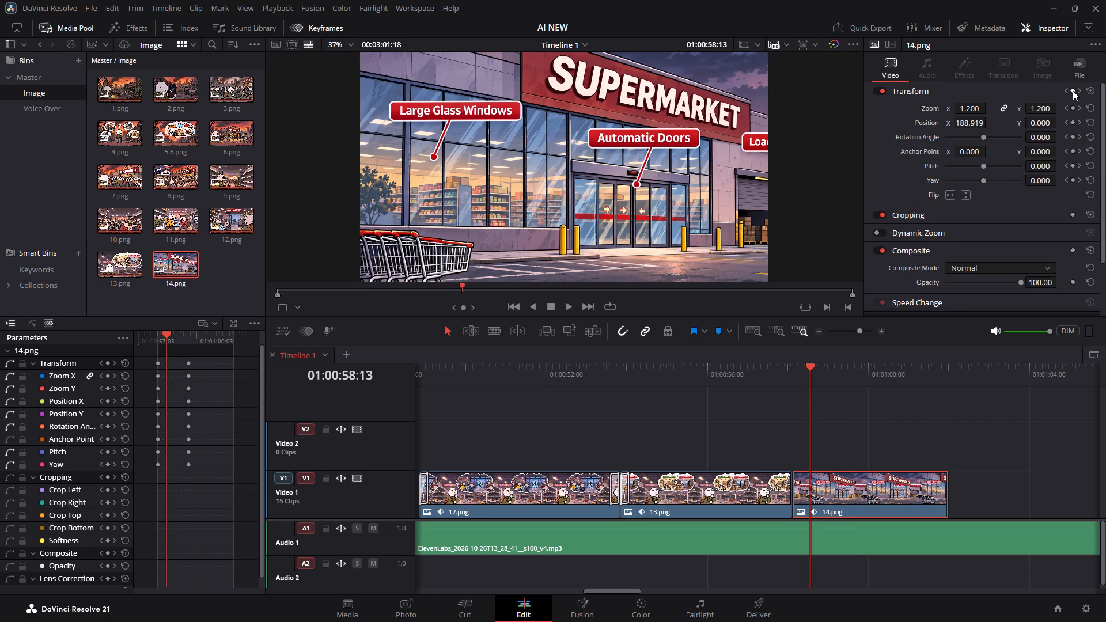
Play 14.png's zoom from the clip's start and add a Transform keyframe at 01:00:59:17.
click(801, 366)
click(794, 366)
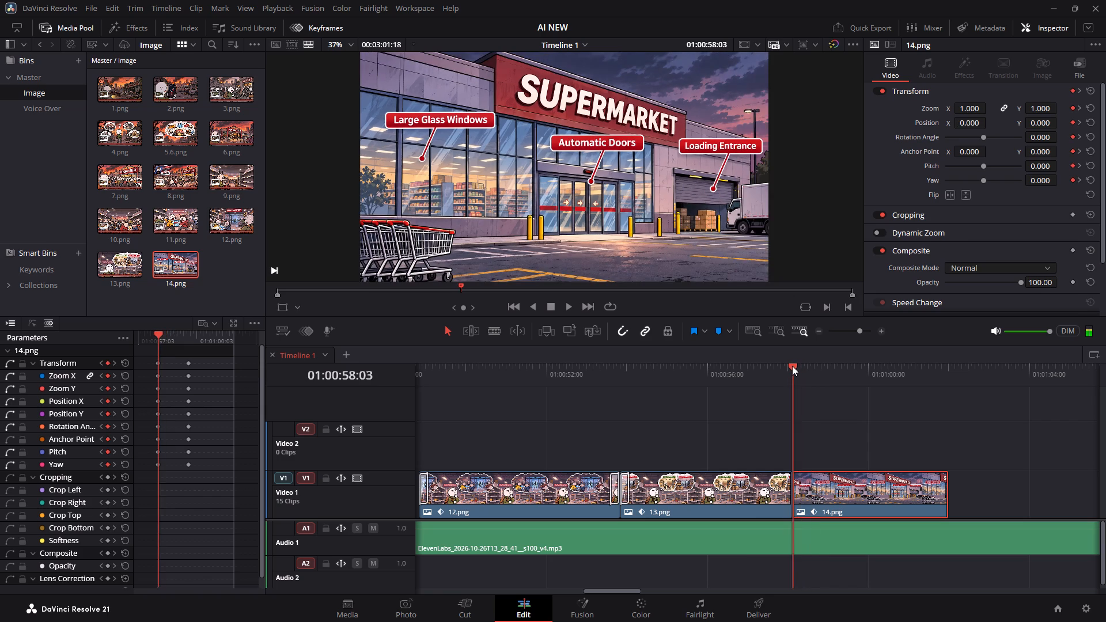
key(space)
key(space)
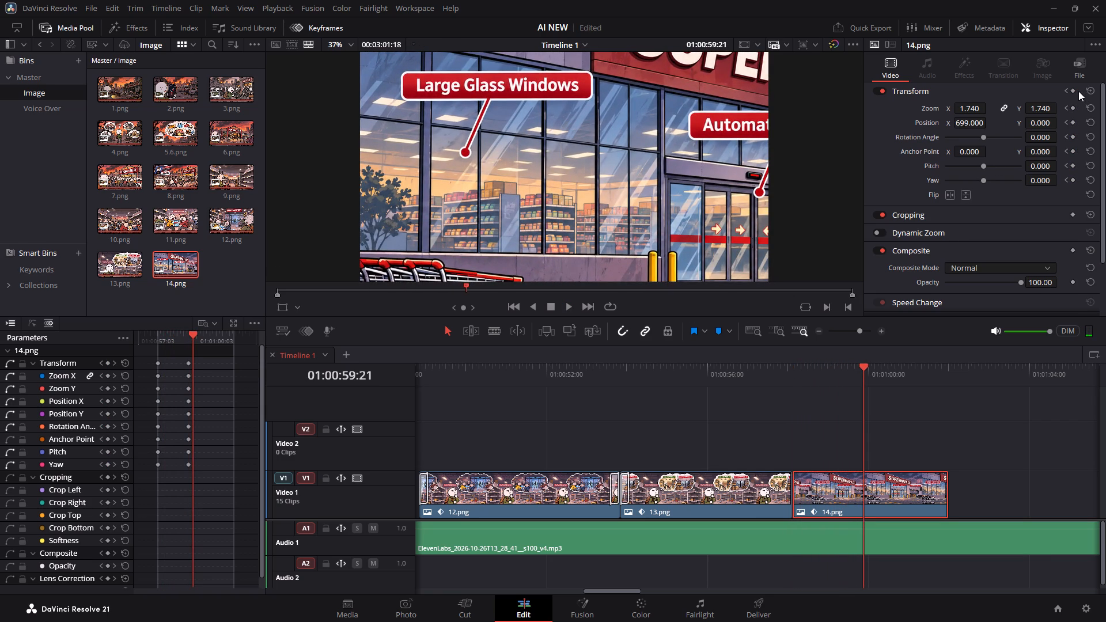
key(Left)
key(Left)
key(Left)
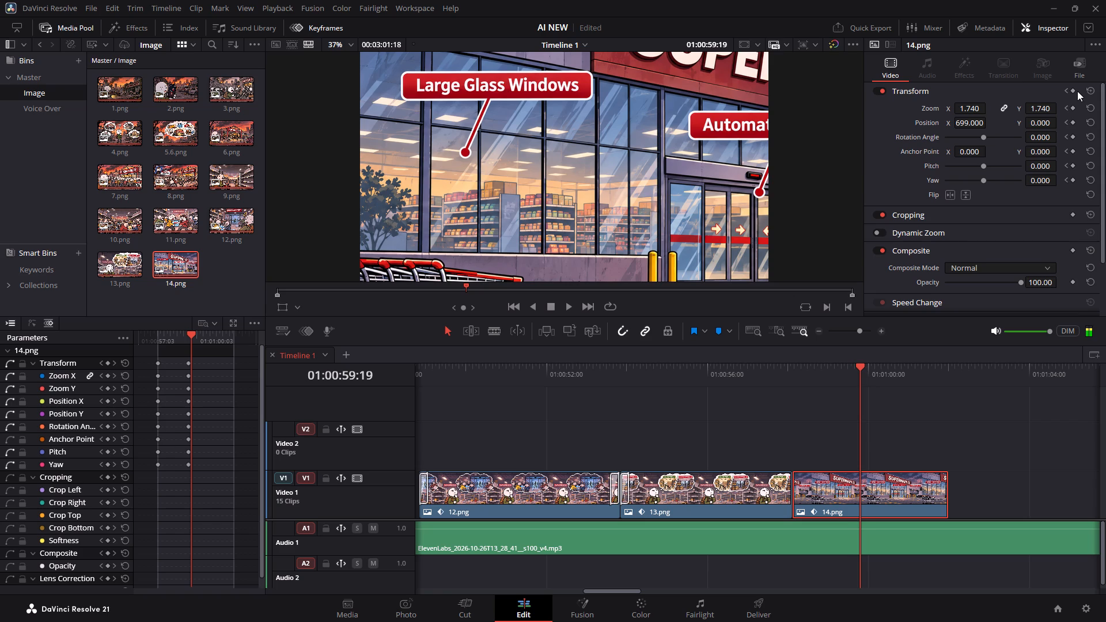
key(Left)
key(Left)
key(Right)
click(1074, 90)
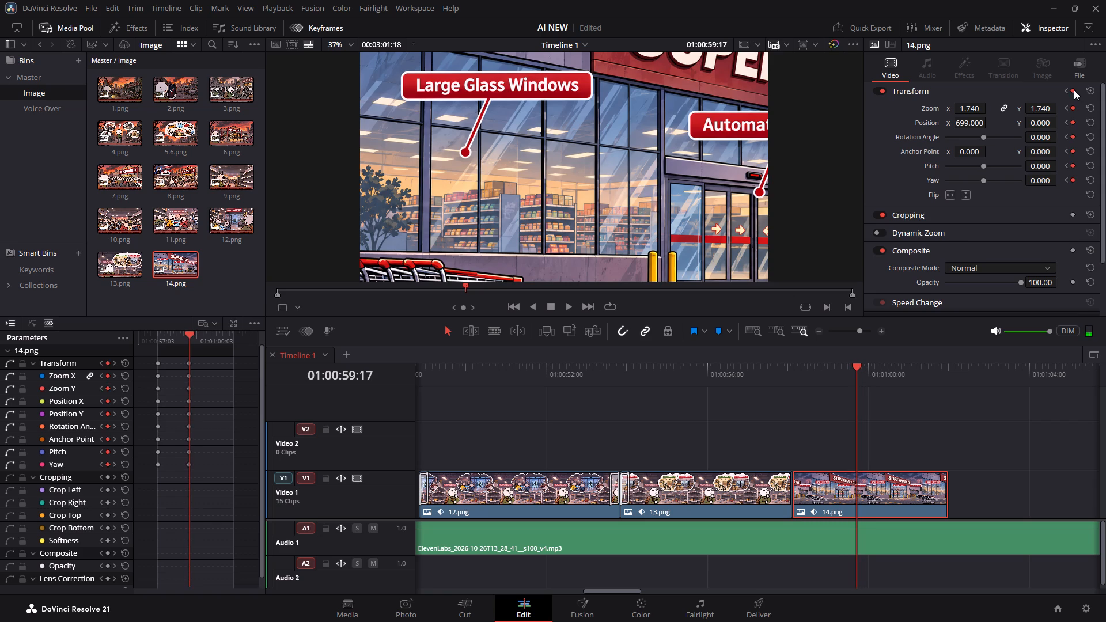
Play and step through the voice-over after 01:00:59:17 to examine where the move to the Automatic Doors should fall.
key(Right)
key(Right)
key(Right)
key(Right)
key(Right)
key(Right)
key(Right)
key(Right)
key(Right)
key(Right)
key(Right)
key(Right)
key(Right)
key(Right)
key(Right)
key(Right)
key(Right)
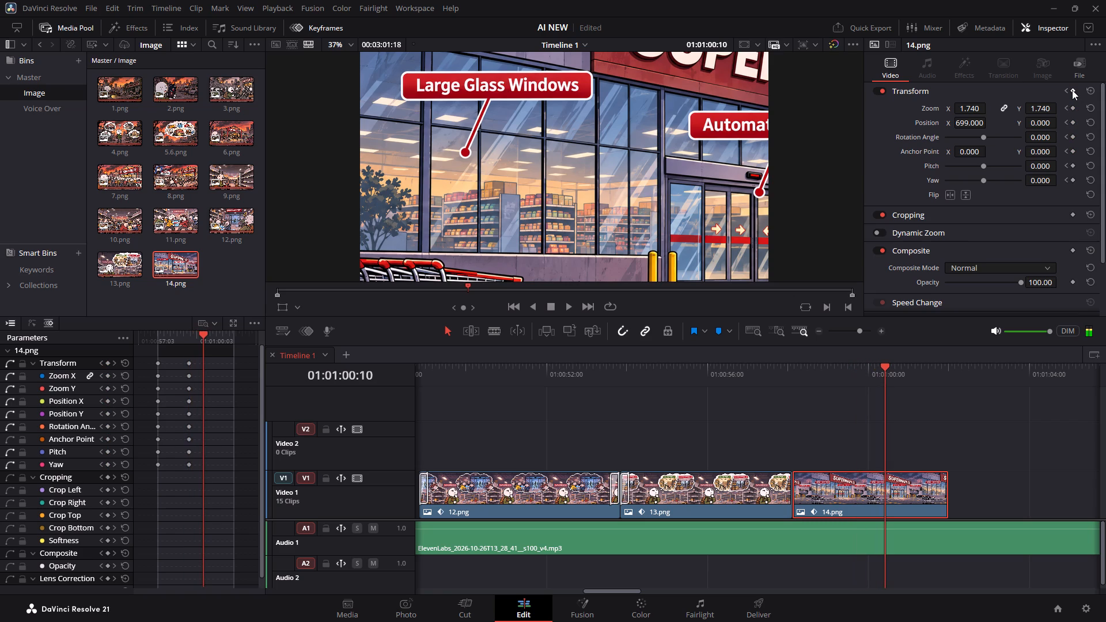
key(Right)
key(Right)
key(Right)
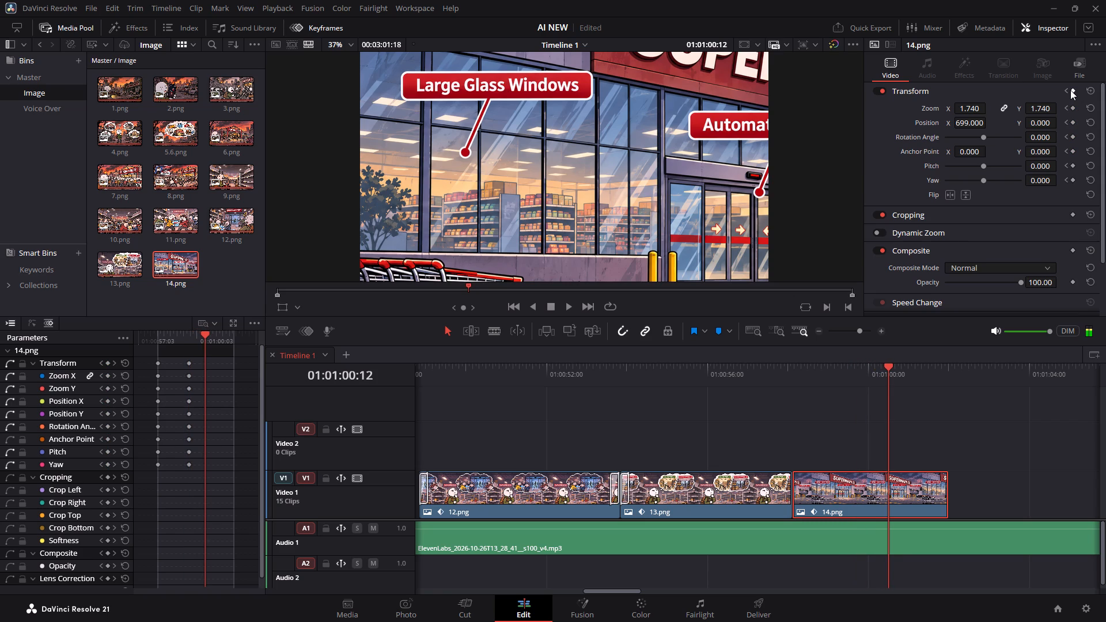
key(space)
key(space)
key(Left)
key(Left)
key(Left)
key(Left)
key(Left)
key(Left)
key(Left)
key(Left)
key(Left)
key(Left)
key(Left)
key(Left)
key(Left)
key(Left)
key(Left)
key(Left)
key(Left)
key(Left)
key(Left)
key(Left)
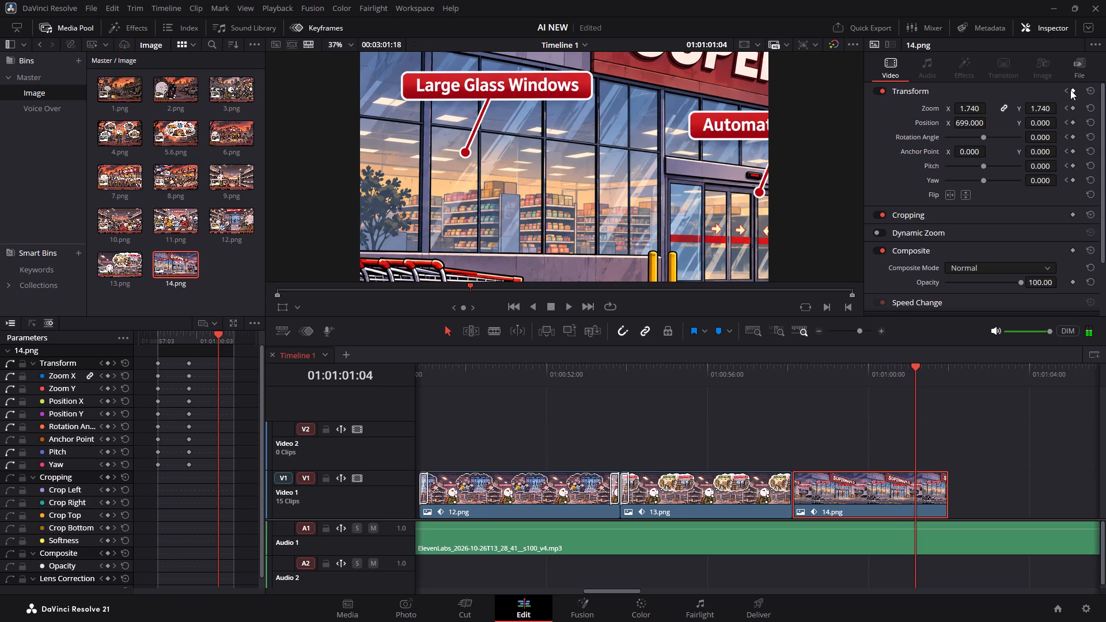
key(space)
key(space)
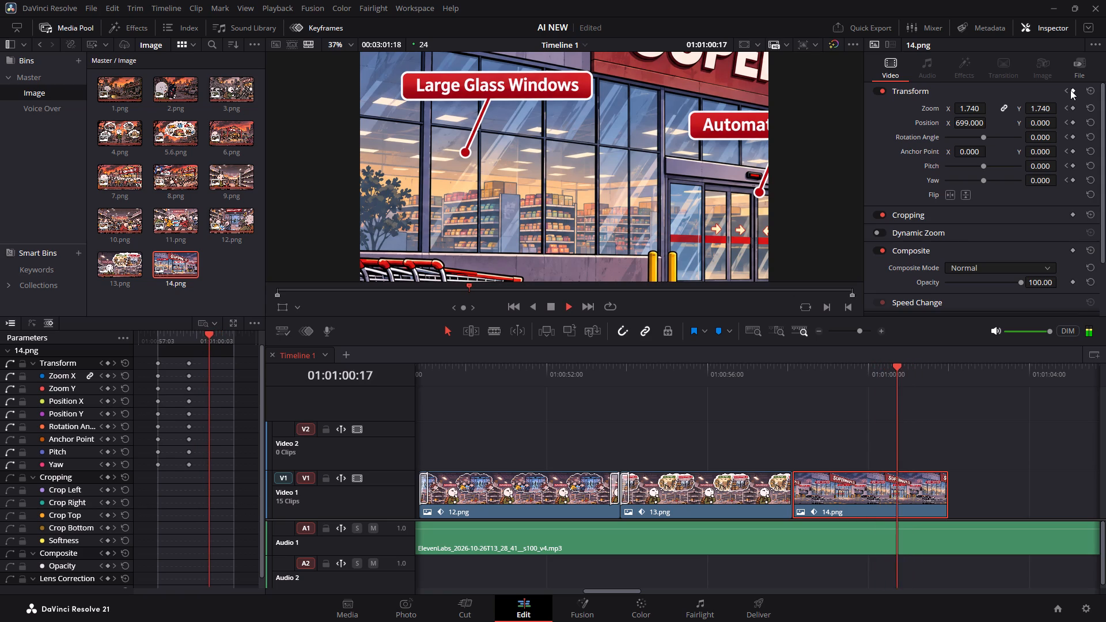
key(space)
key(space)
key(Left)
key(Left)
key(Left)
key(Left)
key(Left)
key(Left)
key(Left)
key(Left)
key(Left)
key(Left)
key(Left)
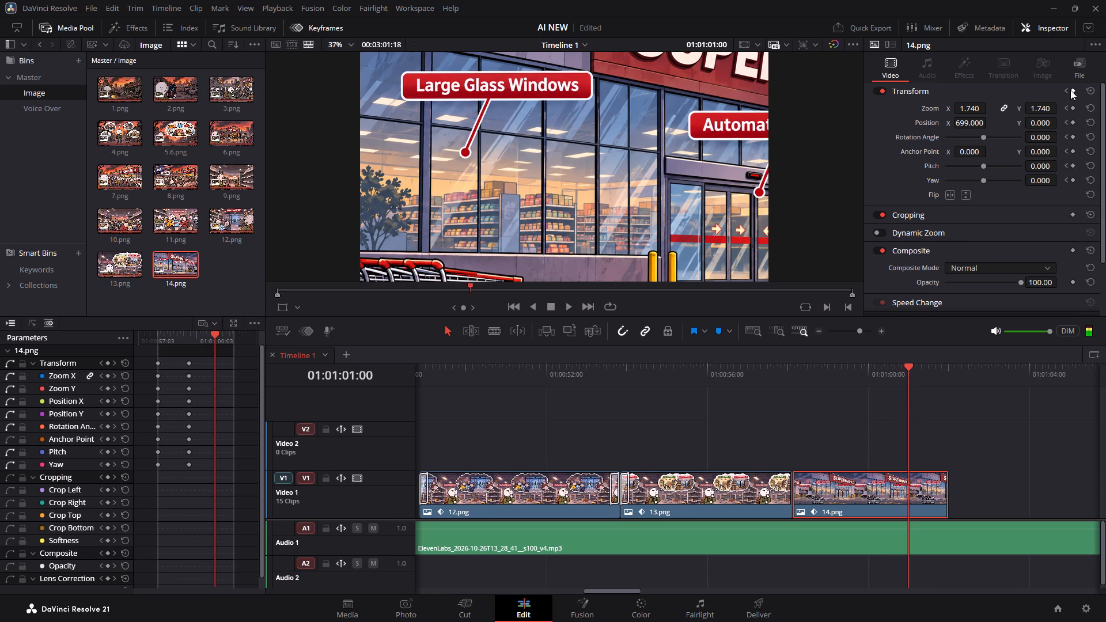
key(Right)
key(Right)
key(space)
key(space)
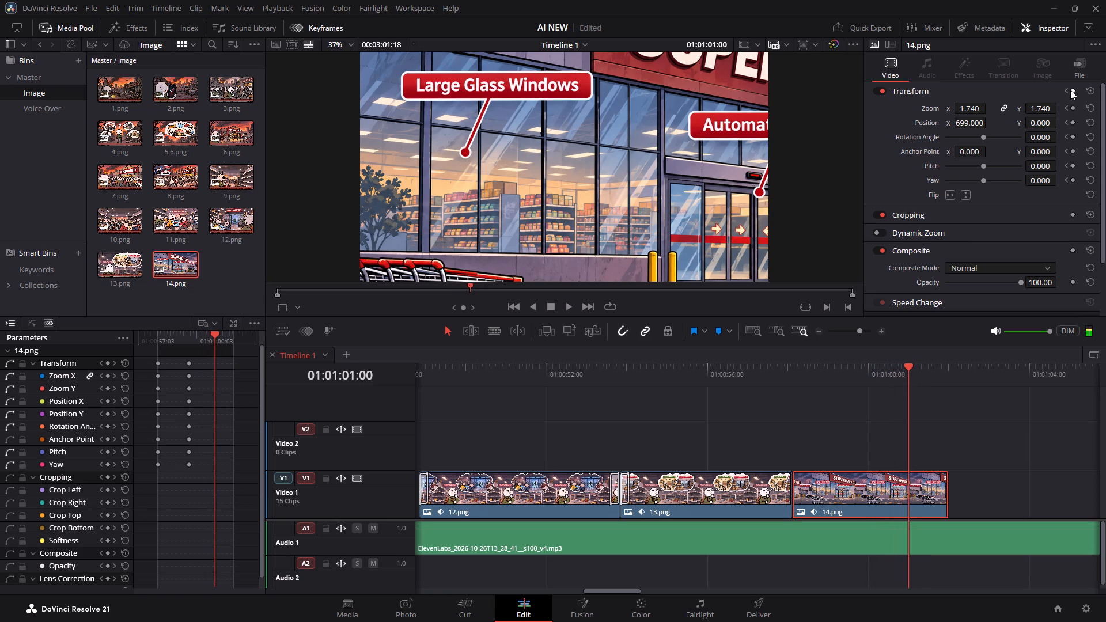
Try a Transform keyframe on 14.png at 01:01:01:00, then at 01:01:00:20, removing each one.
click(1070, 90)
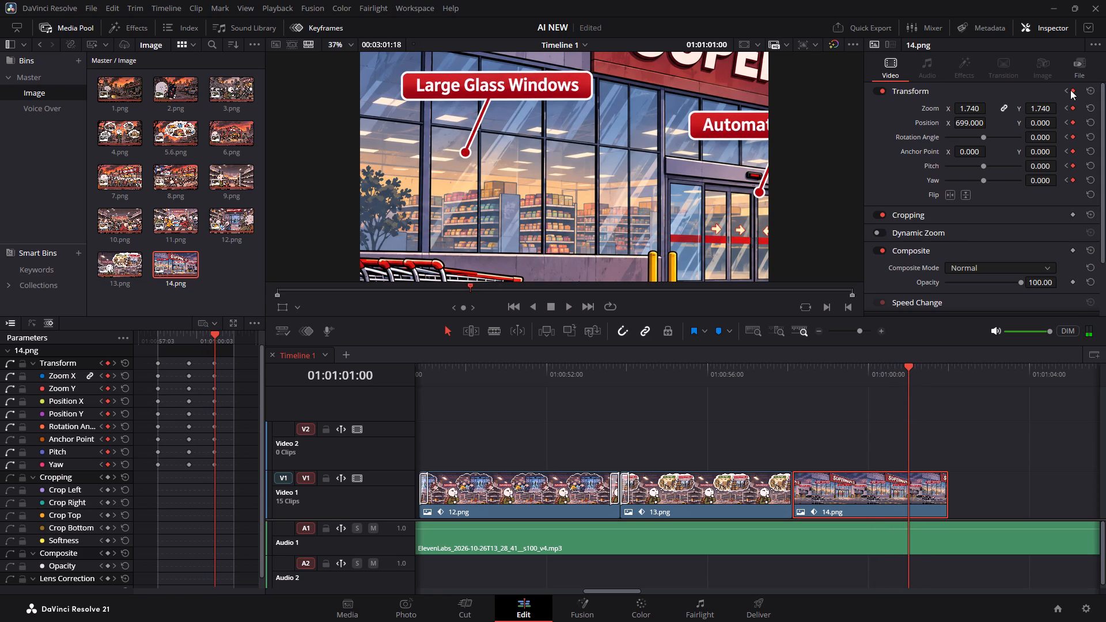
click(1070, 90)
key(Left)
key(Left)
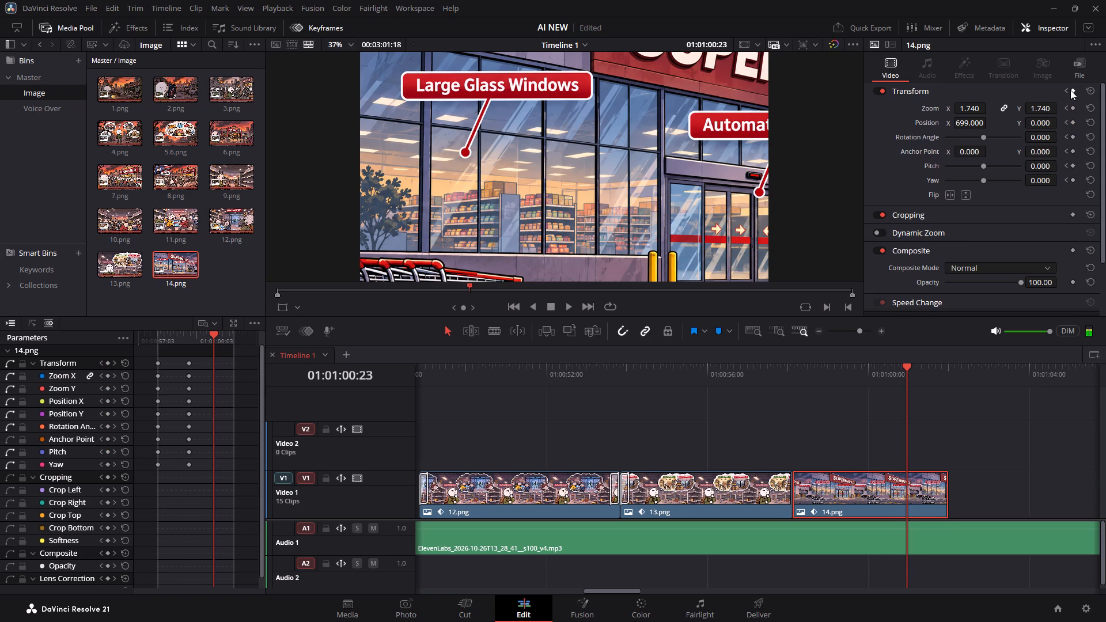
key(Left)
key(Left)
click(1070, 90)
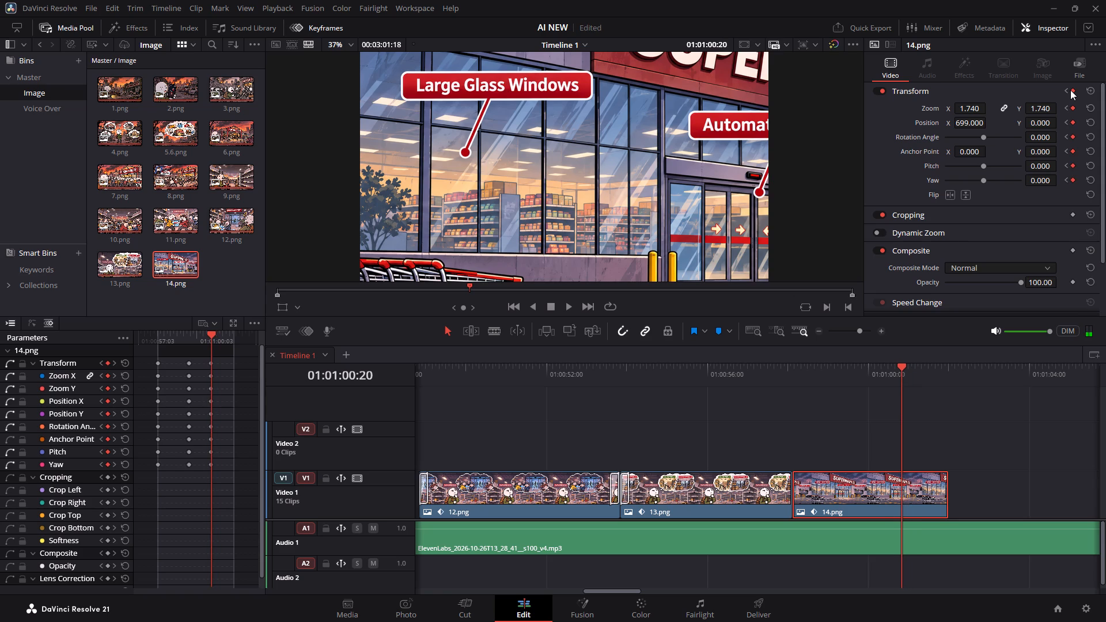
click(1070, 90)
Add a Transform keyframe to 14.png at 01:01:00:22 and another immediately after it.
key(Right)
key(Right)
click(1070, 90)
key(Right)
key(Right)
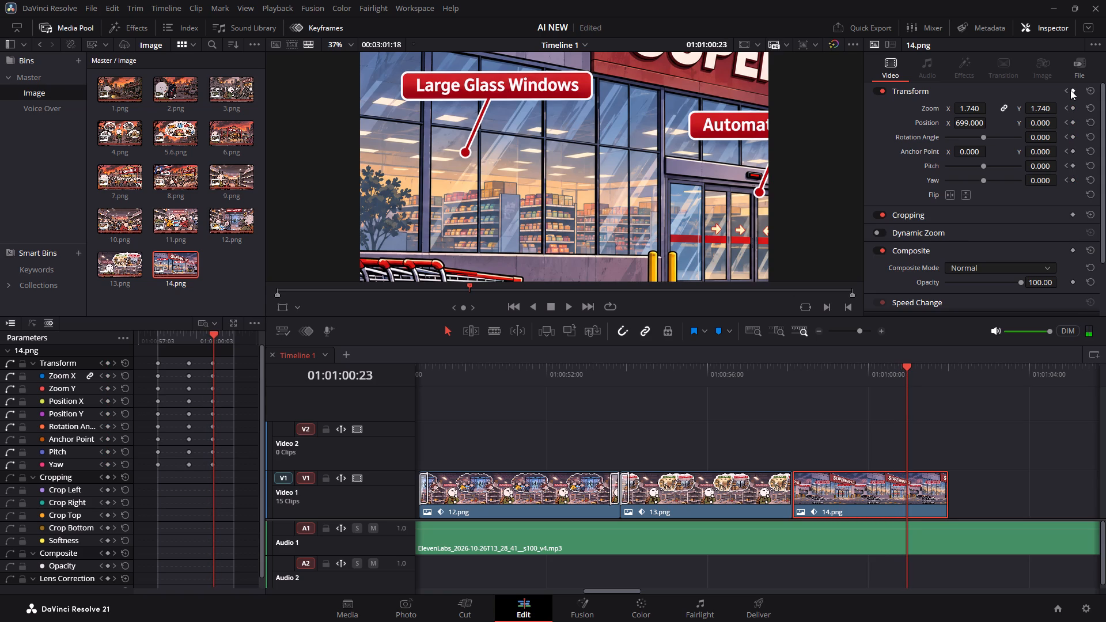
click(1070, 90)
At 14.png's 01:01:00:22 keyframe, set position X to -166 to frame the Automatic Doors, shift the image upward, and preview the pan.
click(1064, 90)
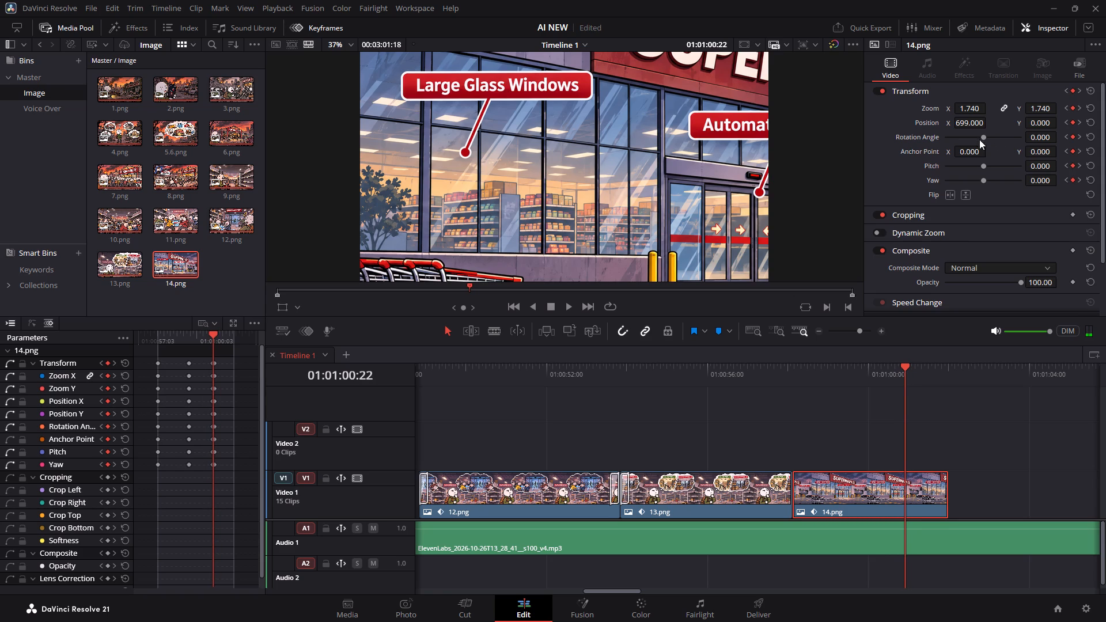
drag(960, 128, 910, 127)
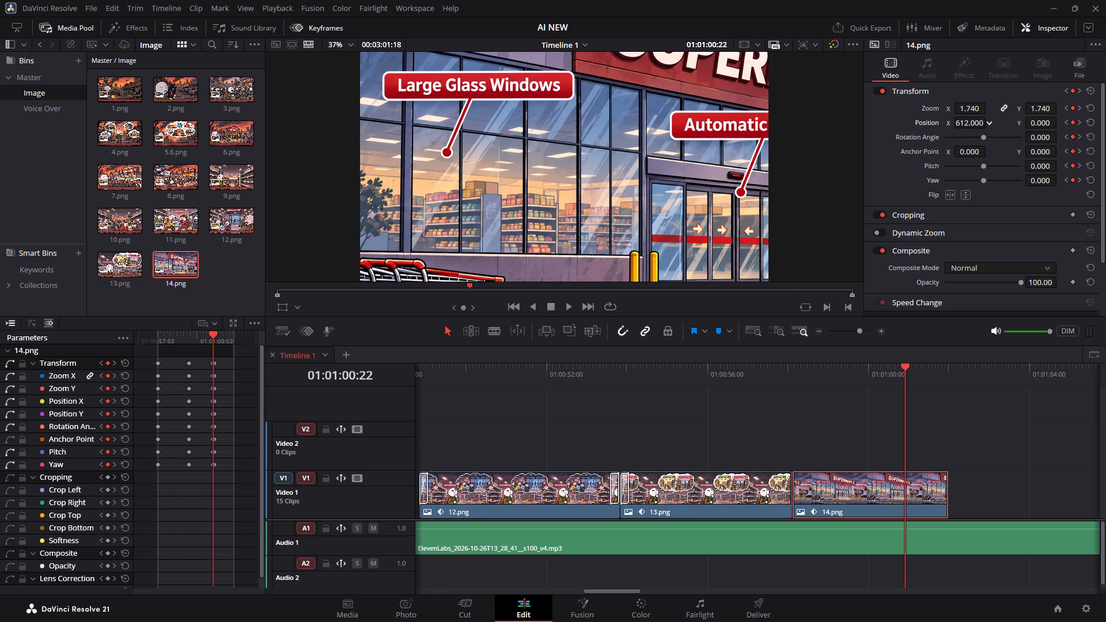
drag(910, 127, 461, 125)
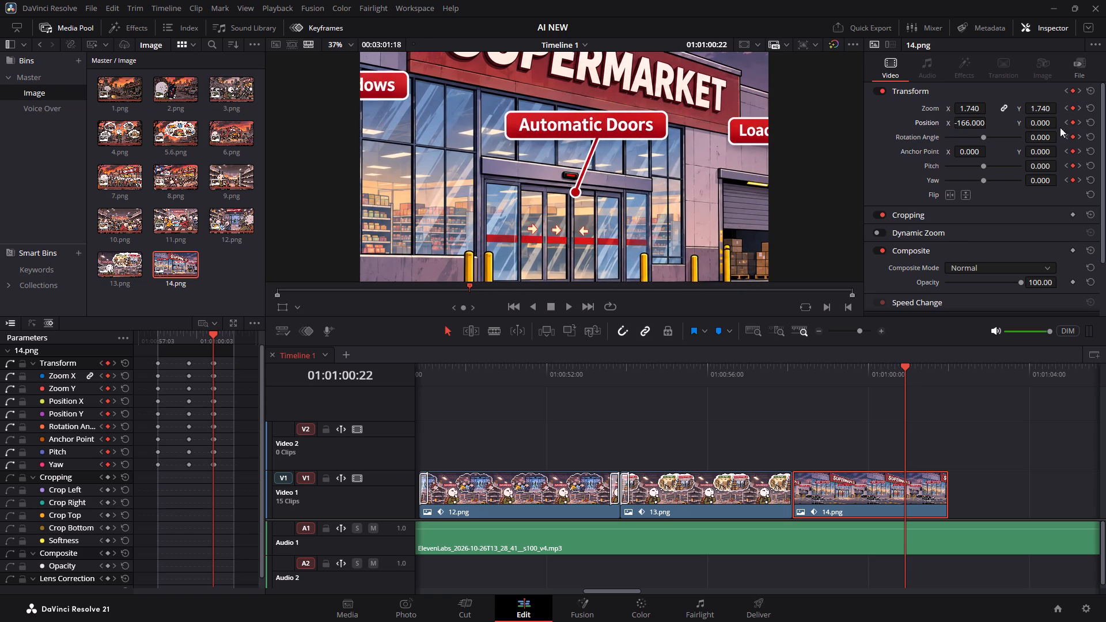
drag(1048, 126, 622, 291)
click(763, 382)
key(space)
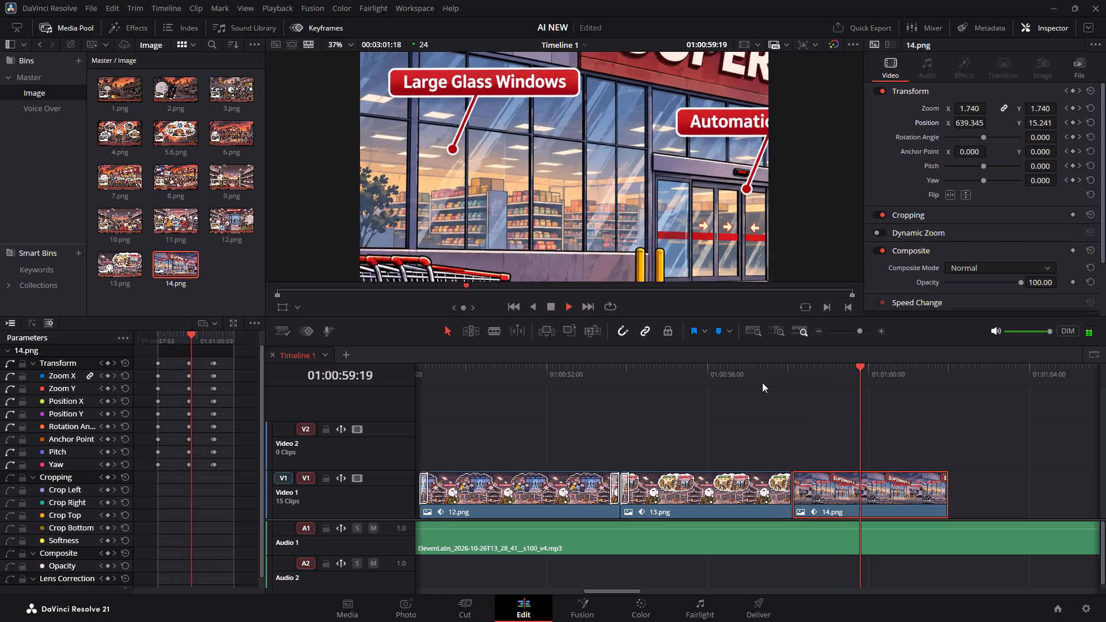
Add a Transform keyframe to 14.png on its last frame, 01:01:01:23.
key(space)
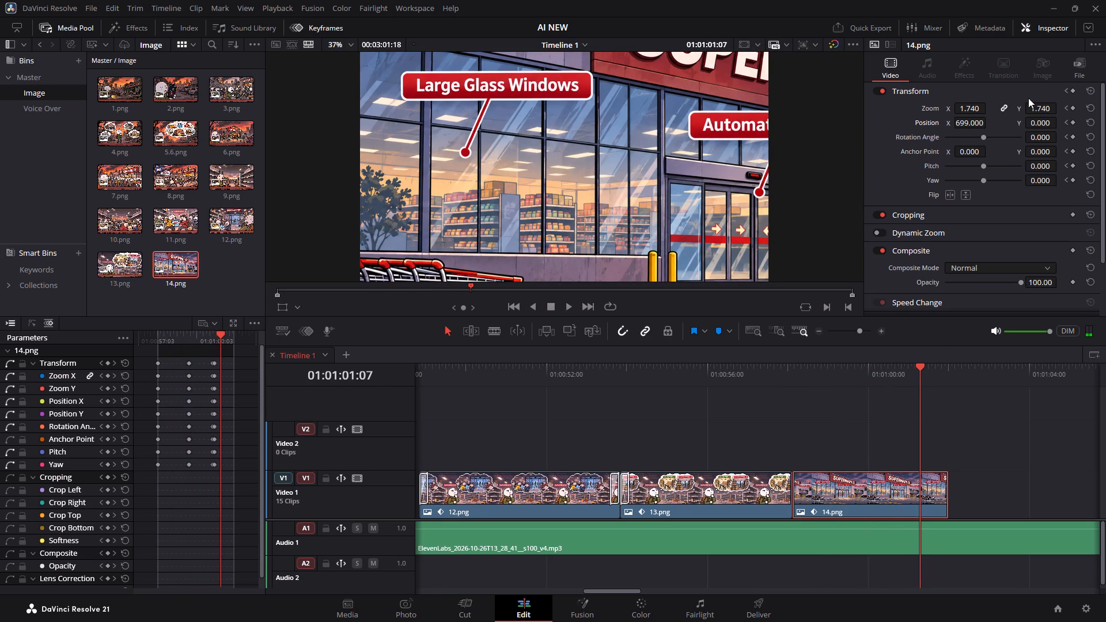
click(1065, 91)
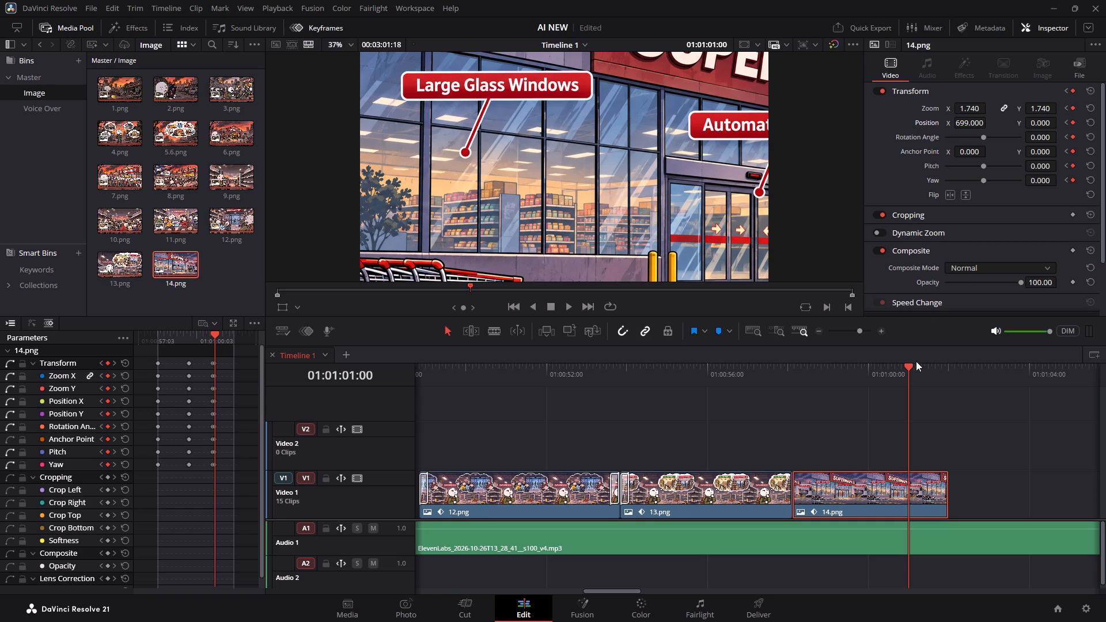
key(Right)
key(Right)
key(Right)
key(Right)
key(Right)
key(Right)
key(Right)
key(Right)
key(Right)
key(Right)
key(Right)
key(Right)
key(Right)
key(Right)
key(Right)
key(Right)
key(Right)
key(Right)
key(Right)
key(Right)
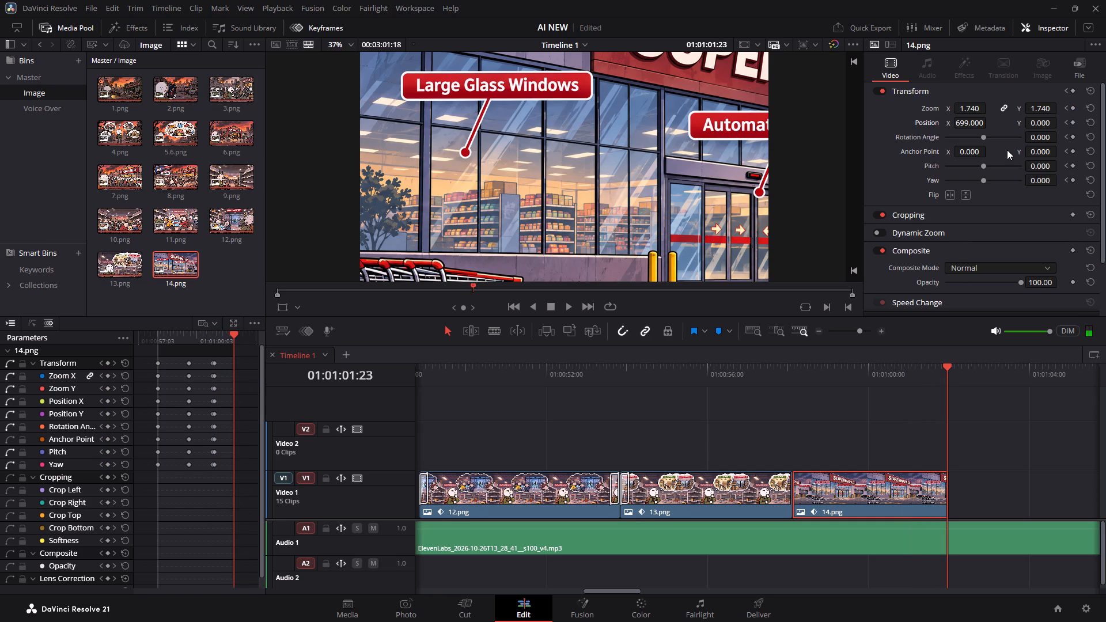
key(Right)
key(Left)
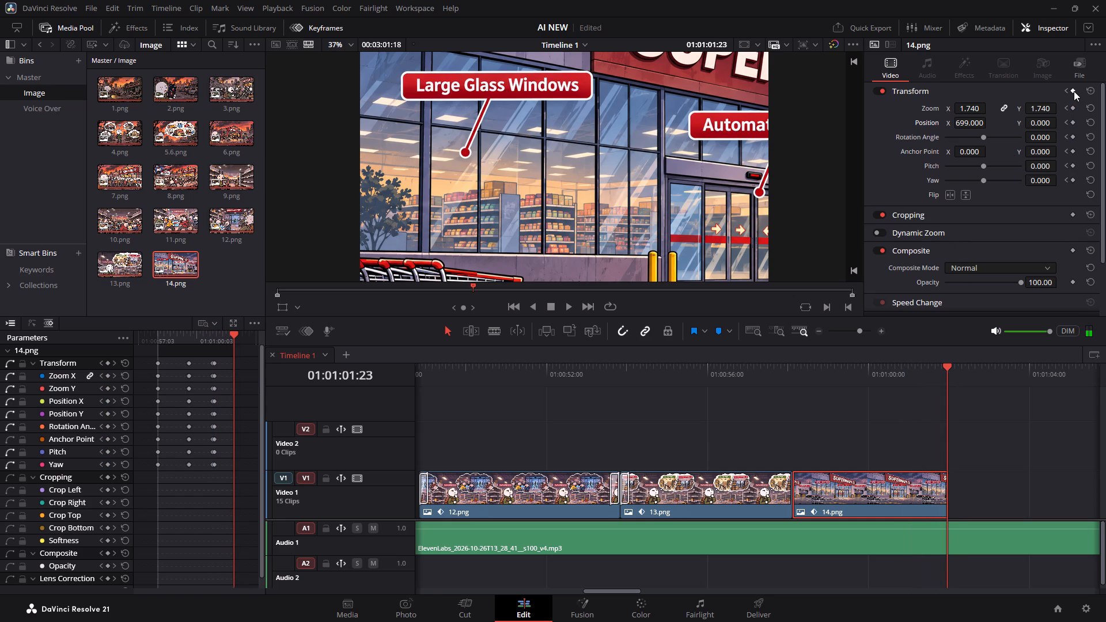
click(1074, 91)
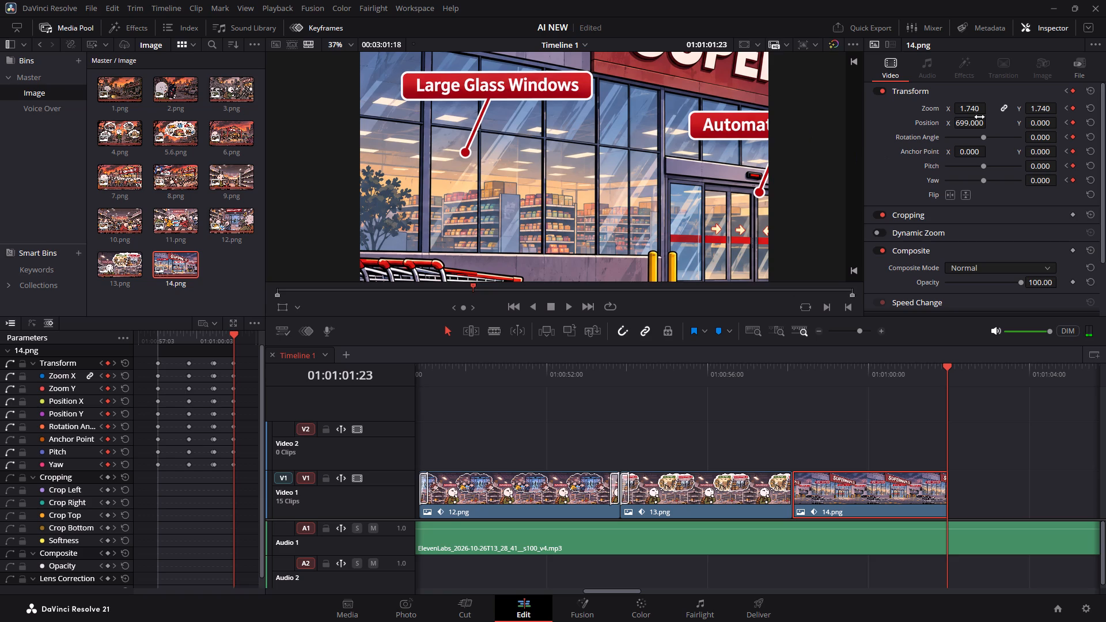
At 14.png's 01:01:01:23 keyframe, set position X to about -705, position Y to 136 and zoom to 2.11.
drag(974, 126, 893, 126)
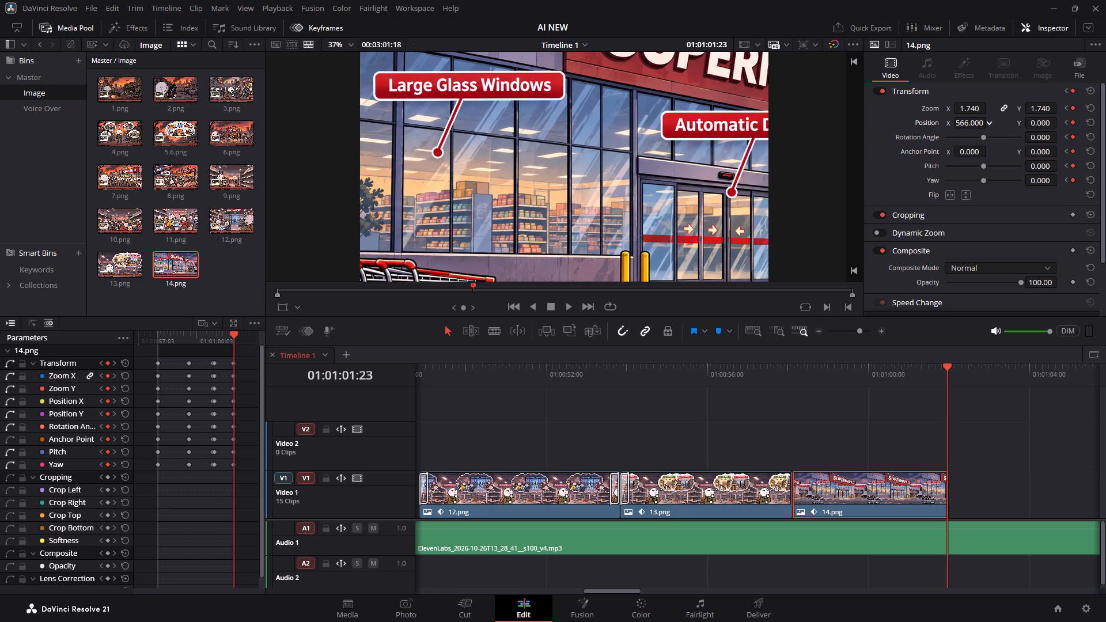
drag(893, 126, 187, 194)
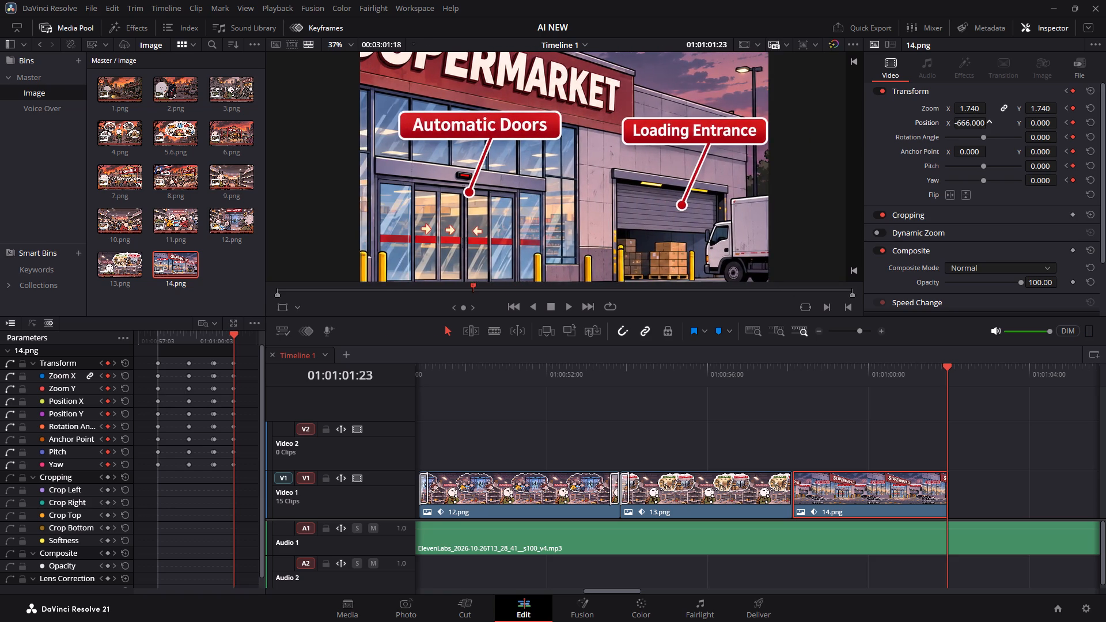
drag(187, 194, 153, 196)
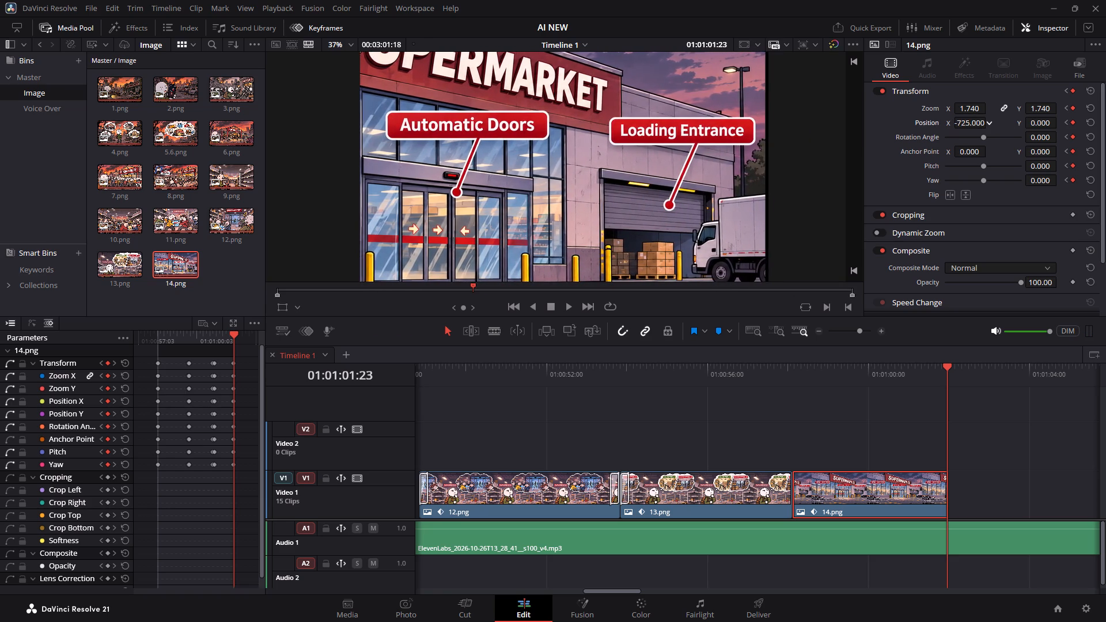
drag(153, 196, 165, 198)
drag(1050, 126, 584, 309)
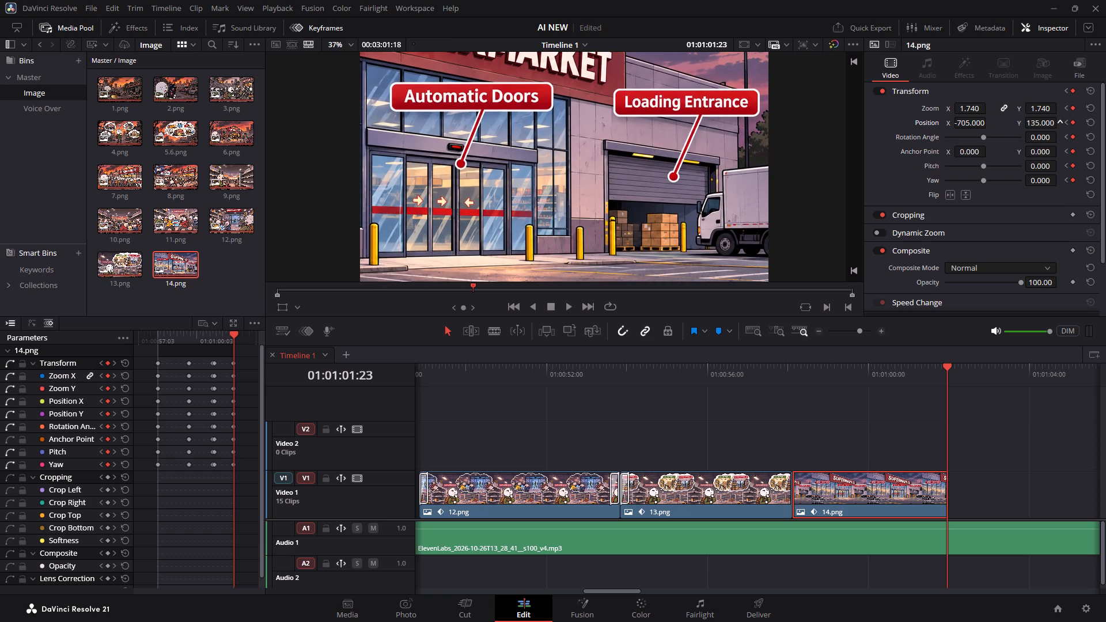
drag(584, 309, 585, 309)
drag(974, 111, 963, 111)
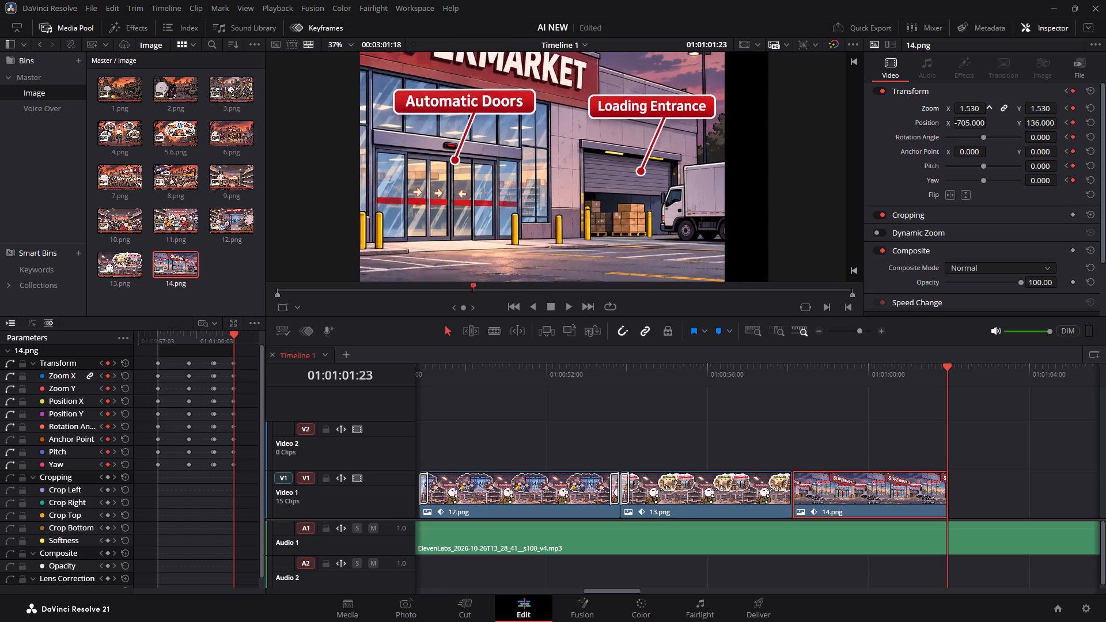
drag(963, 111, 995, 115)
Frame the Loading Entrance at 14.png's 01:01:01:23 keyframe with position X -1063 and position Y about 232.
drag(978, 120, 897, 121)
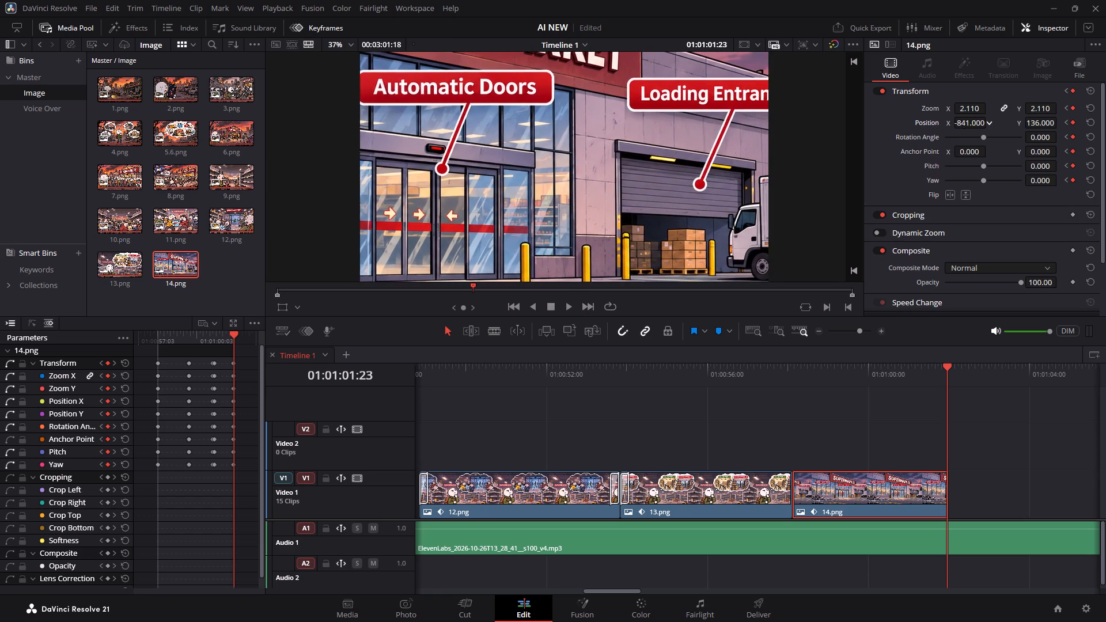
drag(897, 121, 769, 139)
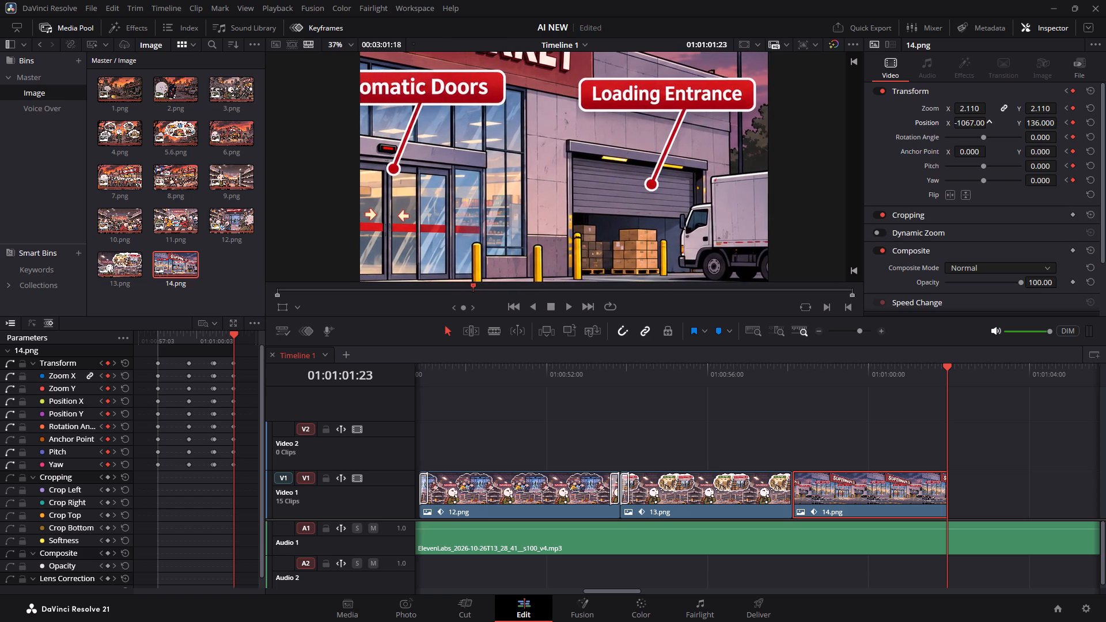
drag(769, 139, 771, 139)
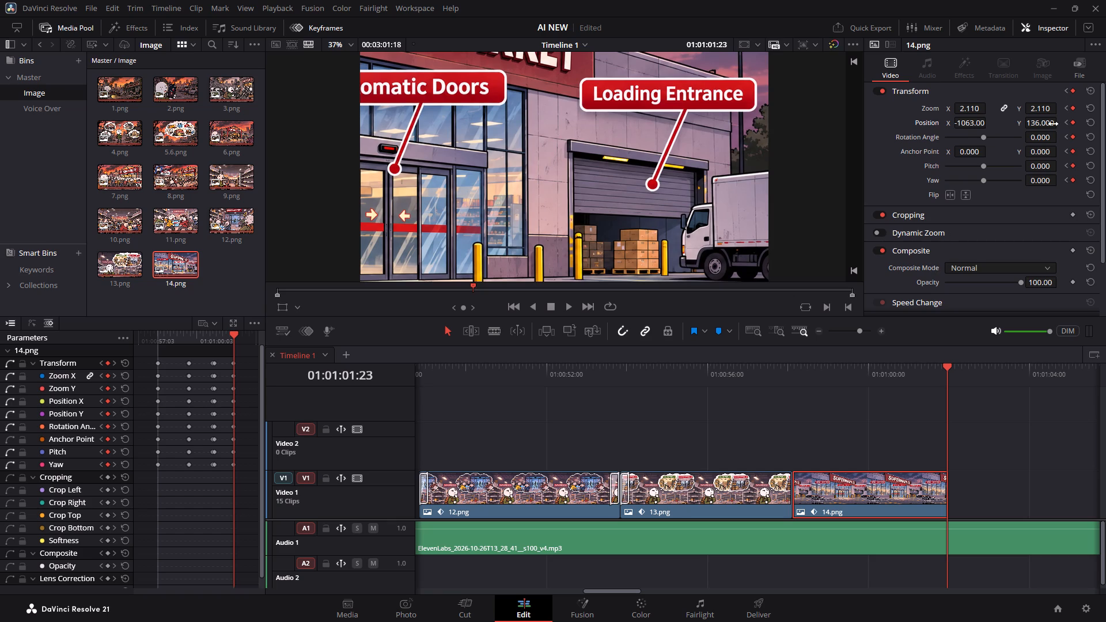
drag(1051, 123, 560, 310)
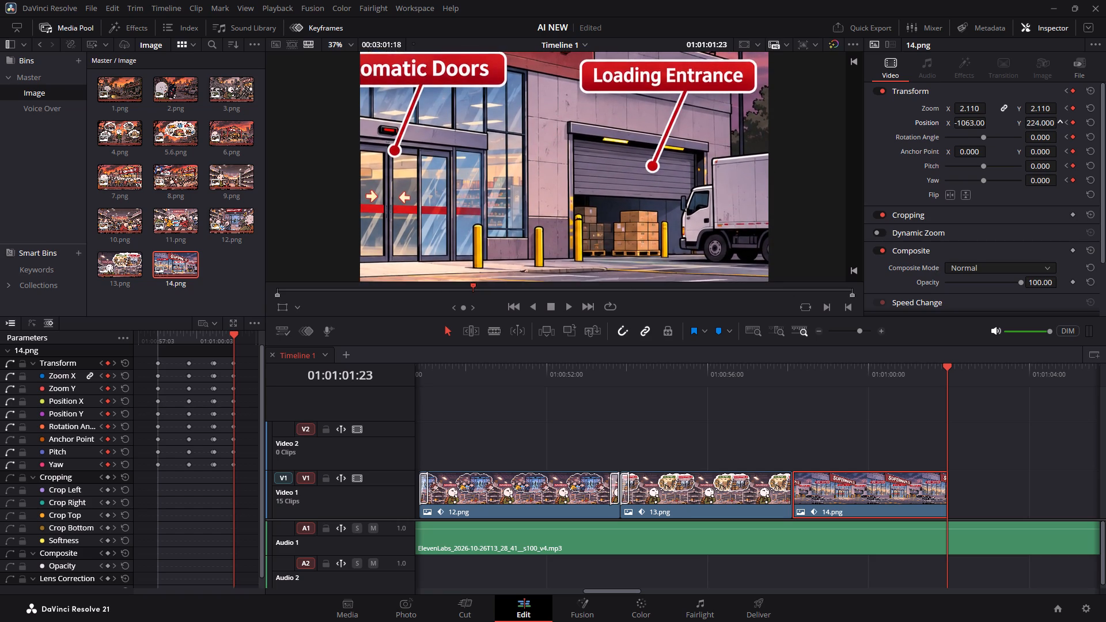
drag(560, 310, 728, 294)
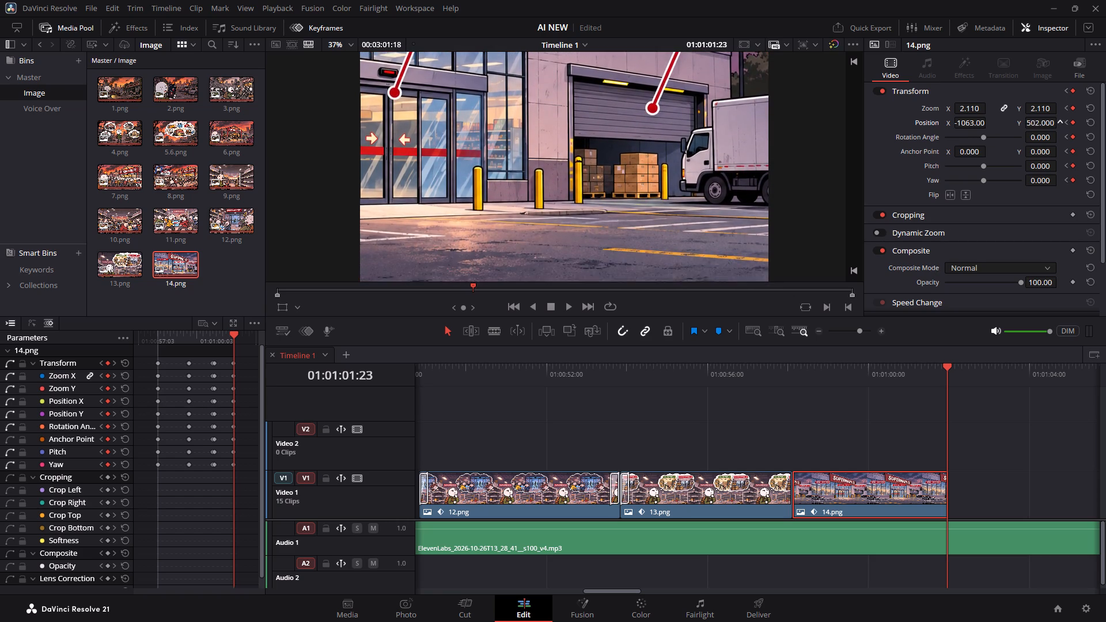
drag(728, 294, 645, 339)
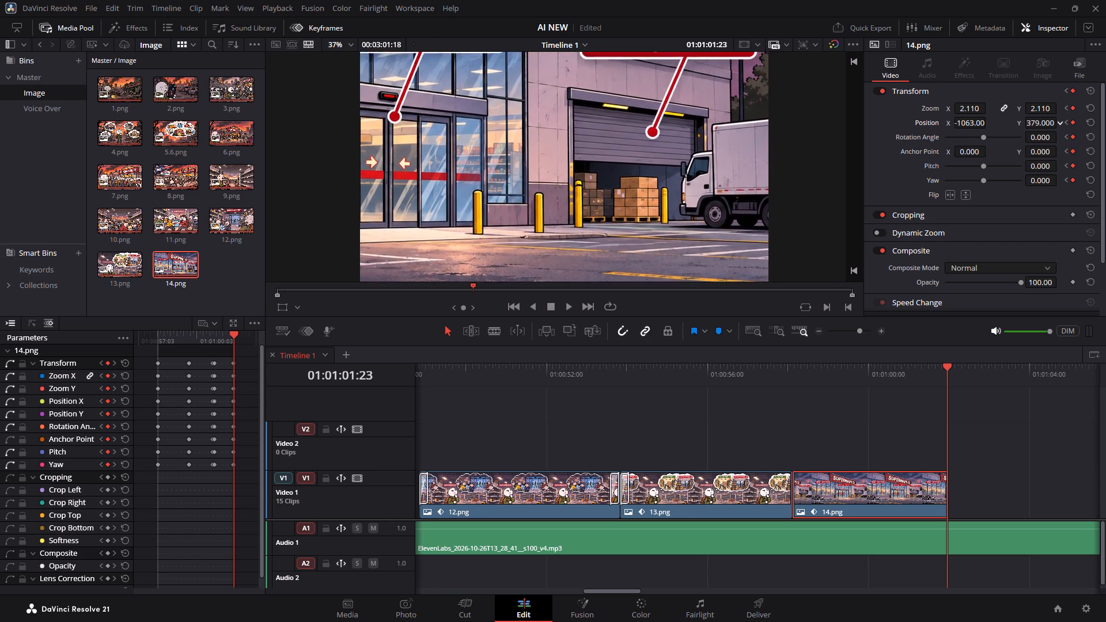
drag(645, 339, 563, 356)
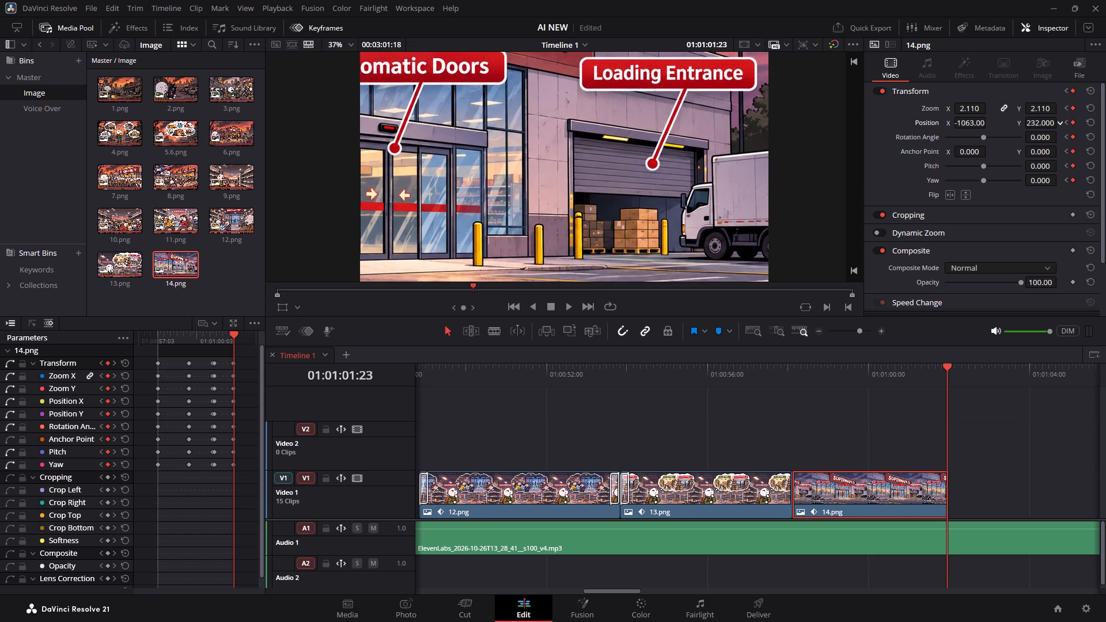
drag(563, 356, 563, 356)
Play 14.png's pan from the Large Glass Windows onward and examine how it moves through the Automatic Doors to the Loading Entrance.
click(775, 371)
key(space)
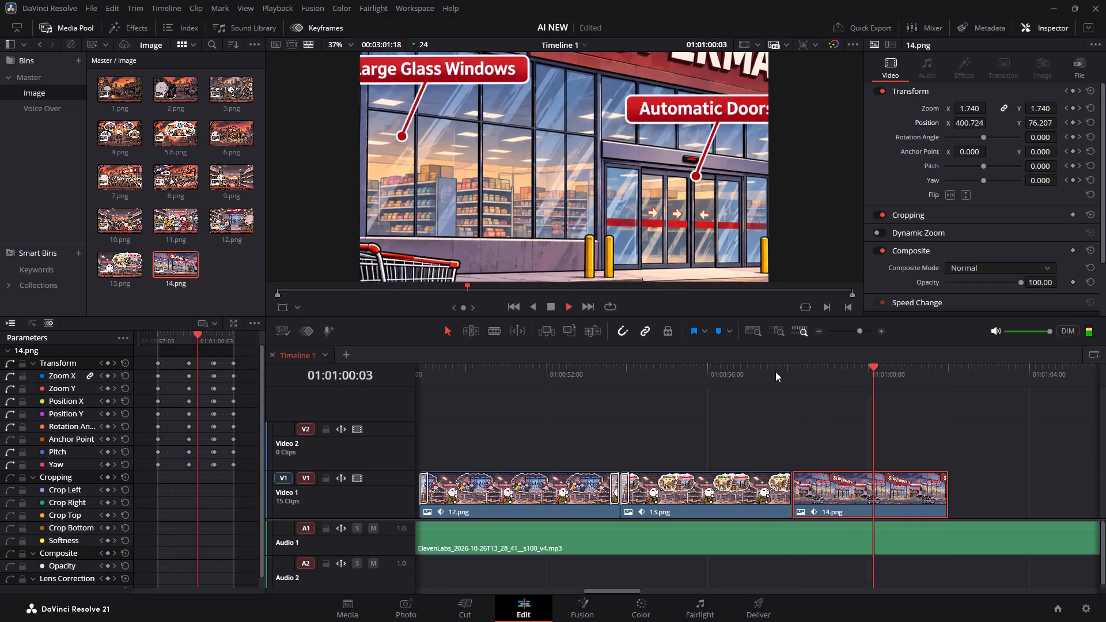
key(space)
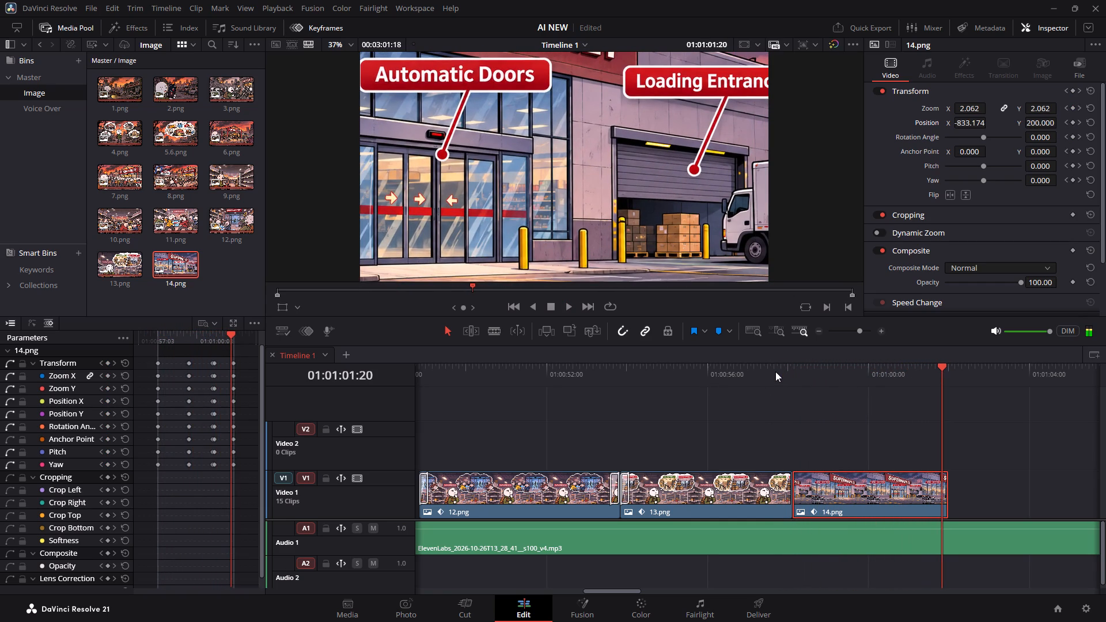
click(858, 365)
drag(858, 365, 873, 367)
key(space)
key(space)
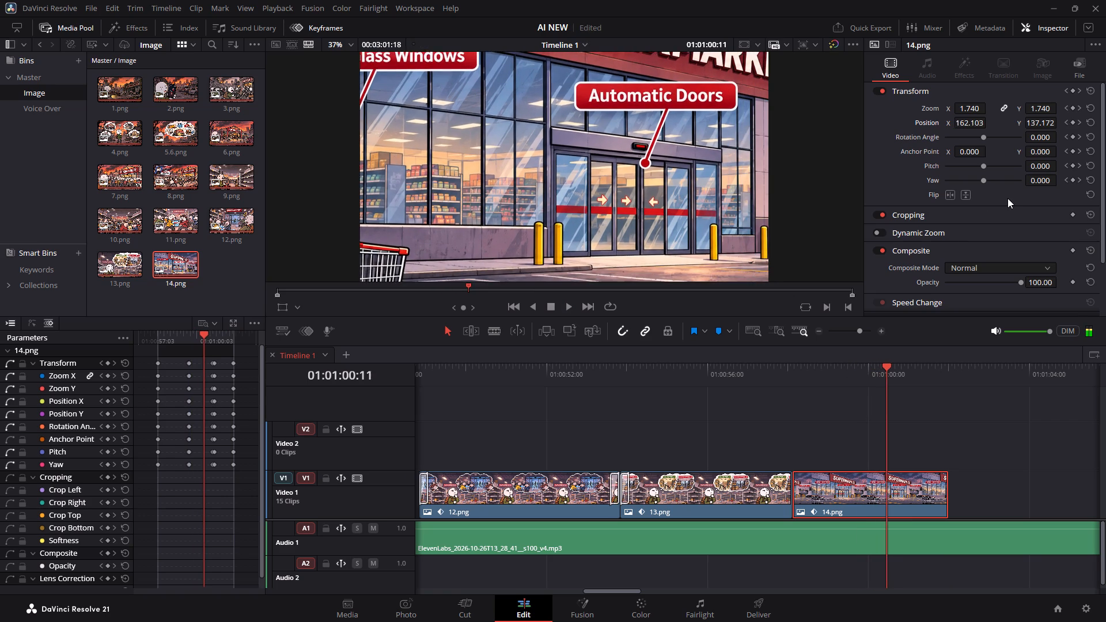
key(space)
key(space)
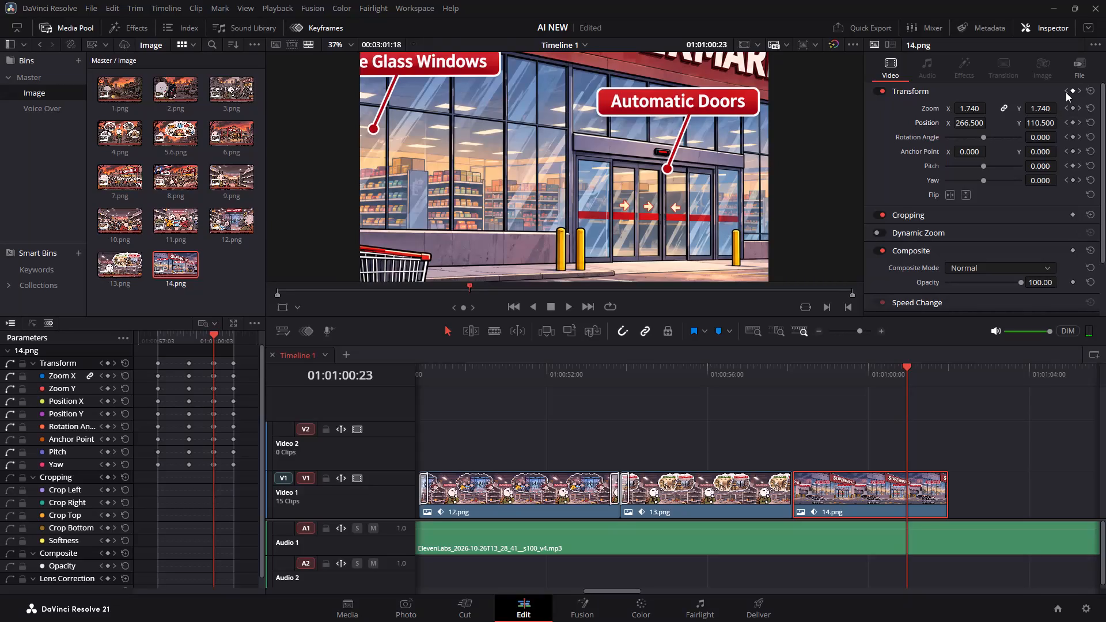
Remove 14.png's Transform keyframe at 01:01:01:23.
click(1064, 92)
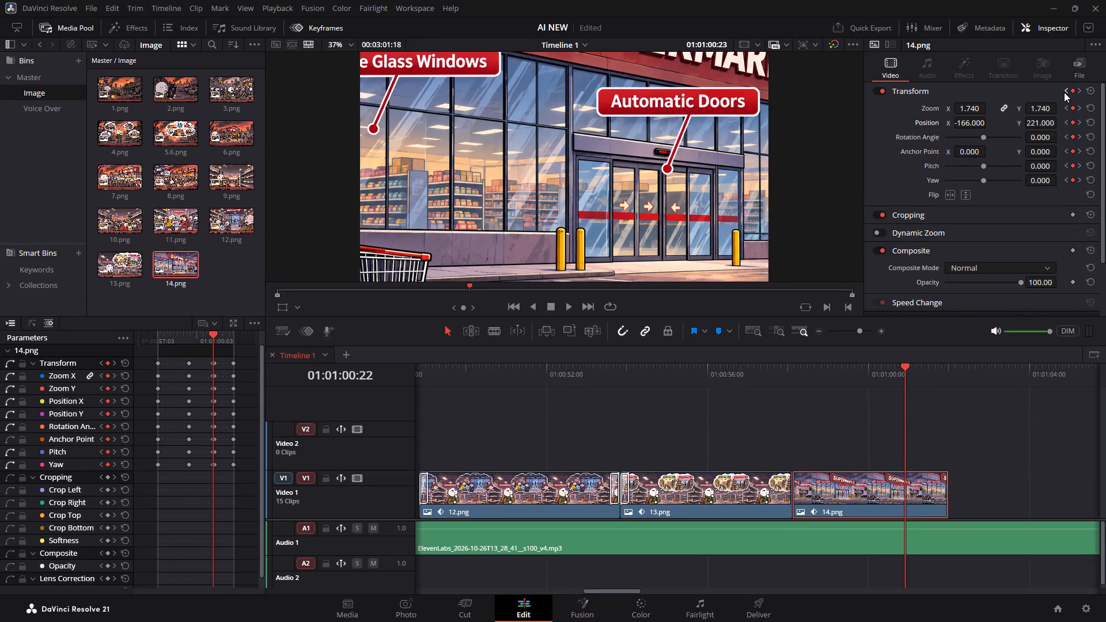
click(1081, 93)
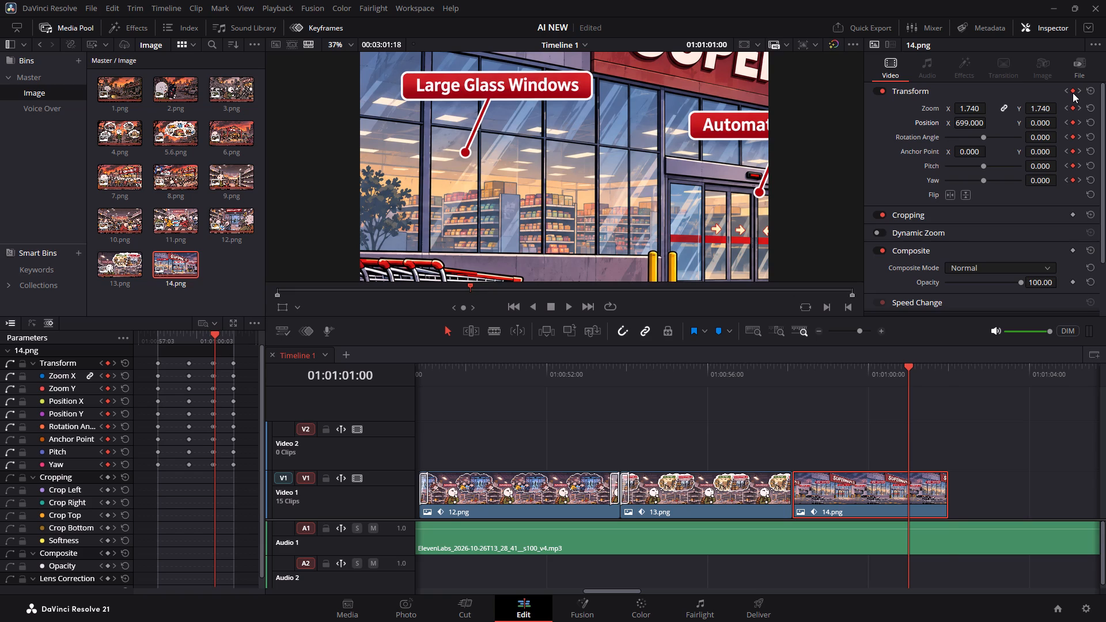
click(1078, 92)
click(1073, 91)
Replace 14.png's Transform keyframe at 01:01:01:00 with one holding the Automatic Doors framing, position X -166 and Y 221.
click(1065, 89)
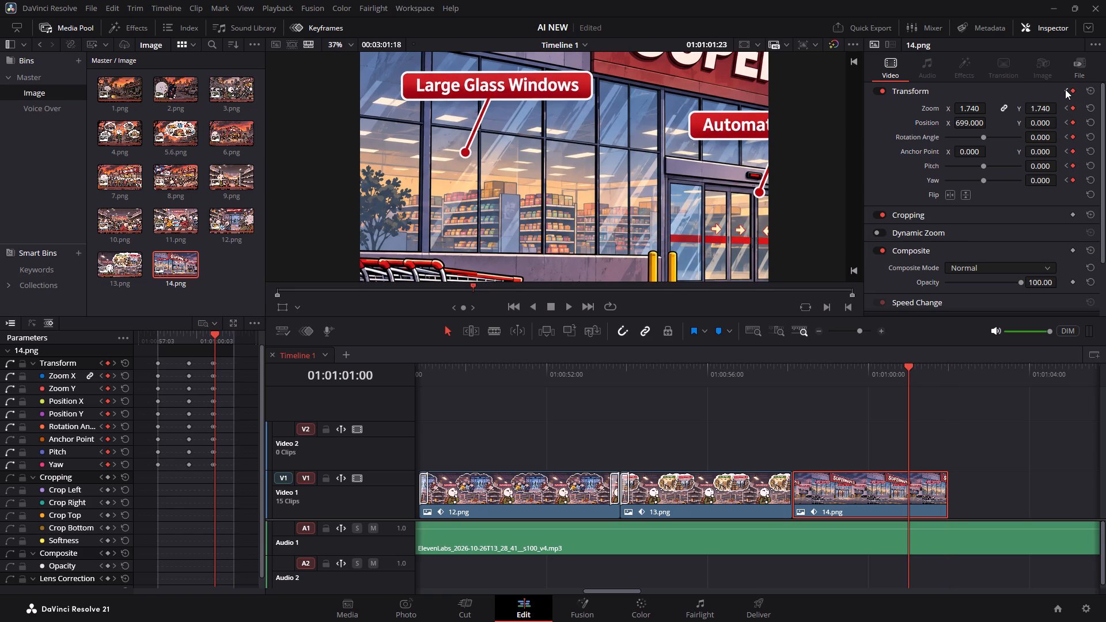
click(1064, 92)
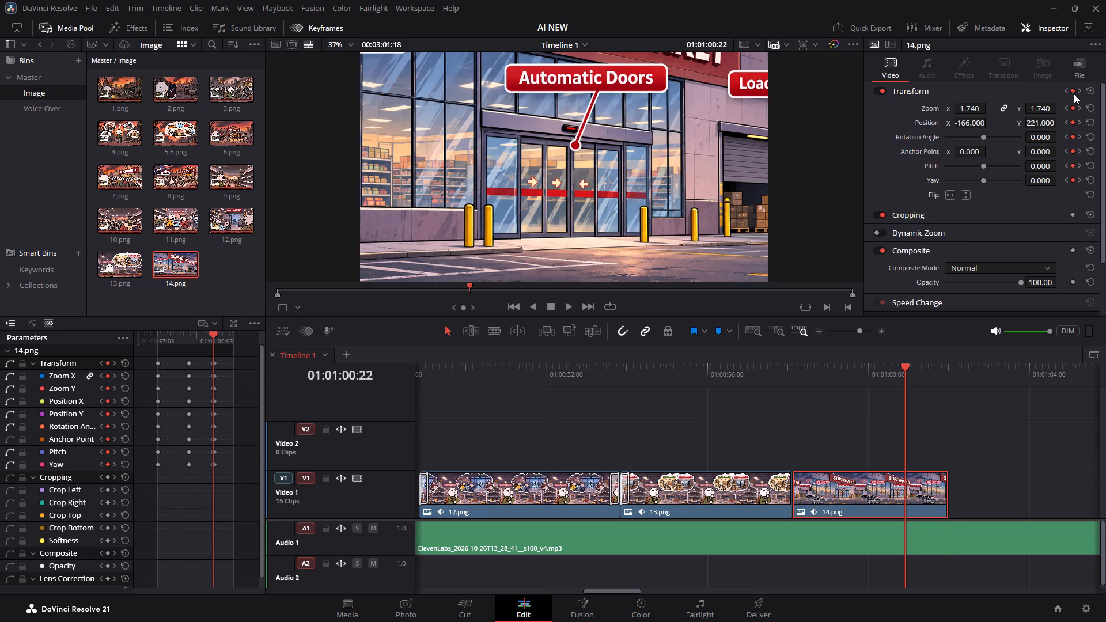
click(1079, 93)
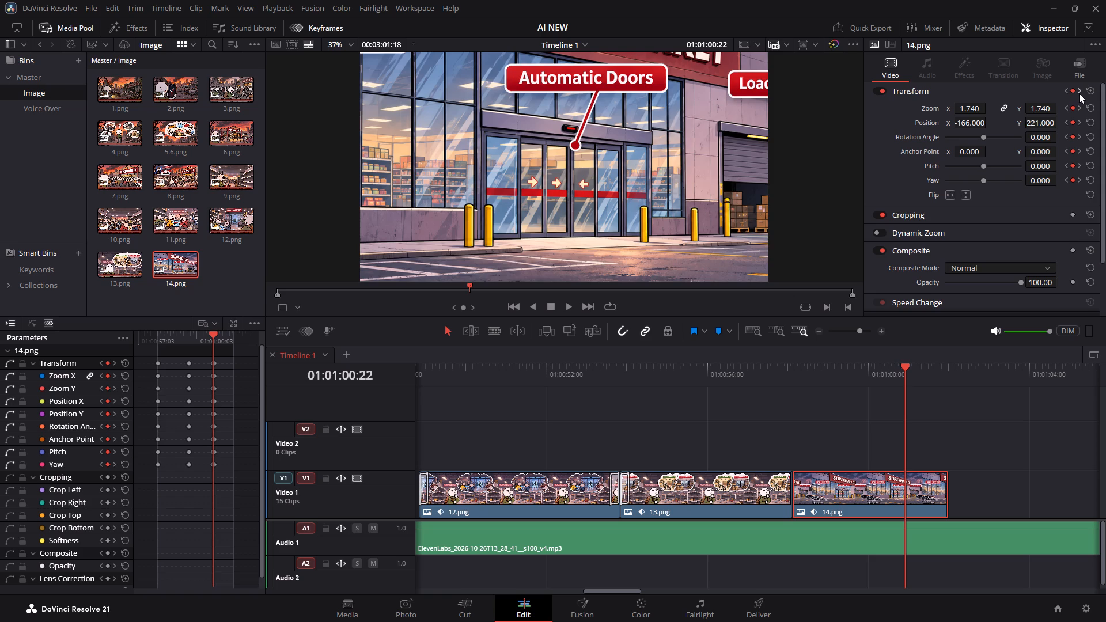
click(1072, 94)
click(1054, 91)
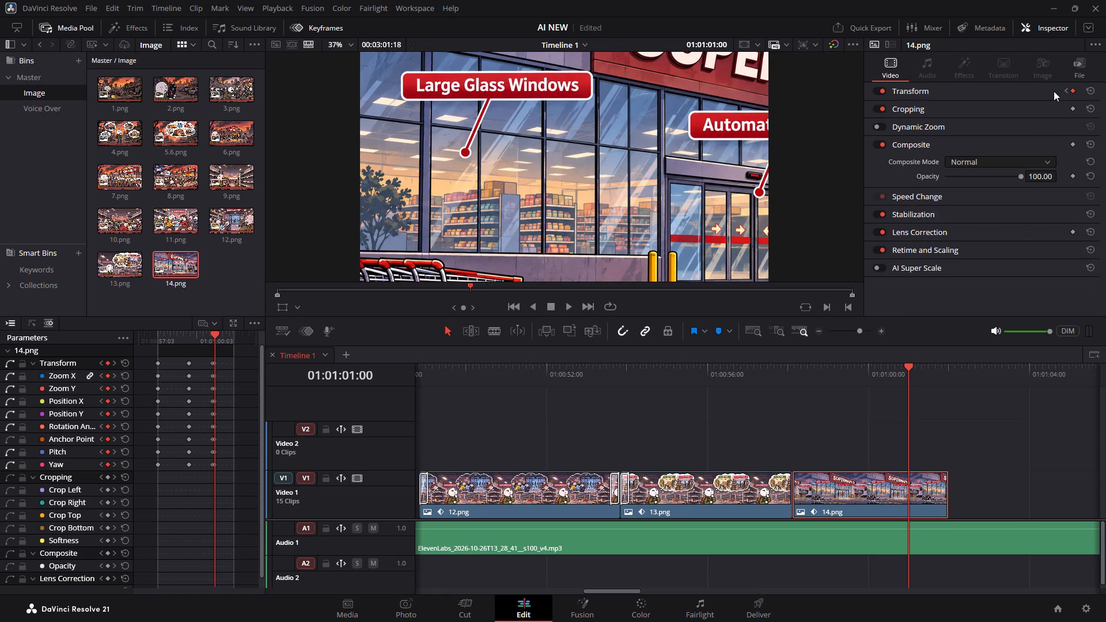
click(1072, 90)
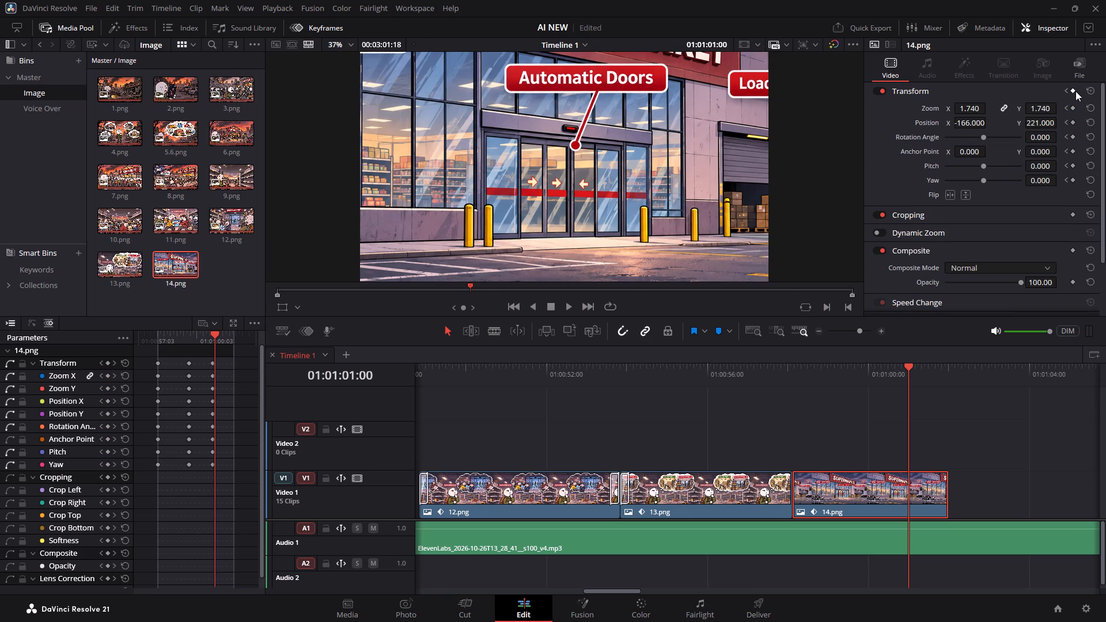
click(1073, 91)
Add a Transform keyframe to 14.png on its last frame, 01:01:01:23.
drag(907, 376, 946, 374)
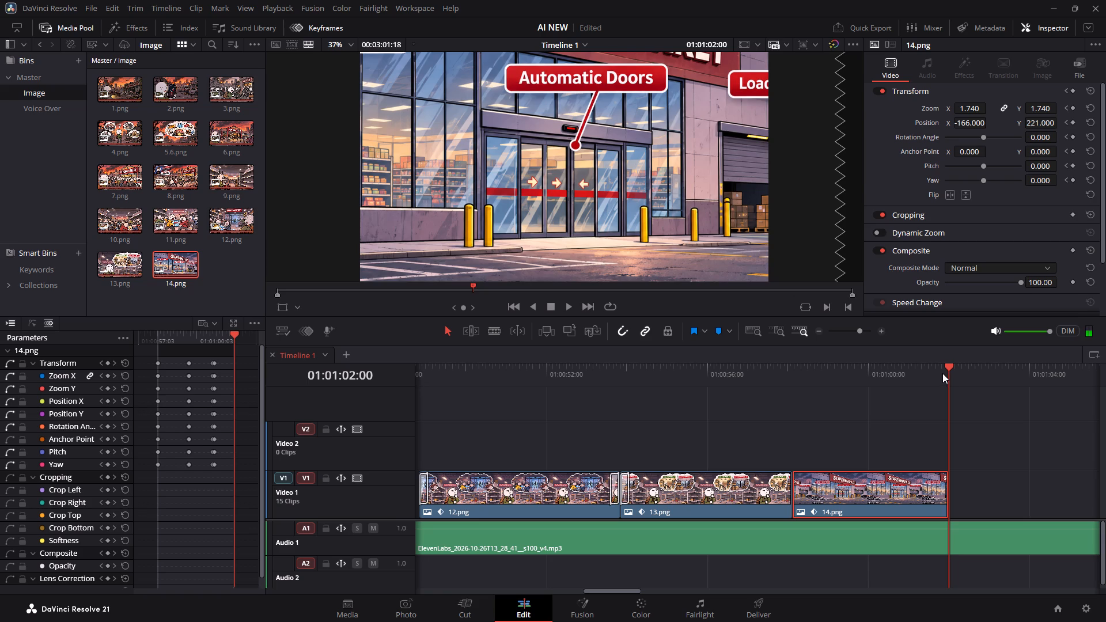
key(Left)
click(1073, 92)
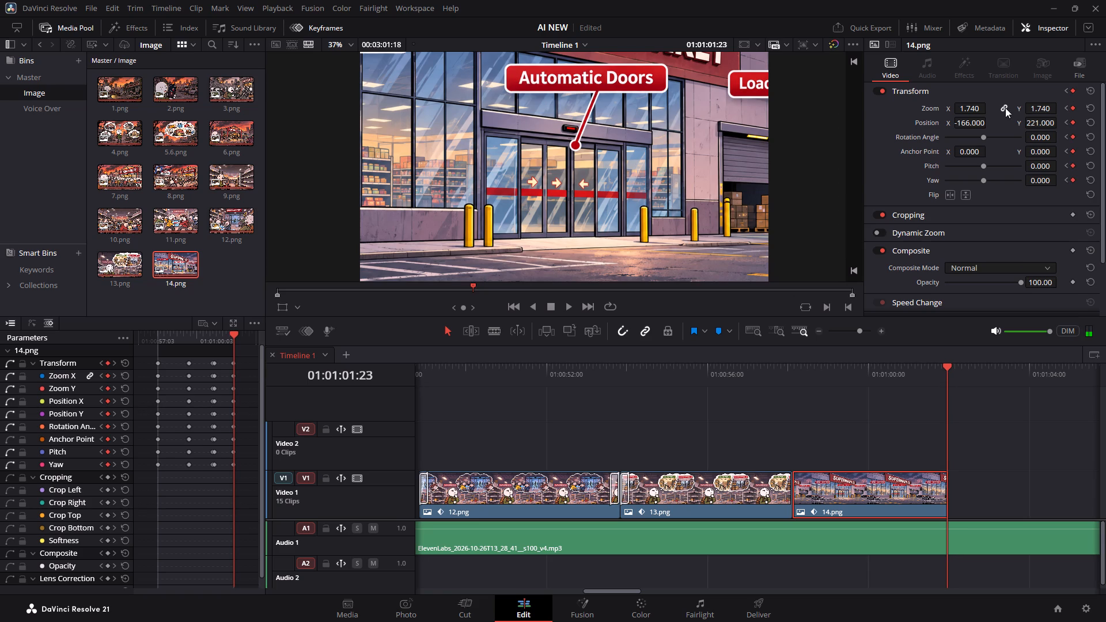
Frame 14.png's last Transform keyframe on the Loading Entrance with zoom 2.290, position X -1237 and Y 215.
drag(970, 108, 1030, 125)
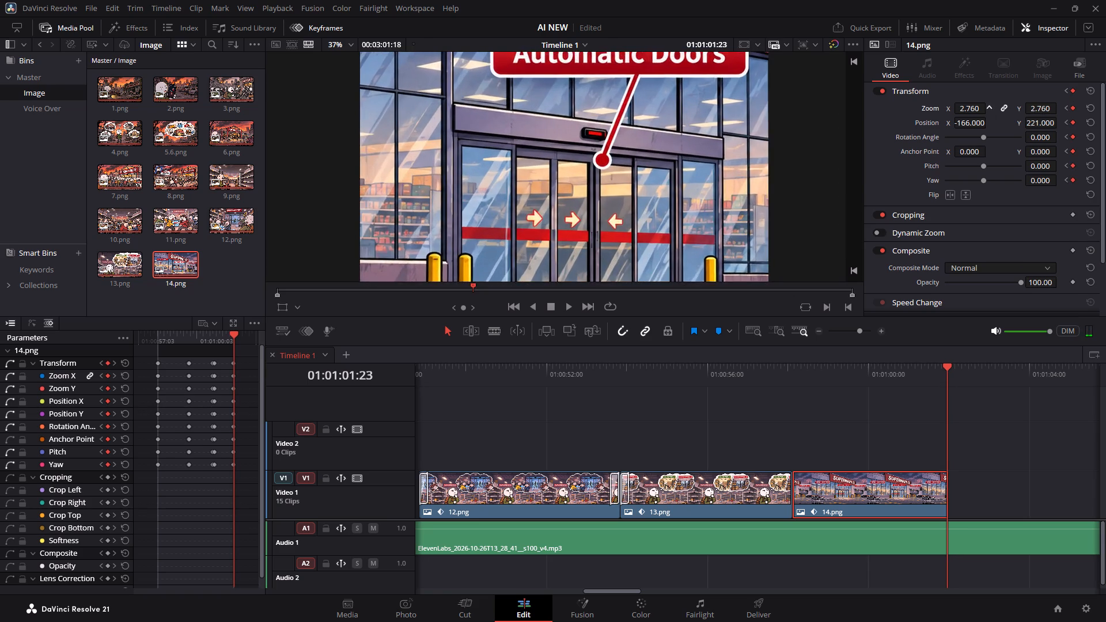
drag(1030, 125, 994, 127)
drag(1044, 123, 1059, 127)
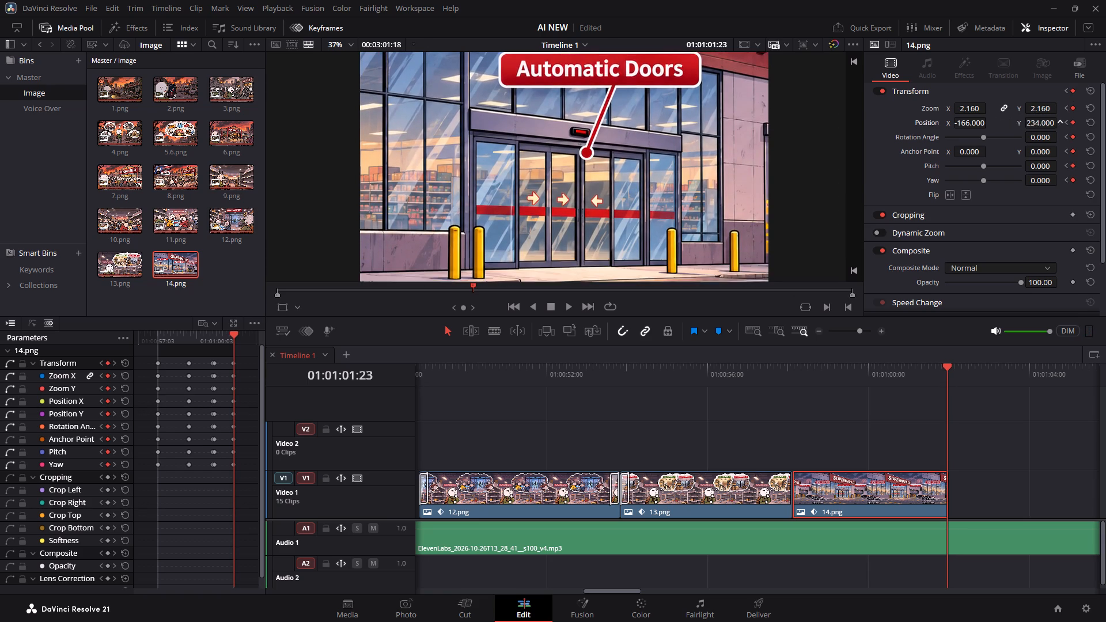
drag(1059, 127, 558, 334)
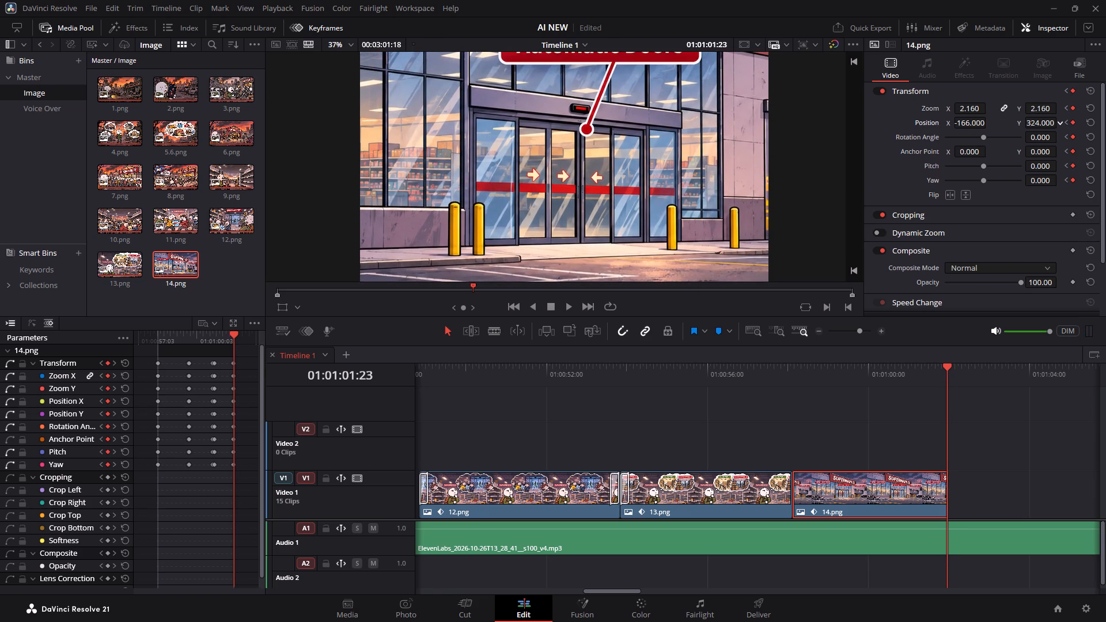
drag(558, 334, 558, 335)
click(966, 128)
drag(969, 123, 423, 172)
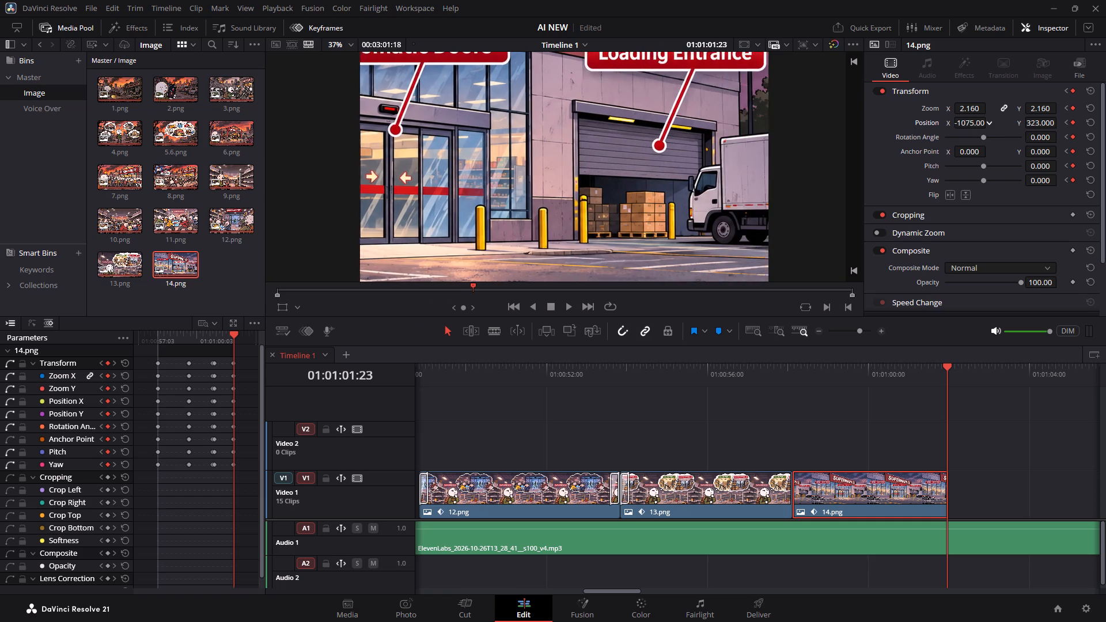
drag(423, 172, 431, 225)
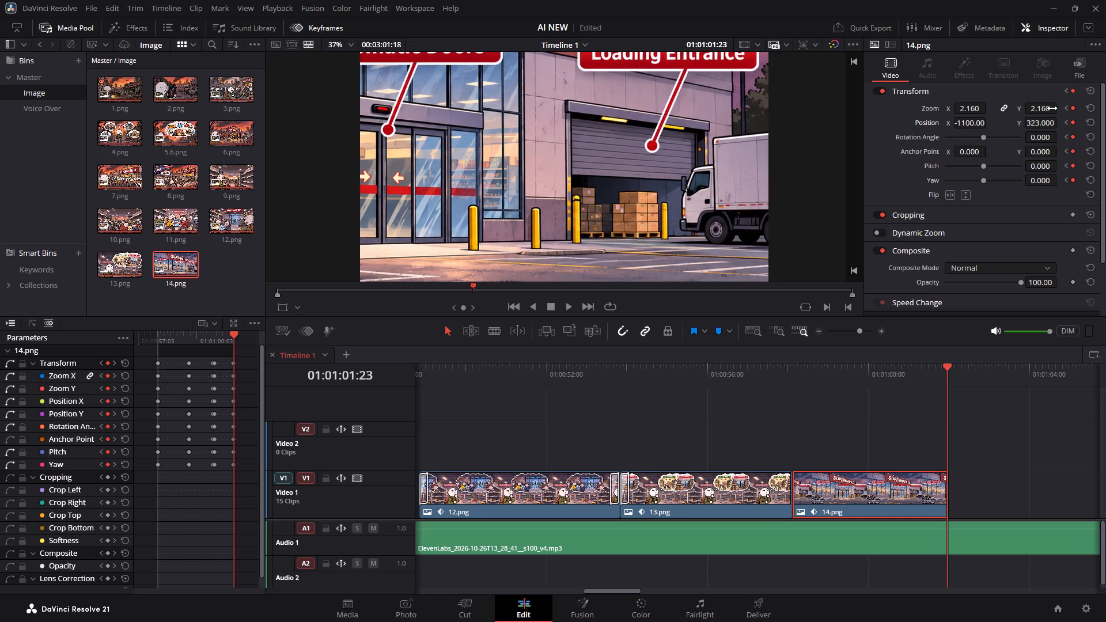
drag(1044, 123, 971, 142)
drag(978, 109, 1020, 126)
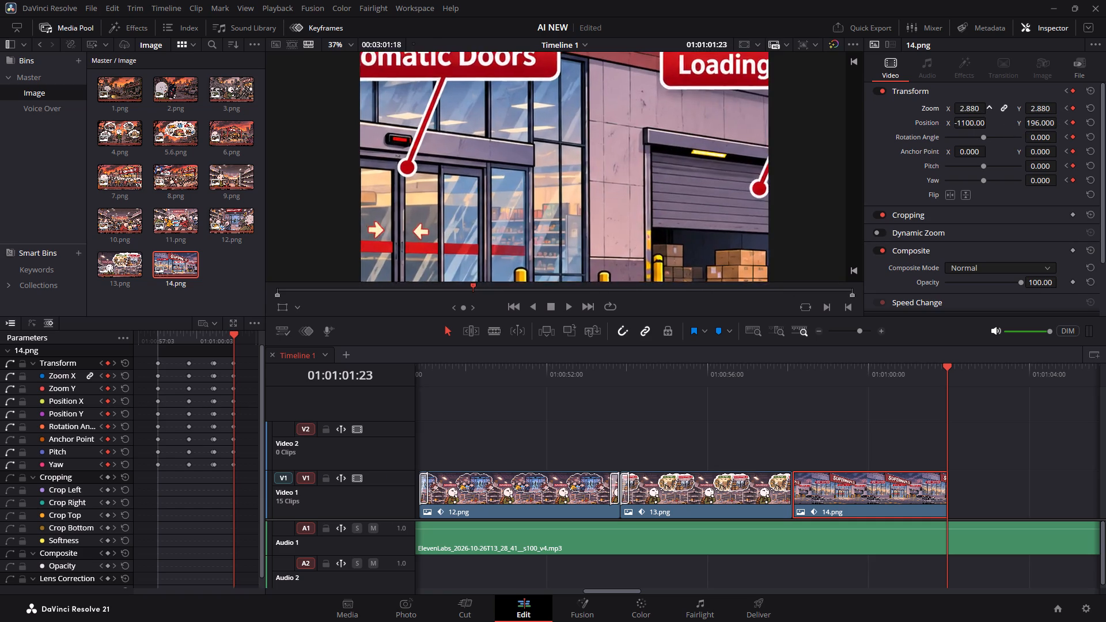
drag(1020, 126, 986, 119)
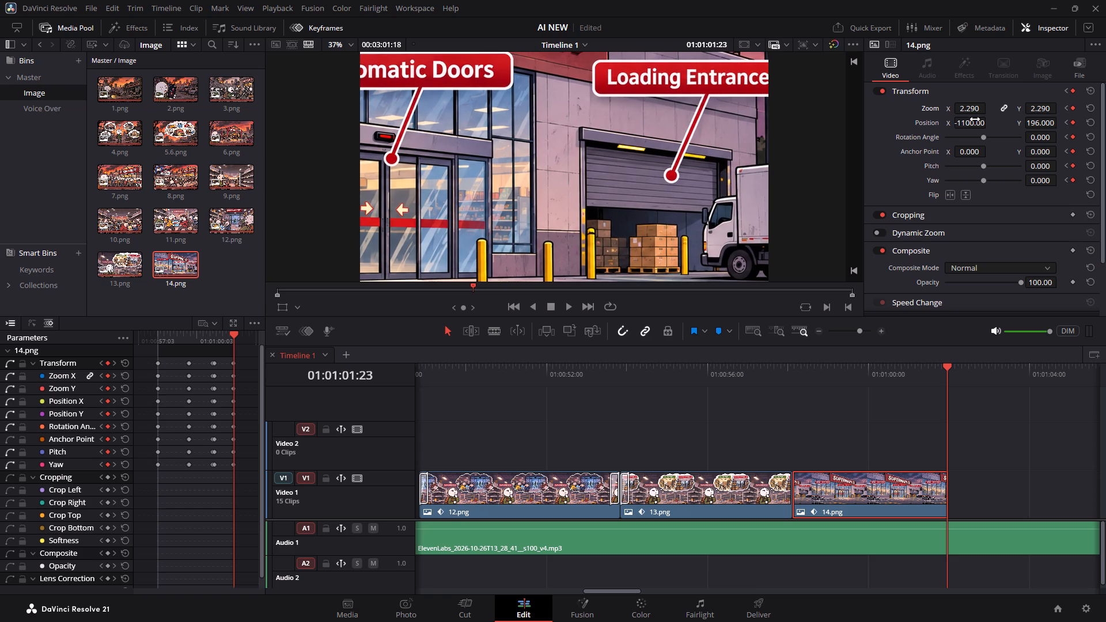
drag(974, 125, 890, 137)
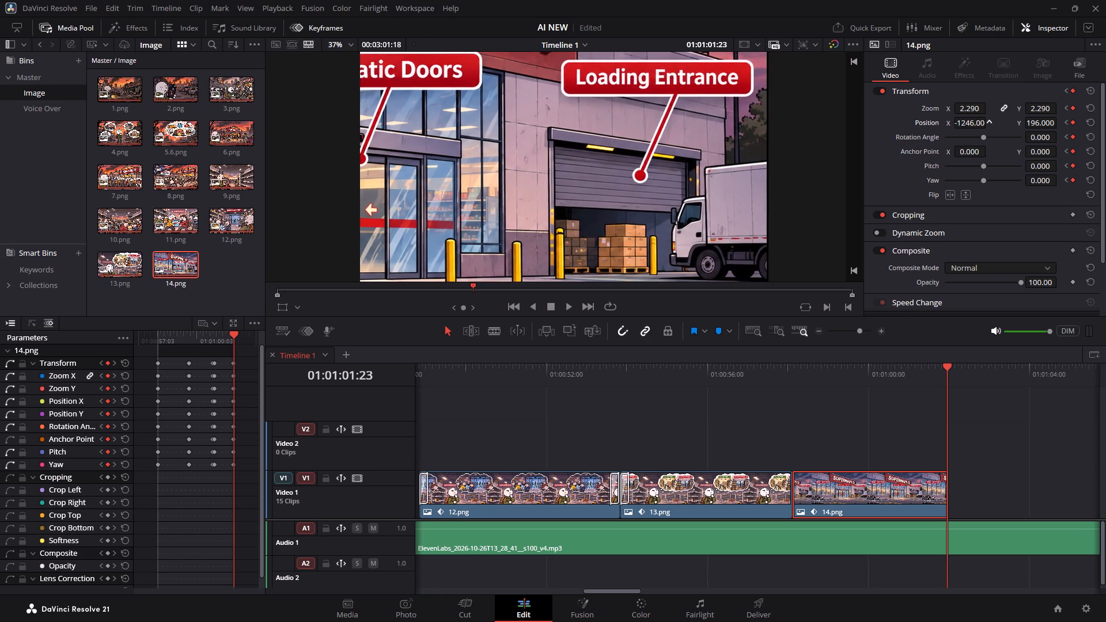
drag(890, 137, 895, 138)
drag(1039, 126, 1050, 124)
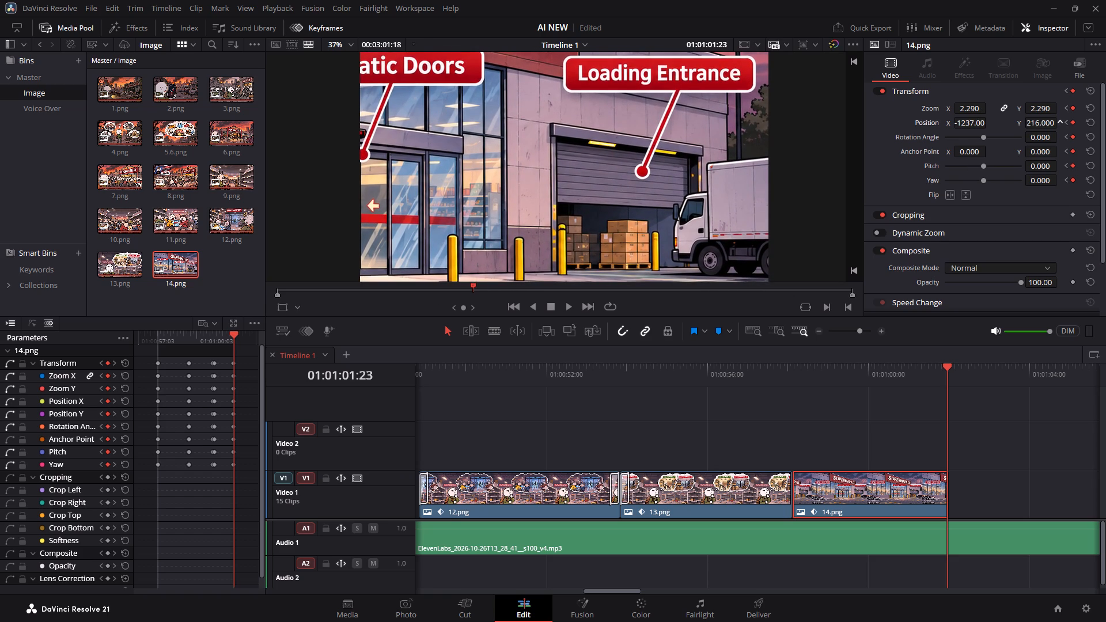
drag(1050, 124, 1050, 124)
Play 14.png's zoom and pan across the storefront labels to examine the move onto the Loading Entrance.
drag(657, 376, 677, 375)
key(space)
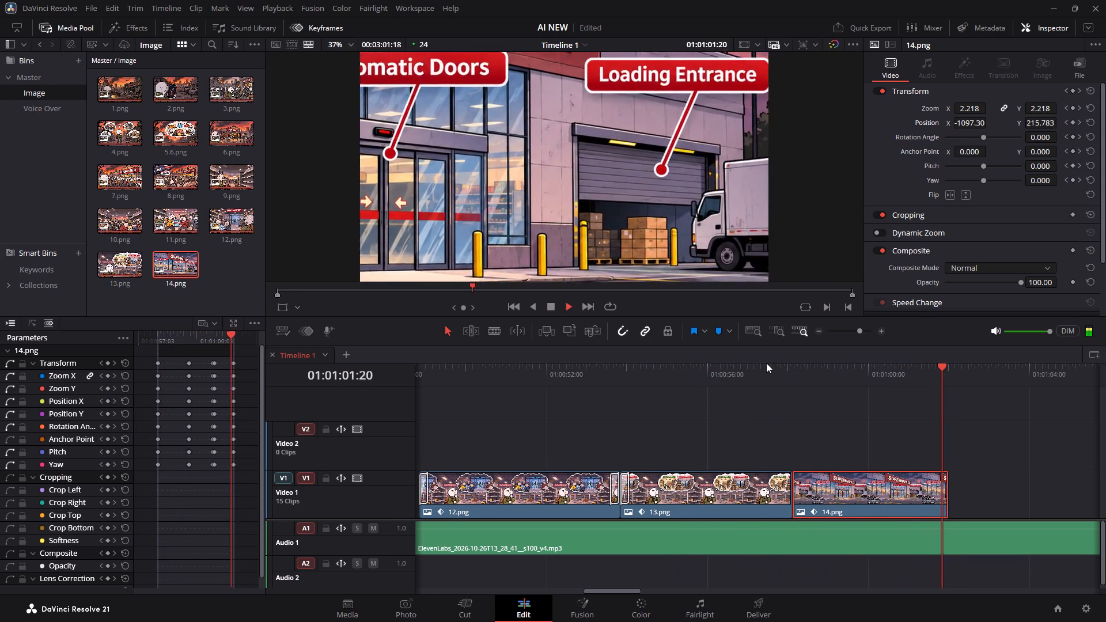
key(space)
click(781, 365)
key(space)
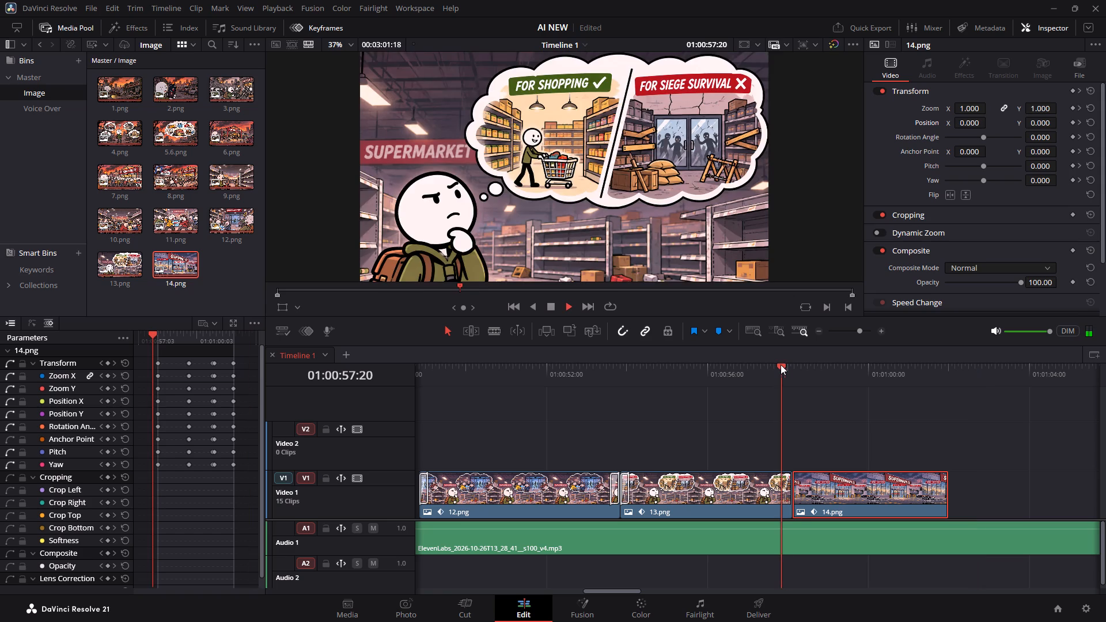
key(space)
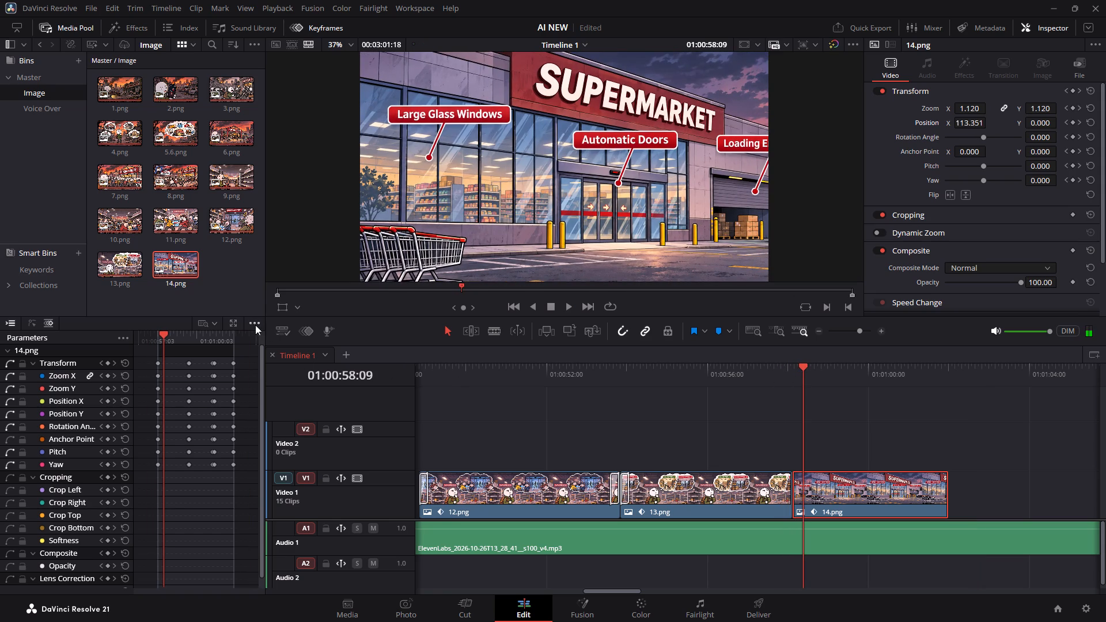
Select 14.png's Transform keyframes in the expanded Keyframe Editor, smooth their curves with easing, and close the editor.
click(232, 324)
click(454, 87)
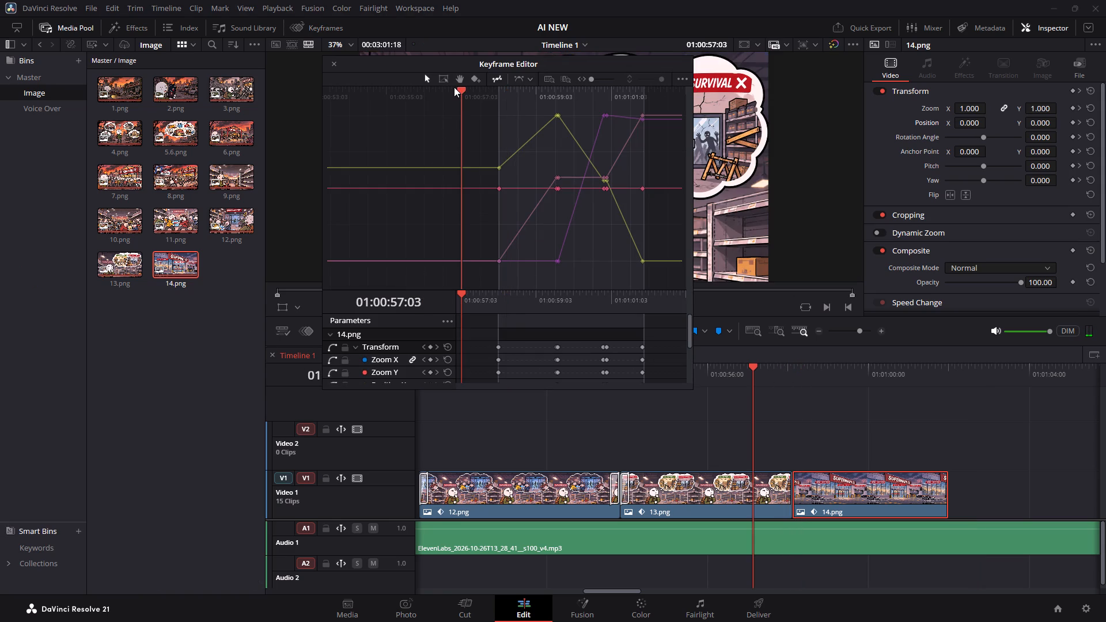
drag(461, 97, 504, 134)
drag(494, 113, 693, 293)
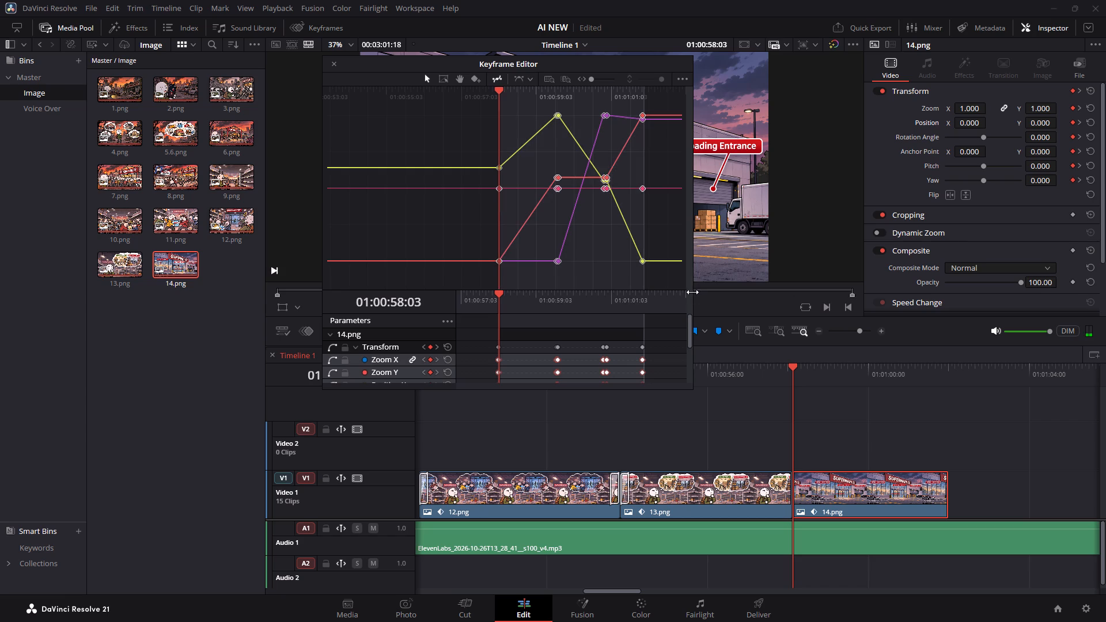
click(516, 74)
click(774, 369)
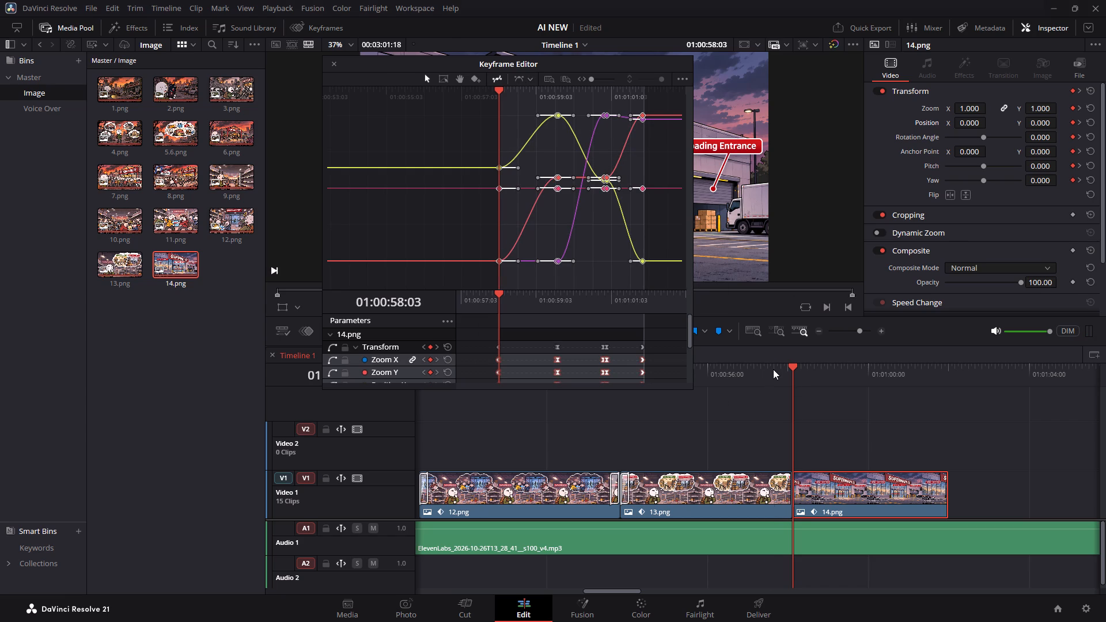
click(305, 26)
Play 14.png from its start to check the smoothed zooms and pans.
key(space)
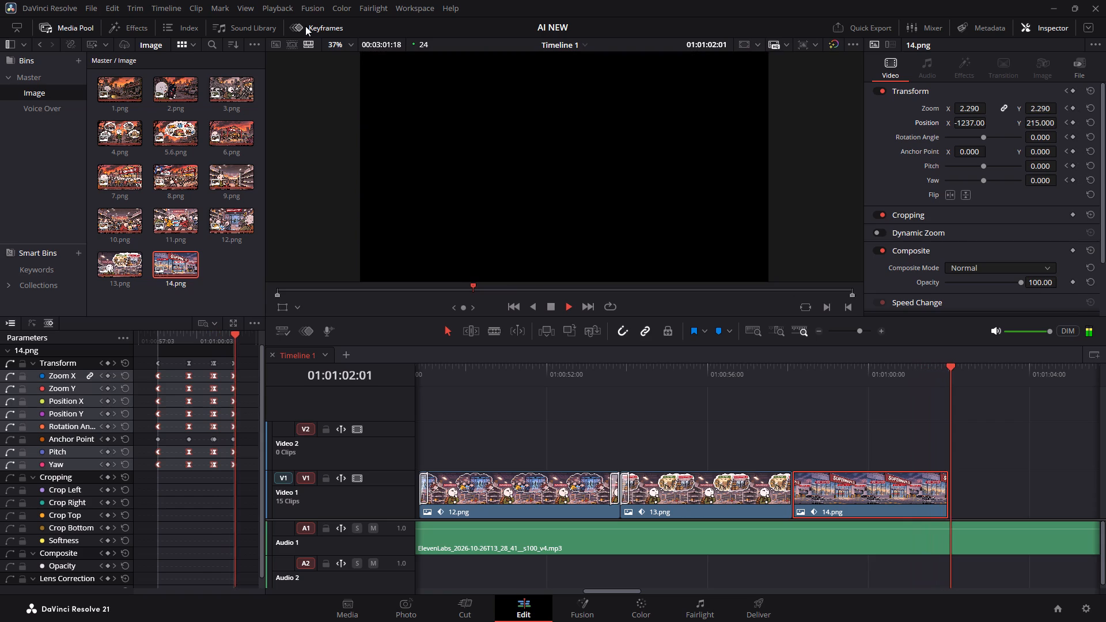
key(space)
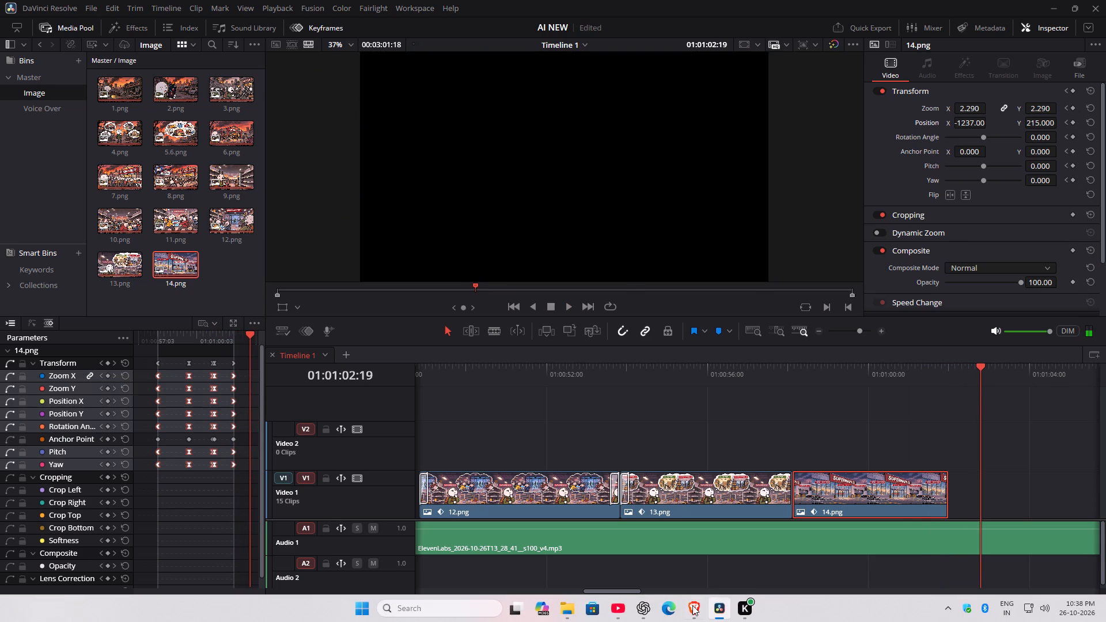
click(688, 605)
click(641, 605)
click(827, 511)
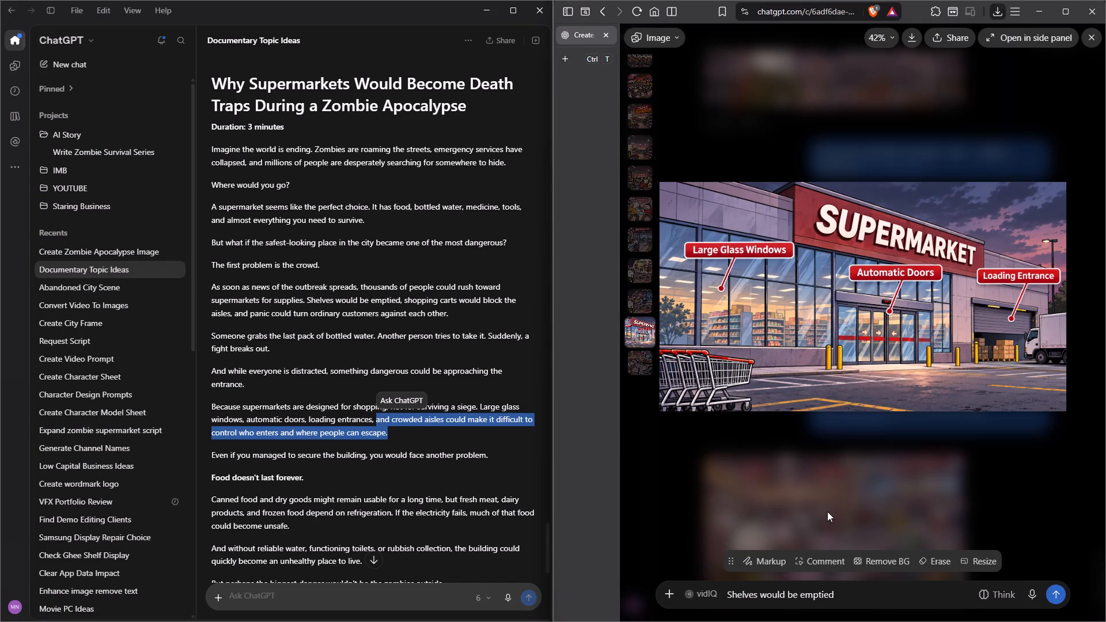
click(827, 511)
scroll(975, 452, down, 4)
click(874, 442)
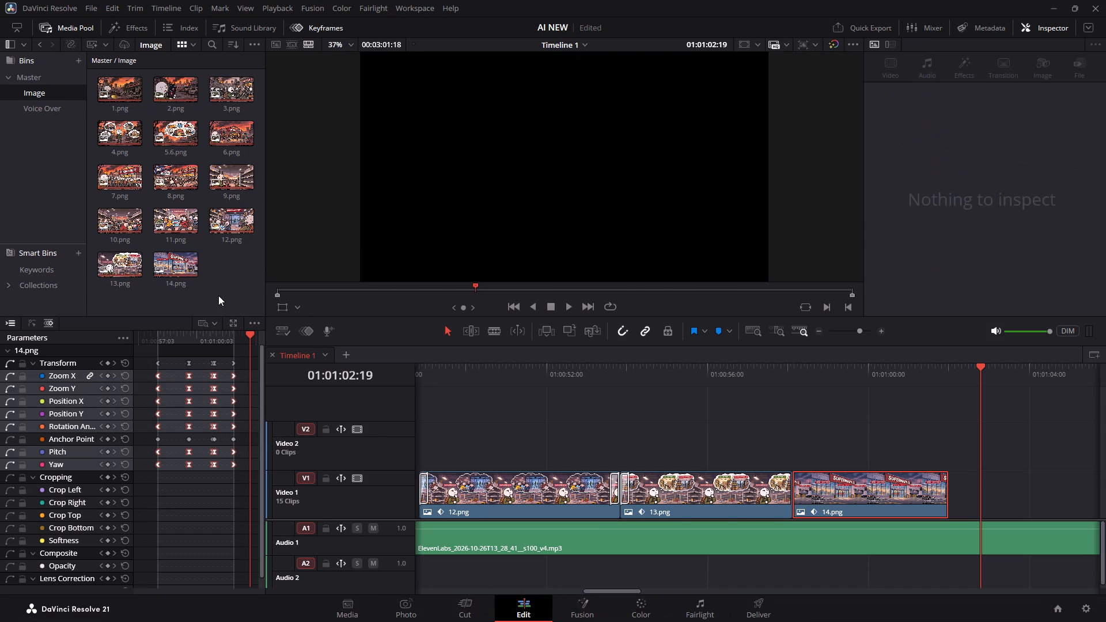
scroll(260, 211, down, 6)
double_click(147, 225)
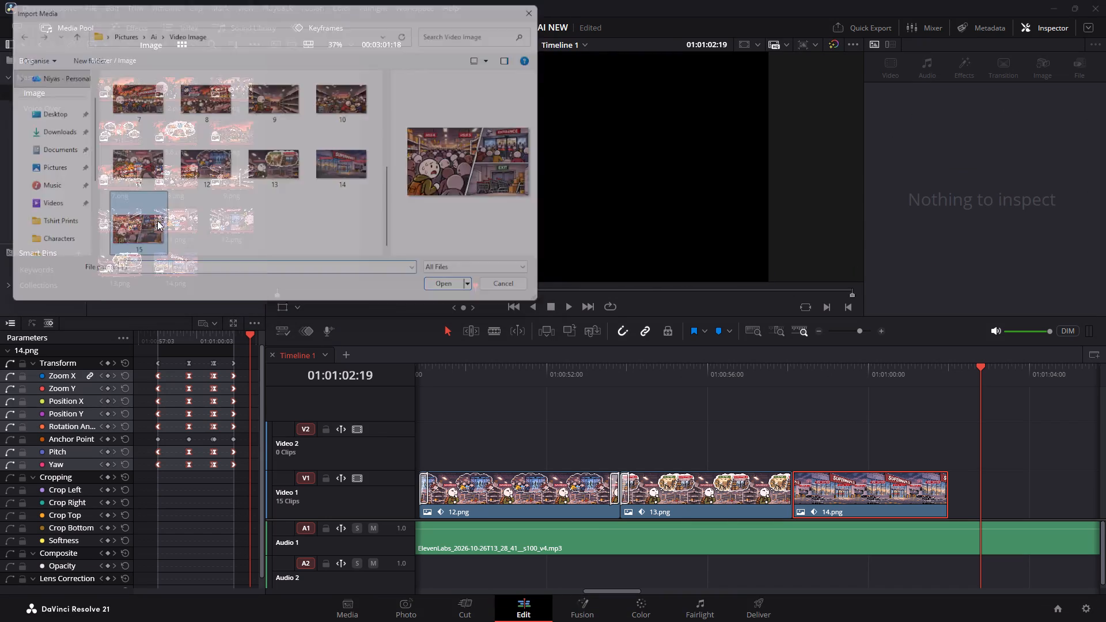
Place 15.png on the Video 1 track directly after 14.png.
drag(230, 261, 953, 488)
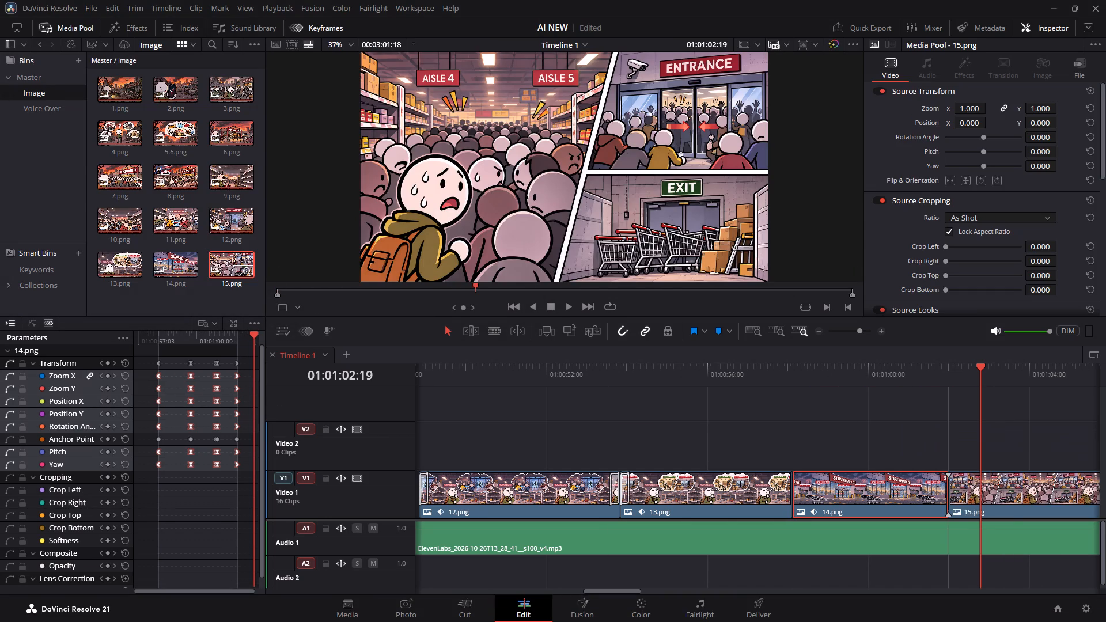
drag(953, 488, 952, 488)
Play the whole timeline from its beginning to review the edit against the voice-over.
alt+scroll(619, 378, down, 7)
drag(578, 378, 521, 378)
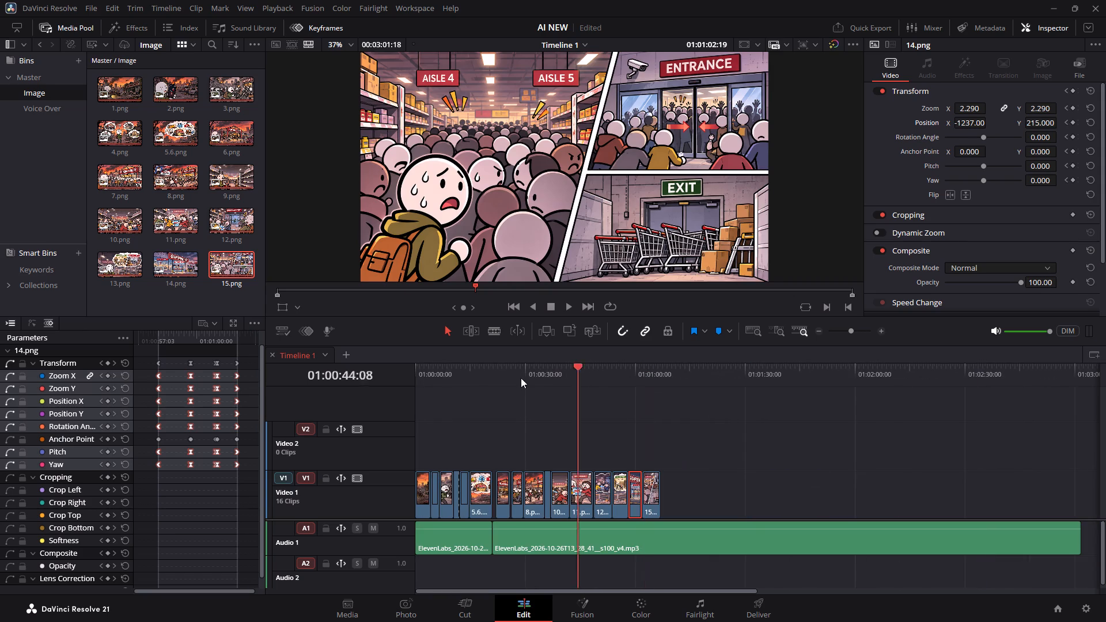
drag(521, 378, 236, 378)
key(space)
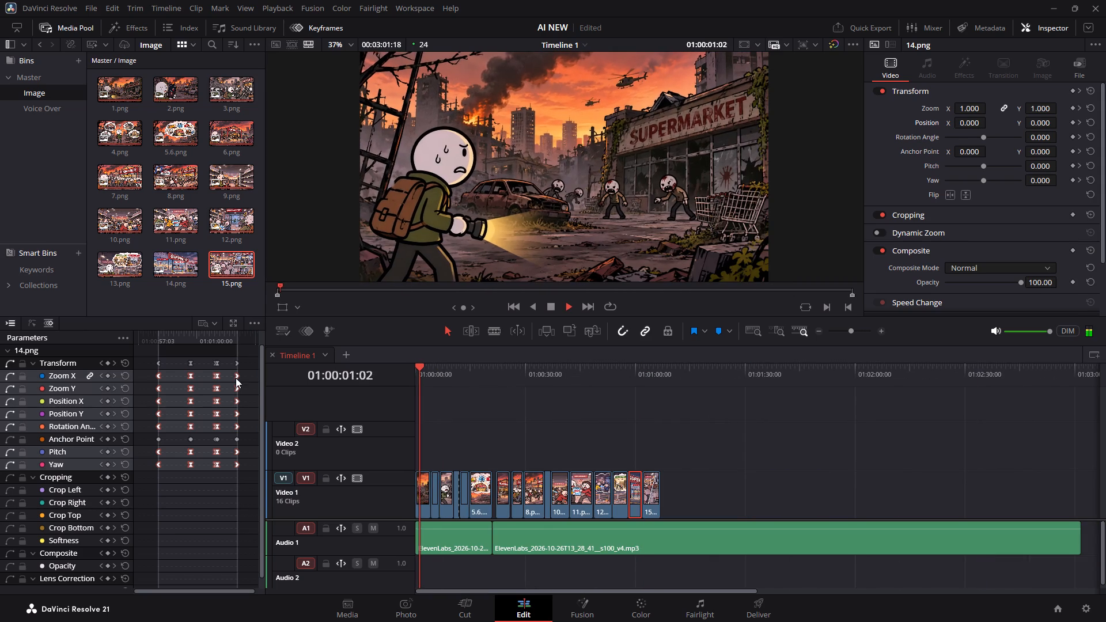
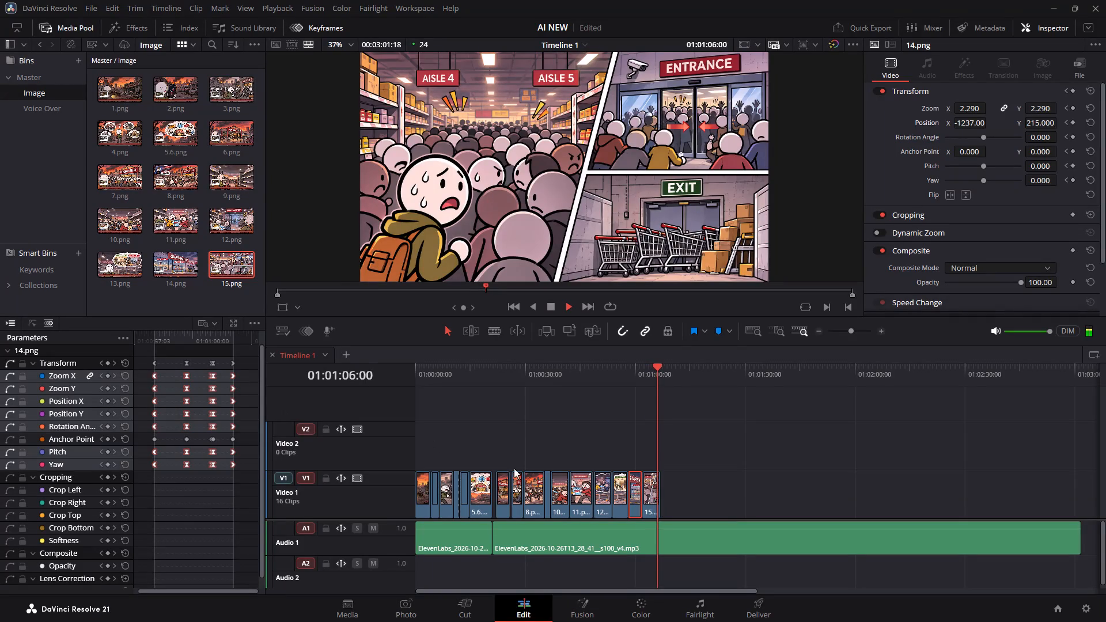
Add a Transform keyframe at the first frame of clip 15.png, at 01:01:02:00.
key(space)
click(653, 491)
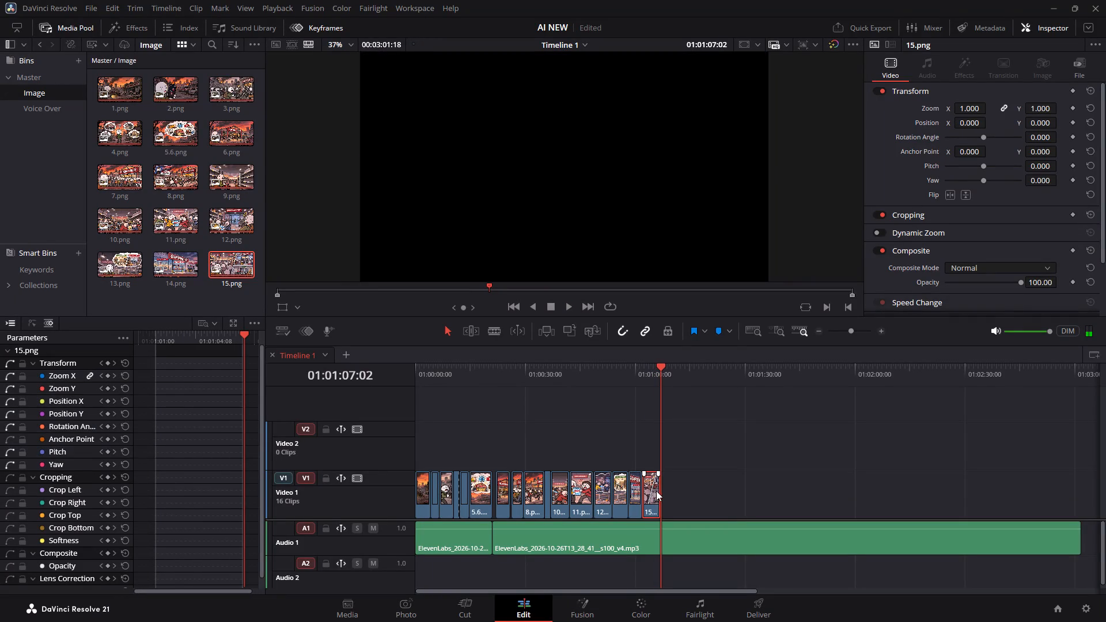
click(660, 491)
click(641, 366)
key(space)
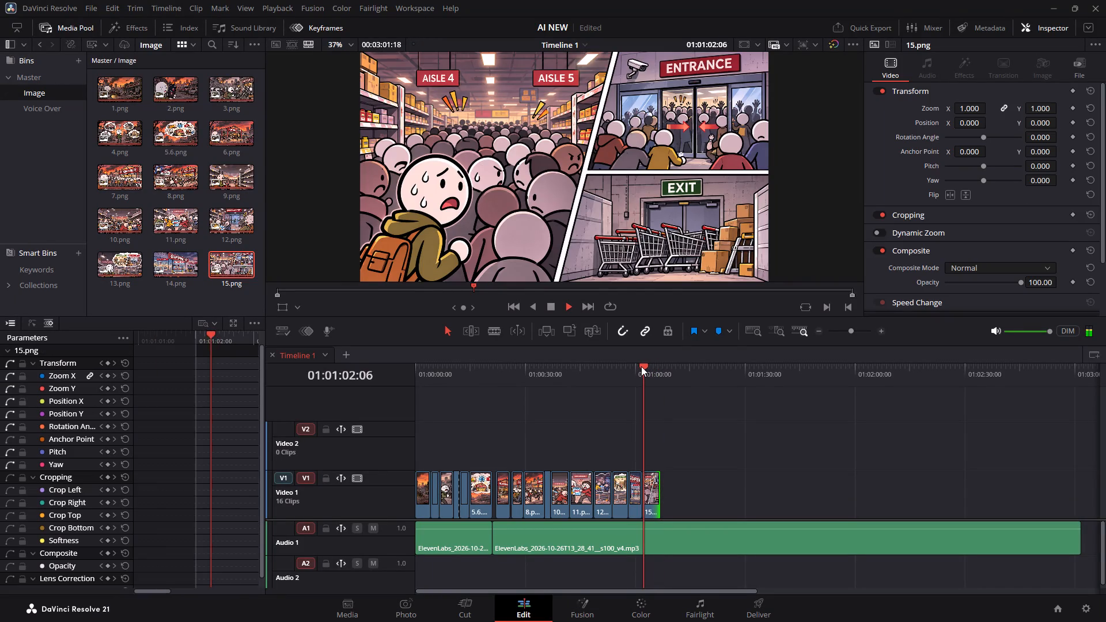
key(space)
alt+scroll(661, 481, up, 10)
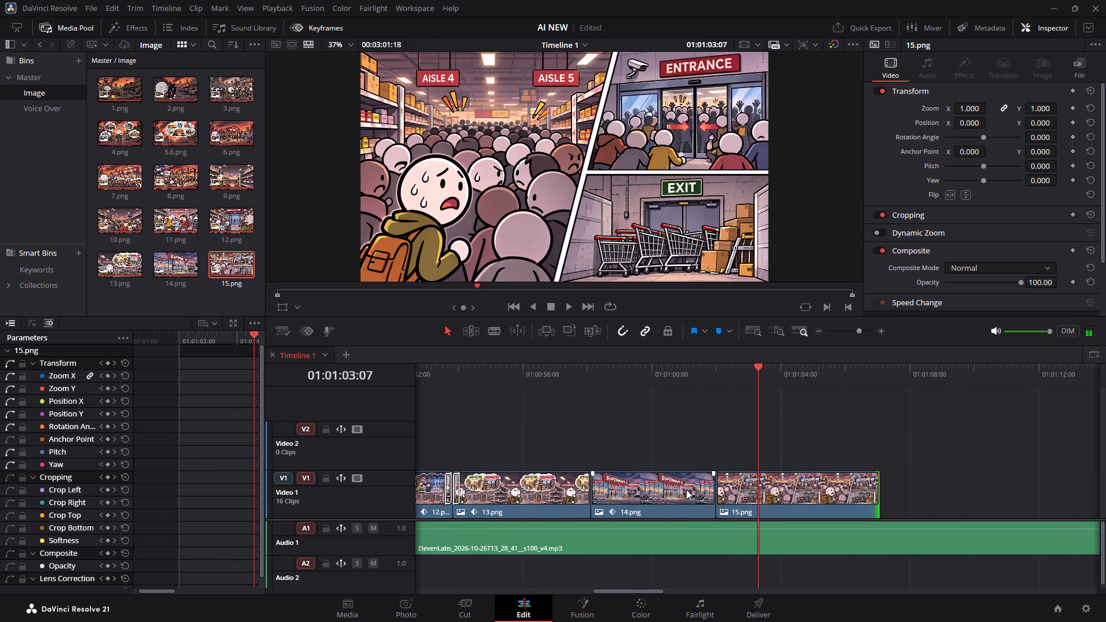
click(710, 369)
key(space)
key(space)
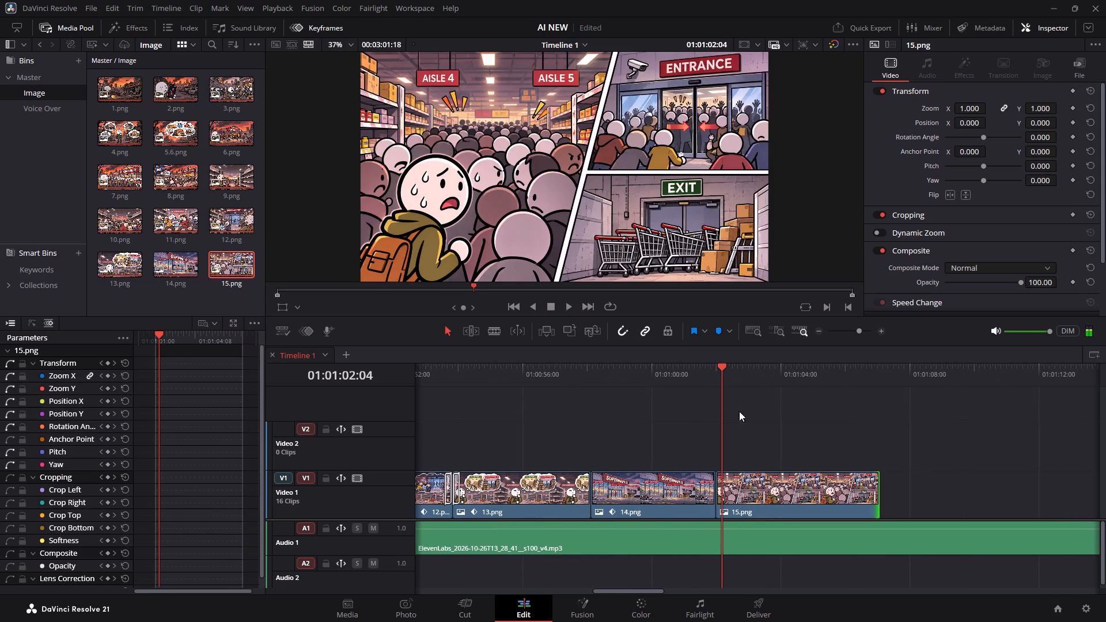
click(721, 382)
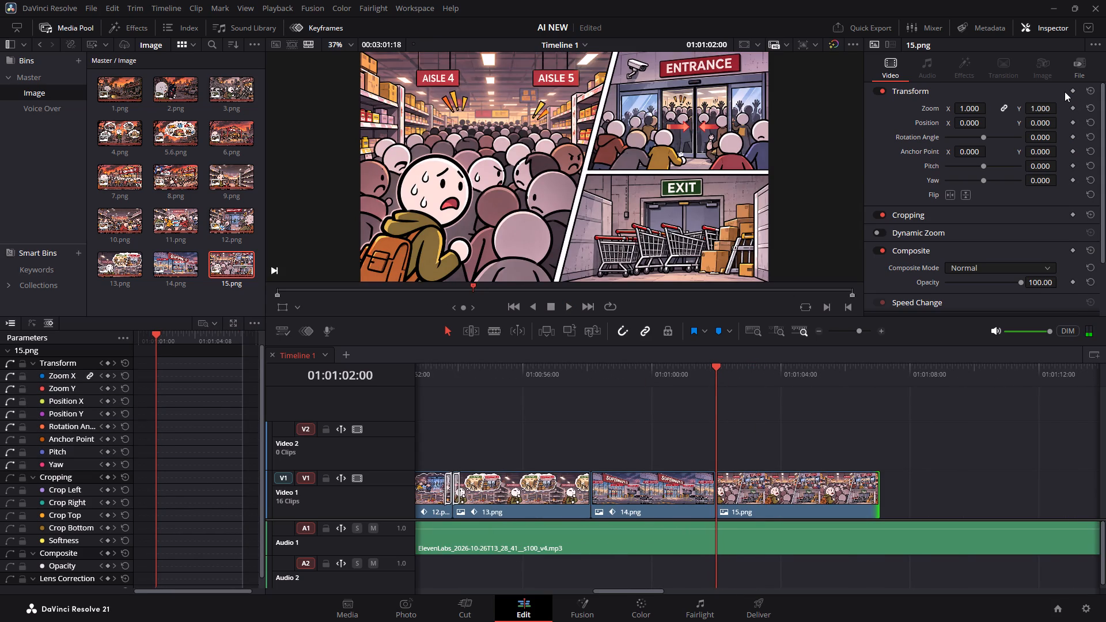
click(1070, 90)
Add a second Transform keyframe at the last frame of 15.png, 01:01:07:01, with the zoom set to 1.100.
drag(865, 372, 880, 372)
key(Left)
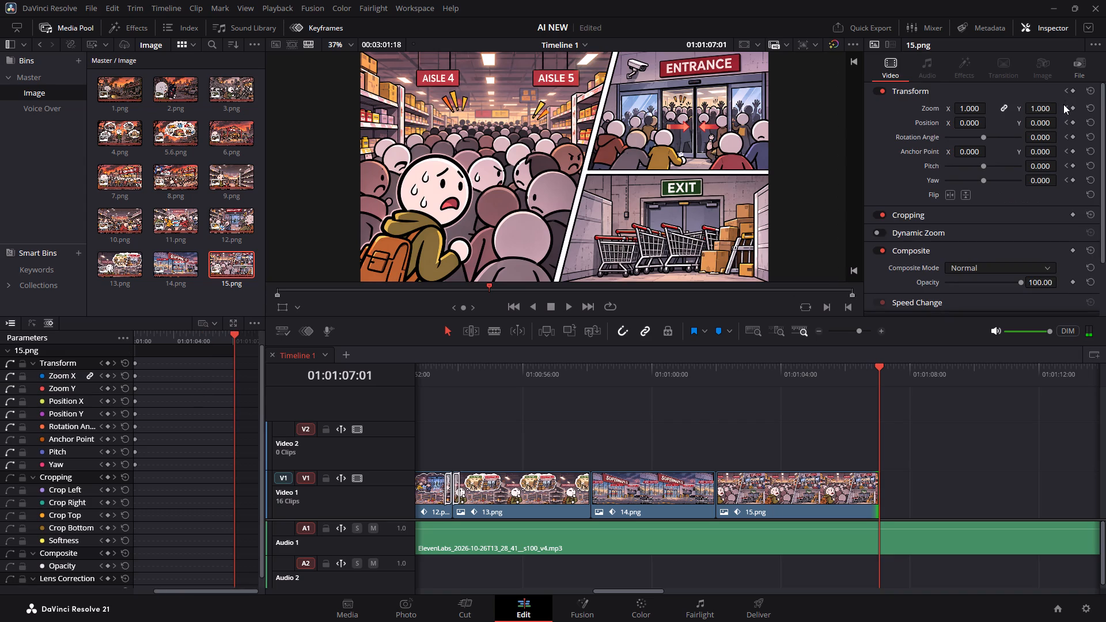
click(1075, 89)
drag(972, 111, 979, 111)
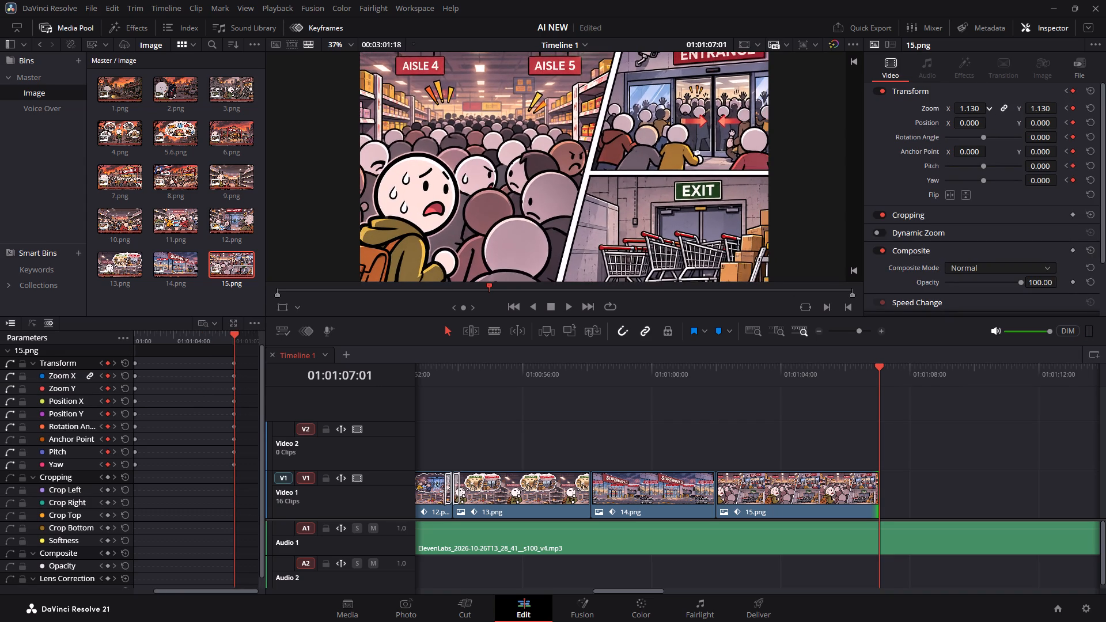
drag(979, 111, 978, 111)
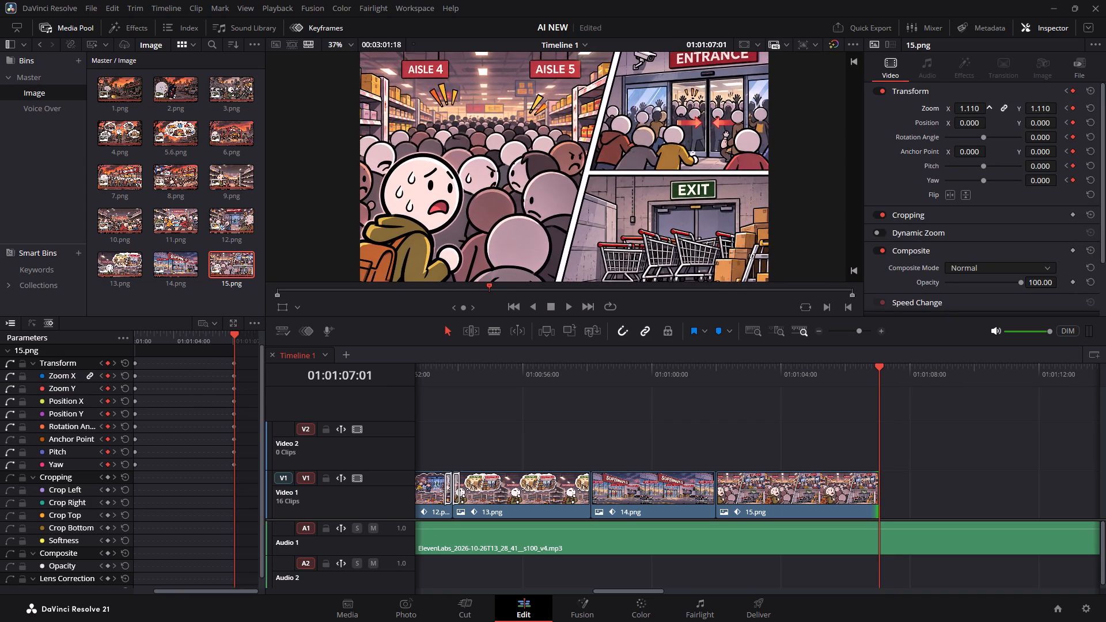
drag(978, 111, 978, 111)
Play back 15.png from its start to check the zoom animation against the voice-over.
click(710, 370)
key(space)
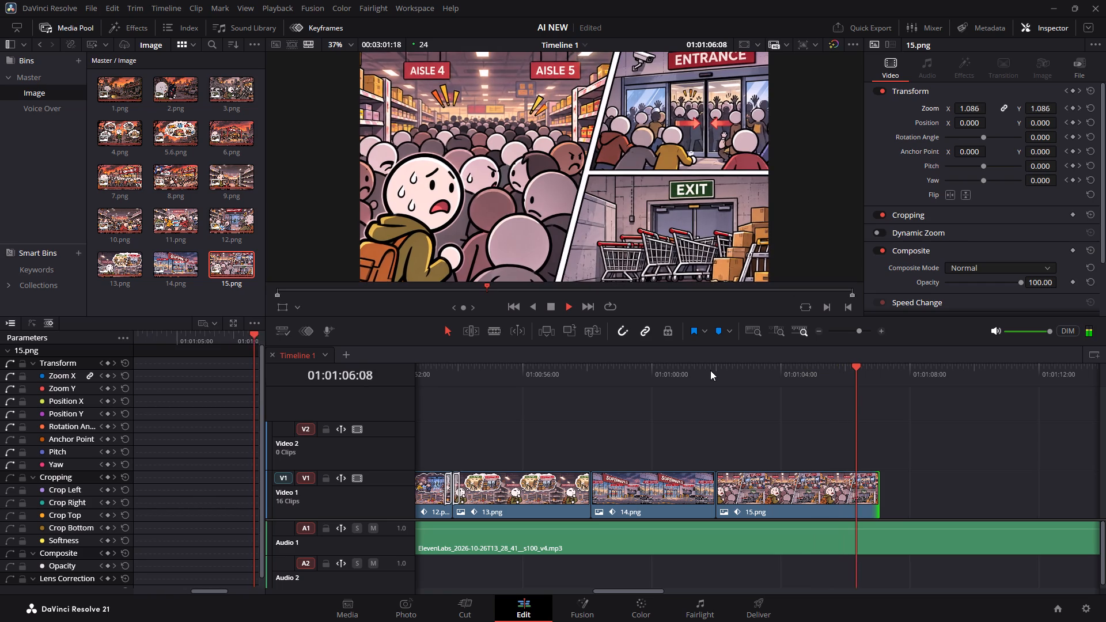
key(space)
key(space)
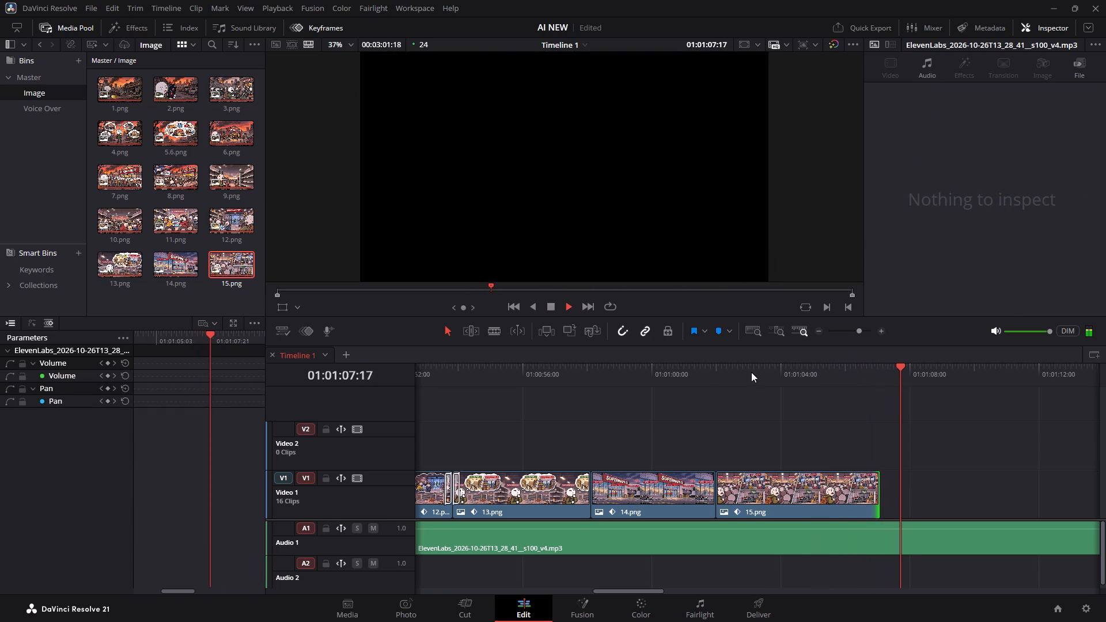
key(space)
key(space)
key(space)
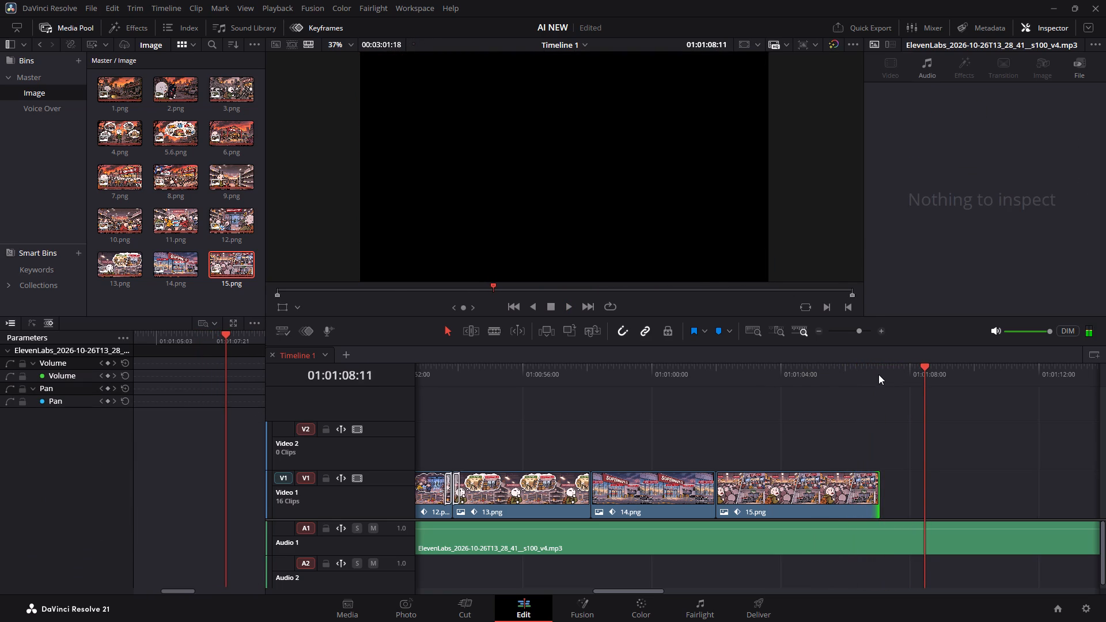
Extend the end of clip 15.png to about 01:01:07:09 so it matches the voice-over, checking the timing with playback.
click(877, 374)
drag(879, 480, 880, 480)
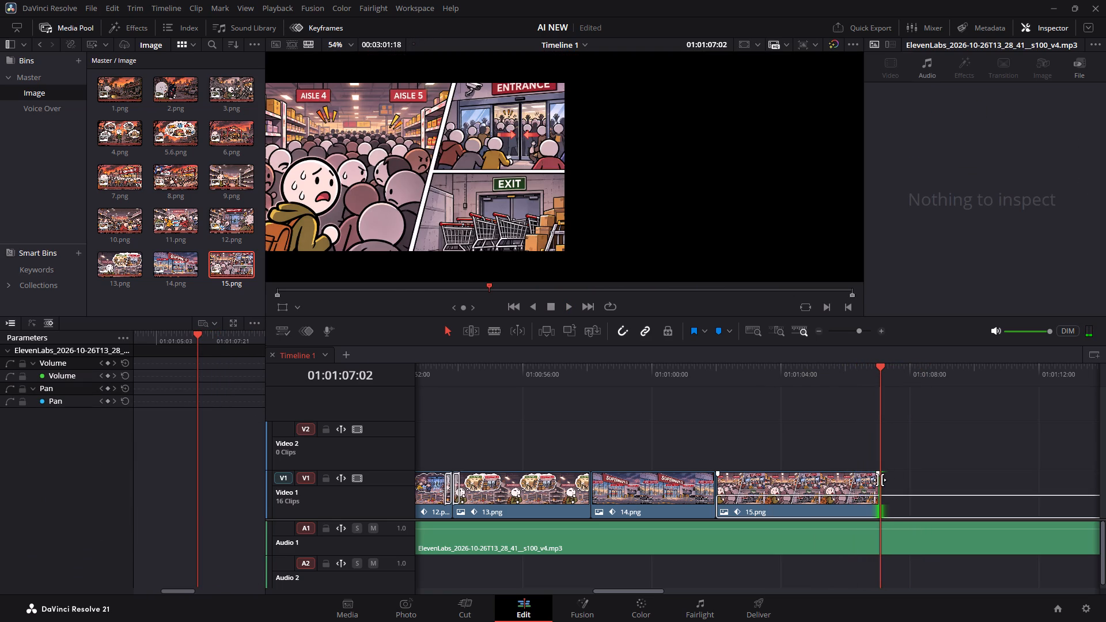
drag(880, 480, 897, 480)
key(space)
key(space)
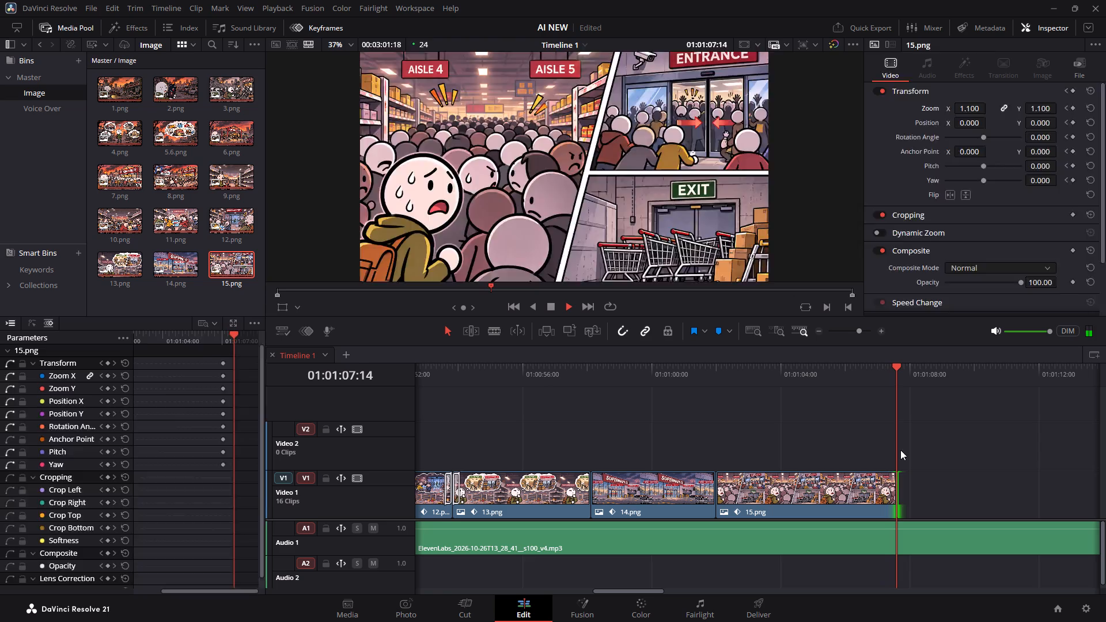
drag(896, 484, 888, 484)
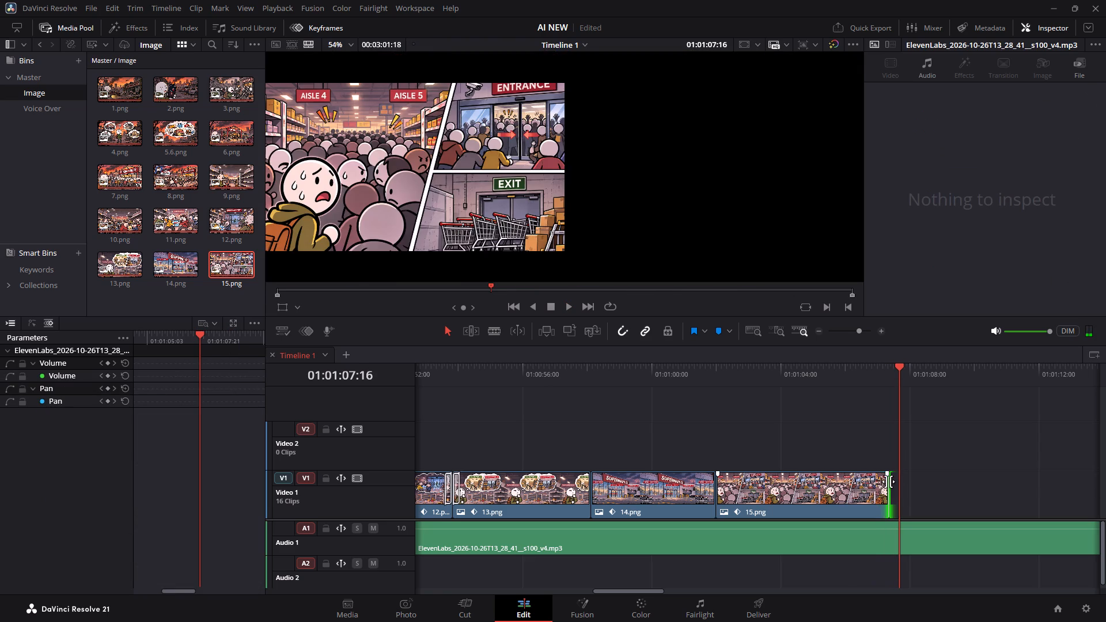
click(880, 383)
key(space)
key(space)
click(887, 381)
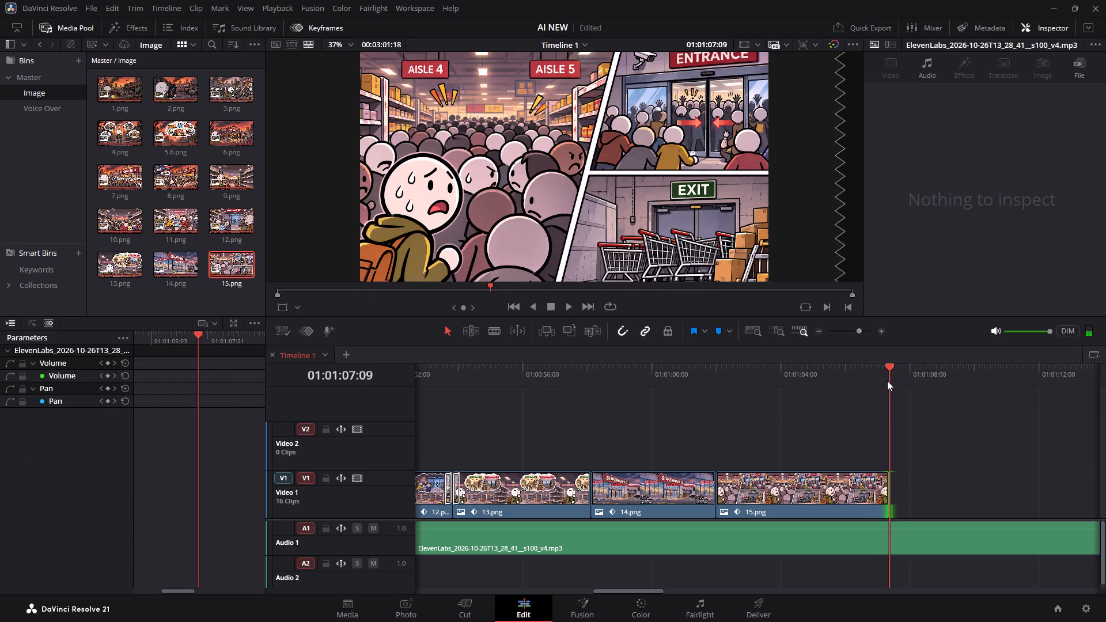
key(space)
click(887, 381)
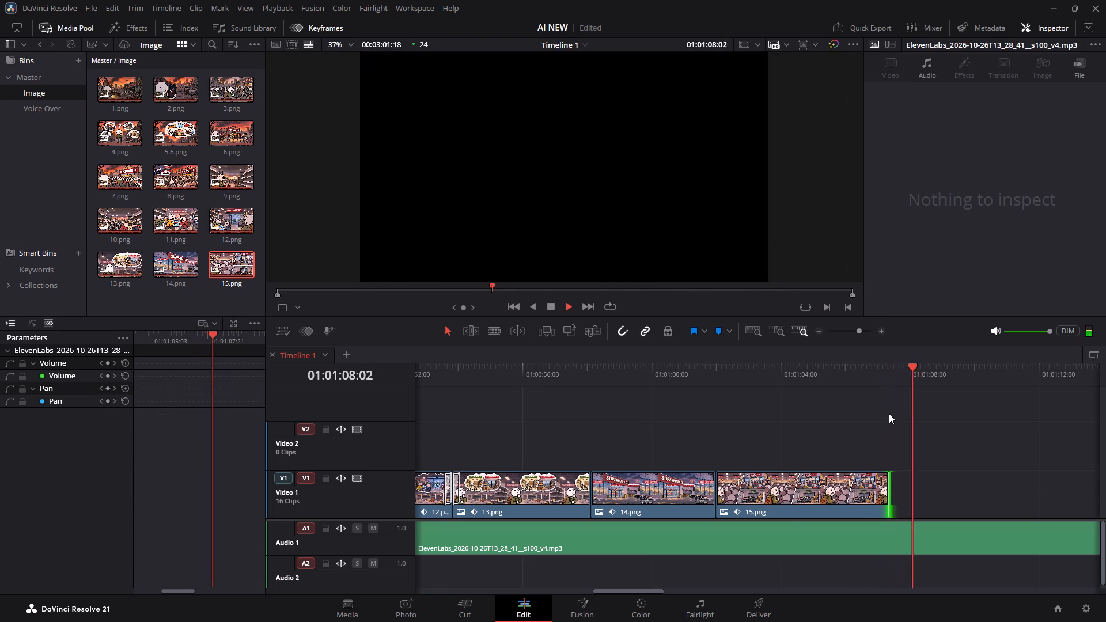
click(790, 370)
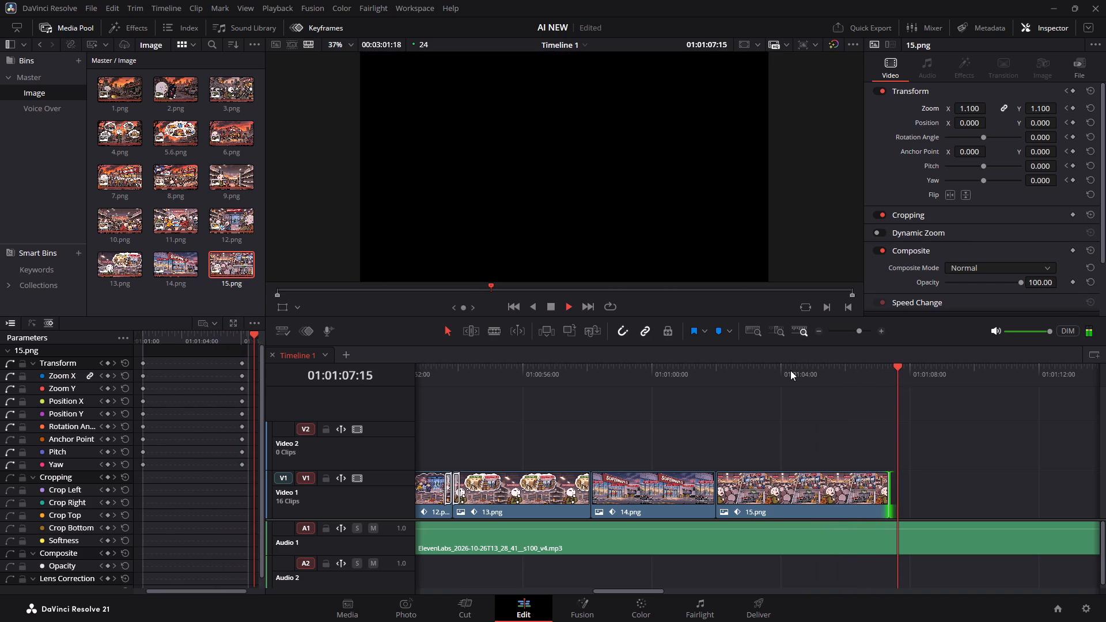
key(space)
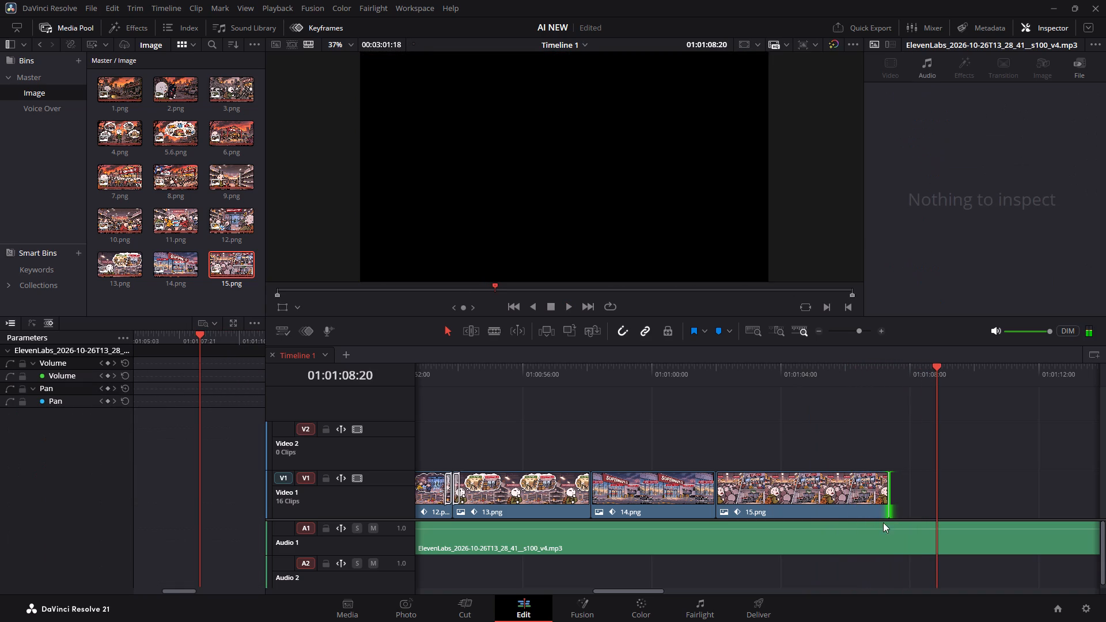
Add a short transition at the end of clip 15.png and play back the clip's ending.
right_click(887, 505)
click(876, 496)
right_click(885, 497)
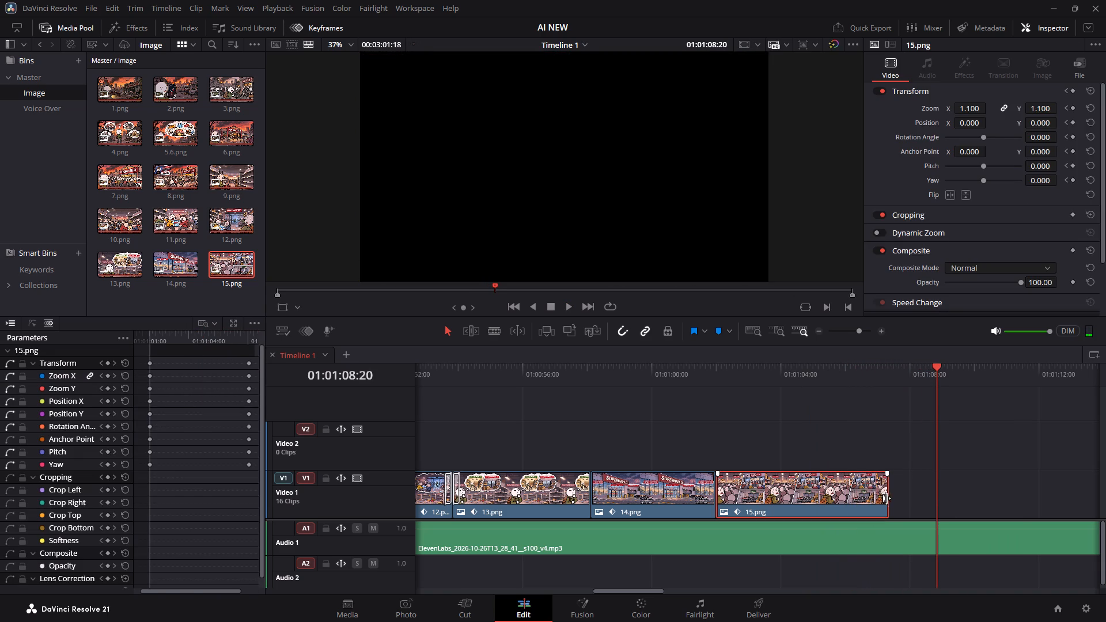
click(895, 506)
click(853, 404)
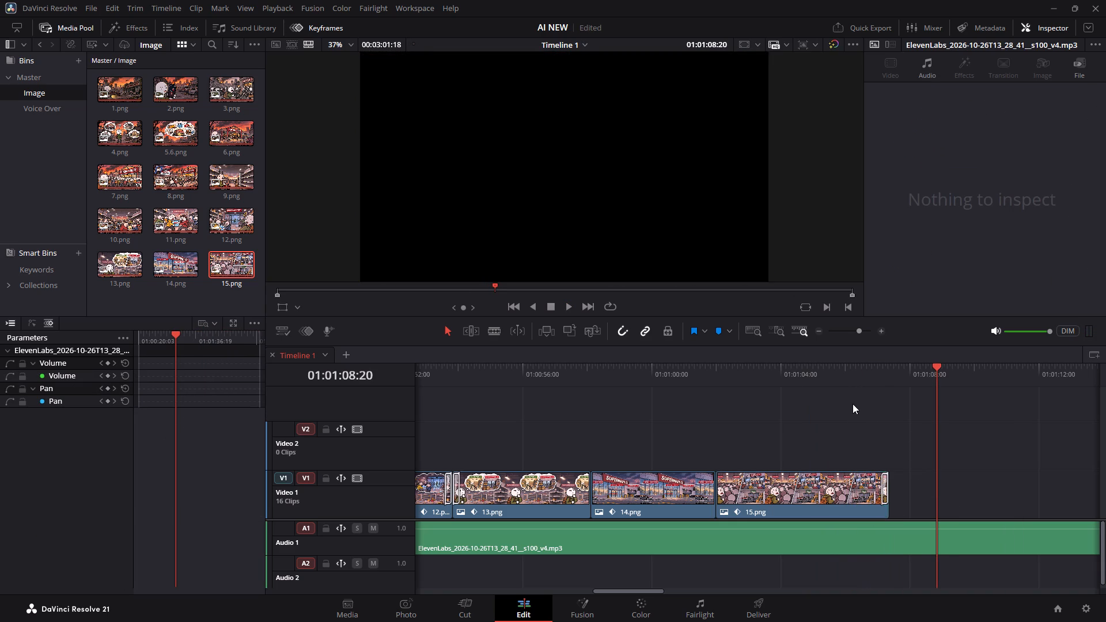
key(space)
click(836, 383)
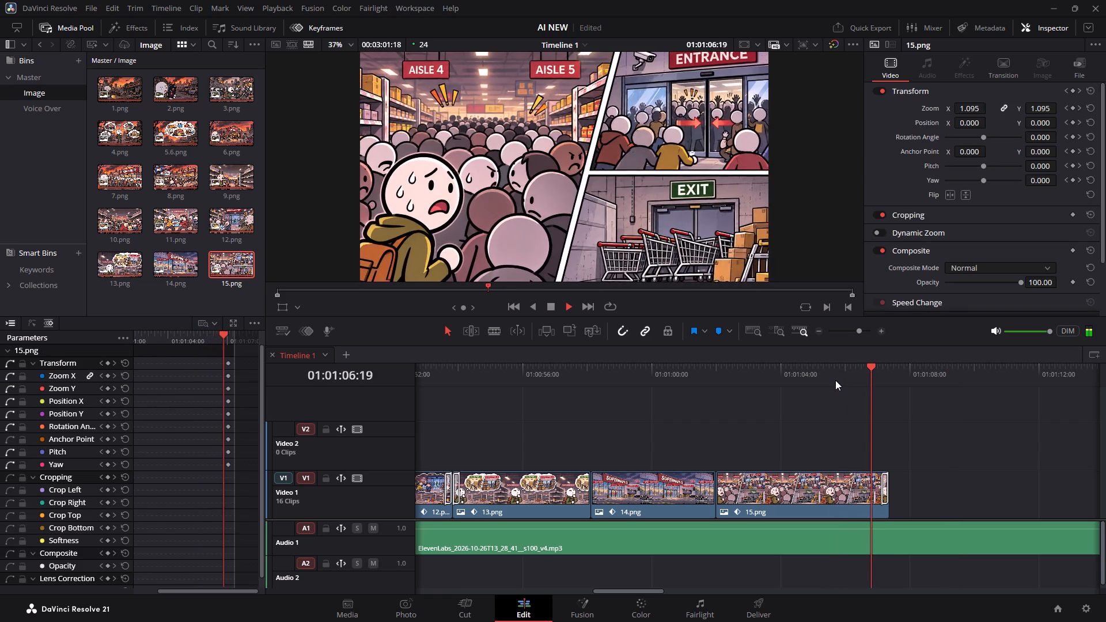
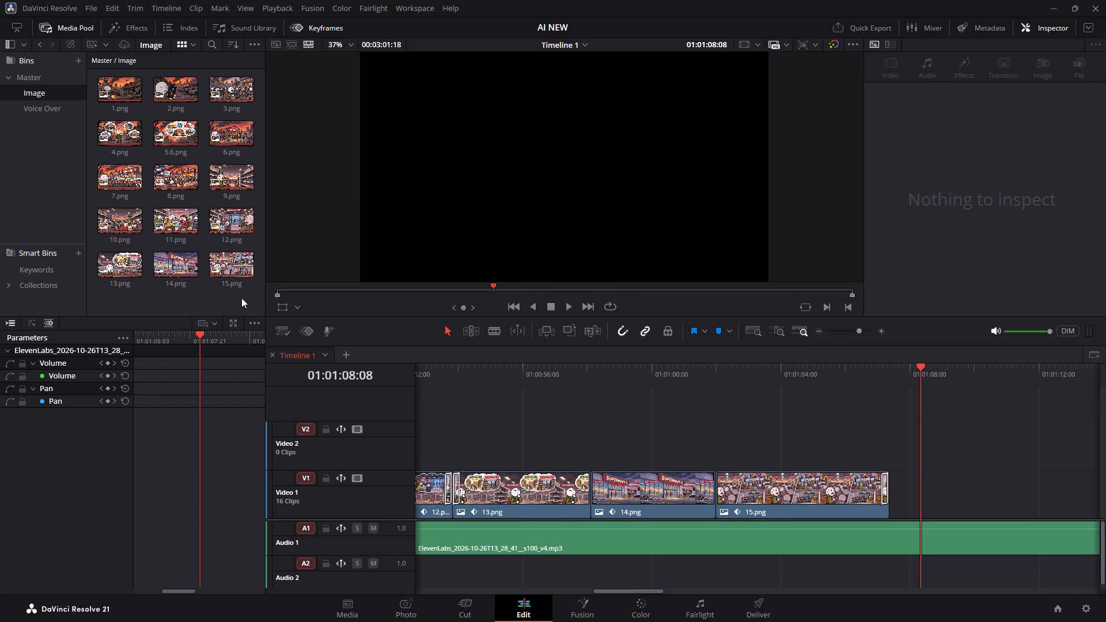
key(ctrl+i)
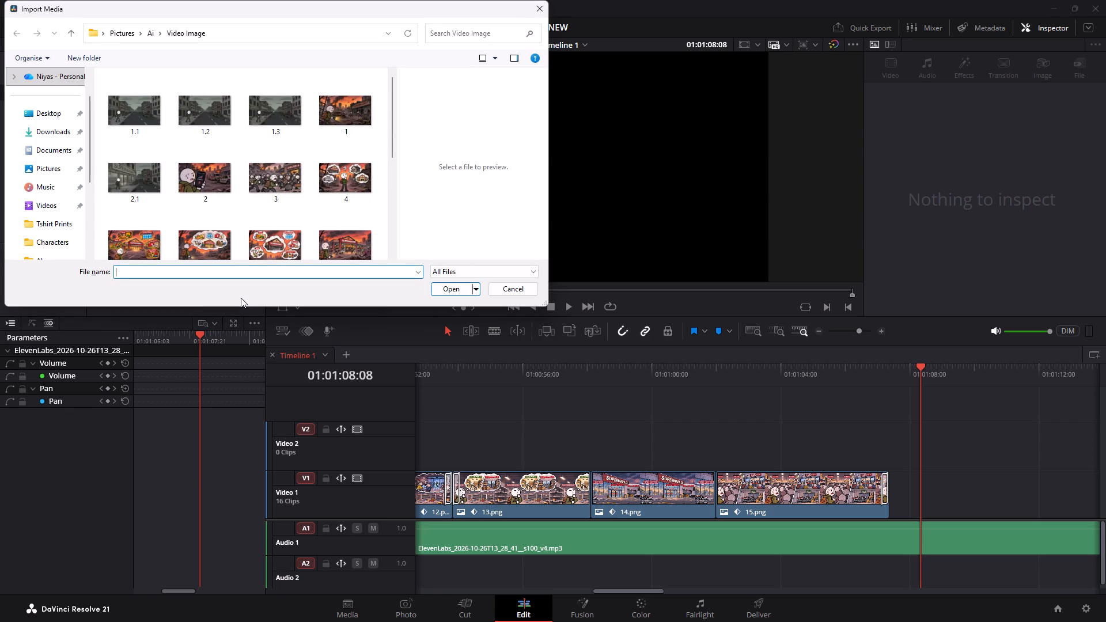
scroll(270, 195, down, 3)
scroll(267, 264, down, 5)
scroll(283, 211, down, 10)
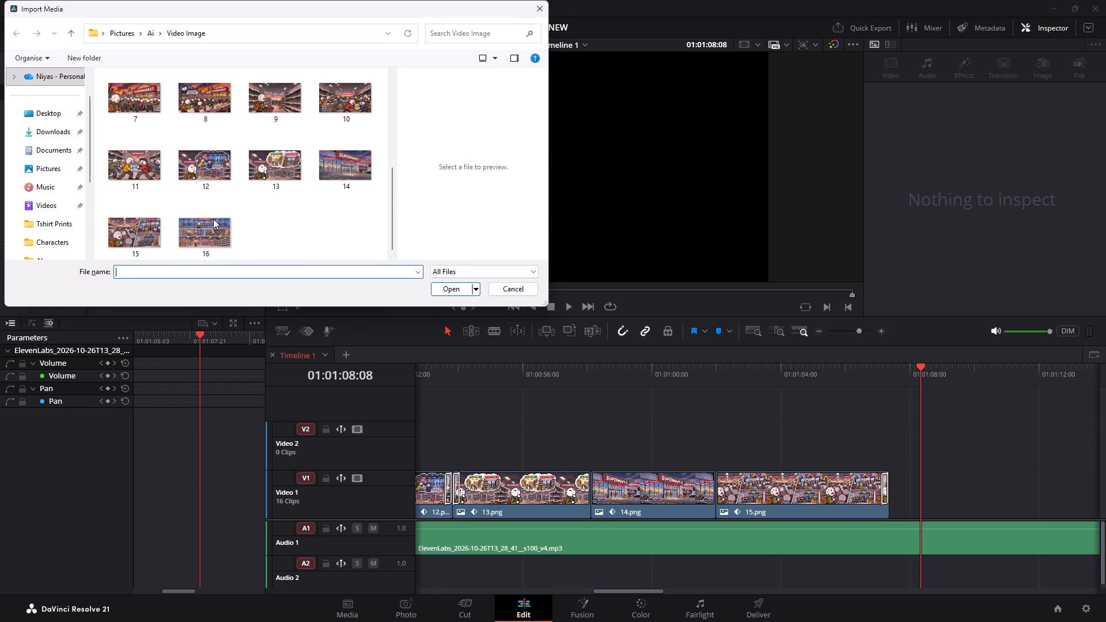
double_click(211, 221)
Place 16.png on the Video 1 track directly against the end of clip 15.png.
drag(134, 302, 918, 479)
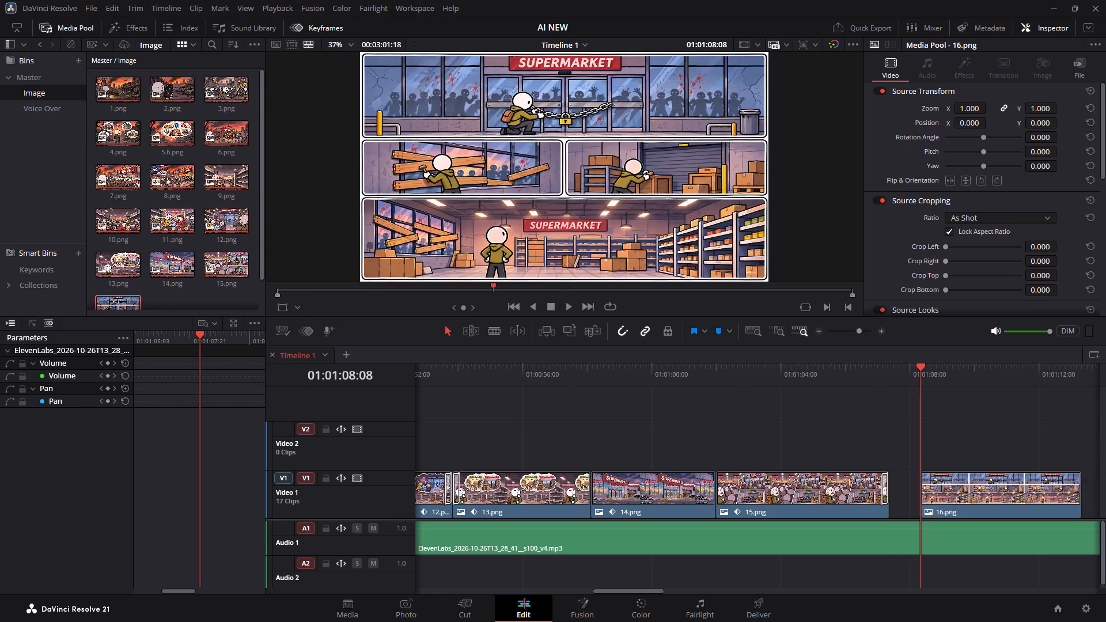
drag(918, 479, 892, 498)
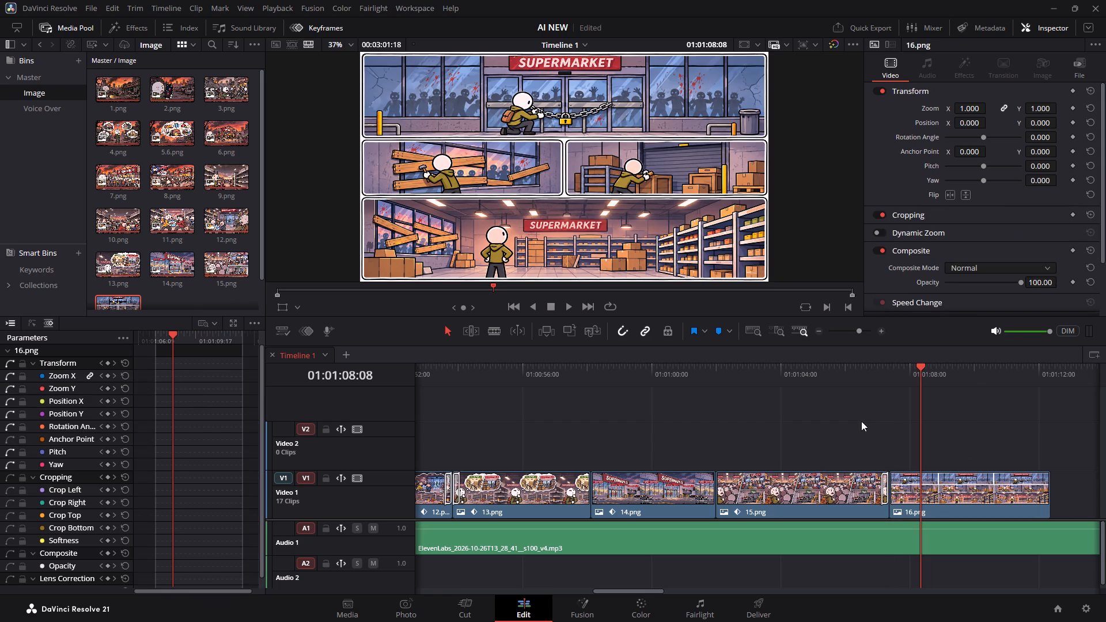
Find where the matching voice-over line begins and move clip 16.png so it starts at 01:01:08:00.
click(895, 381)
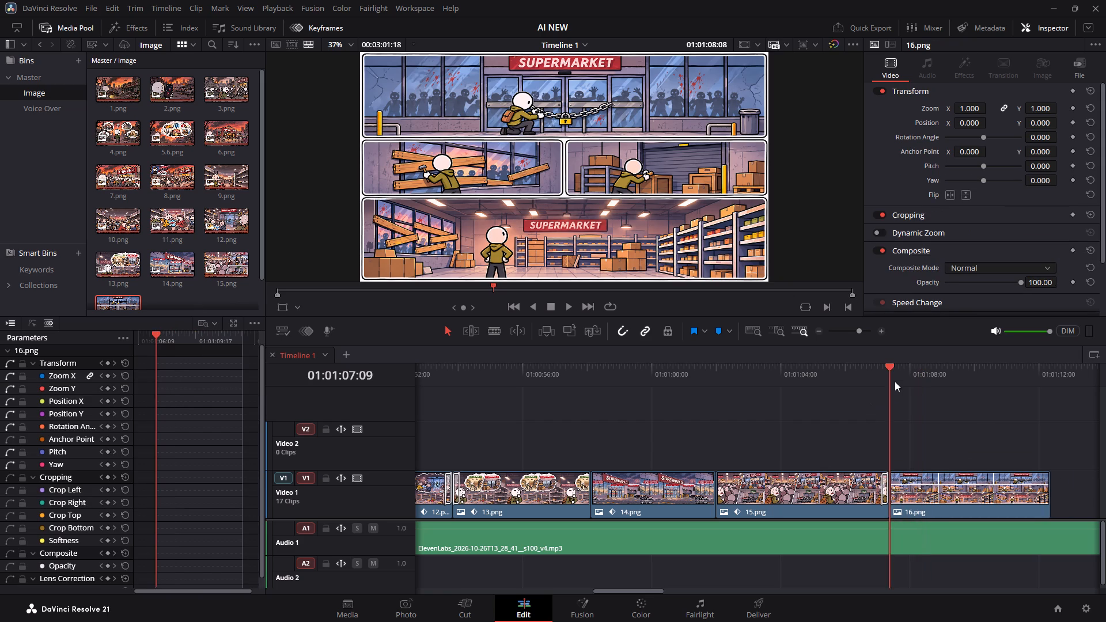
key(space)
key(space)
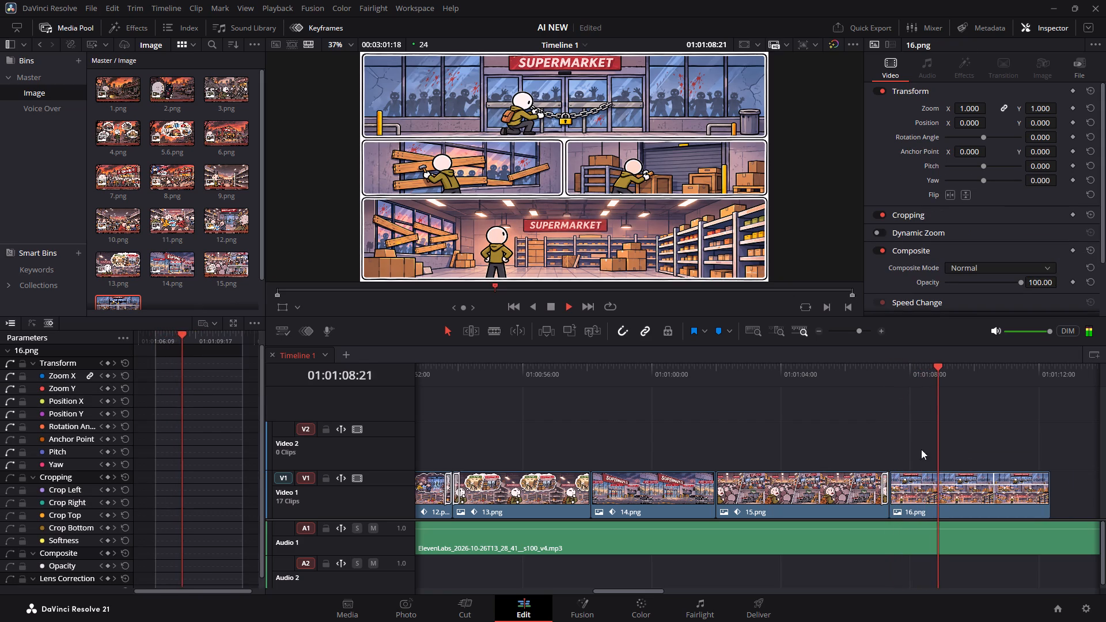
click(919, 380)
key(space)
click(915, 371)
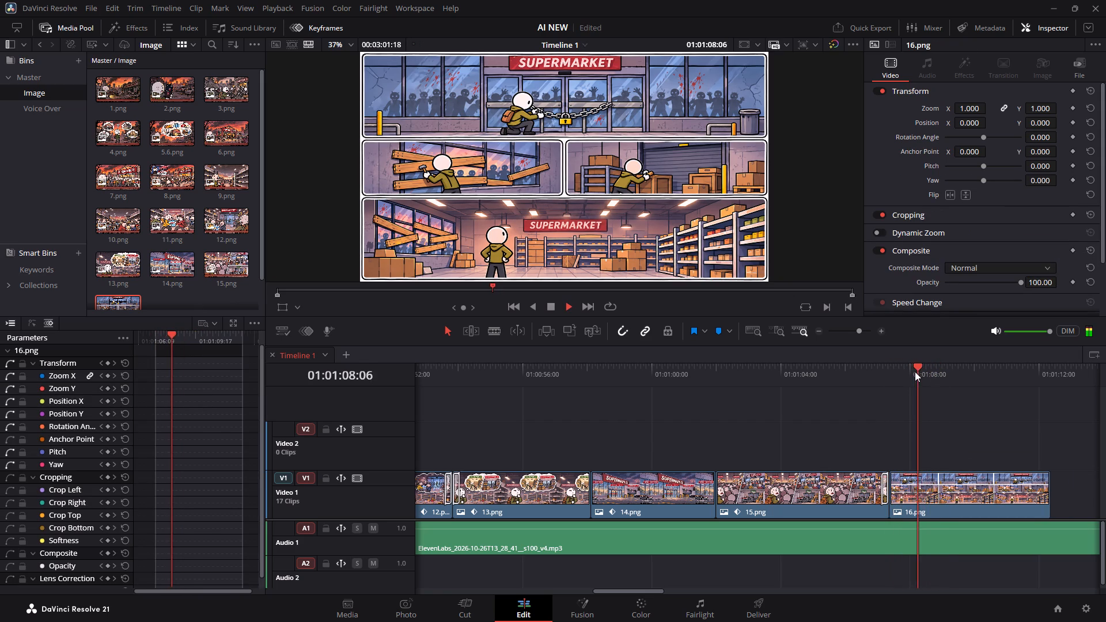
click(913, 371)
click(912, 370)
click(912, 370)
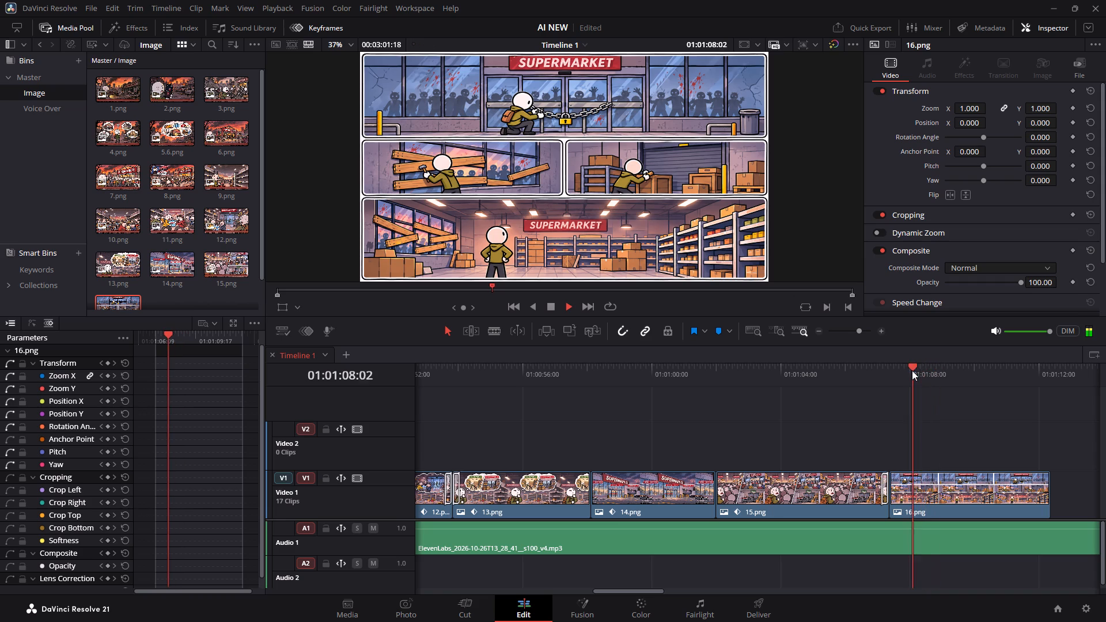
key(space)
click(912, 370)
click(911, 370)
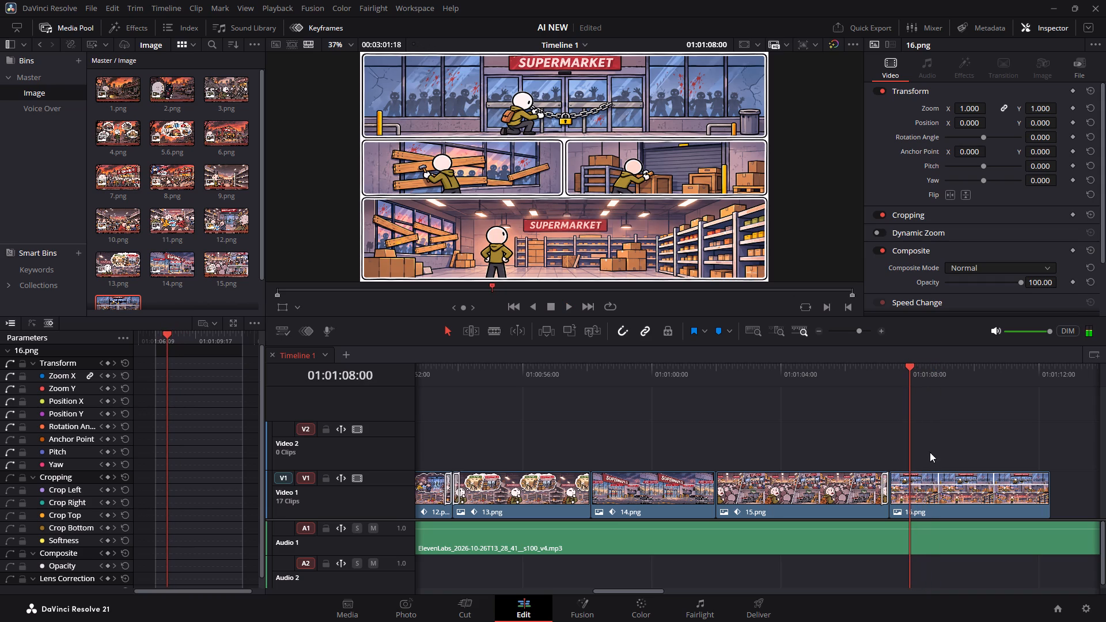
drag(932, 502, 948, 499)
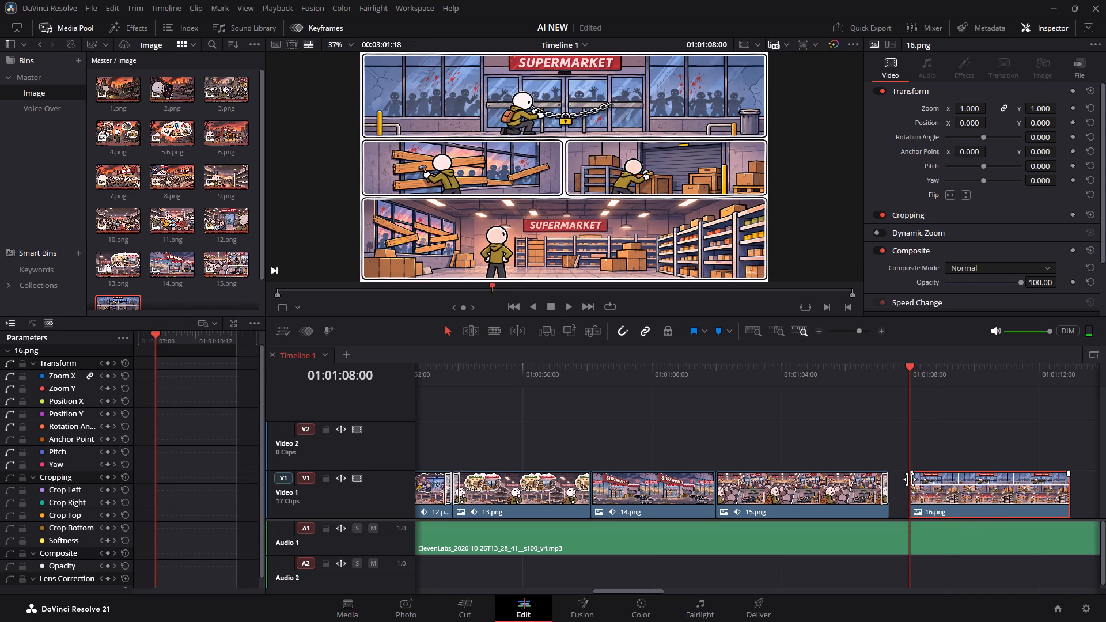
Add a short transition at the start of clip 16.png.
right_click(910, 479)
click(919, 470)
right_click(917, 477)
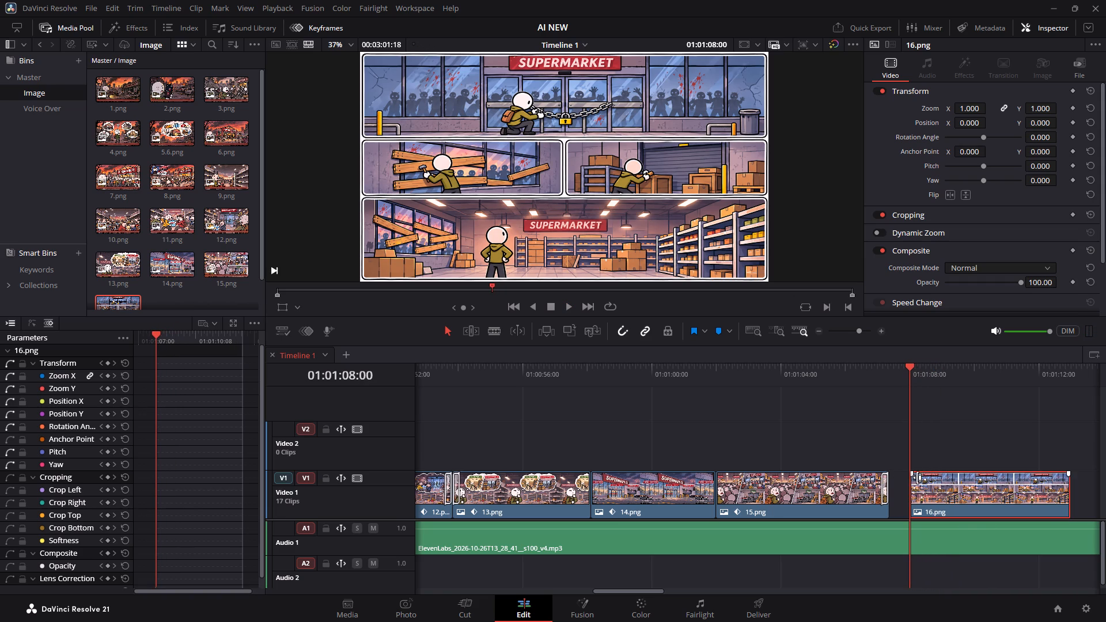
click(920, 483)
Play the narration to find where its line ends, split clip 16.png at 01:01:10:16 and delete the remainder.
click(895, 379)
key(space)
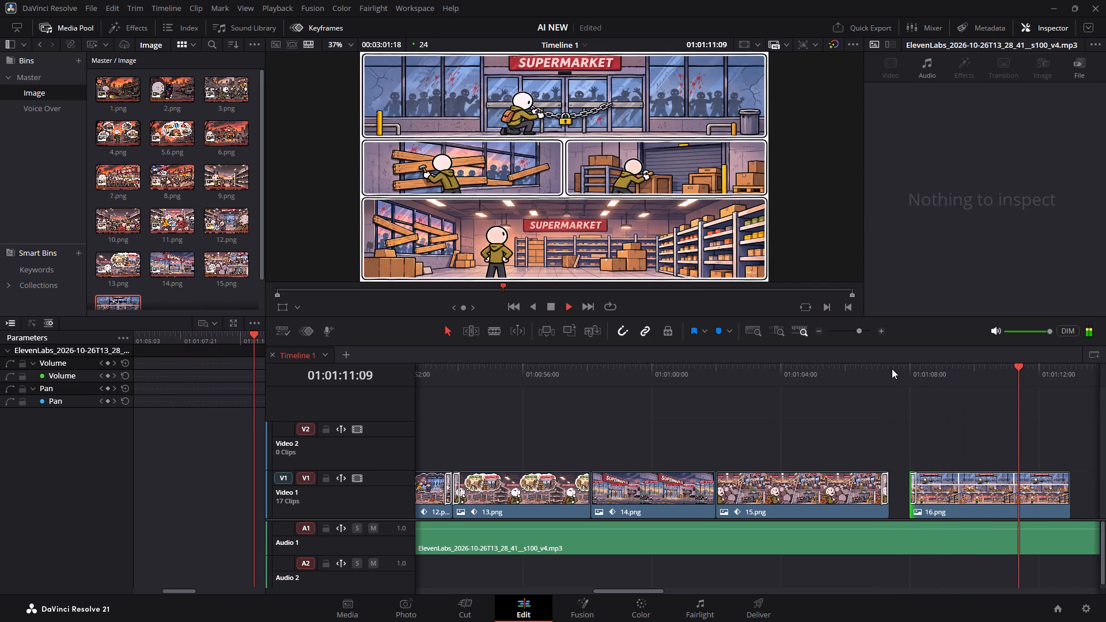
key(space)
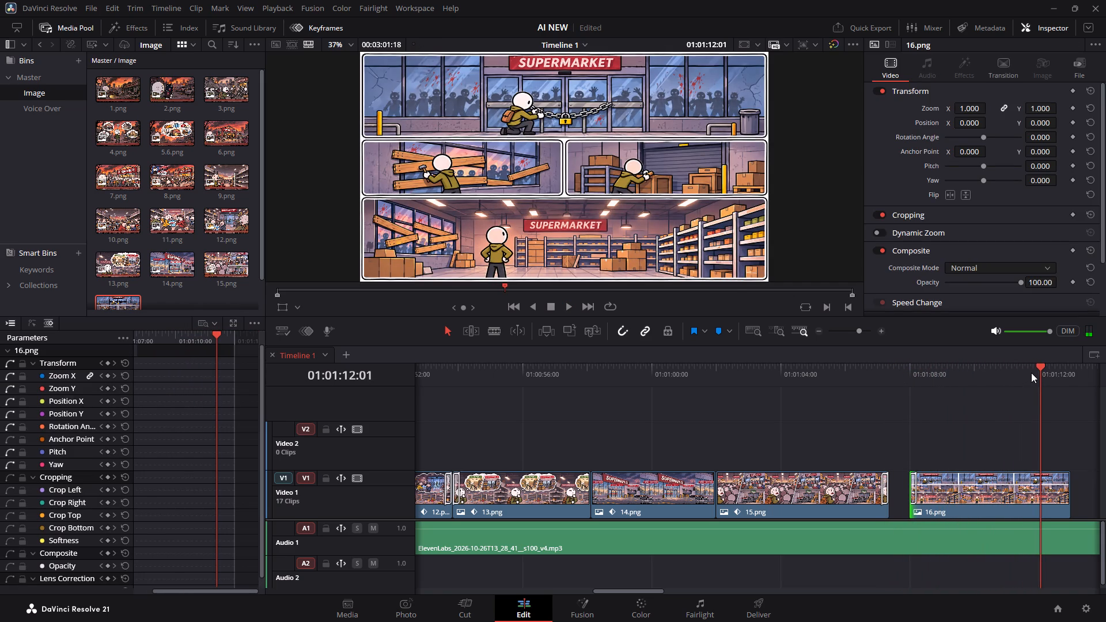
click(917, 366)
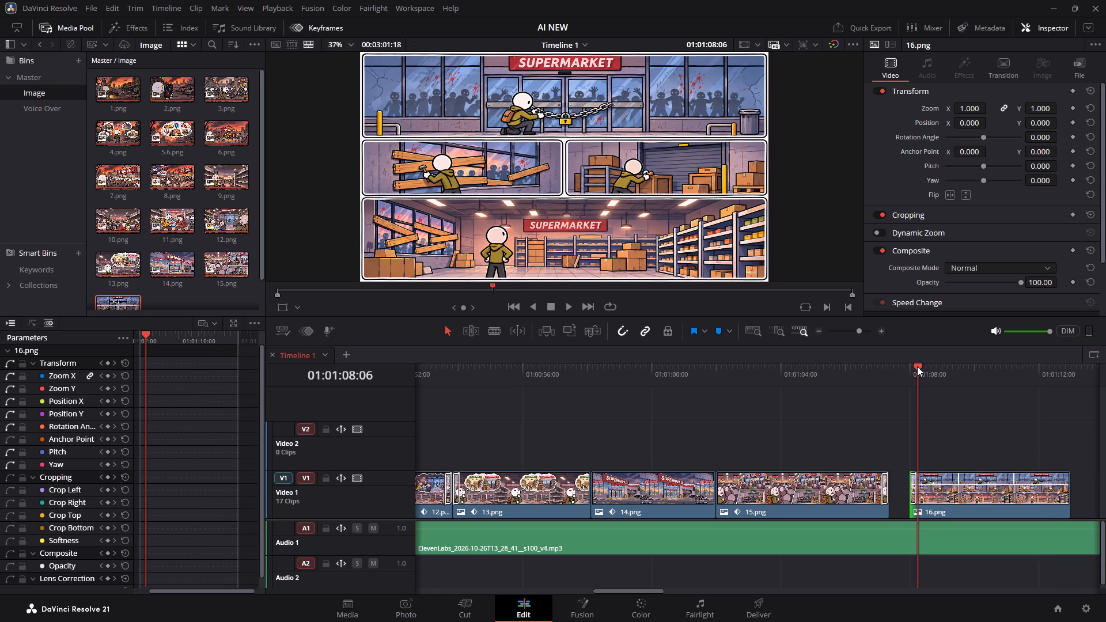
key(space)
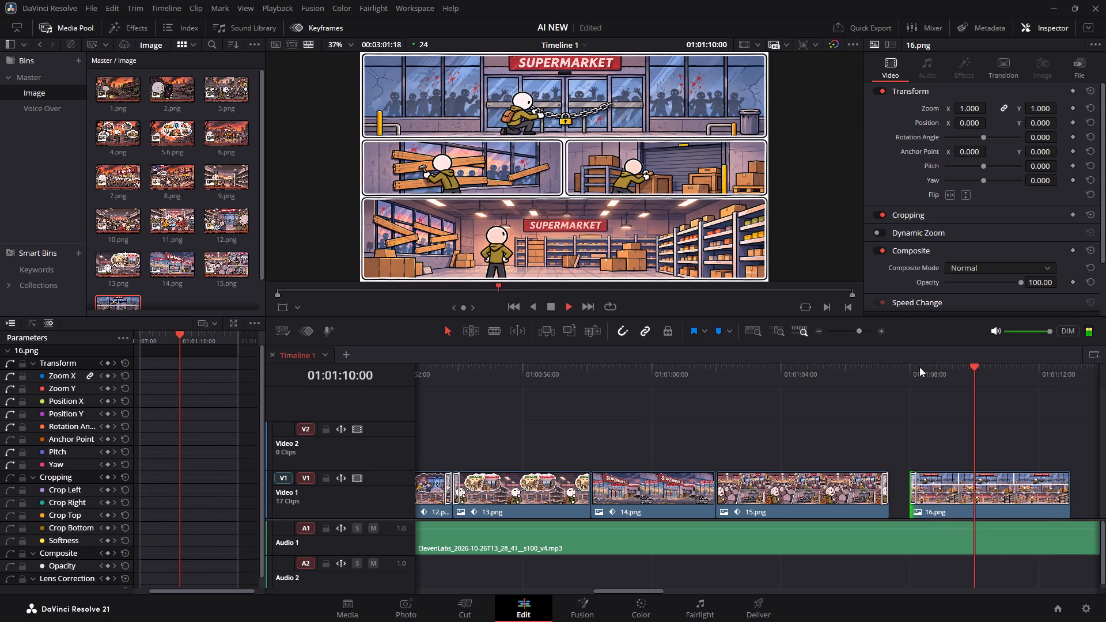
key(space)
click(996, 369)
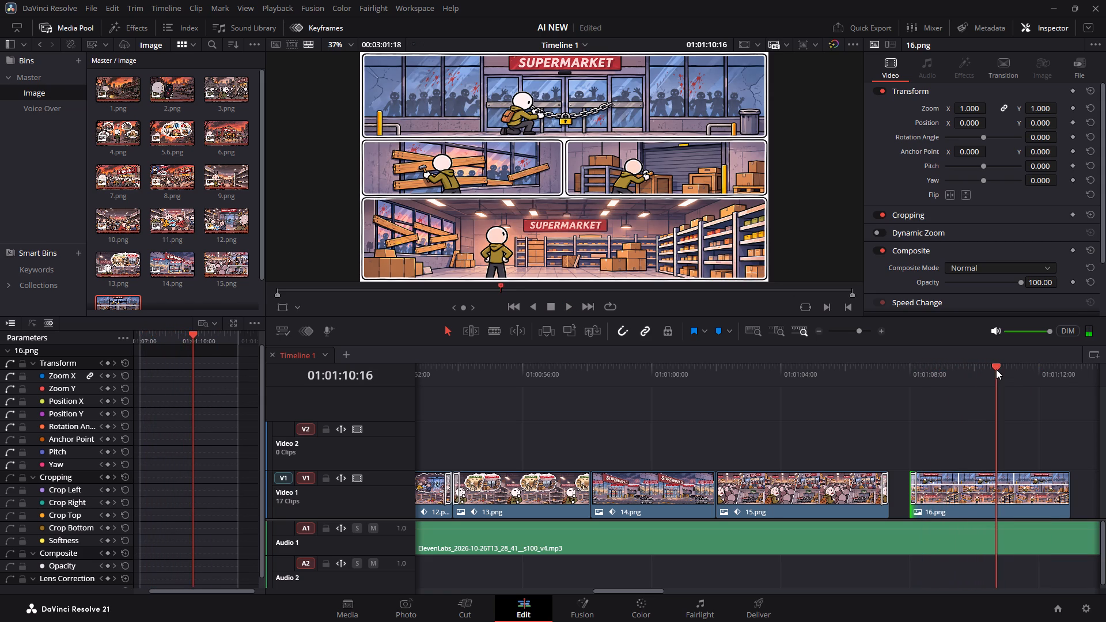
ctrl+click(990, 487)
key(ctrl+b)
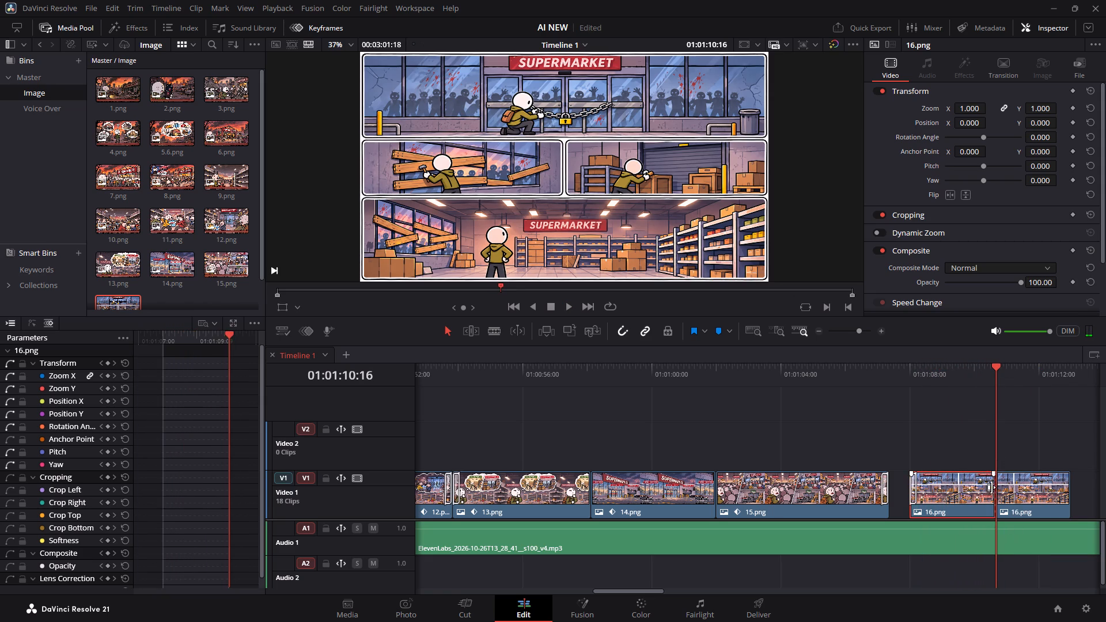
click(1028, 495)
key(BackSpace)
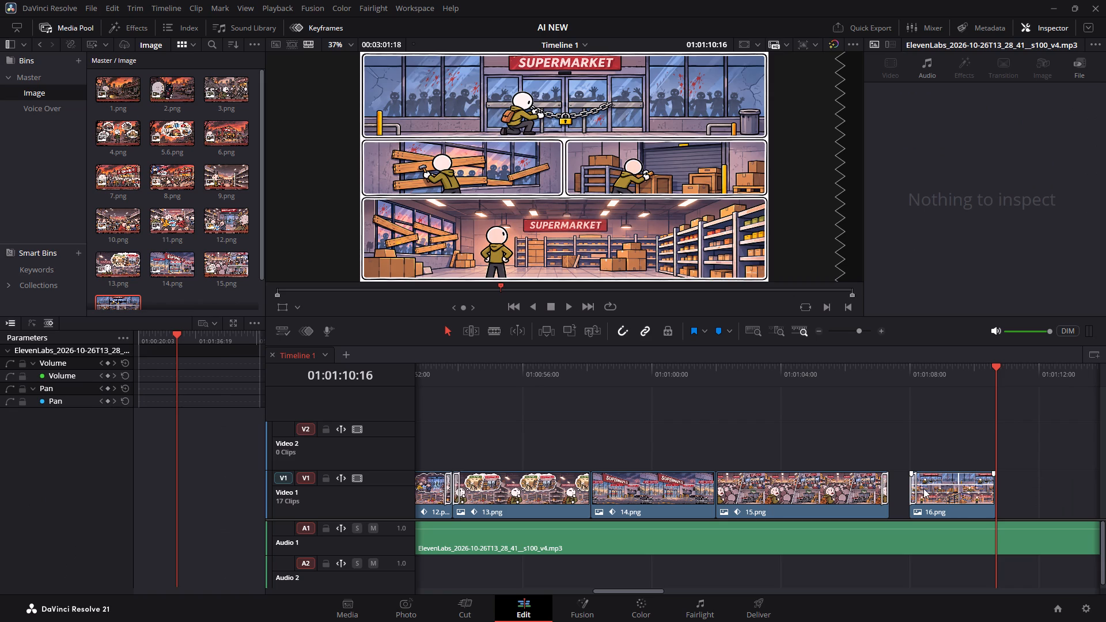
click(908, 382)
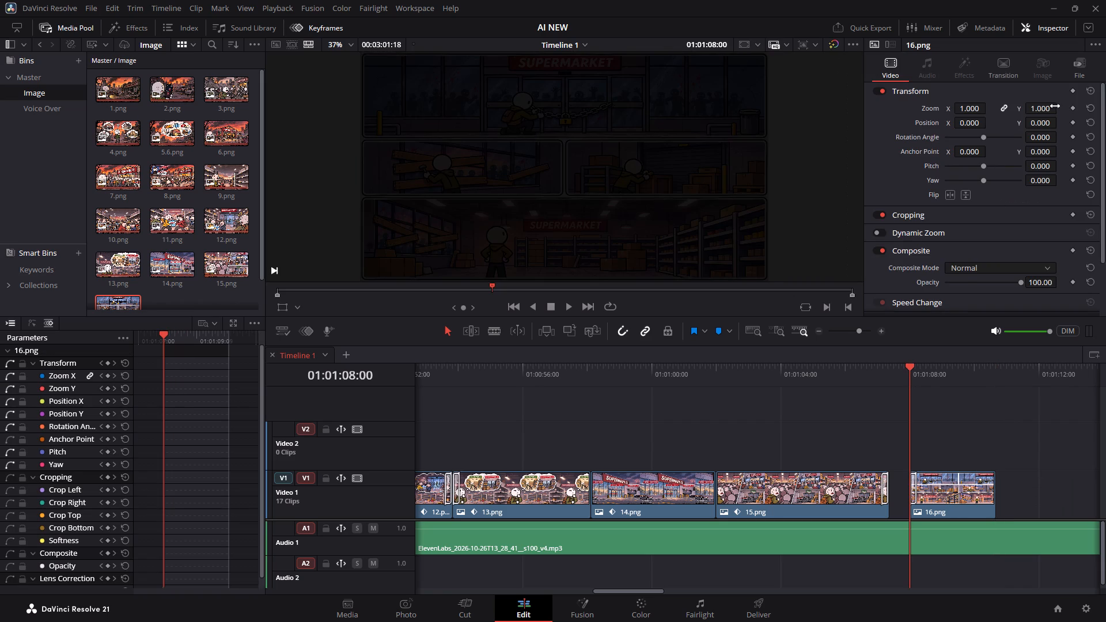
click(1072, 91)
click(989, 374)
drag(989, 374, 995, 374)
click(990, 367)
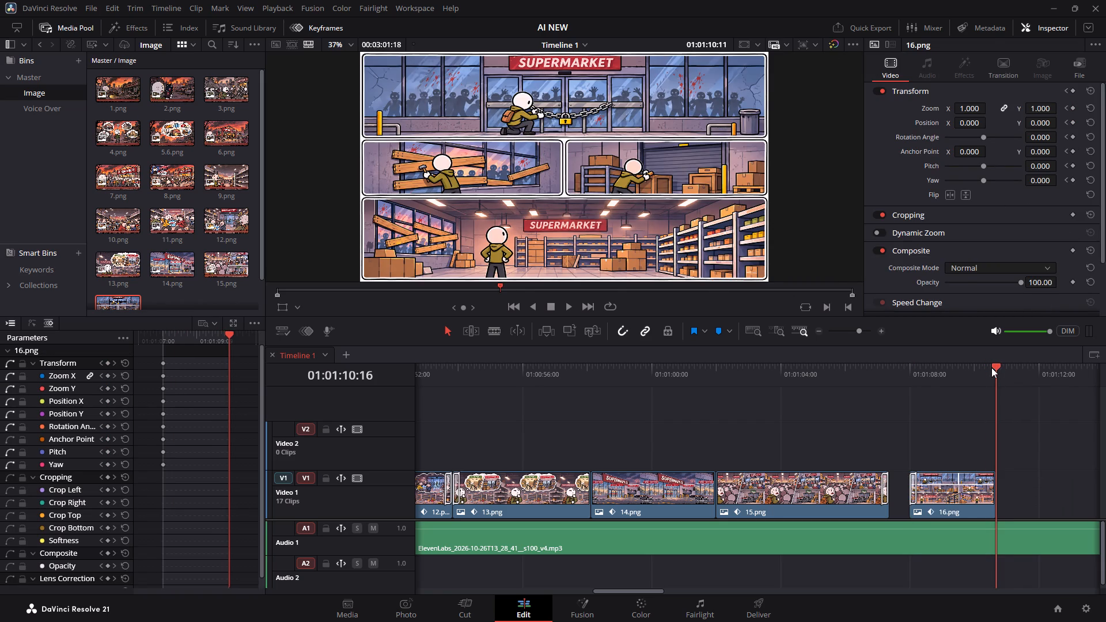
key(Left)
click(1074, 91)
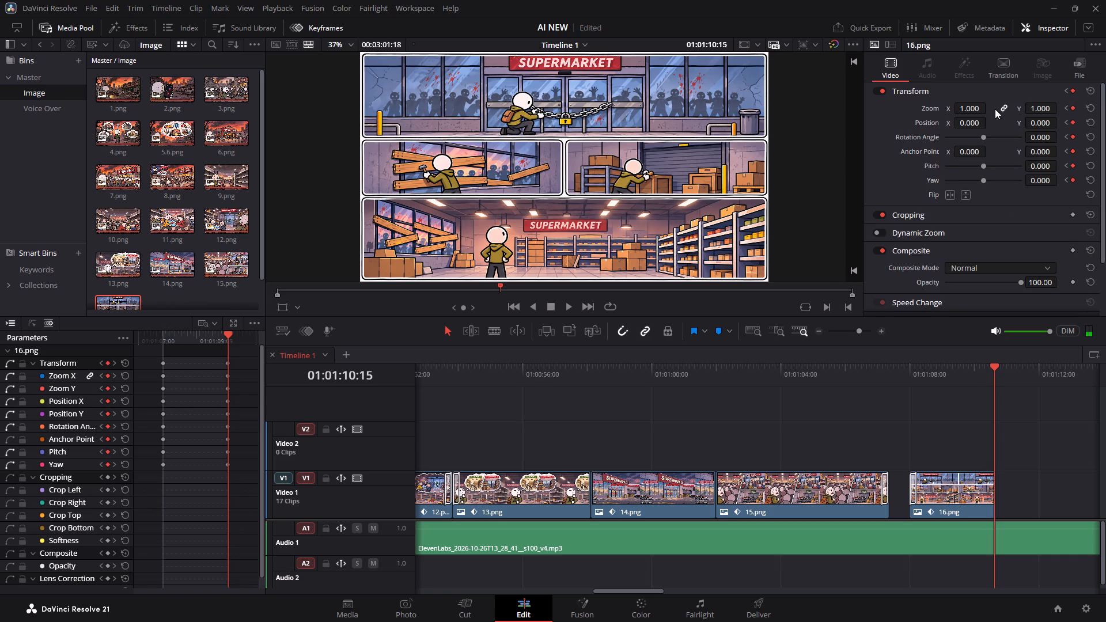
drag(978, 111, 983, 111)
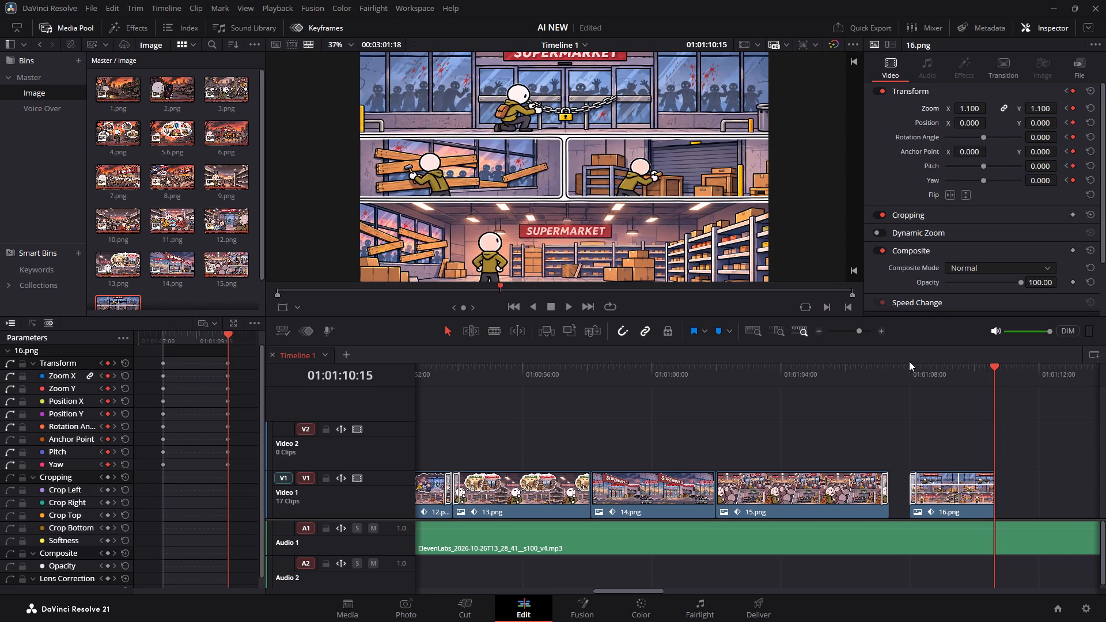
click(908, 371)
key(space)
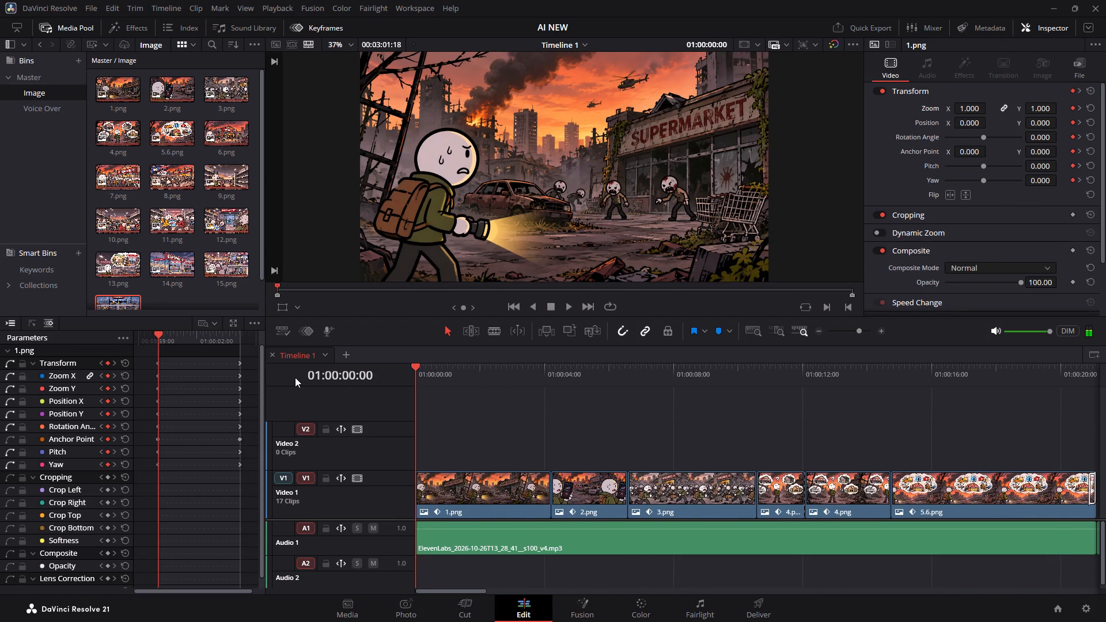
key(space)
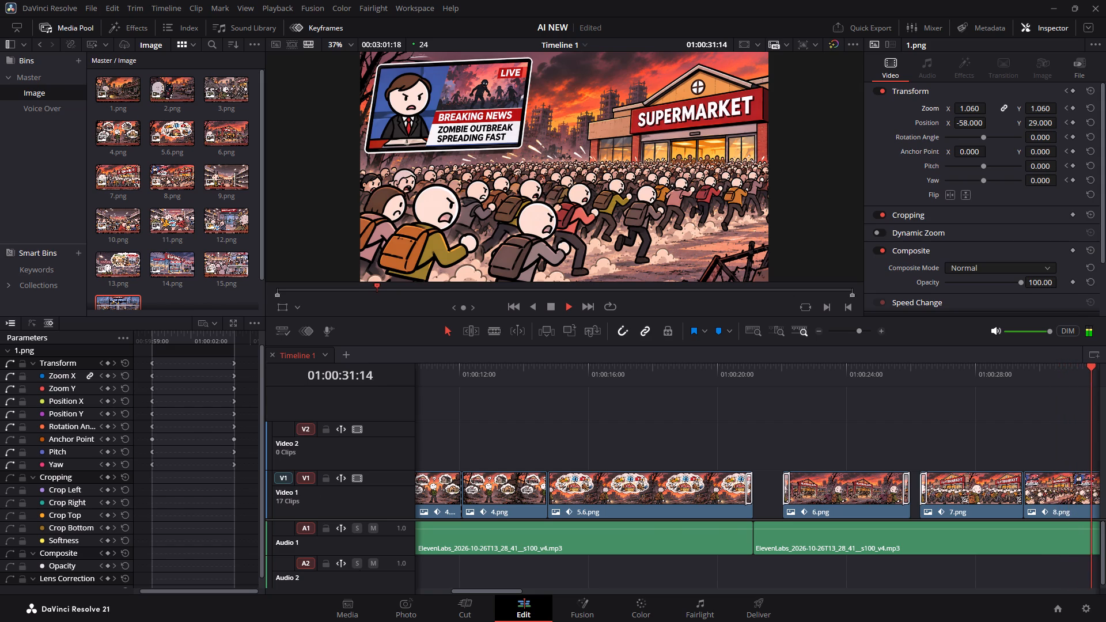
Switch to Brave and save the generated "Food Runs Out!" image as 17 in PNG format in the Video Image folder.
click(695, 605)
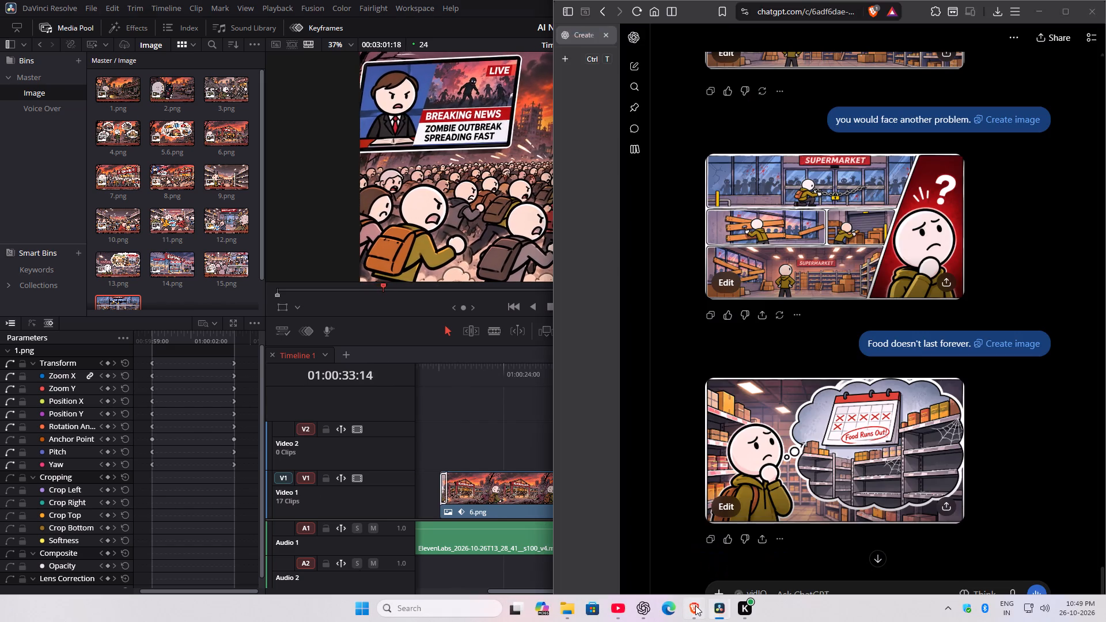
click(805, 418)
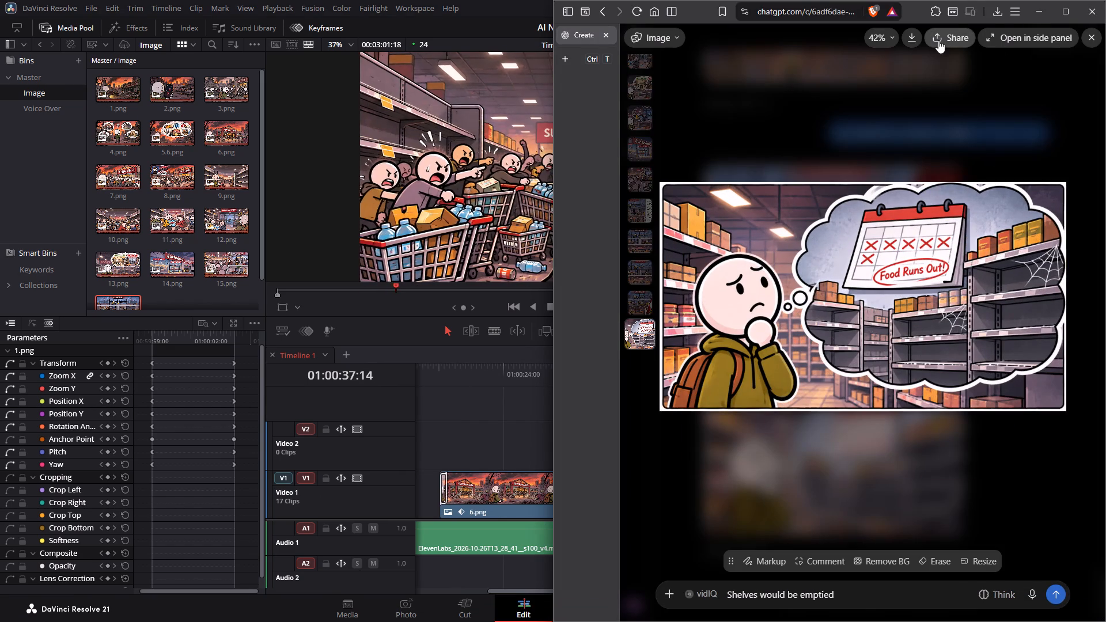
click(916, 39)
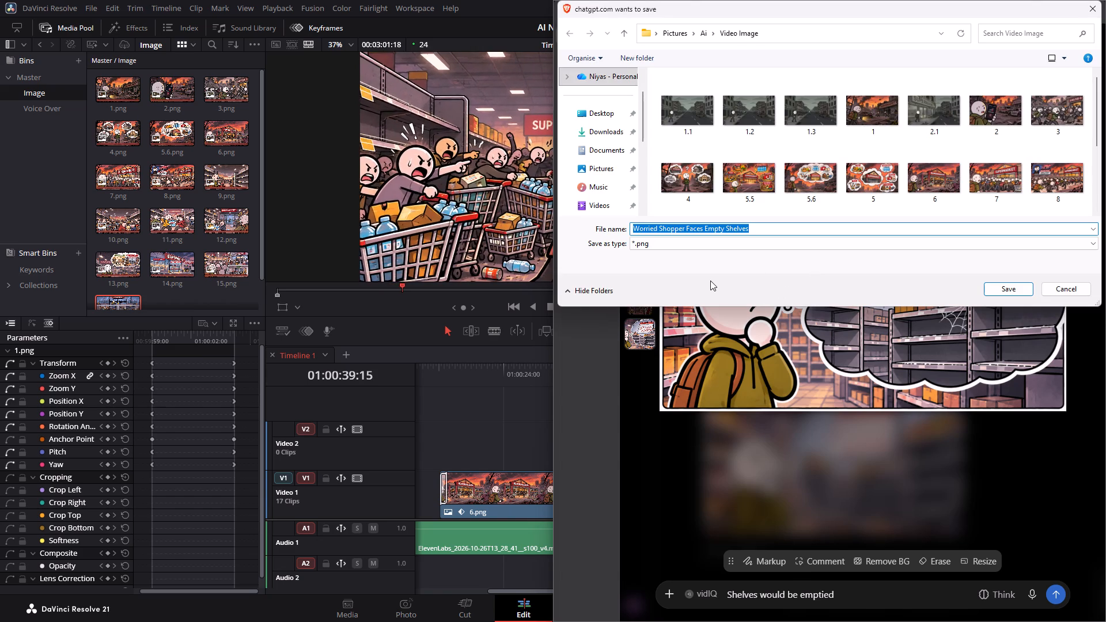
text(17)
click(998, 286)
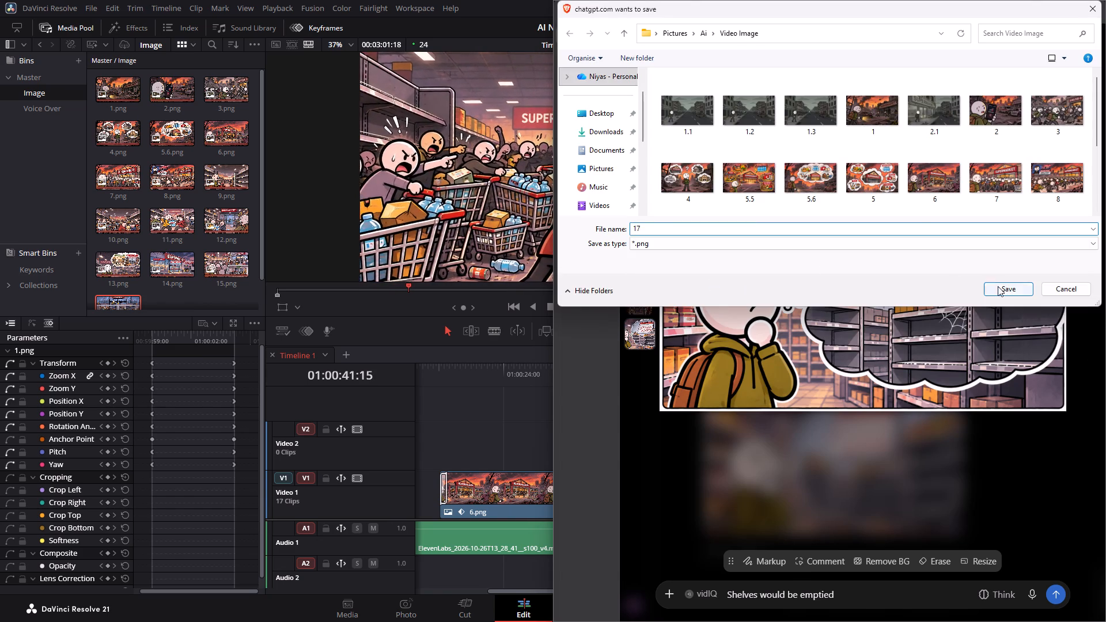
Switch to DaVinci Resolve and play the narration around the end of the 16.png clip, near 01:01:11:00.
click(501, 185)
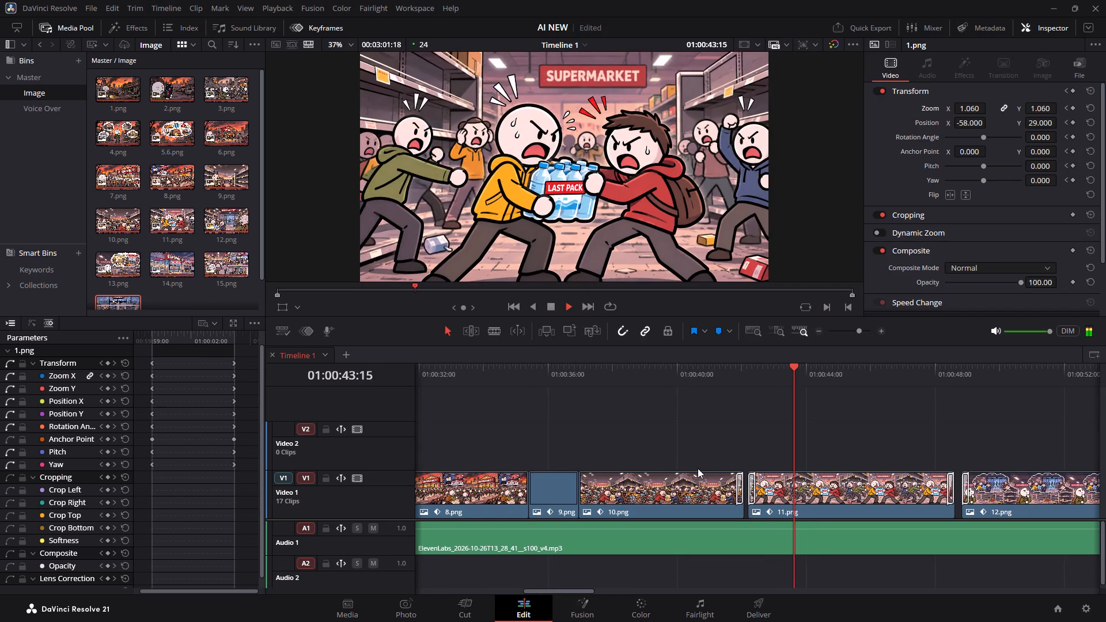
alt+scroll(703, 471, down, 6)
click(699, 376)
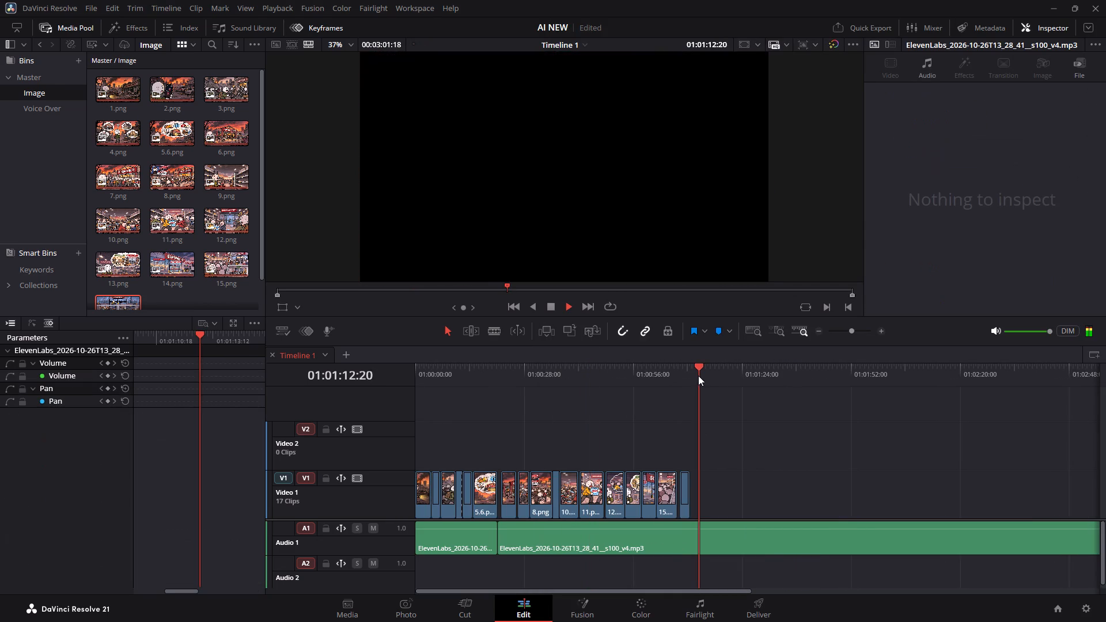
alt+scroll(690, 440, up, 4)
drag(742, 376, 737, 374)
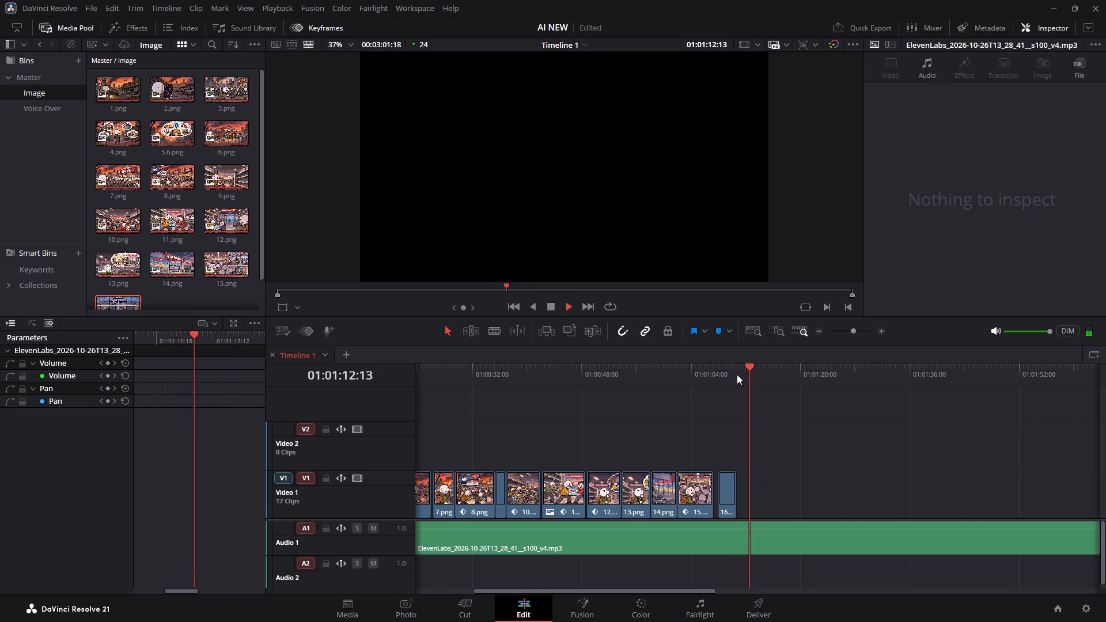
click(737, 374)
key(space)
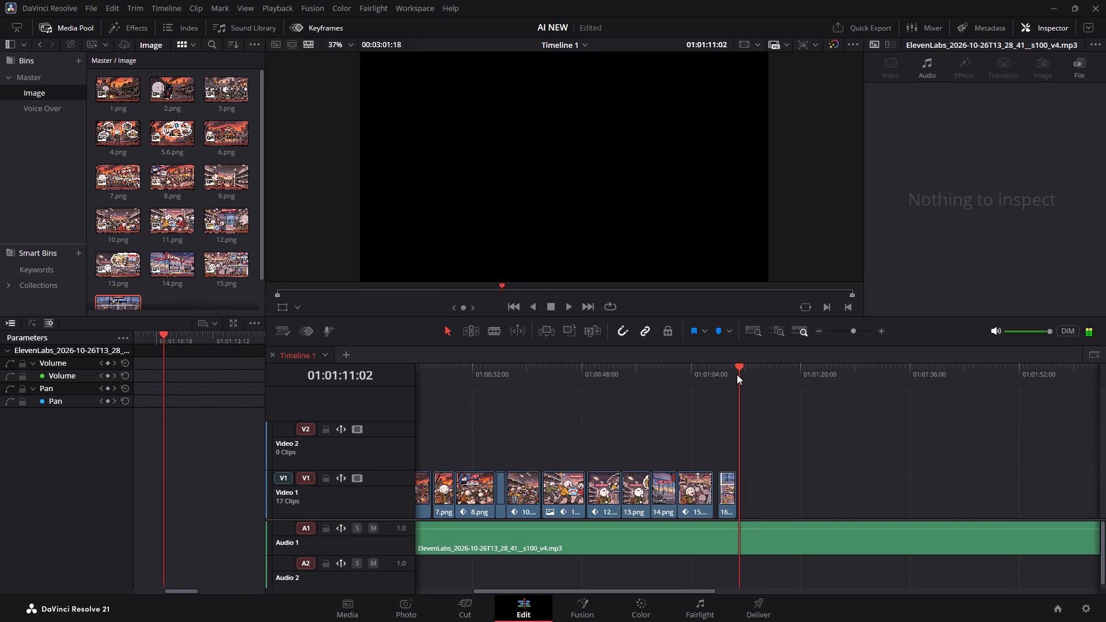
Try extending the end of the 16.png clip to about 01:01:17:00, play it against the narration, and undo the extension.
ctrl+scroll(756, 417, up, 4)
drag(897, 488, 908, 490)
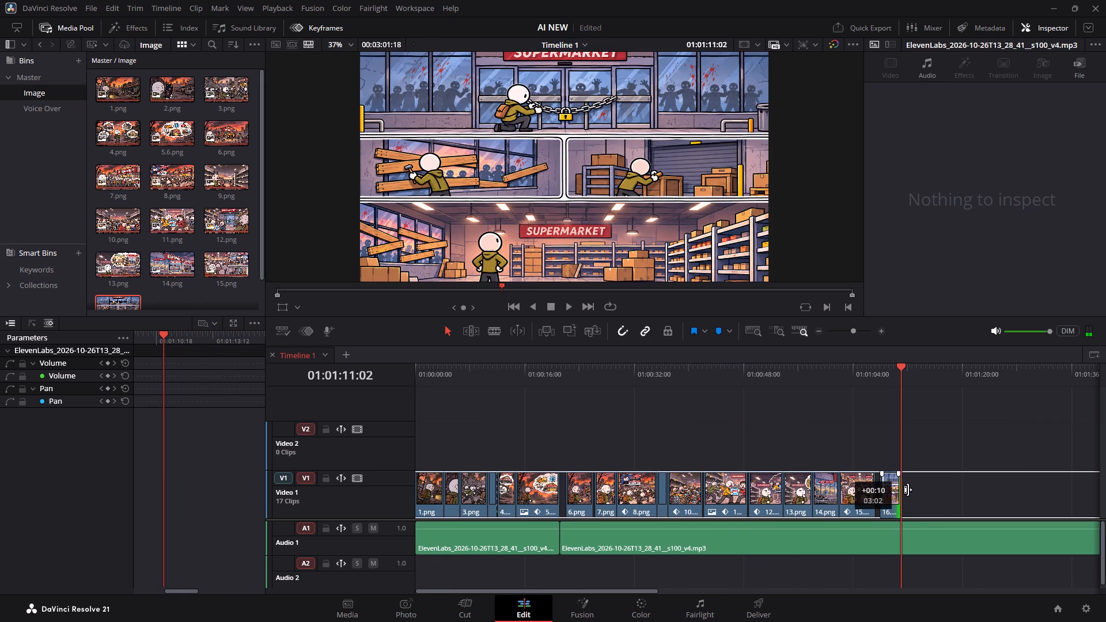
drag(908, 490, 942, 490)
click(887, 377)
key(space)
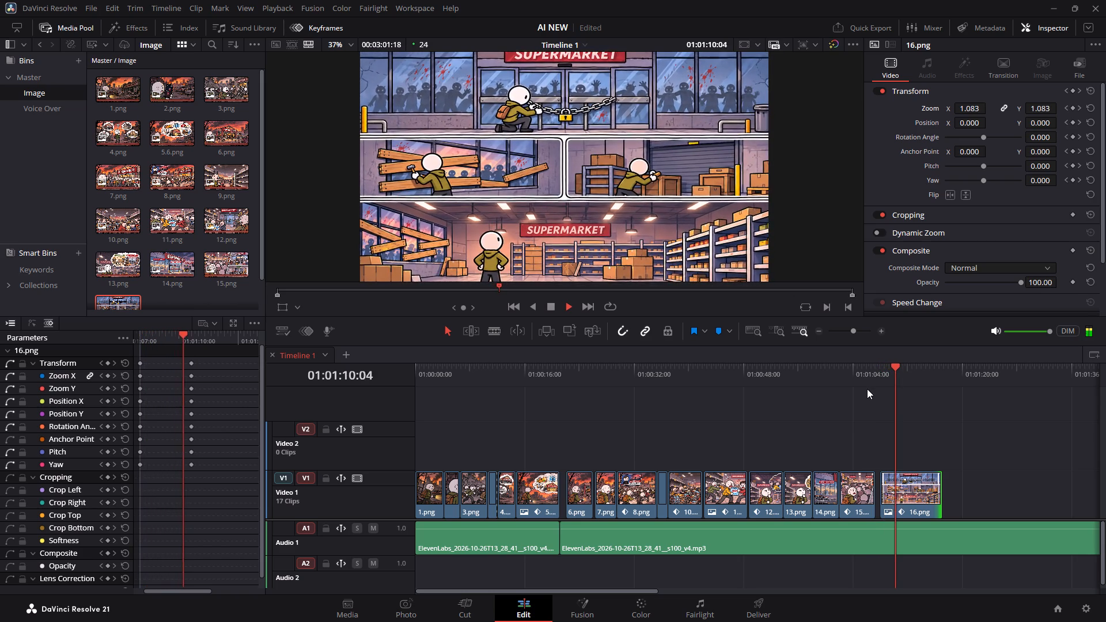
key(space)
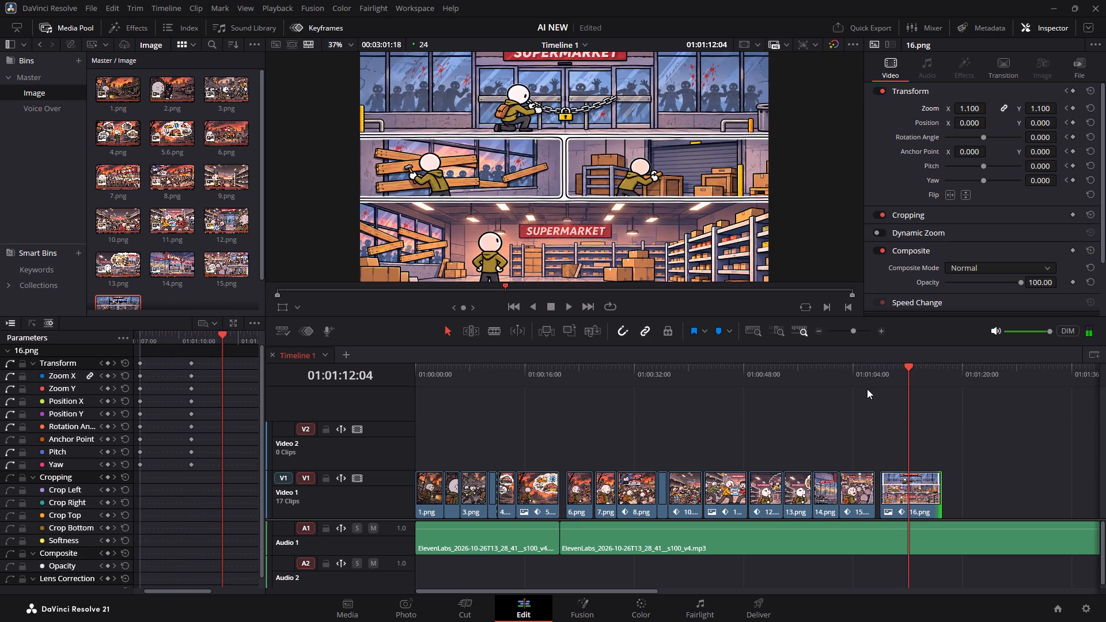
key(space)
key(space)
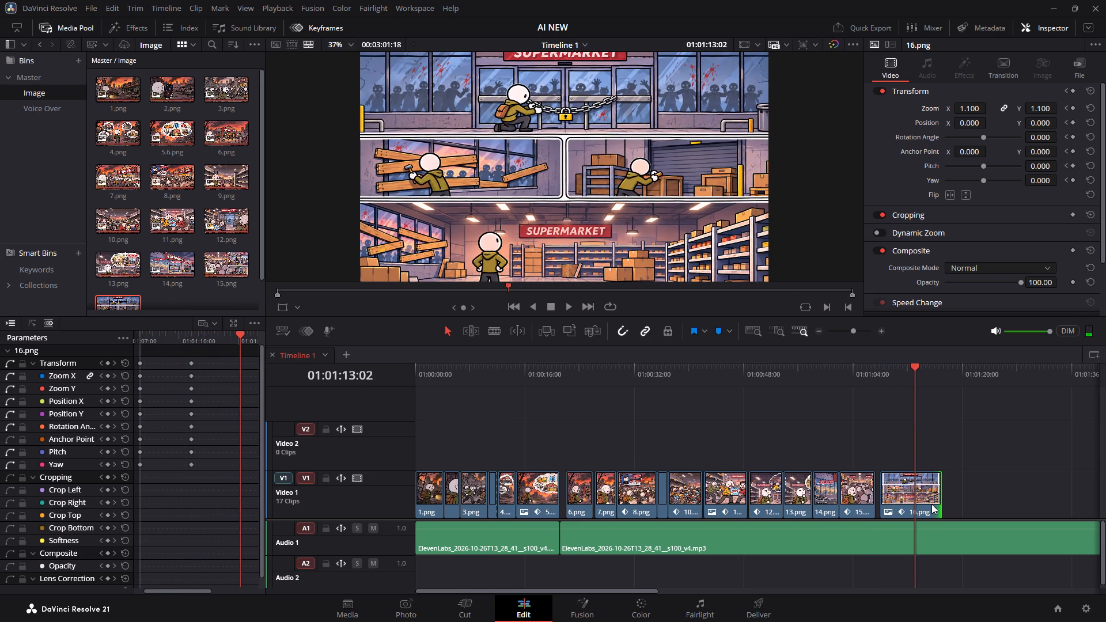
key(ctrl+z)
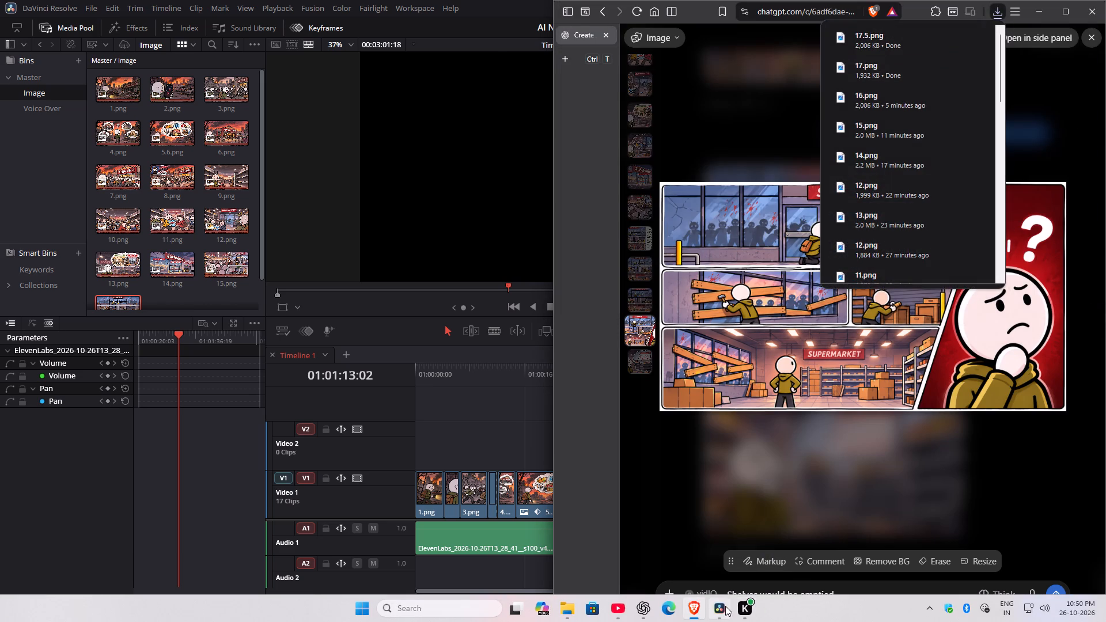
Switch to DaVinci Resolve and import 17.5.png from the Video Image folder into the Image bin.
click(725, 606)
click(213, 291)
scroll(213, 291, down, 5)
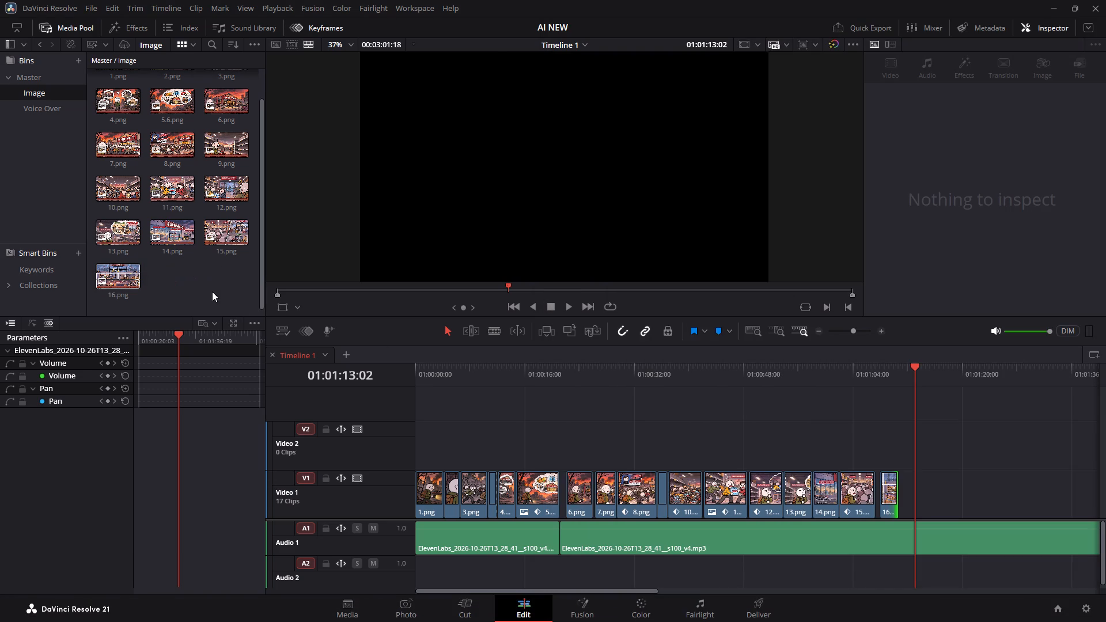
key(ctrl+i)
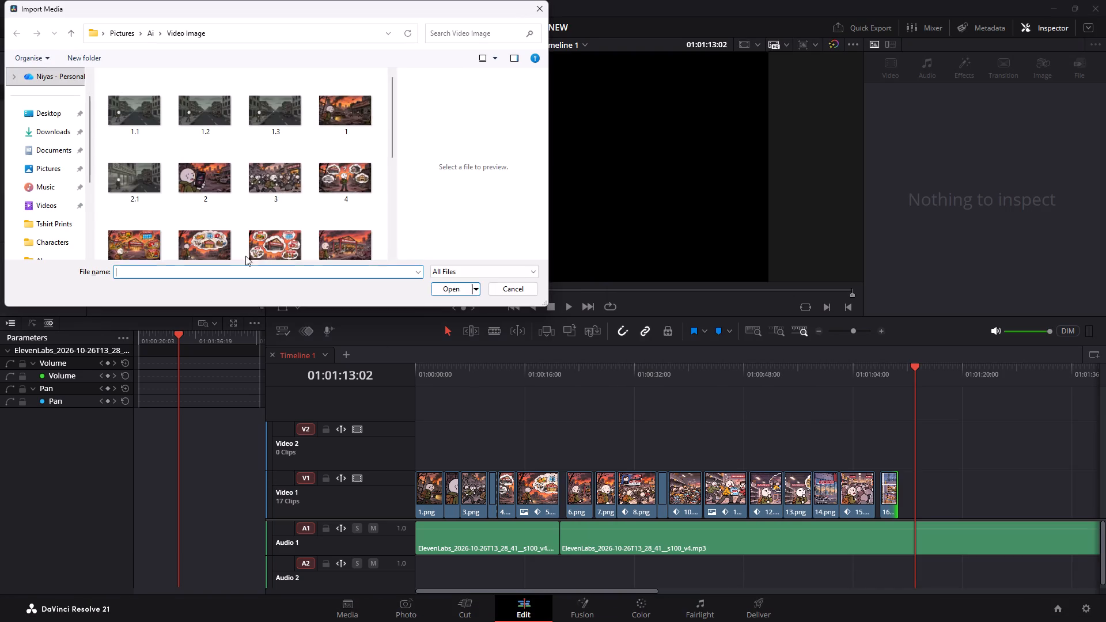
scroll(240, 234, down, 6)
double_click(286, 227)
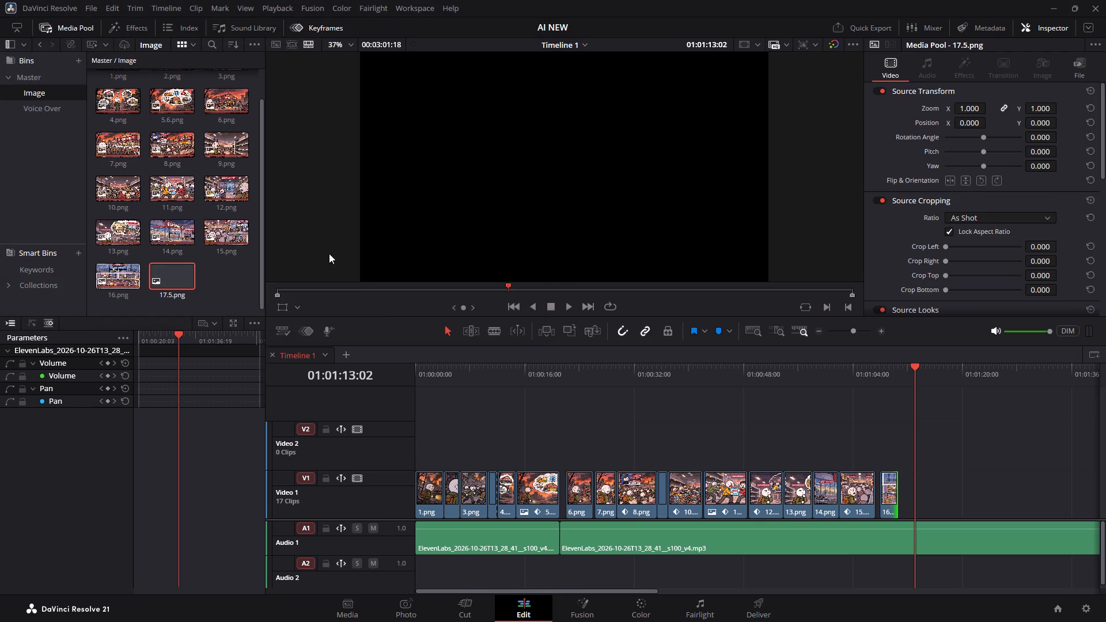
Place 17.5.png on the Video 1 track directly after the 16.png clip.
drag(180, 275, 902, 503)
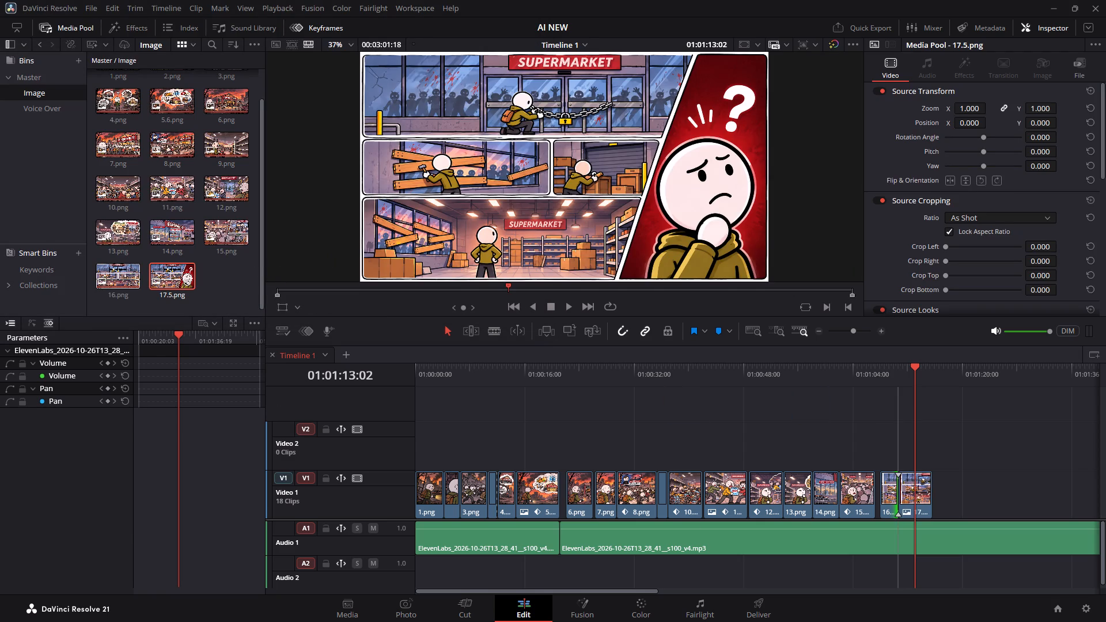
drag(902, 503, 901, 502)
Play the timeline from the 16.png clip to check the timing of 17.5.png against the narration.
click(884, 373)
key(space)
alt+scroll(900, 380, up, 5)
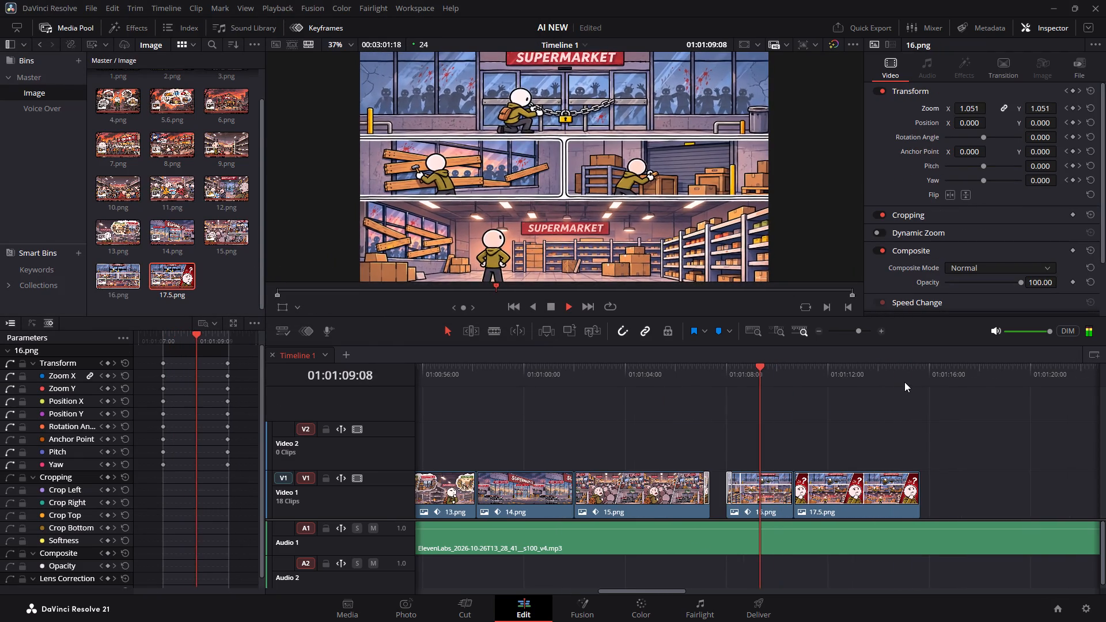